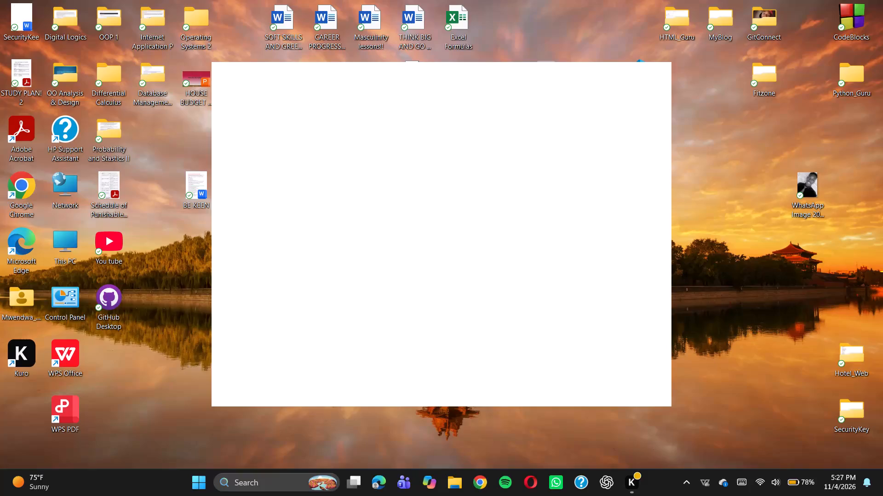
Launch Excel and create a new blank workbook.
click(201, 483)
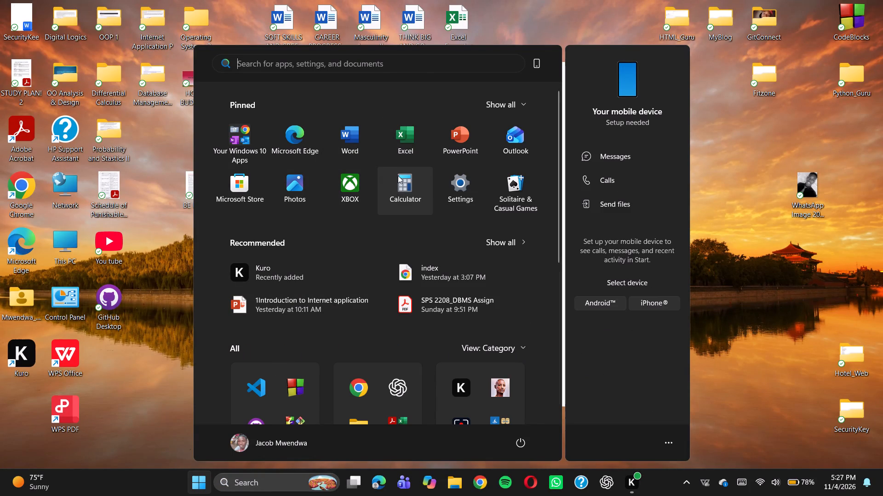
double_click(406, 132)
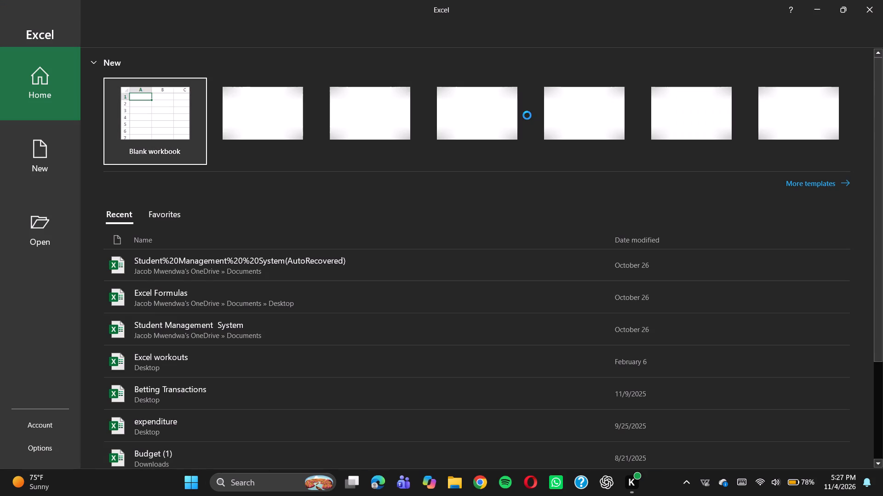
click(38, 151)
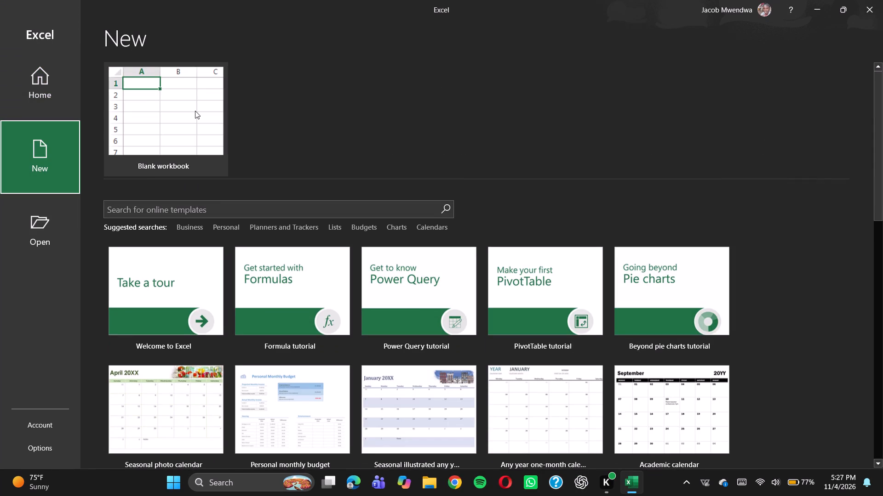
click(203, 125)
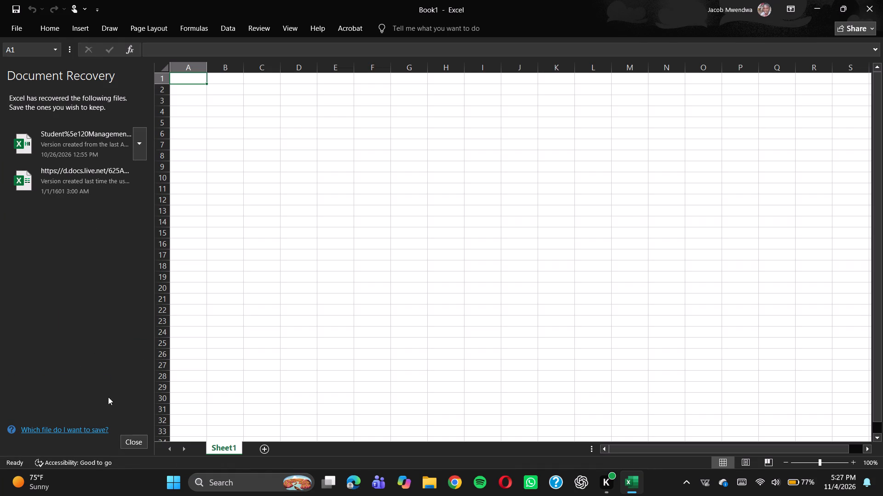
Close Document Recovery, choosing to remove the recovered files instead of viewing them later.
click(137, 448)
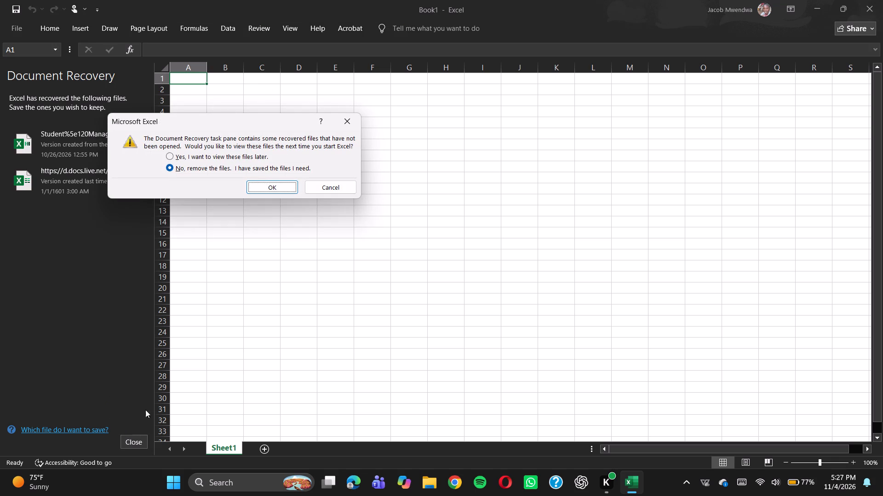
click(271, 182)
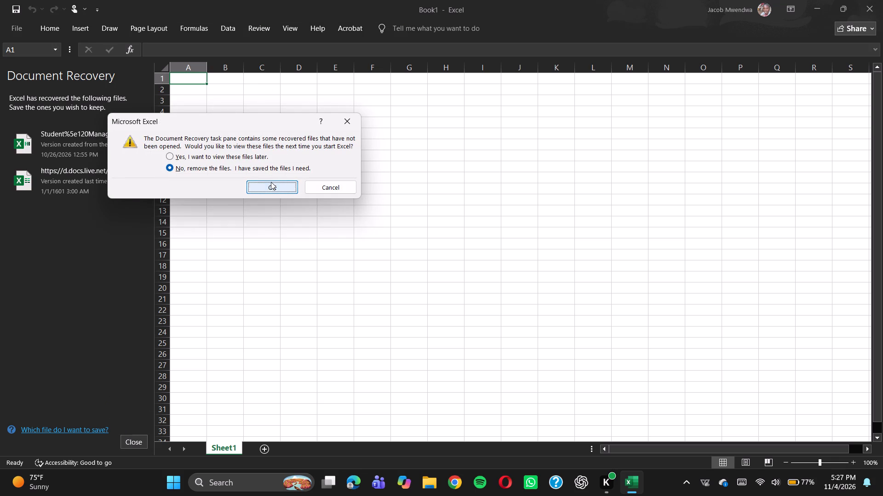
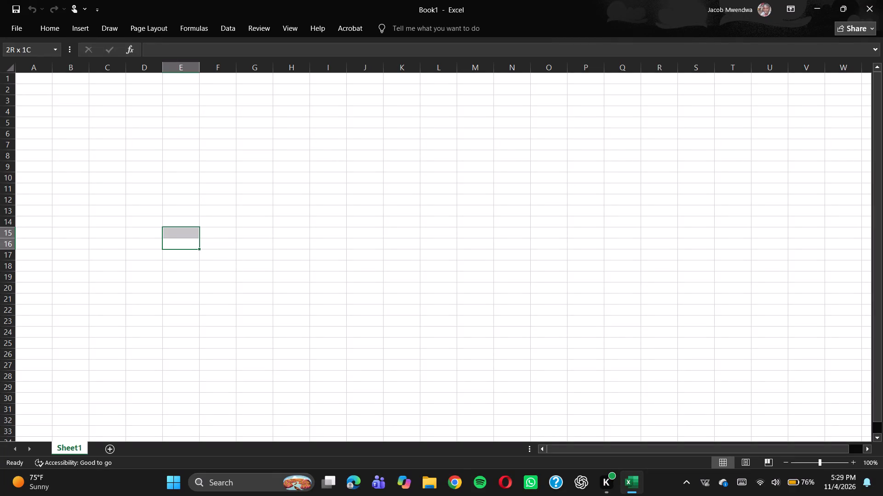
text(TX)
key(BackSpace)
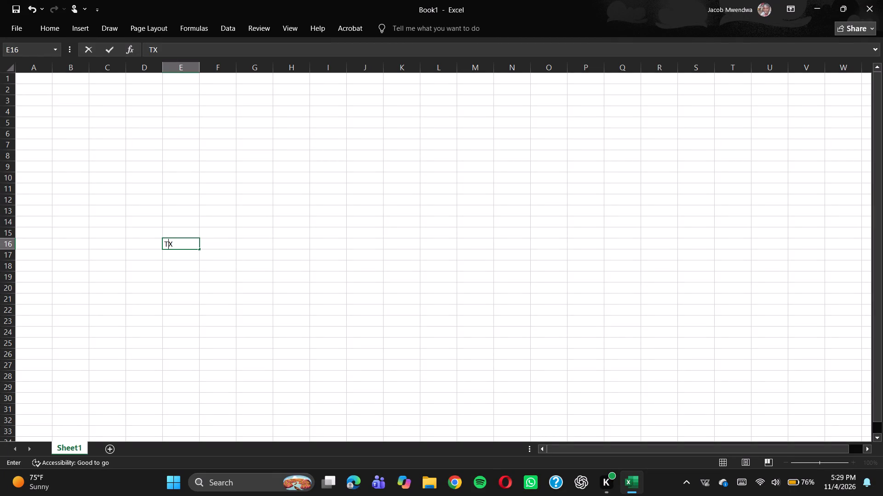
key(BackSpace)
Enter the column headers ID, Date, Product, Qty, Discount, Payment, Channel and VAT across cells A1 to H1.
click(38, 82)
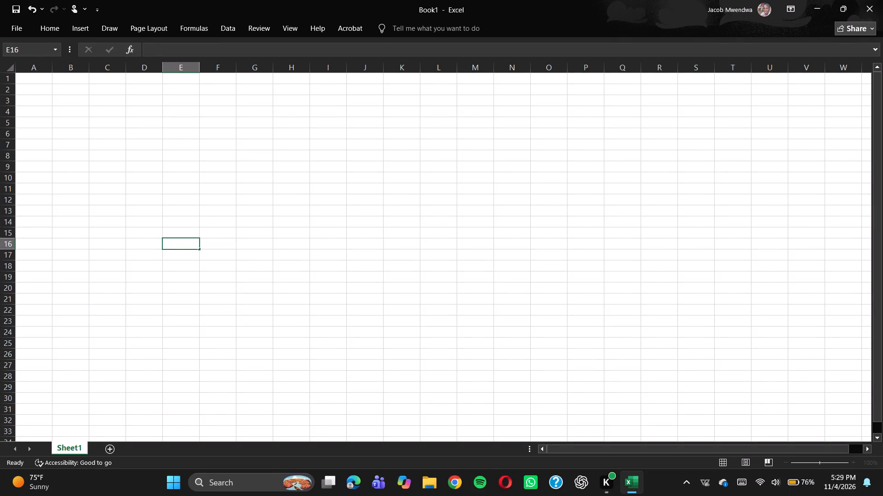
key(t)
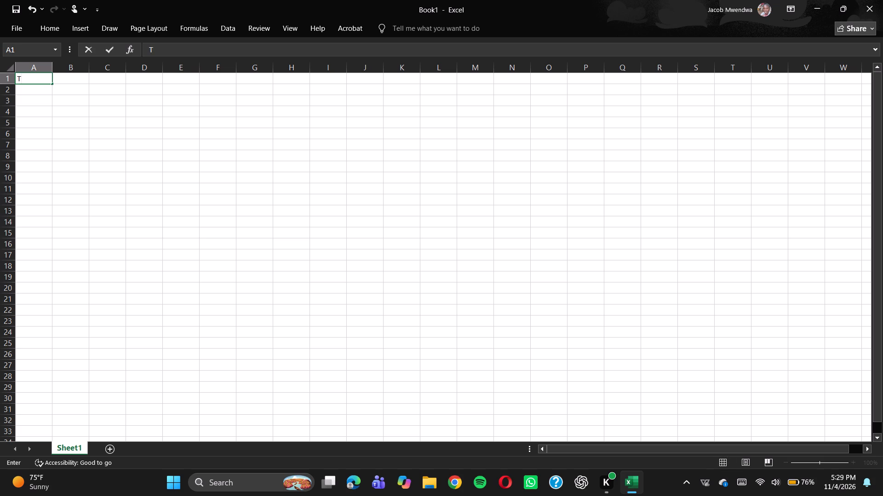
key(BackSpace)
text(ID)
key(Right)
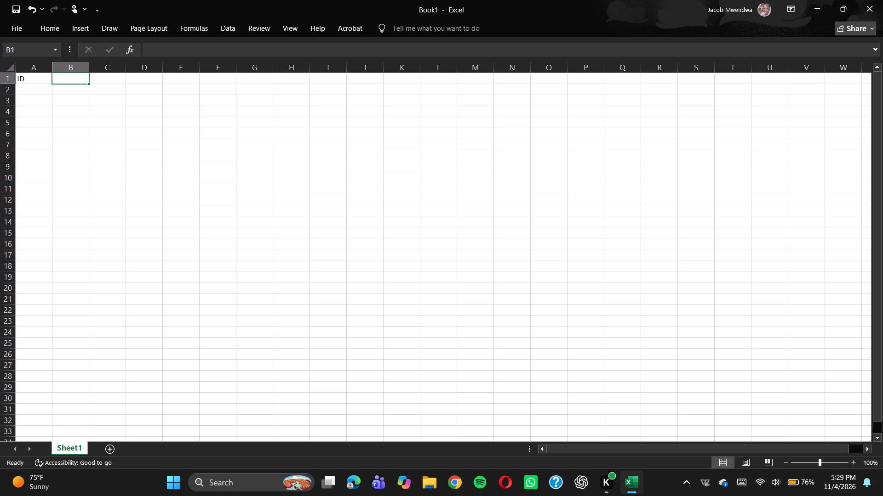
text(ate)
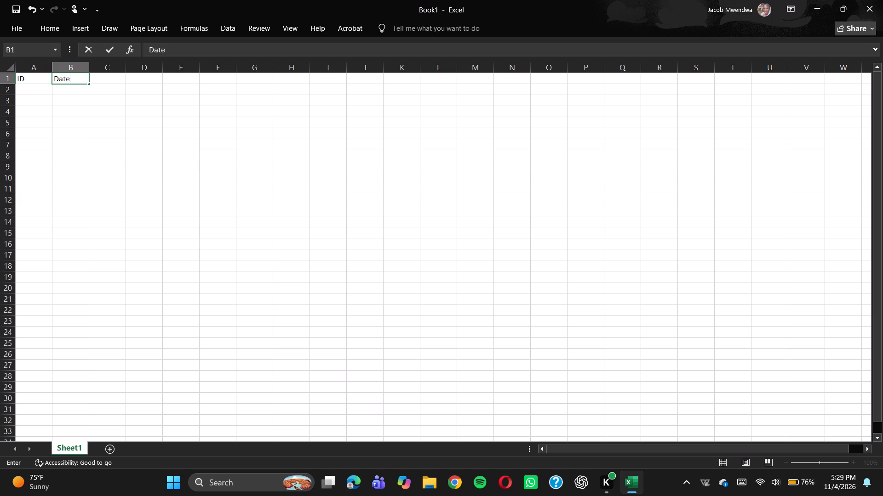
key(Right)
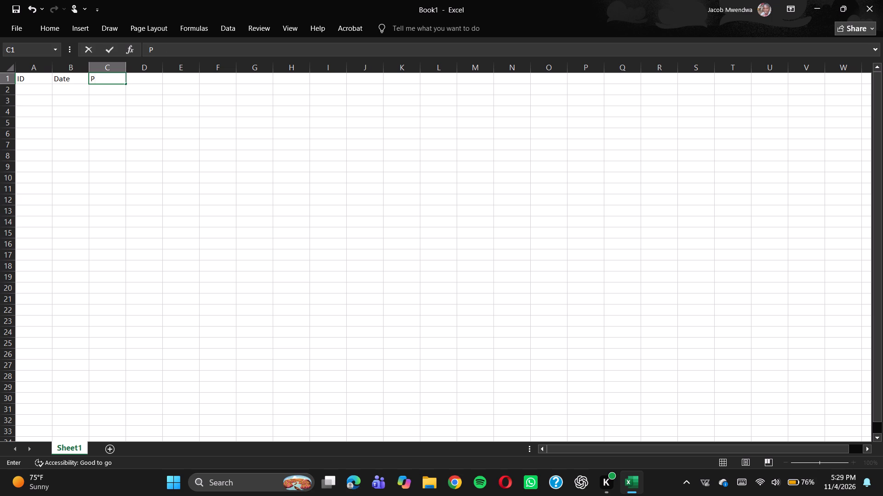
text(roduct)
key(Right)
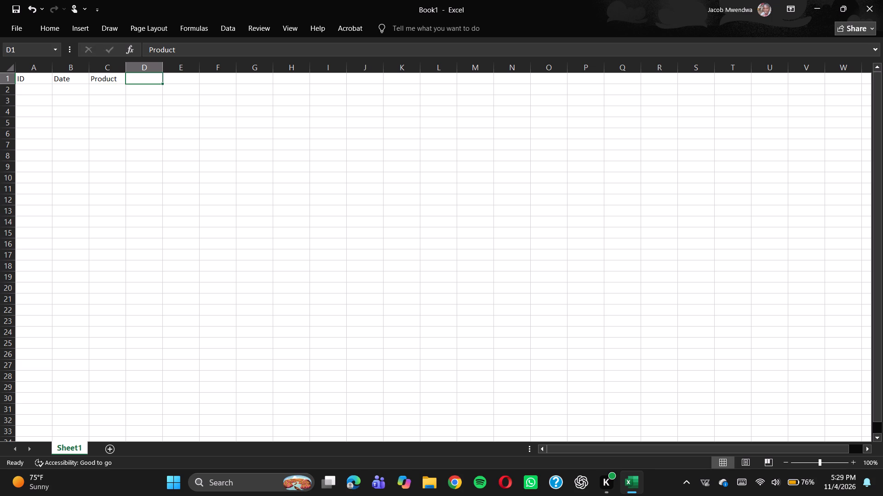
text(ty)
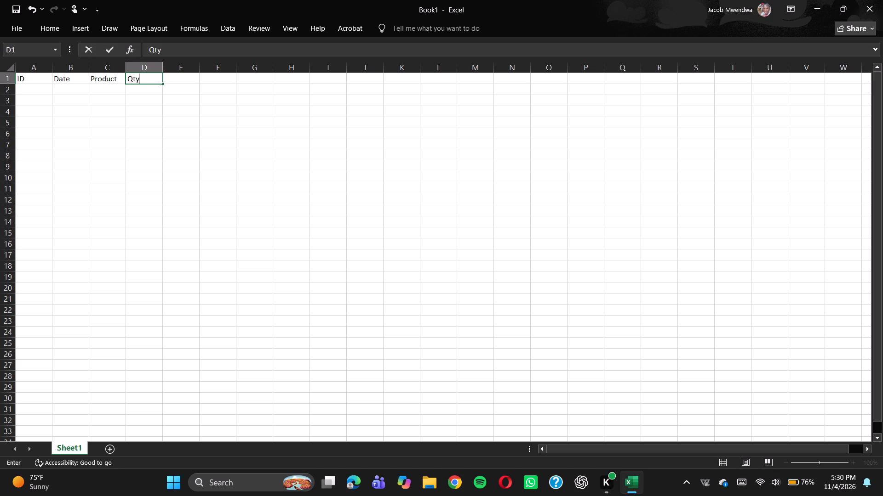
key(Right)
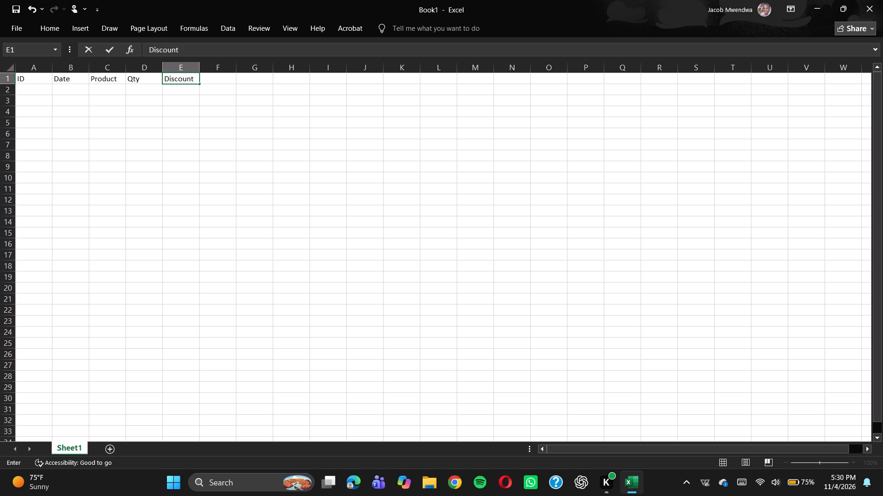
key(Right)
text(ayment)
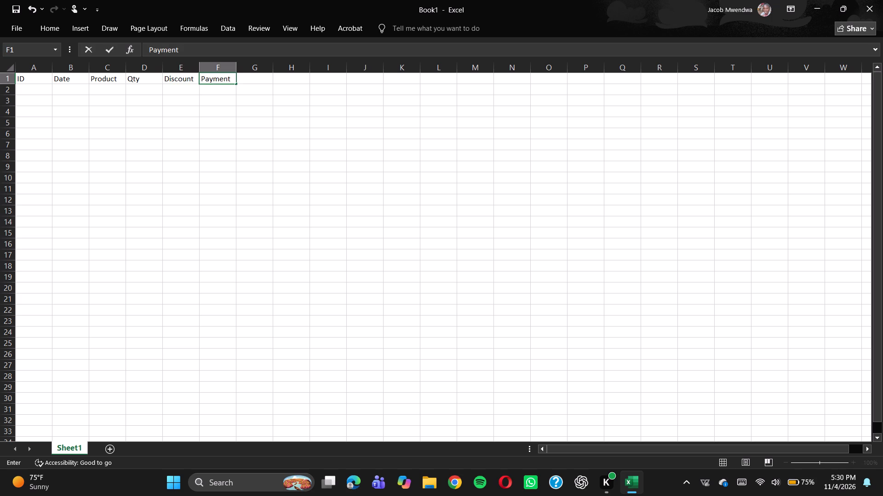
key(Right)
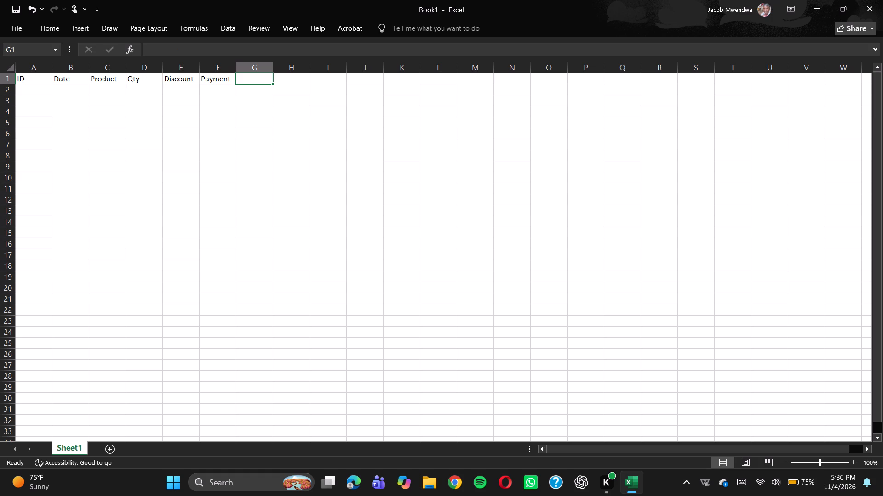
text(hannel)
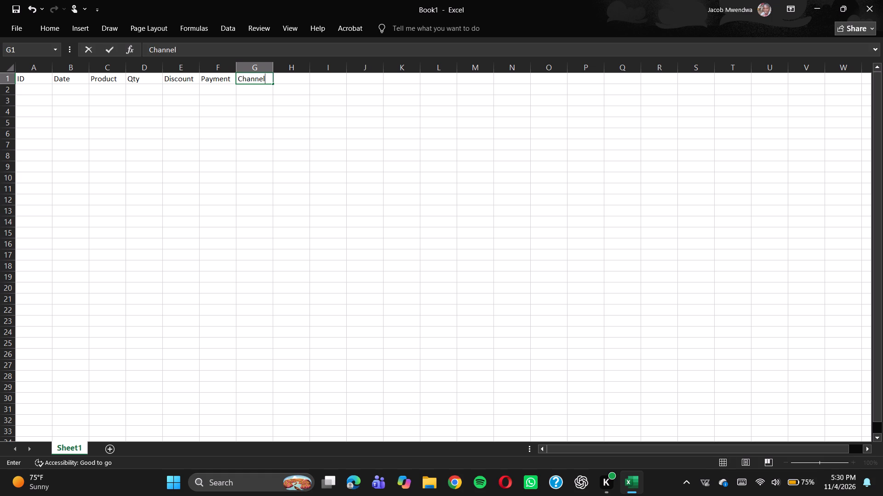
key(Right)
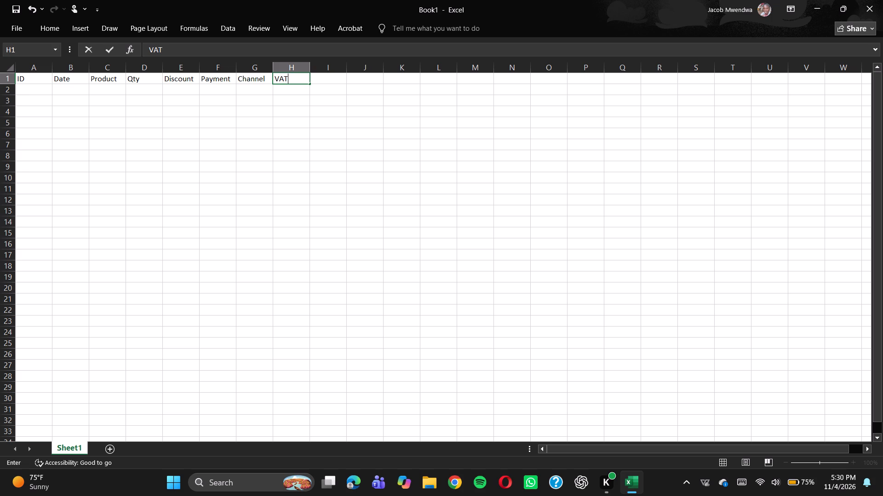
click(37, 93)
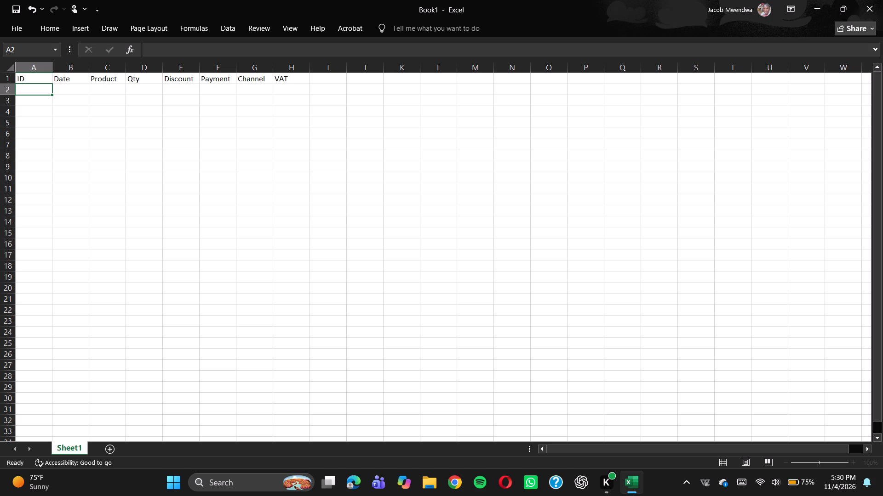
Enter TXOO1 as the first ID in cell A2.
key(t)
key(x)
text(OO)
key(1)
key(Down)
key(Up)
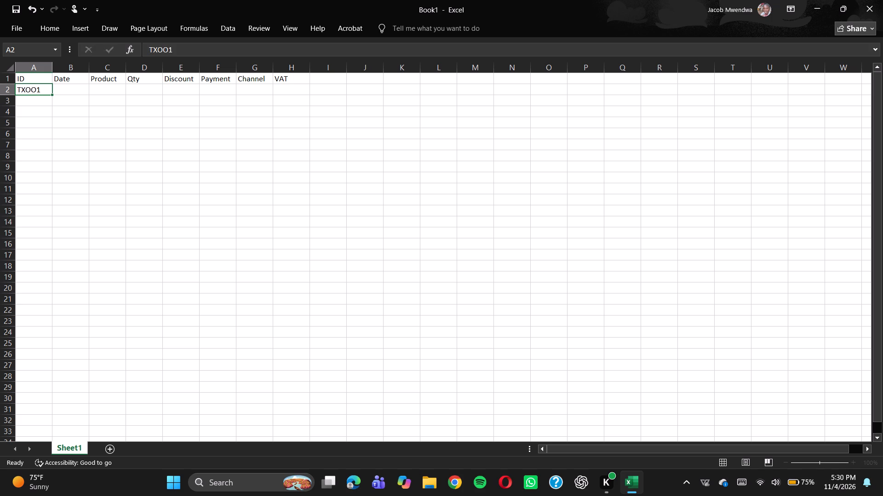
Fill cells A2 to A5 of the ID column with TX001, TX002, TX003 and TX004, using zeros for the digits.
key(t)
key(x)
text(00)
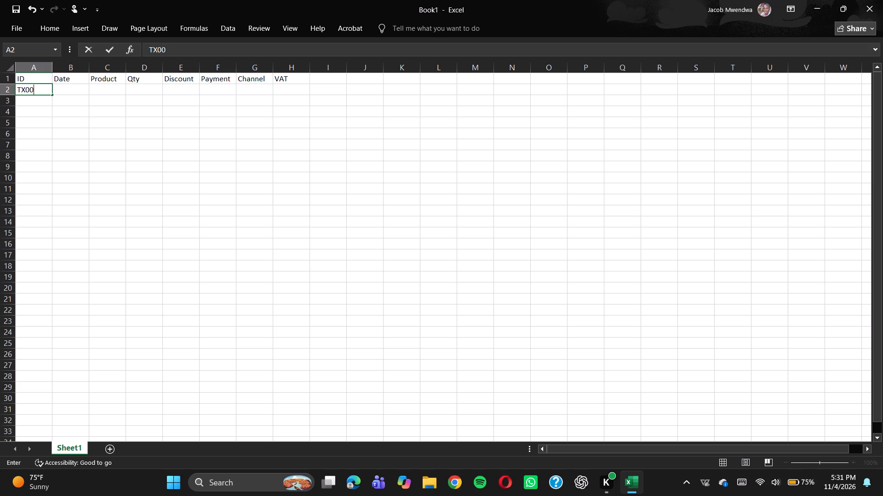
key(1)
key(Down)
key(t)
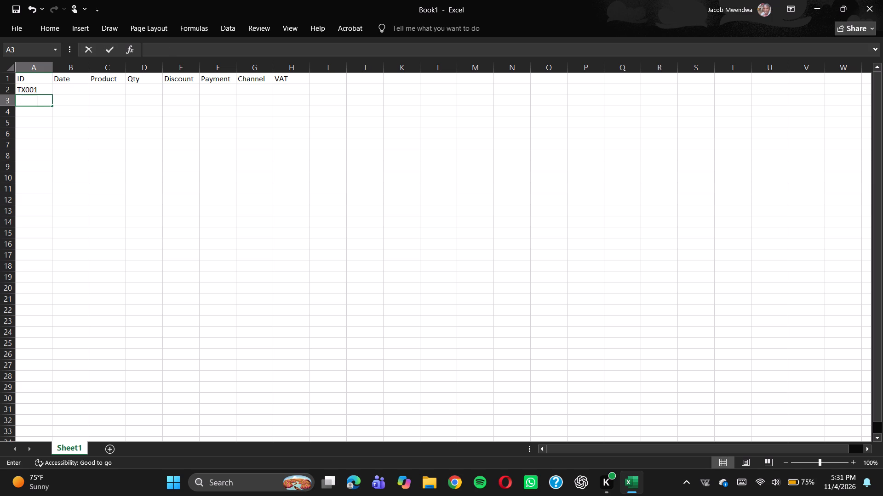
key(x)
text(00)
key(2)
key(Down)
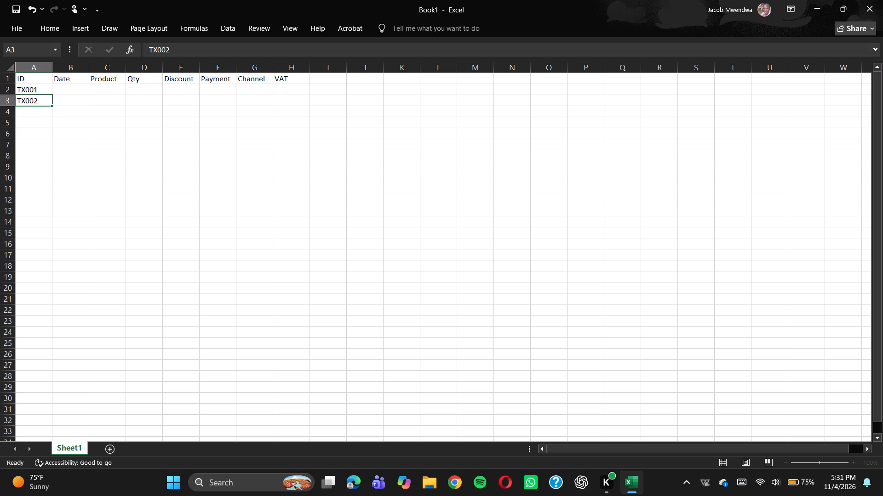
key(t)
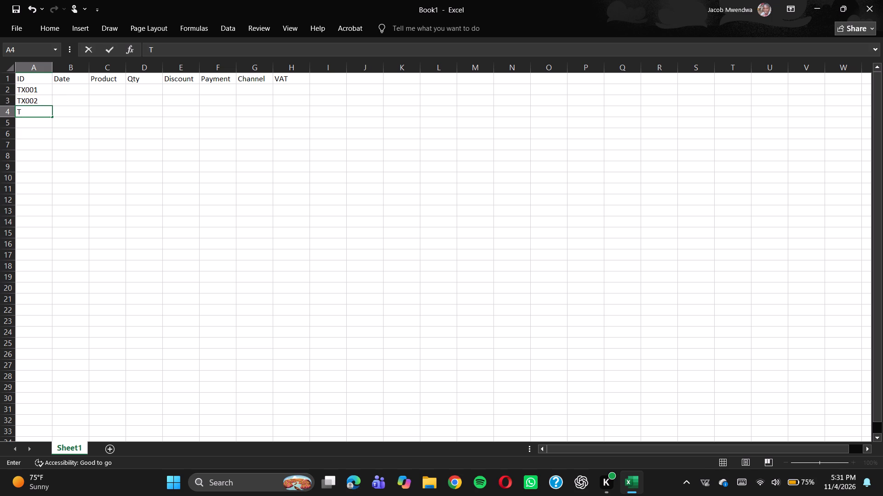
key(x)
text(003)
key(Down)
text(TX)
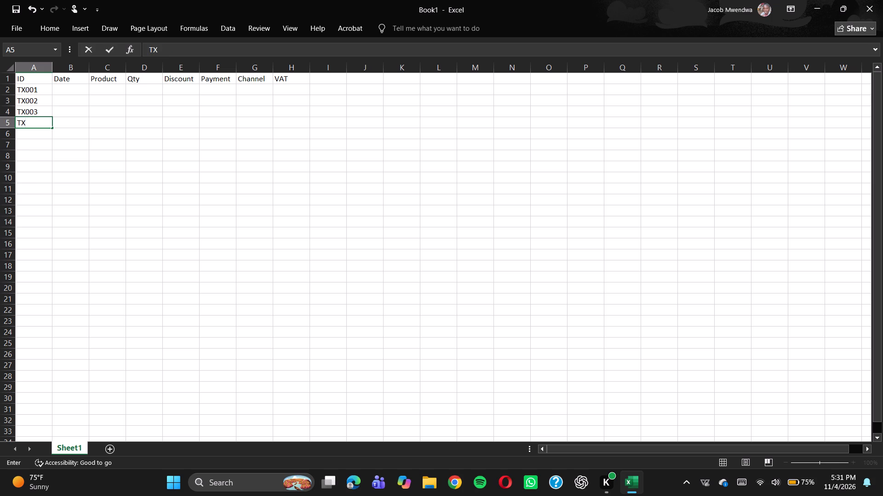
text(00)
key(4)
click(50, 128)
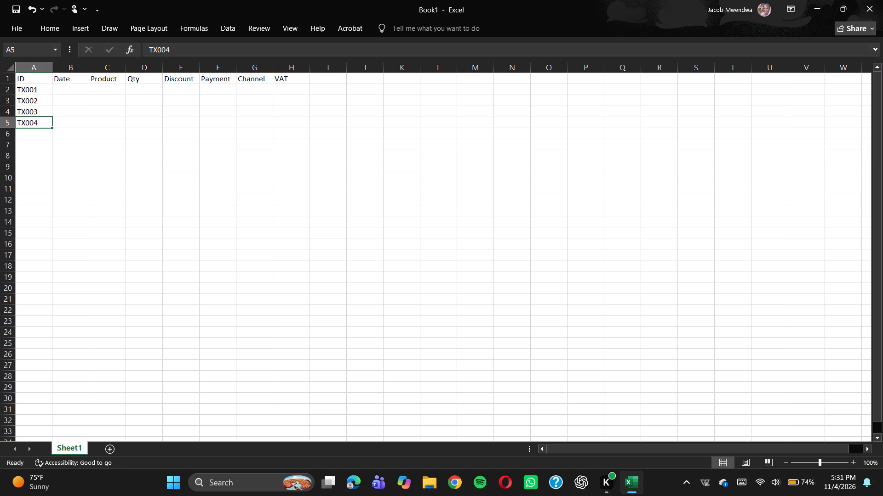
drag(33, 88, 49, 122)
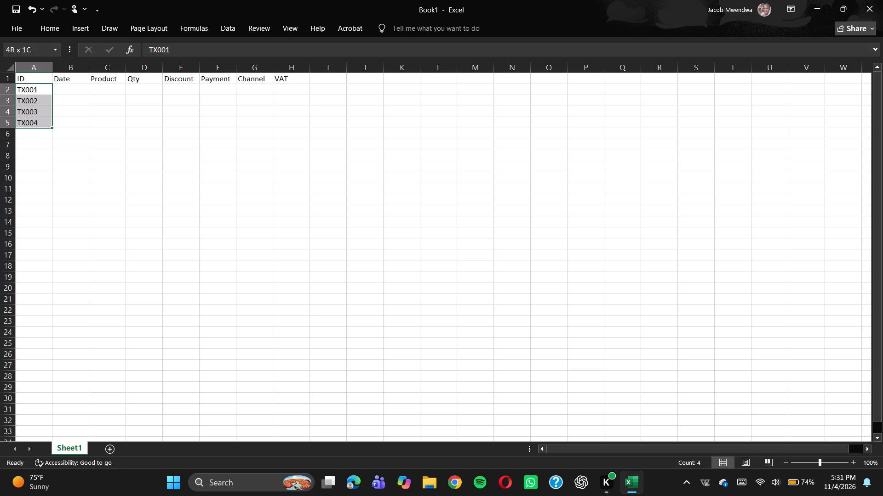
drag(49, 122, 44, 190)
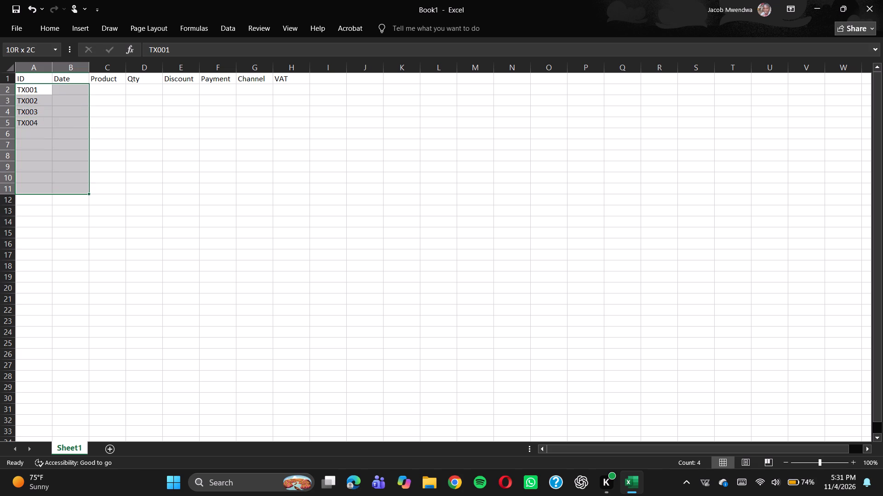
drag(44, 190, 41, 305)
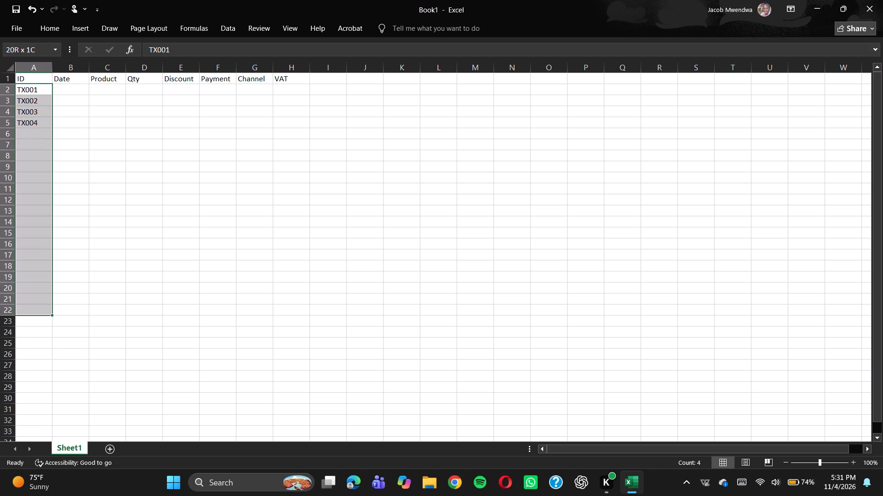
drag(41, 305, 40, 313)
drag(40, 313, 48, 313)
Fill the ID series down from TX001 in cell A2 to TX019 in cell A20.
click(36, 92)
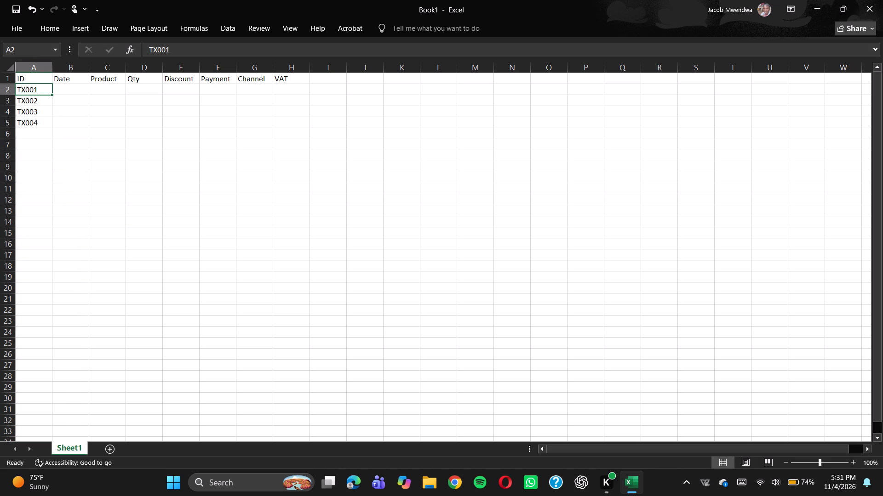
drag(51, 95, 52, 269)
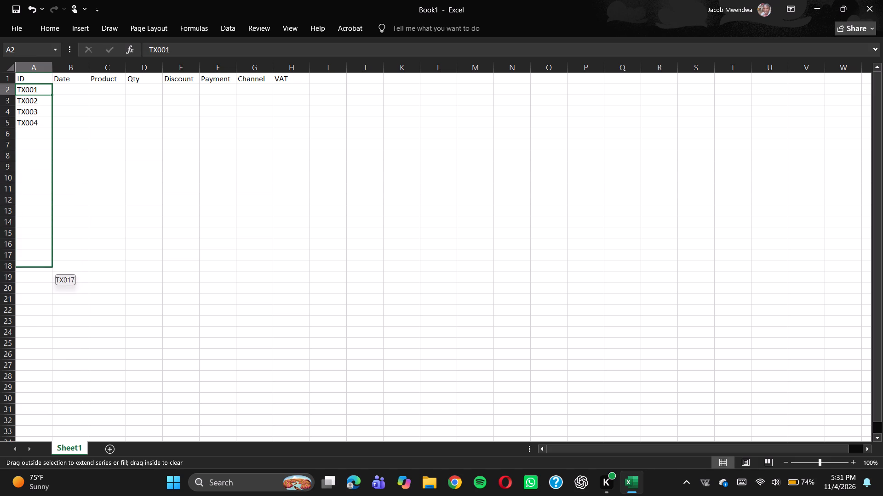
drag(52, 269, 53, 292)
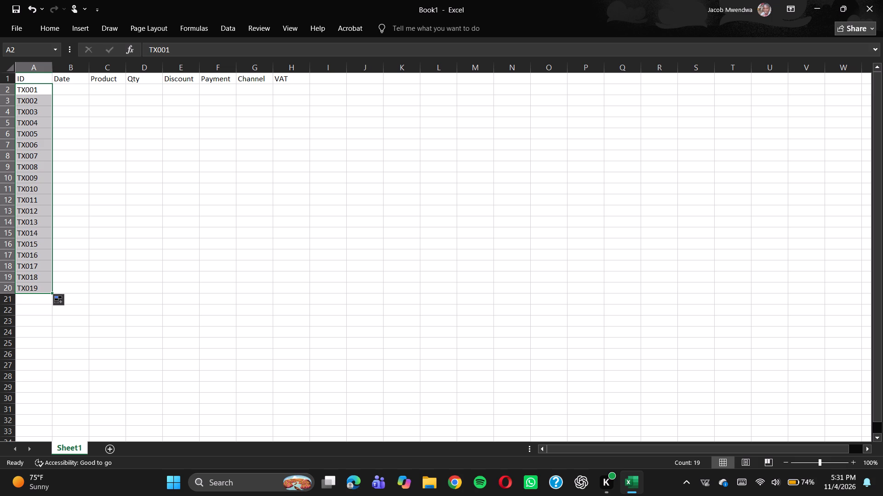
Enter the date 01/10/2026 for TX001 in cell B2 of the Date column.
click(71, 91)
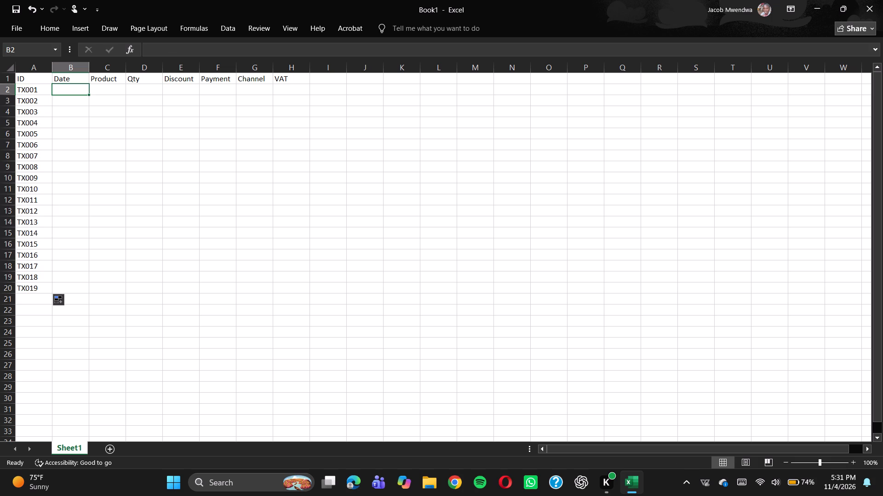
text(01)
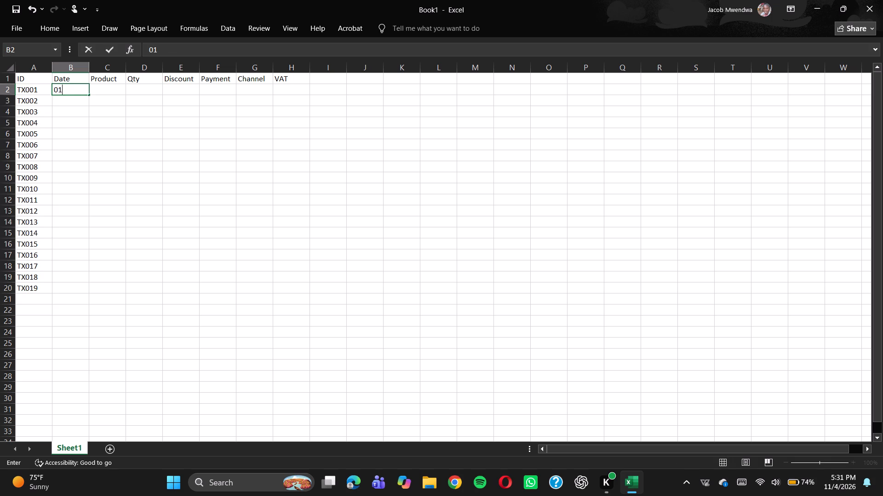
text(/10)
key(slash)
text(2026)
key(Down)
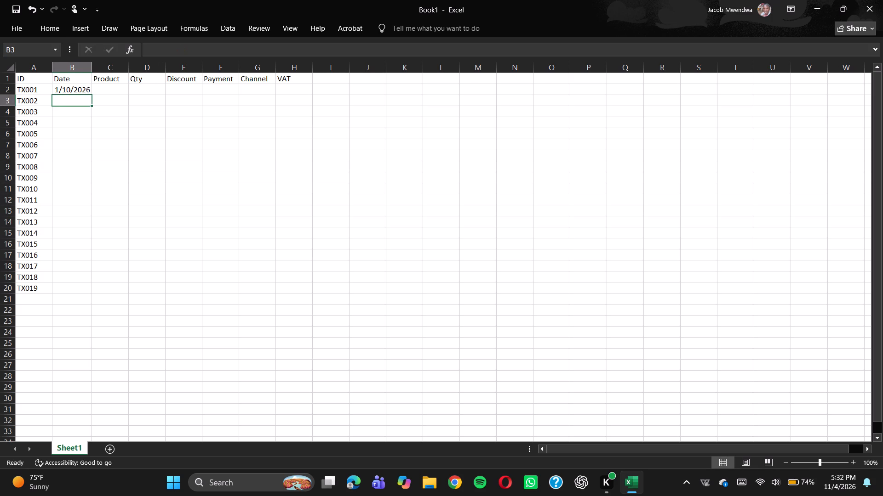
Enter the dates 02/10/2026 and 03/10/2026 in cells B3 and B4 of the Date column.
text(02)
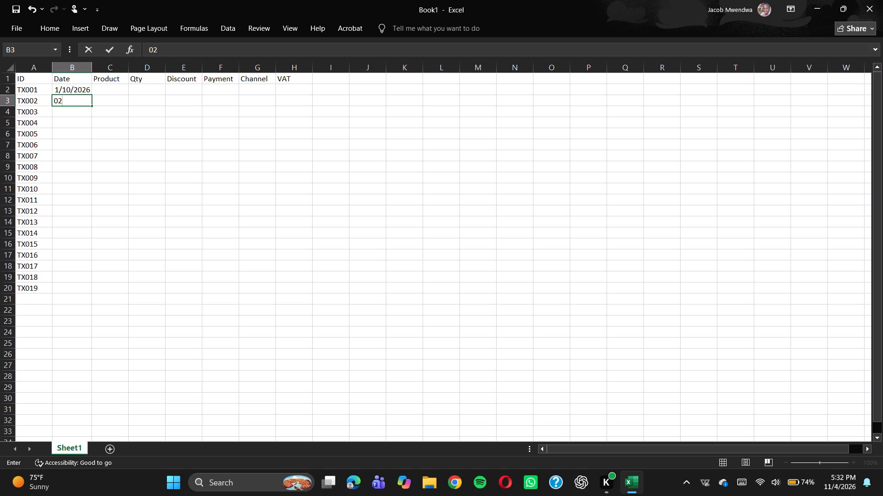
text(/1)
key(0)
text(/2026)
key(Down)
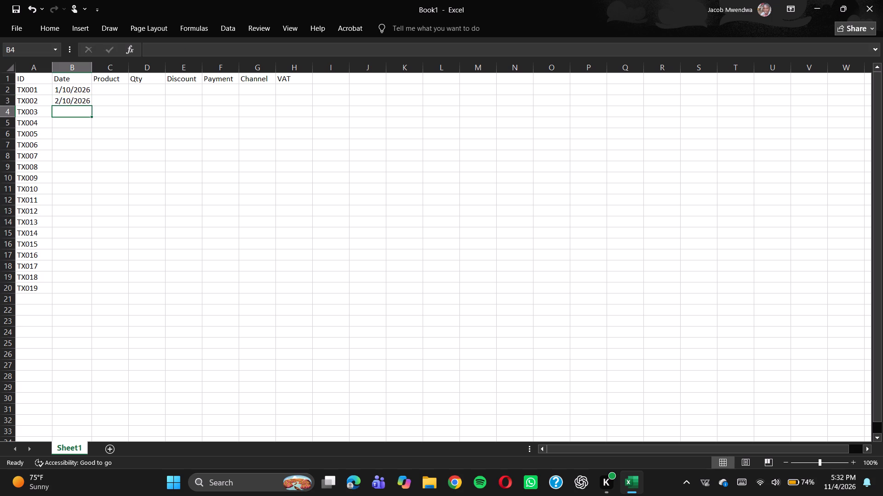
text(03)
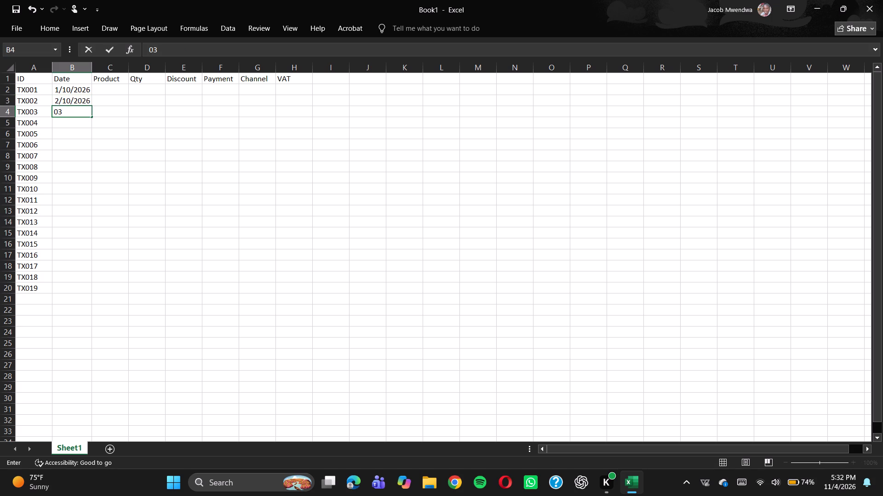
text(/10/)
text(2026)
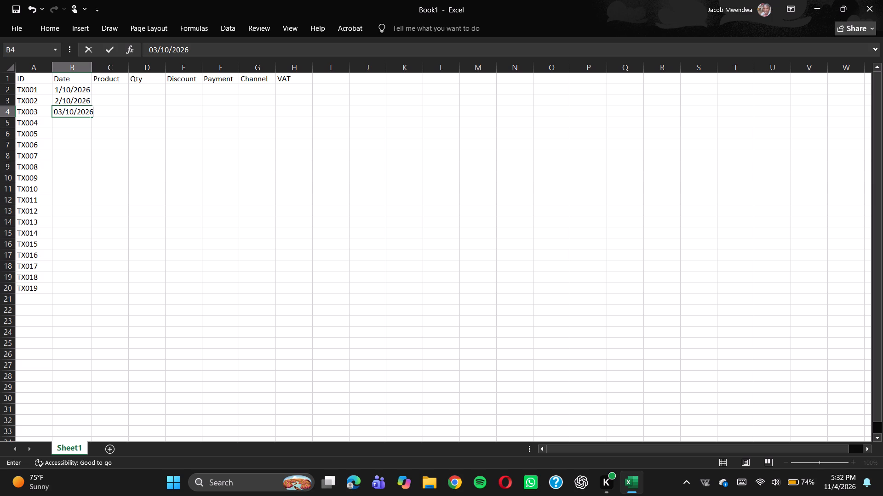
Fill the Date column down from cell B2 to B20 as a daily series from 1/10/2026 to 1/28/2026.
click(70, 90)
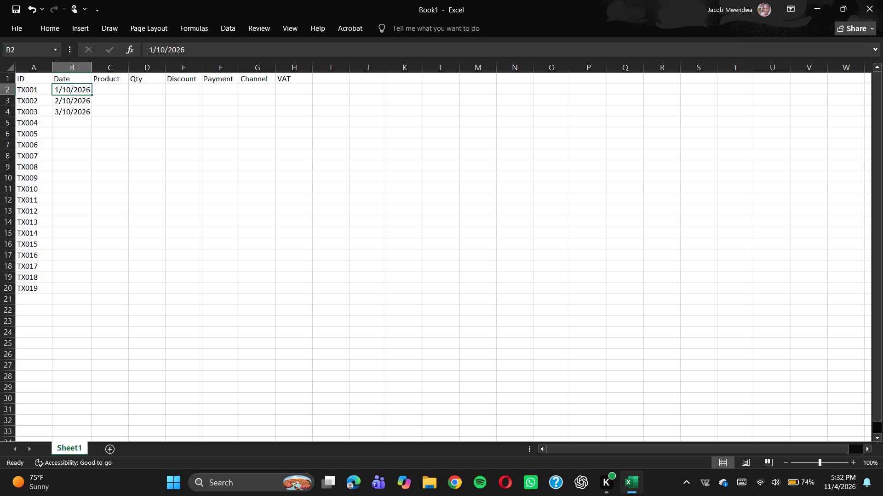
drag(90, 95, 85, 150)
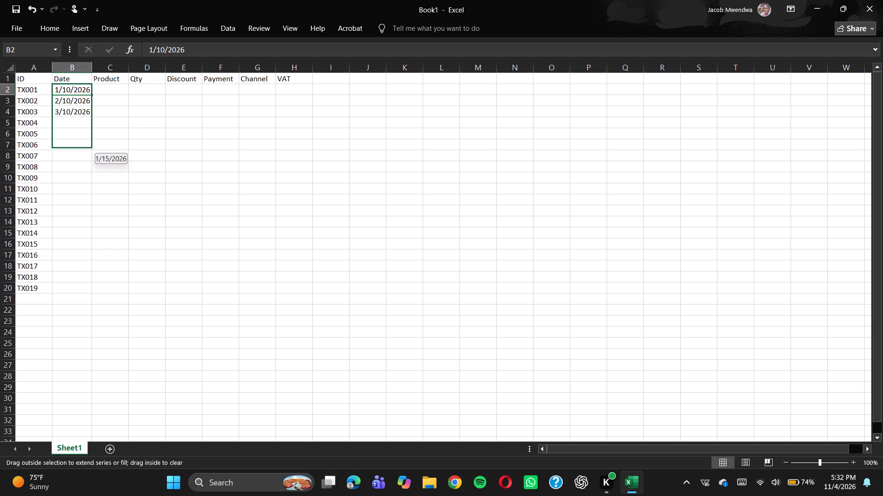
drag(85, 150, 85, 293)
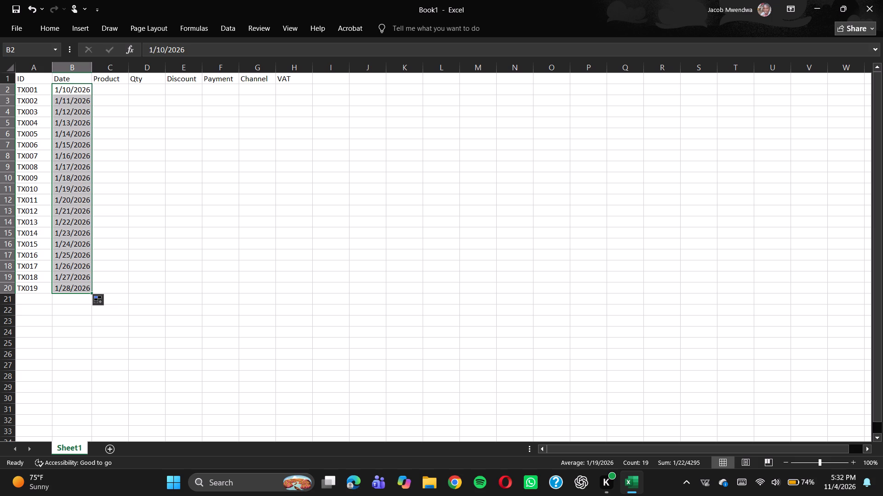
Enter product codes P001, P002 and P003 in cells C2 to C4 and continue the series down to P019 in C20.
click(115, 89)
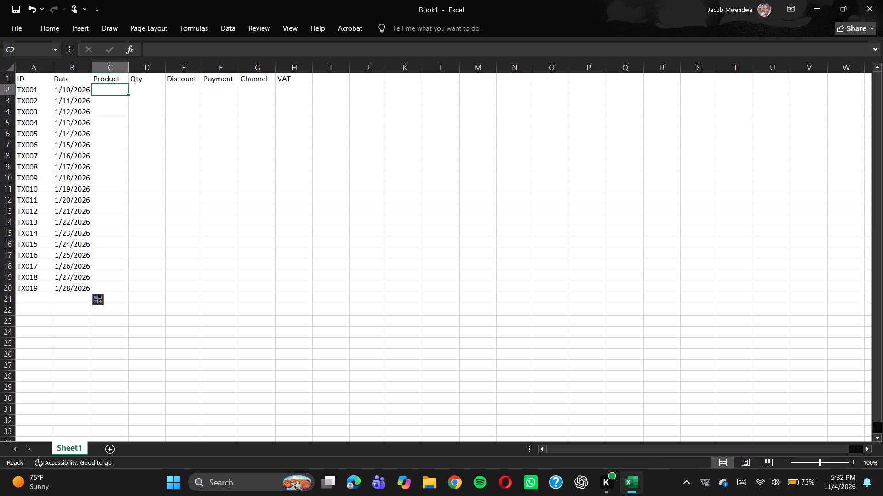
key(p)
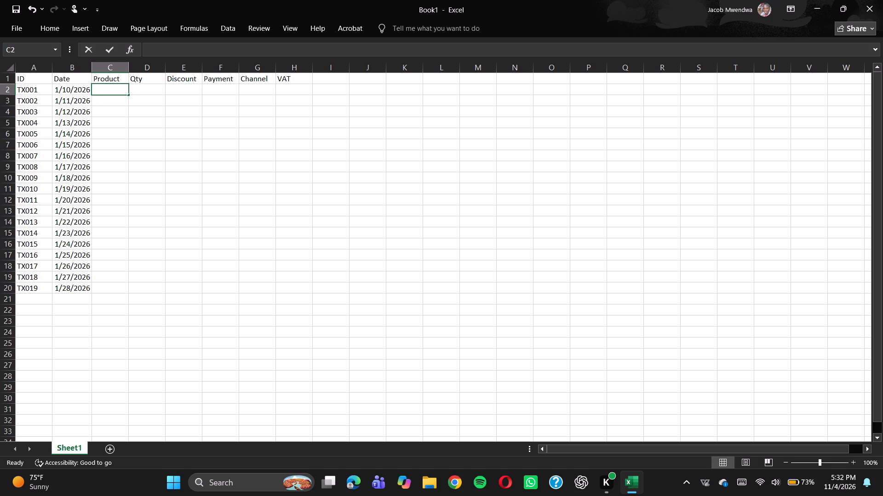
text(001)
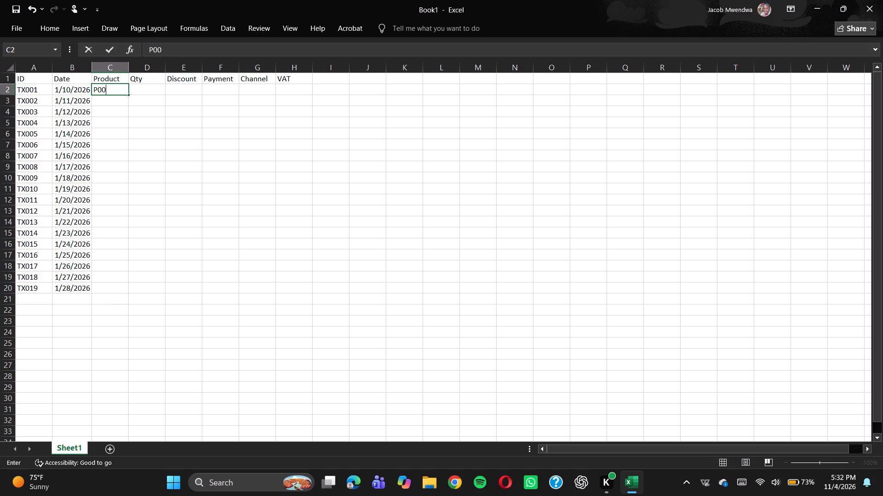
key(Down)
key(p)
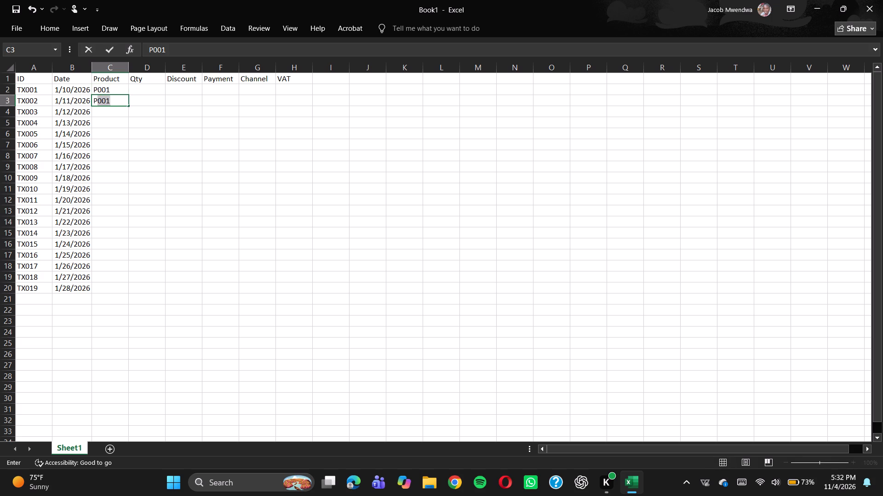
key(BackSpace)
text(002)
key(Down)
key(p)
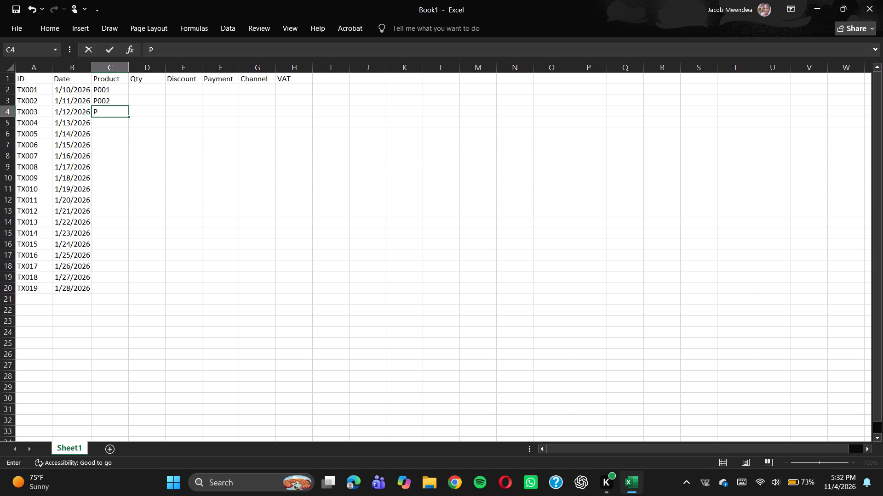
text(003)
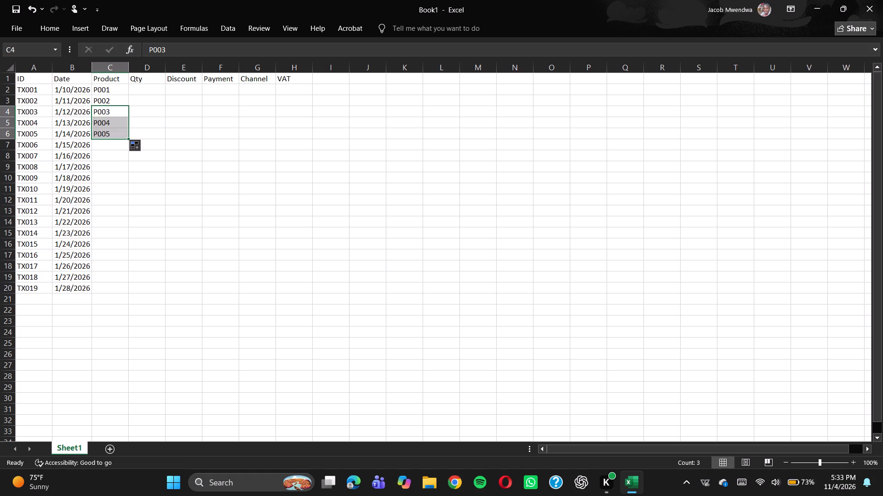
drag(128, 139, 126, 175)
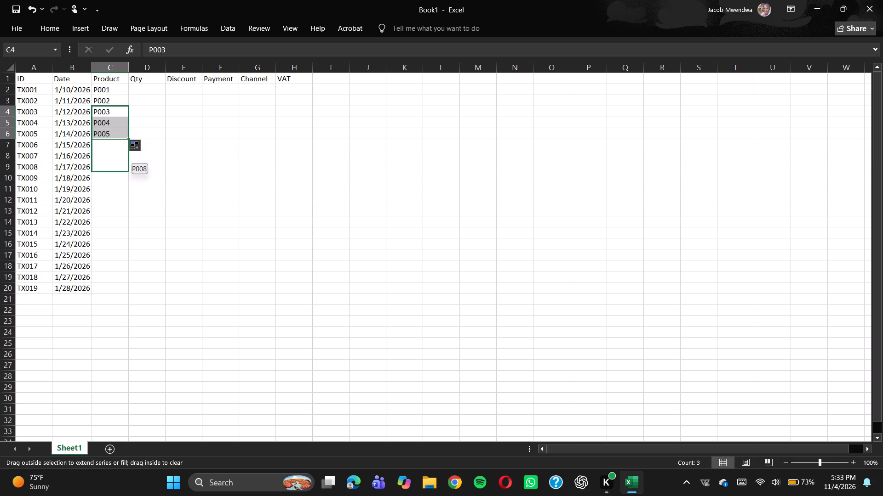
drag(126, 175, 129, 290)
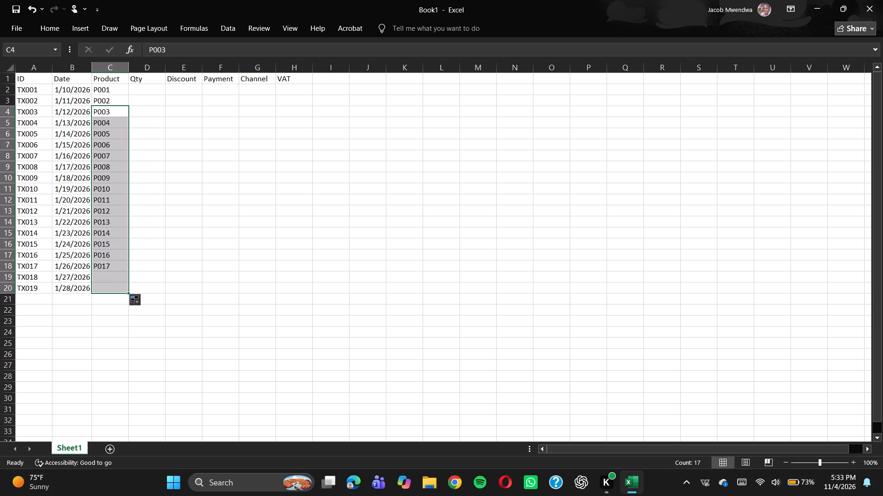
Enter the quantities 4, 3, 4, 6, 7 and 6 in cells D2 to D7 of the Qty column.
click(141, 87)
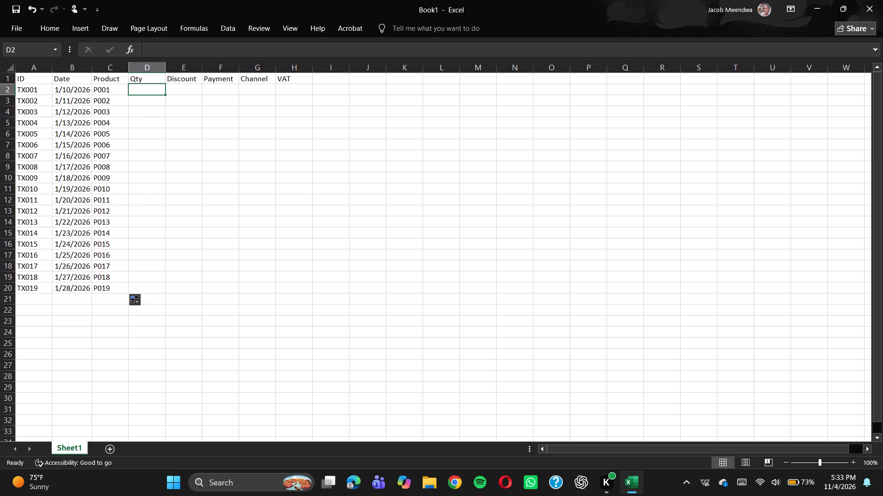
key(4)
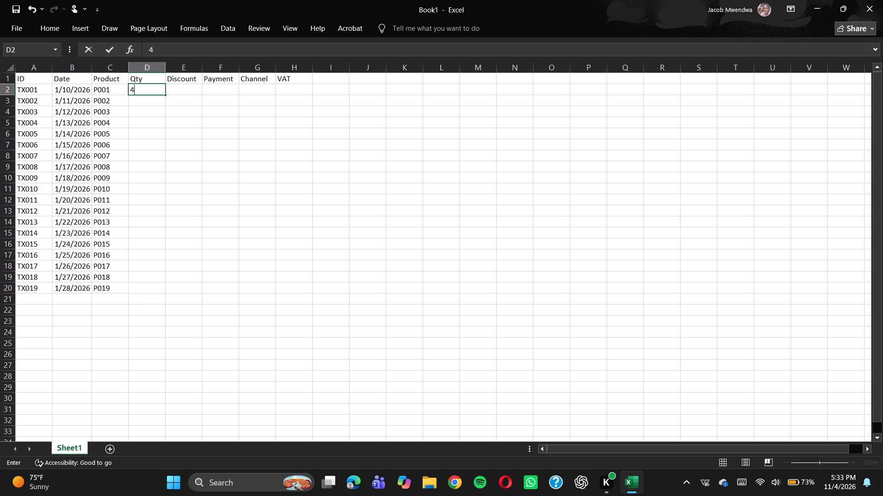
key(Down)
key(3)
key(Down)
key(4)
key(Down)
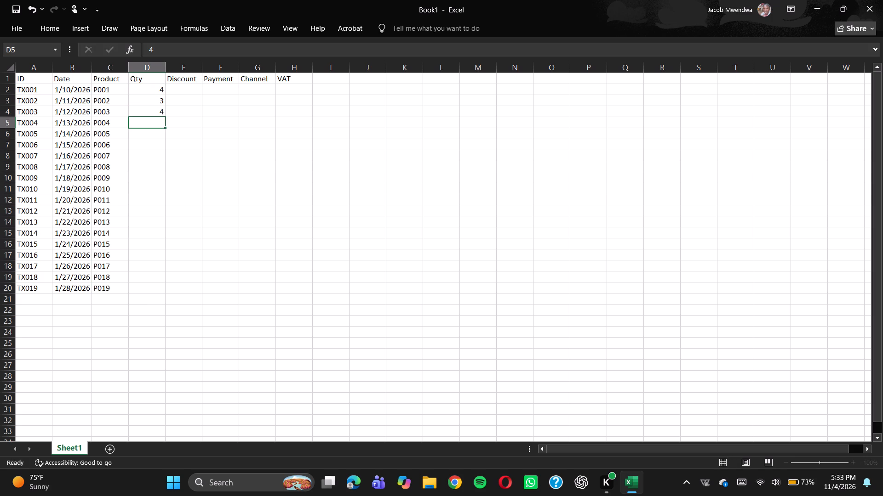
key(6)
key(Down)
key(7)
key(Down)
key(6)
key(Down)
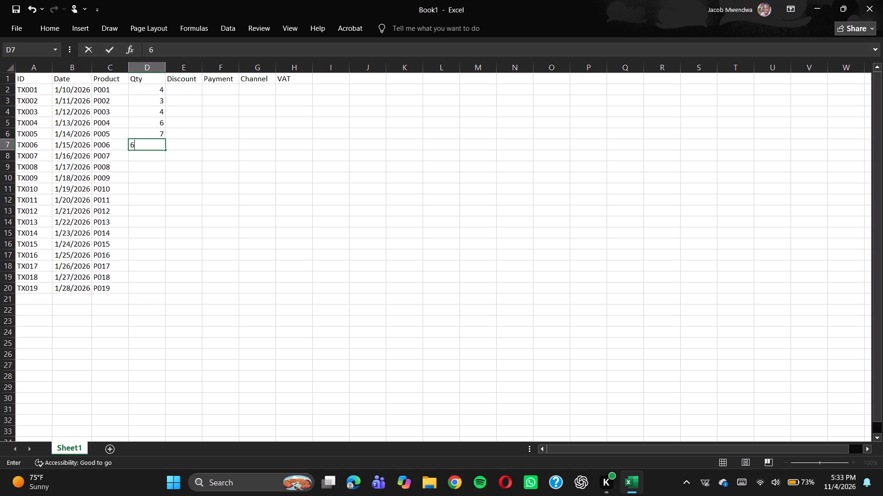
Enter the quantities 5, 4, 4, 6, 8, 9 and 4 in cells D8 to D14 of the Qty column.
key(5)
key(Down)
key(4)
key(Down)
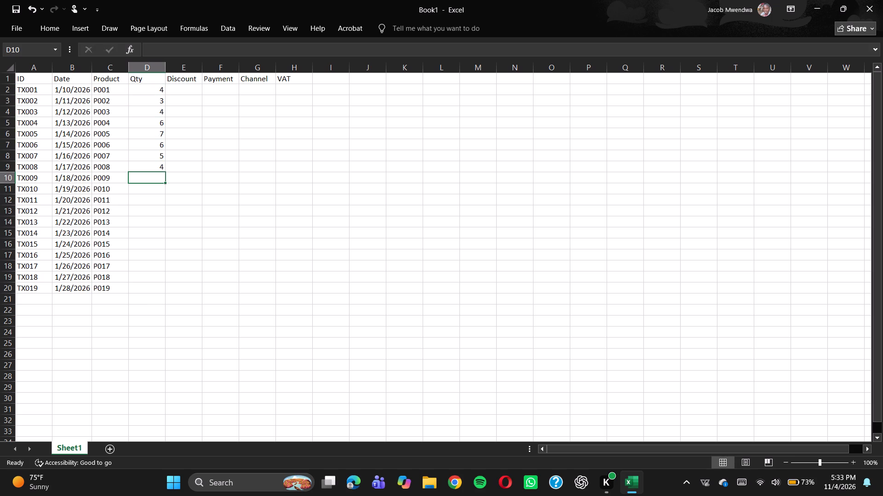
key(4)
key(Down)
key(6)
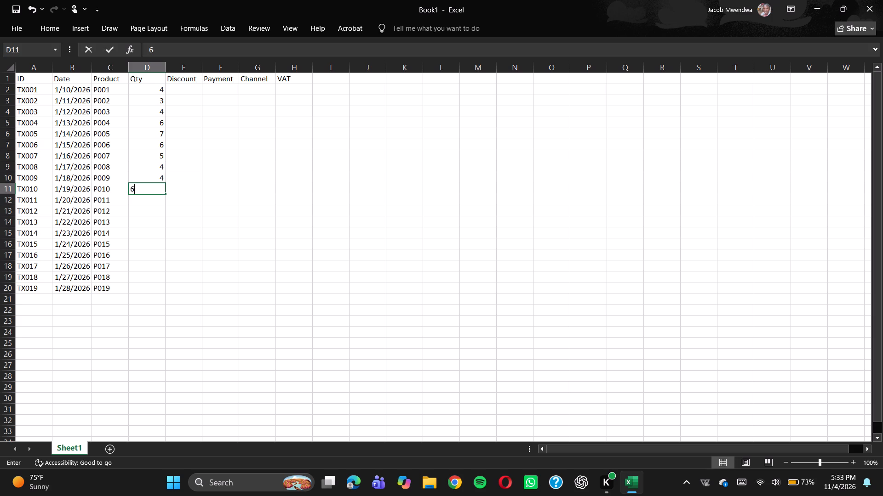
key(Down)
key(8)
key(Down)
key(9)
key(Down)
key(4)
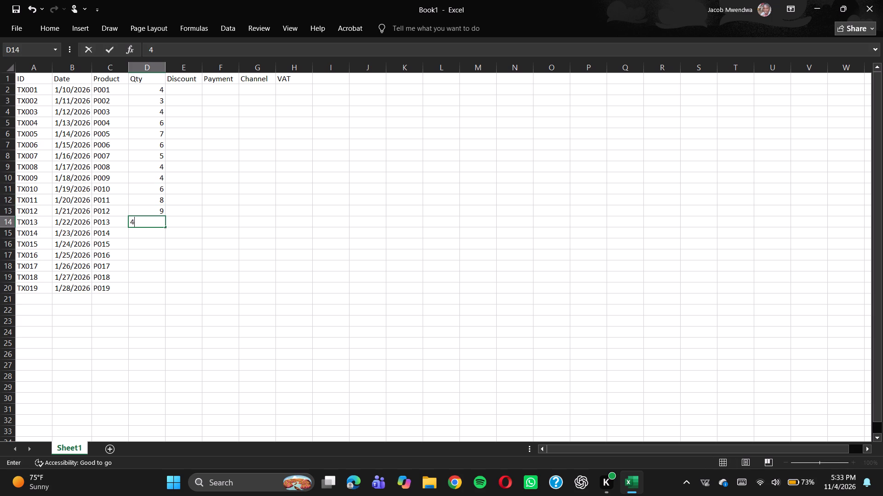
key(Down)
Enter the quantities 2, 9, 7, 4, 3 and 2 in cells D15 to D20 of the Qty column.
key(2)
key(Down)
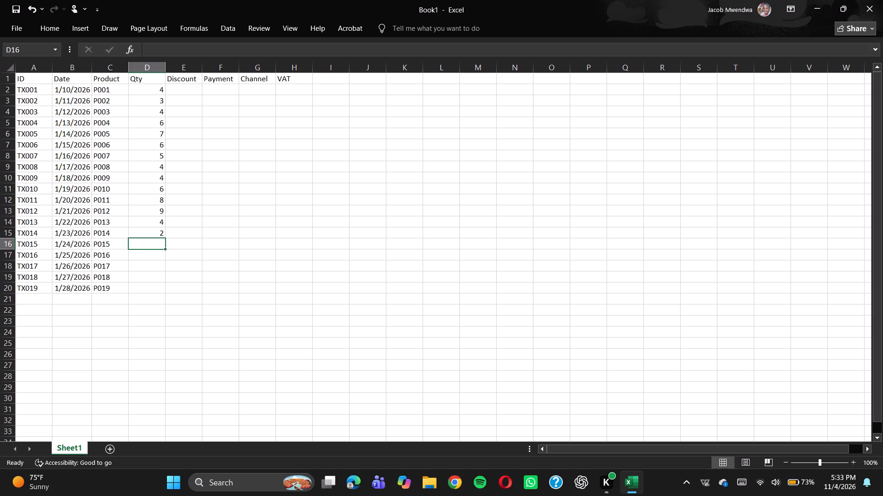
key(9)
key(Down)
key(7)
key(Down)
key(4)
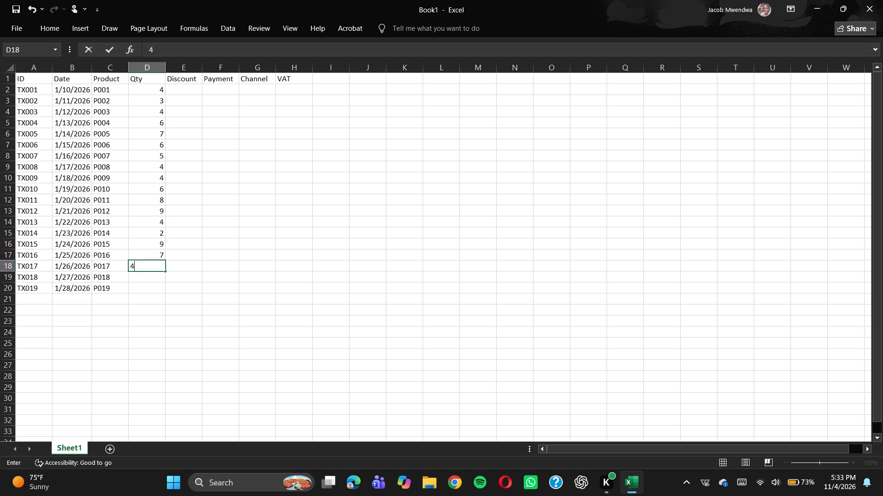
key(Down)
key(3)
key(Down)
key(2)
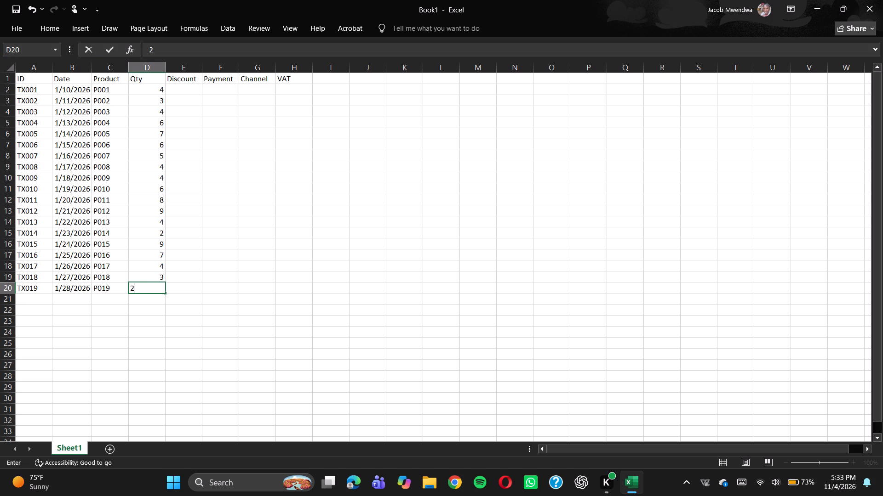
scroll(218, 152, right, 1)
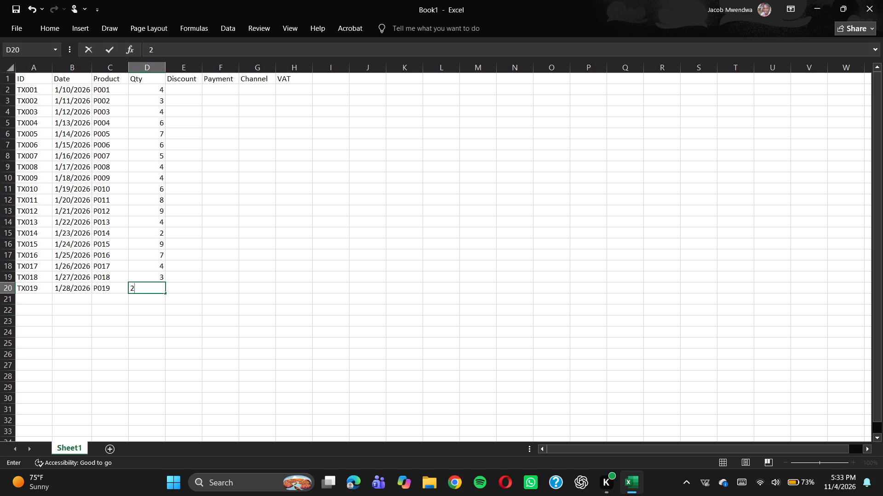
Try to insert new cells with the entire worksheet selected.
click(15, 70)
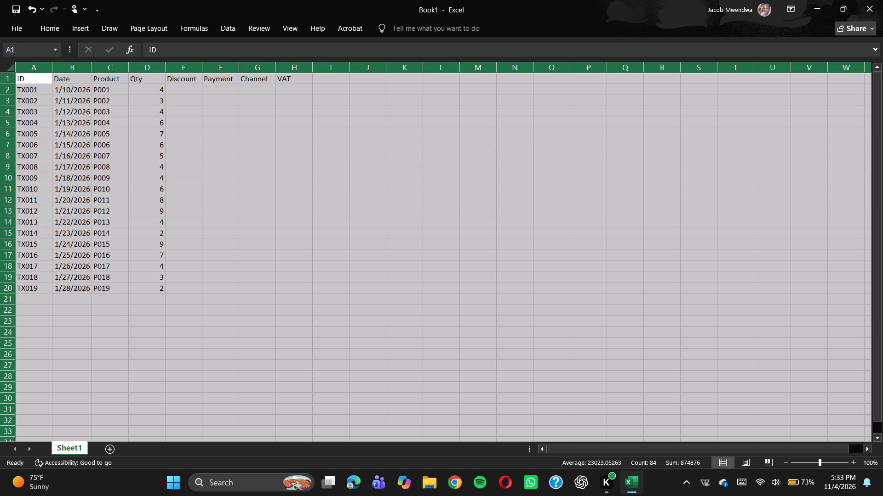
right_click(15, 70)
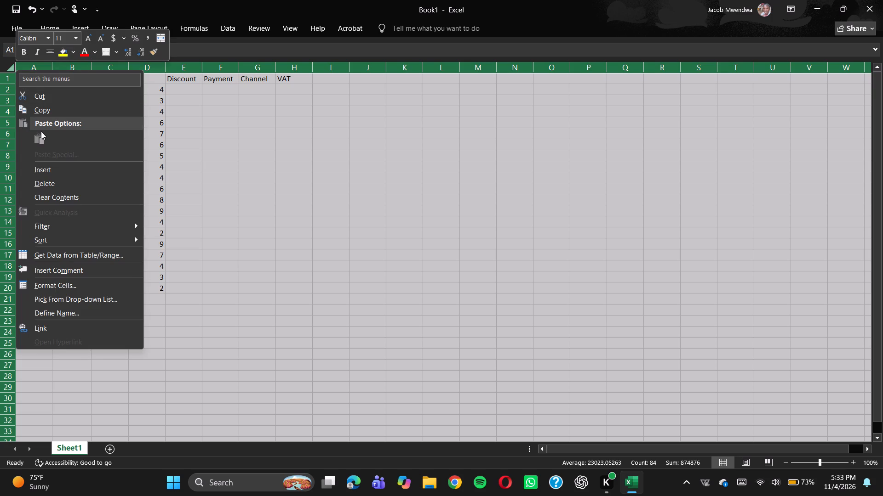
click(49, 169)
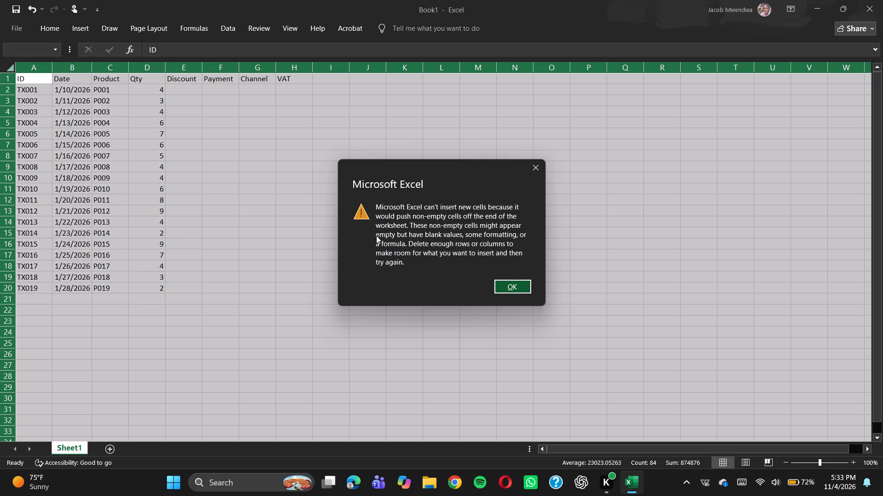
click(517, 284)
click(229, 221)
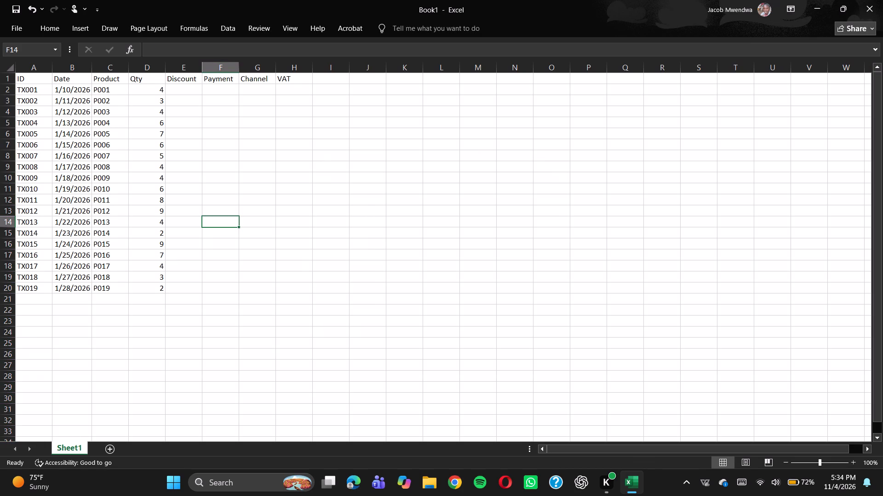
Enter the payment methods M-PESA, Cash and Card in cells F2 to F4 of the Payment column.
click(181, 90)
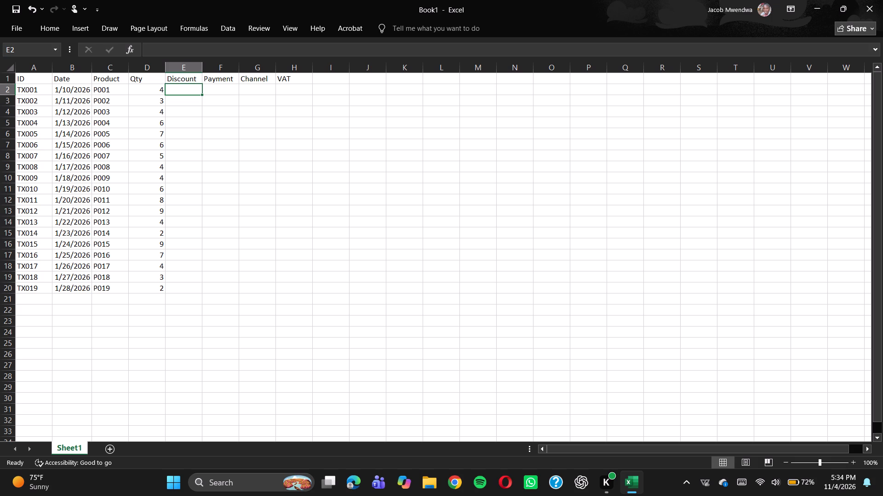
click(218, 90)
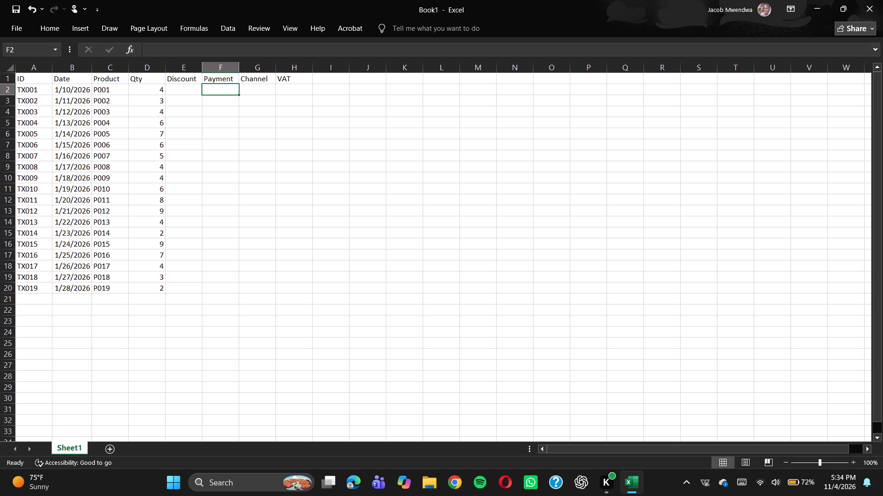
text(M-PESAA)
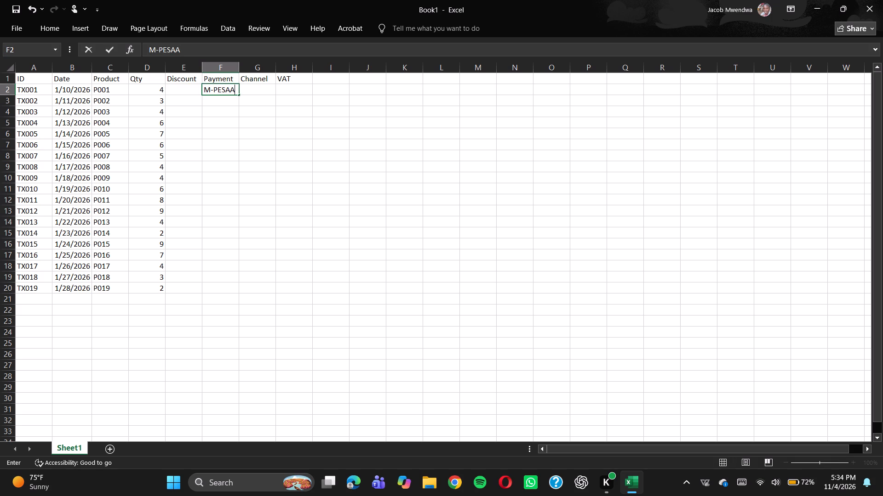
key(BackSpace)
key(Down)
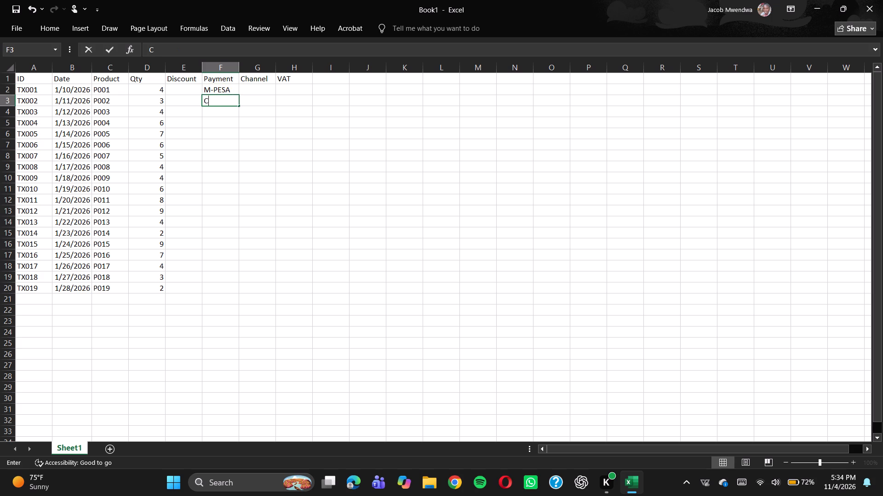
text(ash)
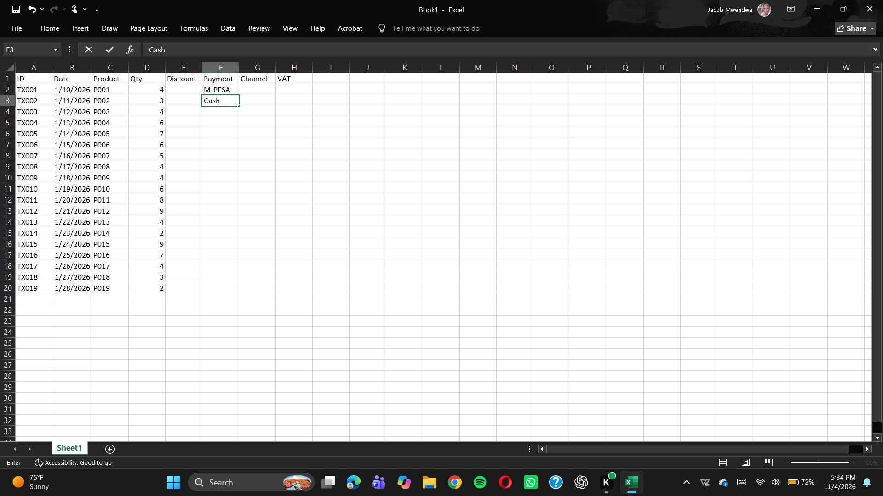
key(Down)
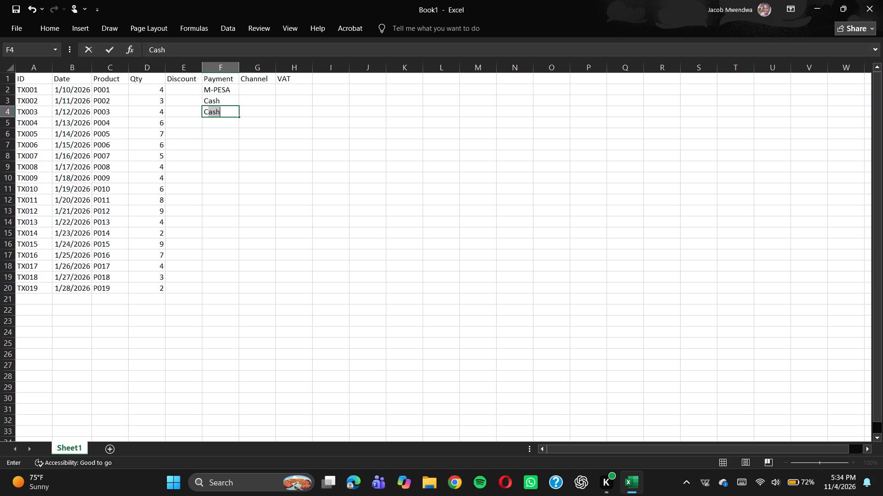
text(ard)
key(Down)
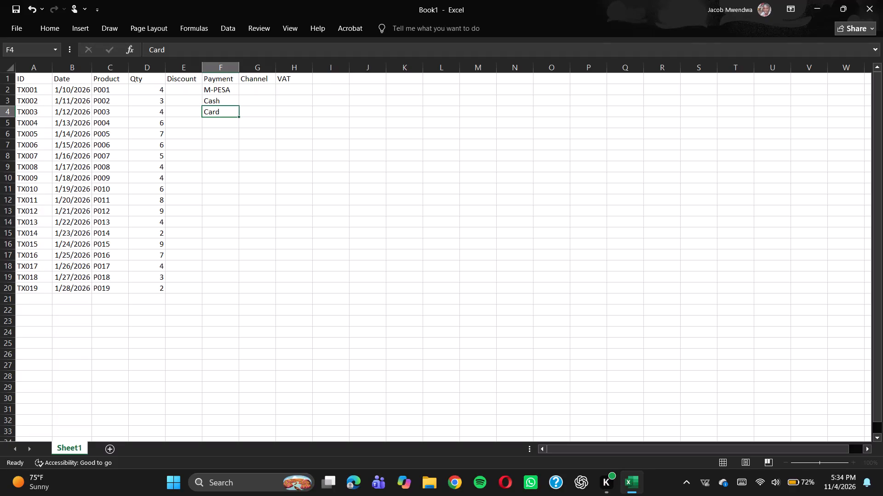
Enter M-PESA as the payment method for TX004, TX005 and TX006 in cells F5 to F7.
key(minus)
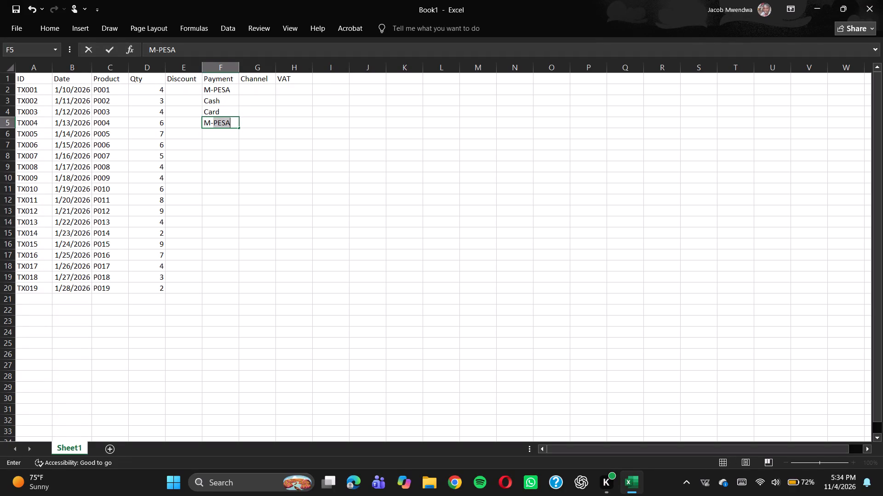
text(PEA)
key(BackSpace)
text(SA)
key(Down)
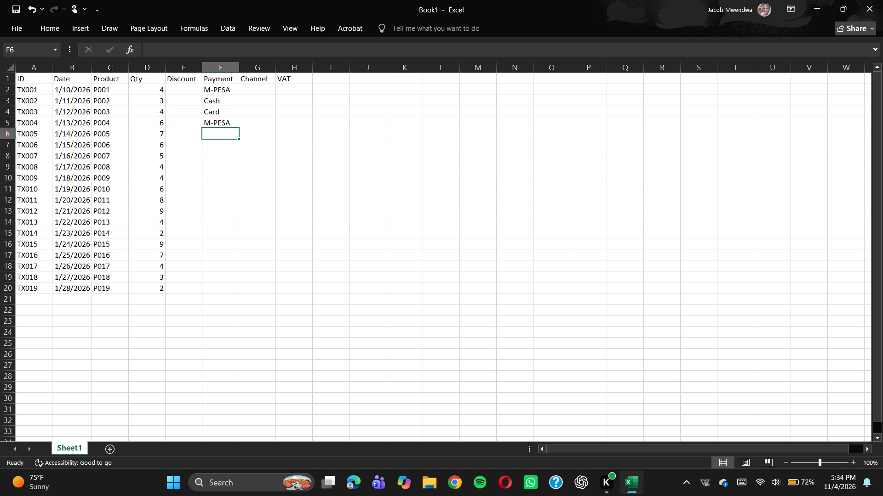
key(m)
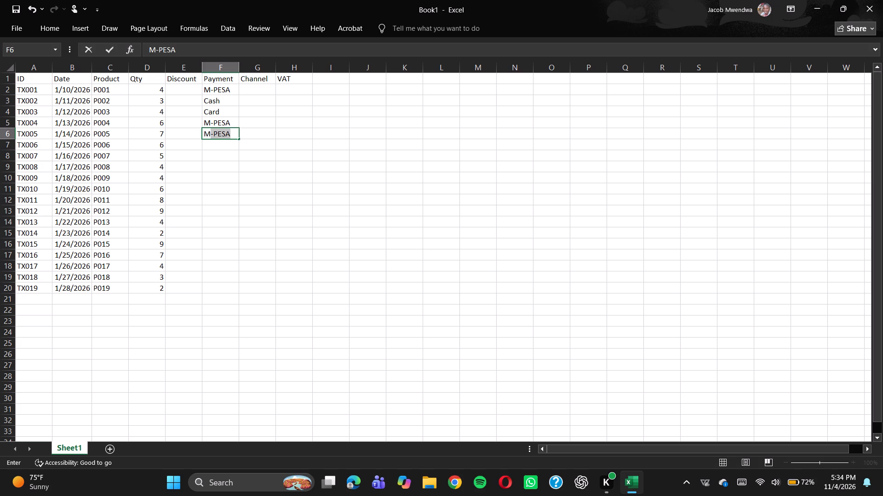
key(Return)
key(m)
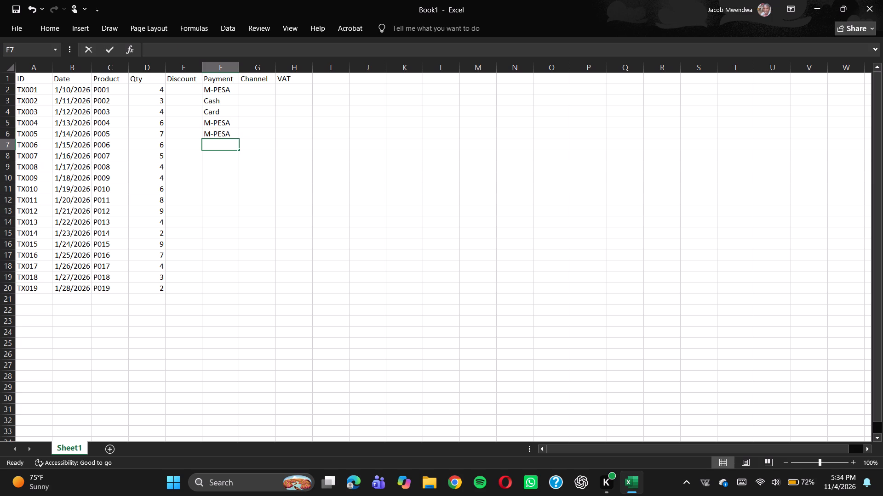
key(Return)
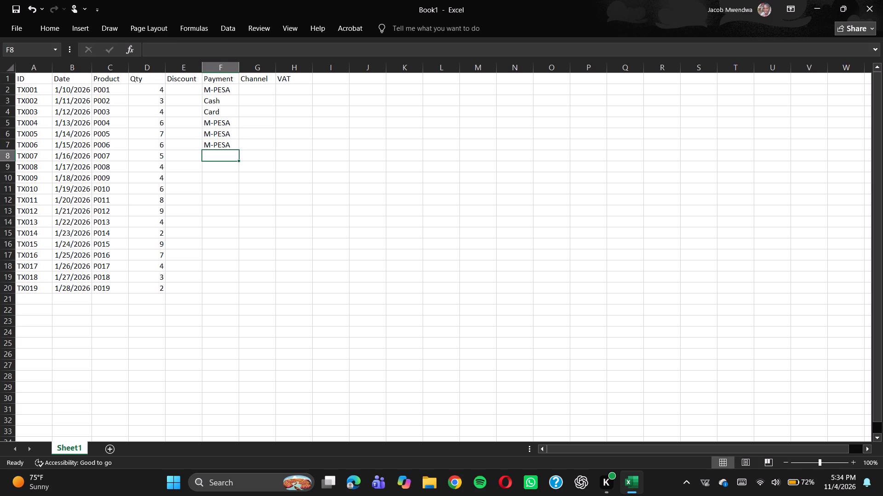
Enter the payment methods Card in cell F8 and Bank Transfer in cell F9.
key(c)
key(a)
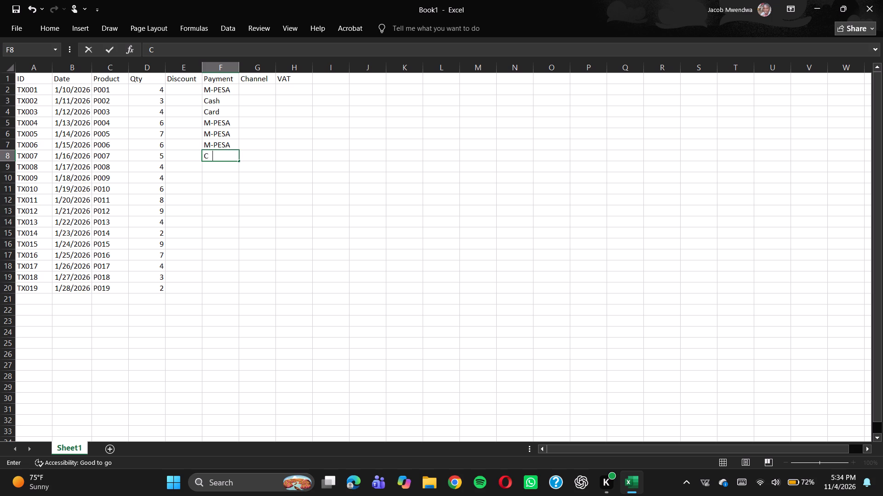
text(rd)
key(Return)
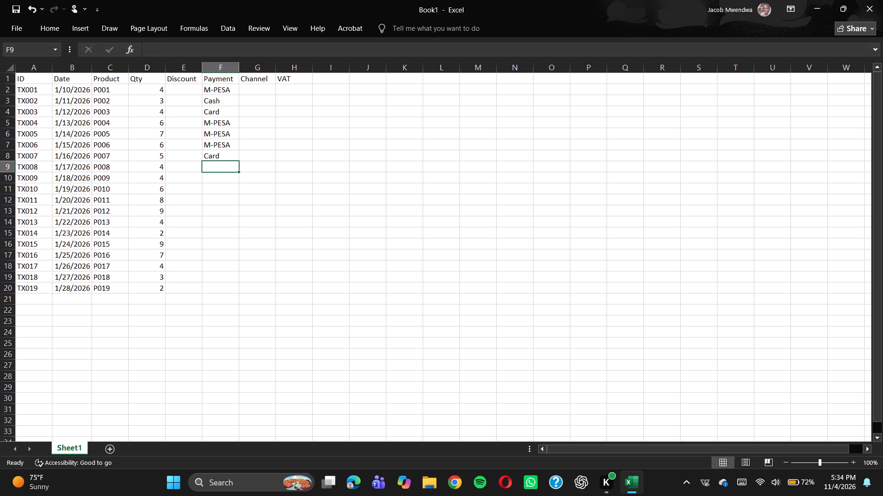
text(ank)
key(space)
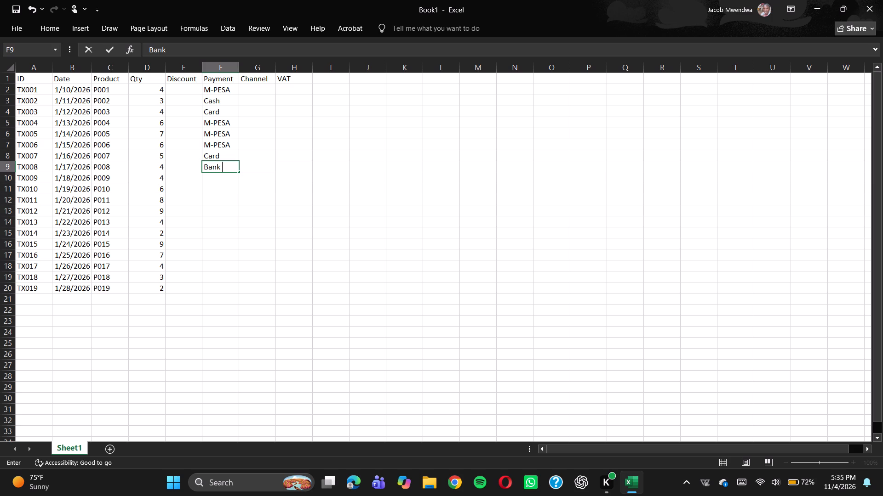
text(ransfer)
key(Down)
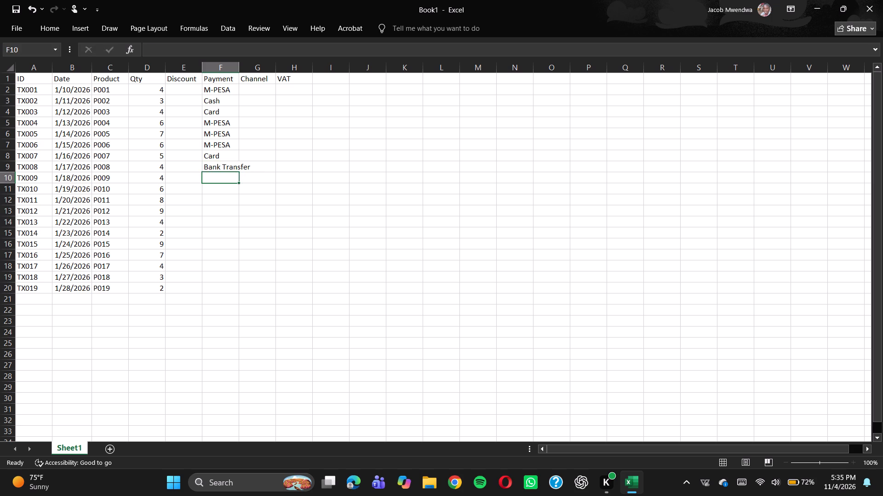
Autofit the width of the Payment column to its longest entry.
double_click(240, 69)
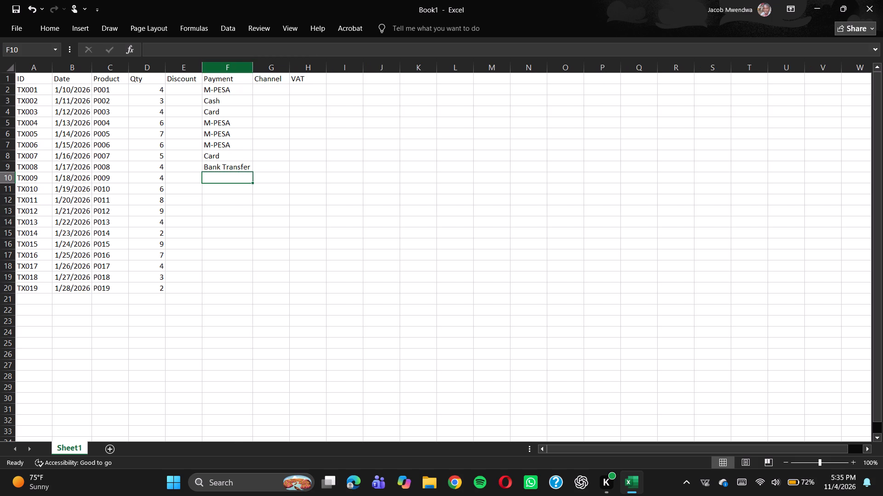
Enter Bank Transfer as the payment method for TX009, TX010 and TX011 in cells F10 to F12.
key(b)
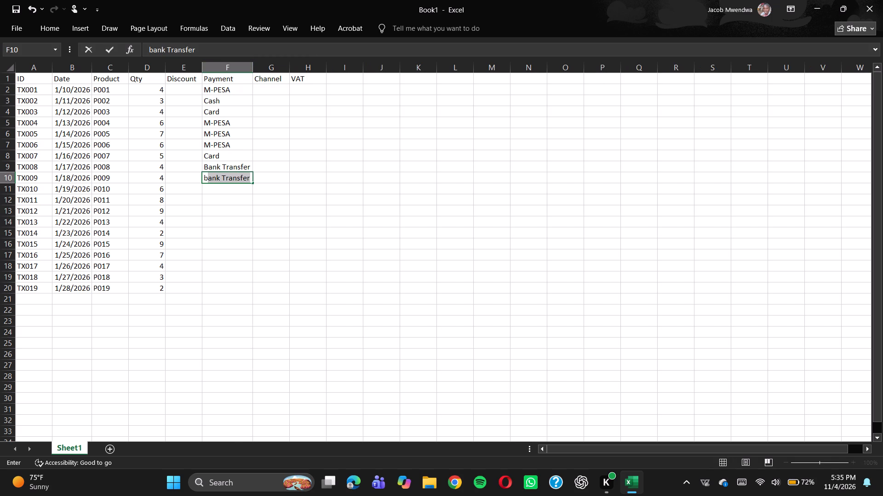
key(Return)
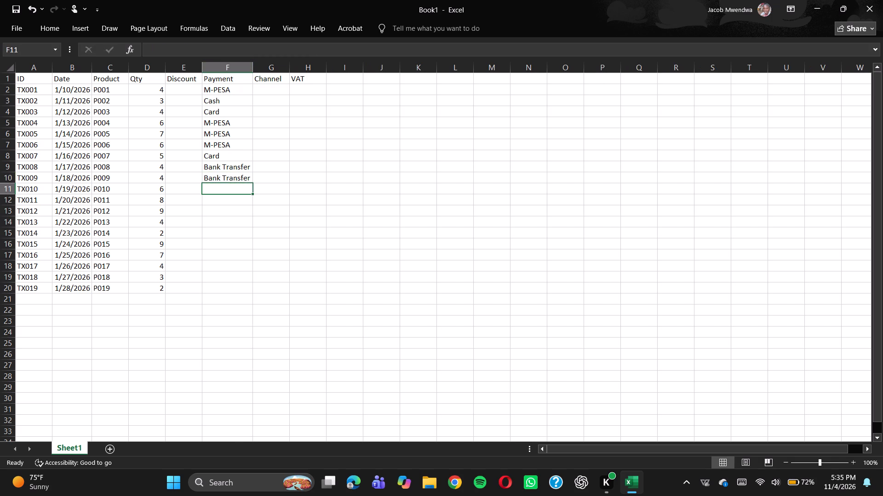
key(b)
key(Return)
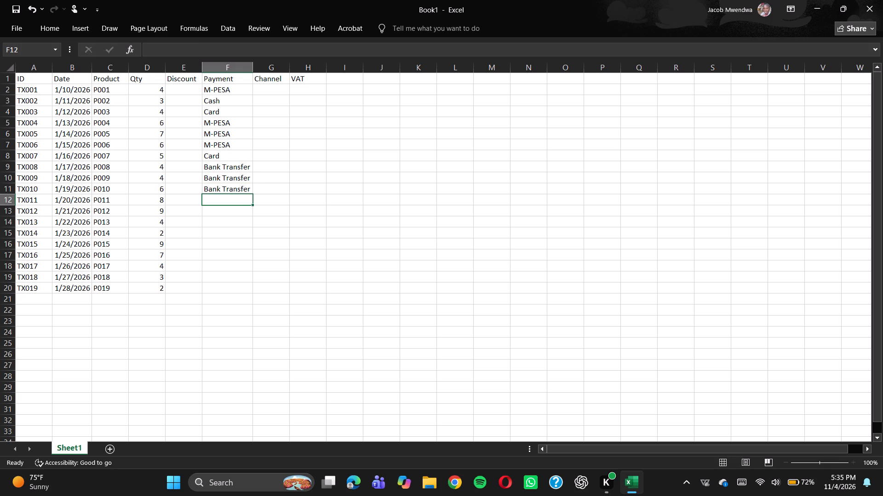
key(b)
key(Return)
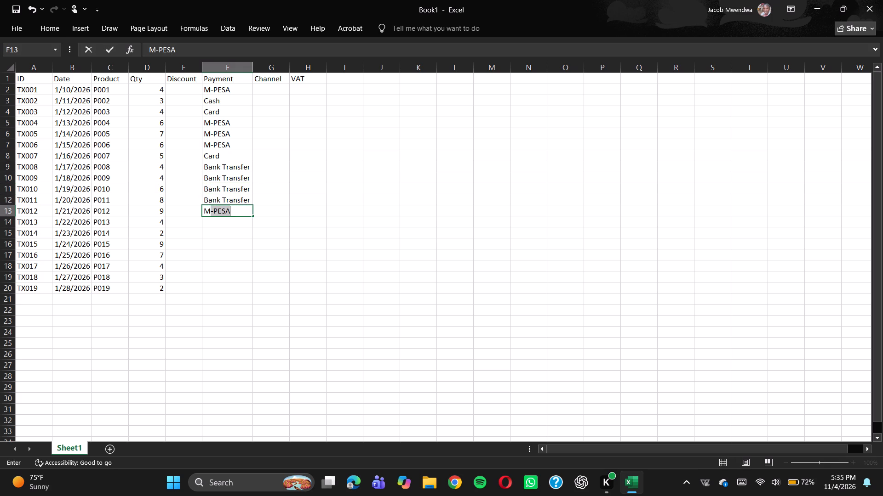
Enter M-PESA as the payment method for TX012, TX013 and TX014 in cells F13 to F15.
key(Return)
key(m)
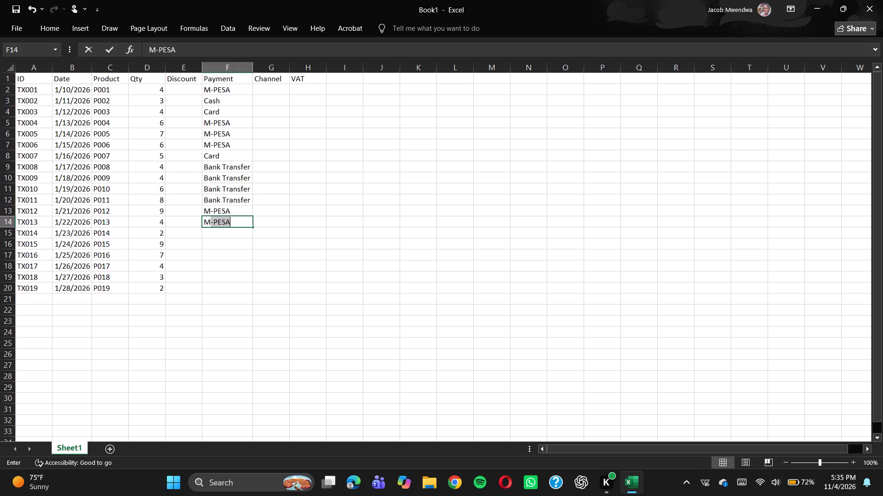
key(Return)
key(m)
key(Return)
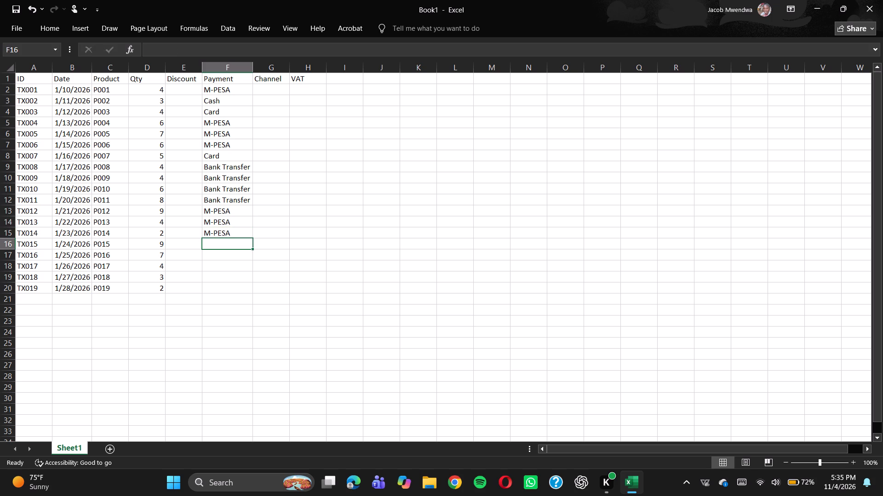
Enter the payment methods Bank Transfer in cell F16 and Card in cell F17.
key(b)
key(Return)
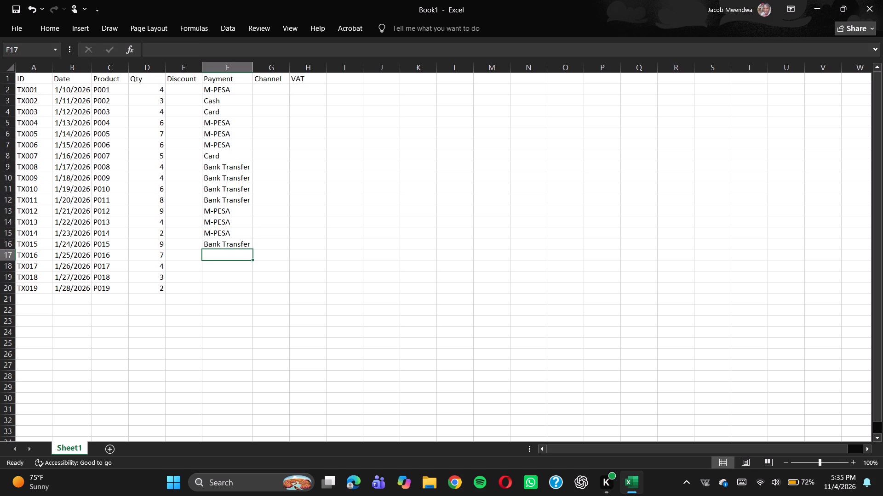
key(a)
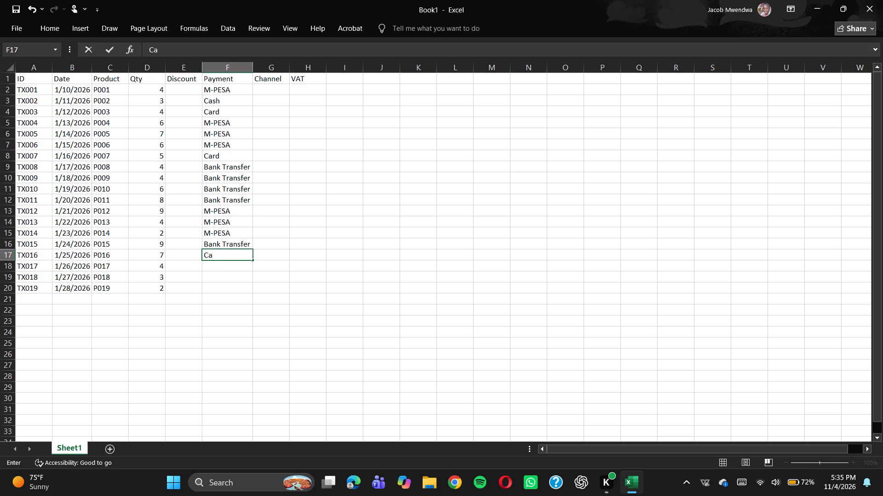
text(rd)
key(Return)
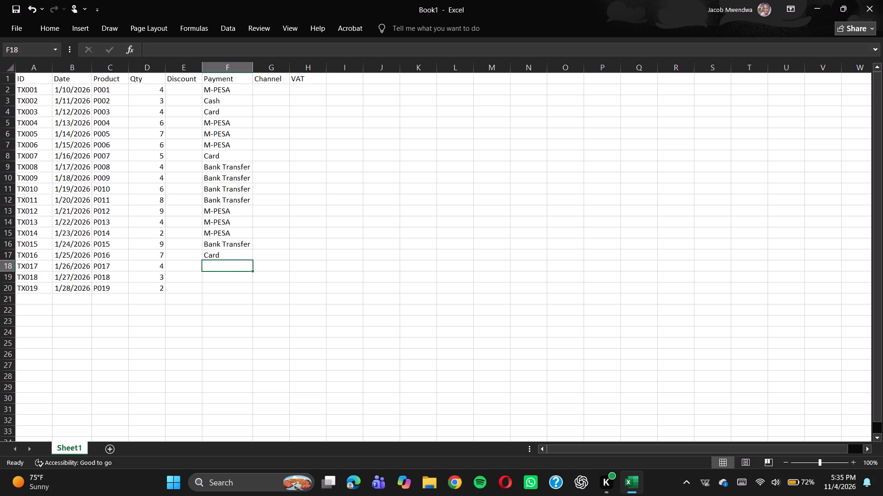
Enter M-PESA as the payment method for TX017, TX018 and TX019 in cells F18 to F20.
key(Return)
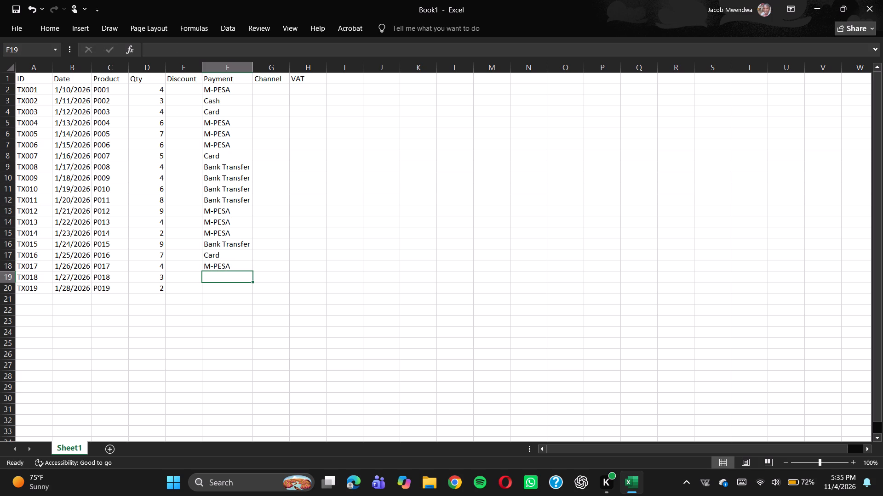
key(m)
key(Return)
key(m)
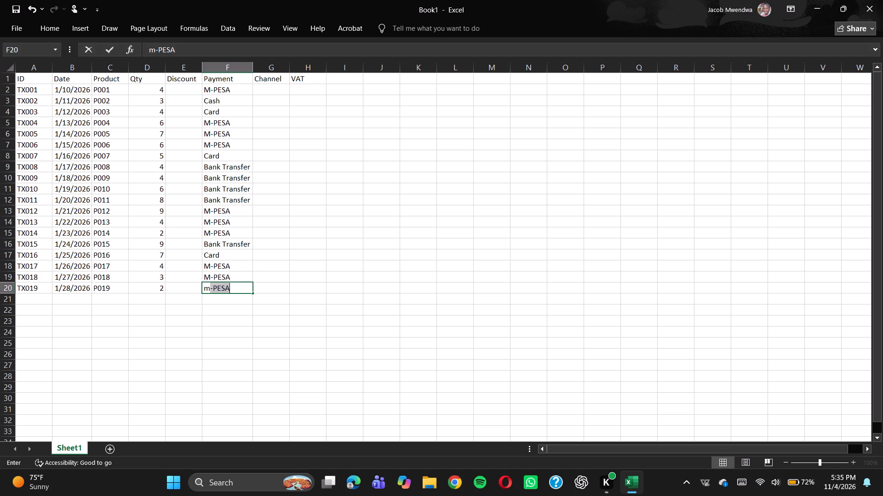
key(Return)
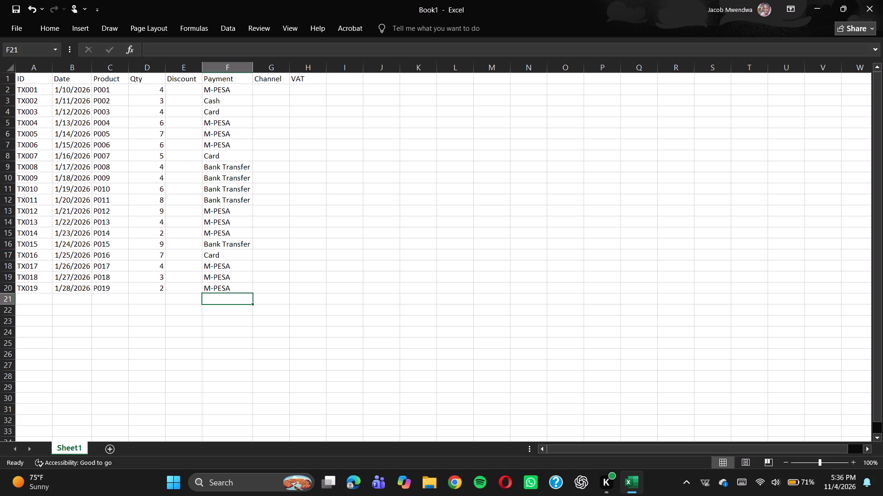
Enter Walk-in as the sales channel for TX001 and TX002 in cells G2 and G3 of the Channel column.
click(279, 87)
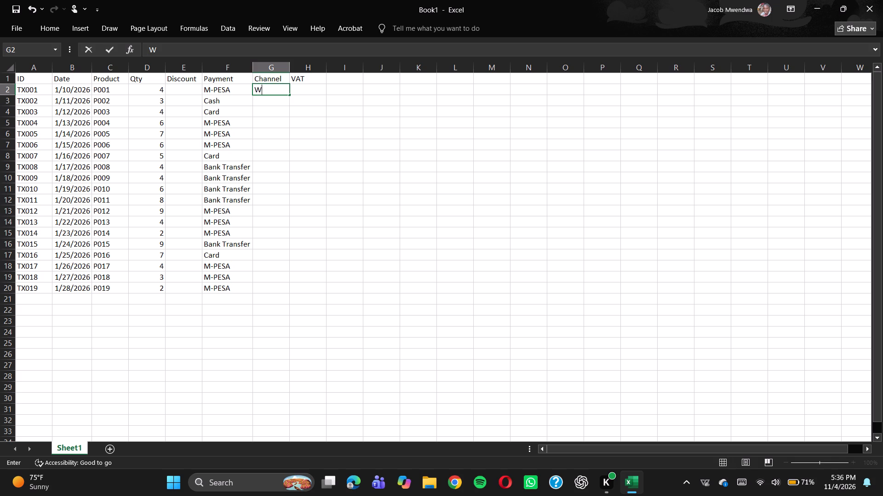
text(alk)
text(-in)
key(Down)
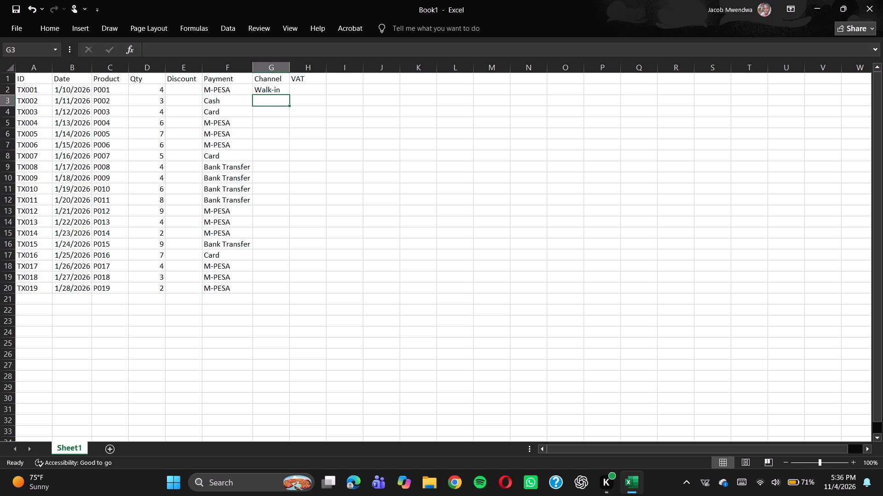
text(hats)
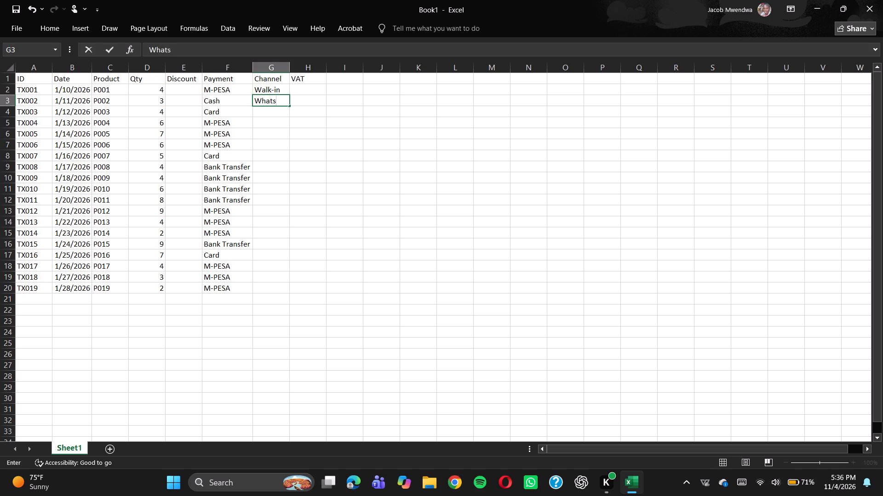
key(BackSpace)
key(BackSpace)
key(BackSpace)
key(BackSpace)
text(alk)
key(Return)
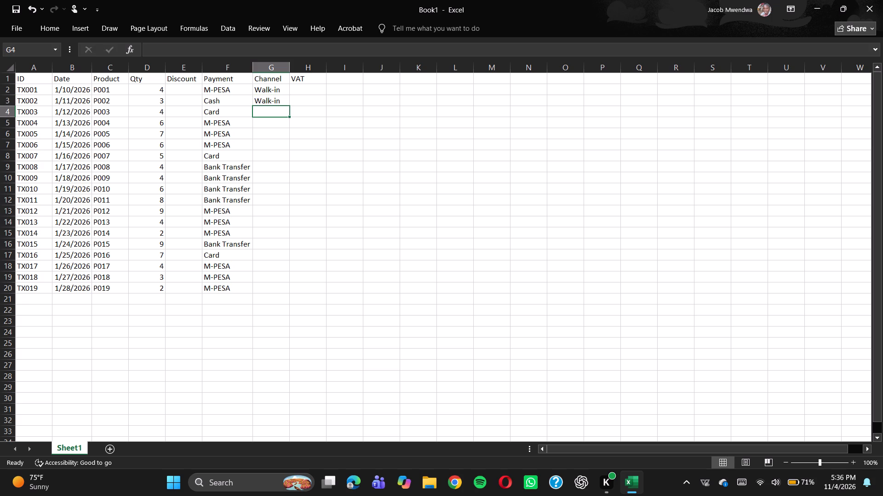
Enter Walk-in as the sales channel for TX003 in cell G4.
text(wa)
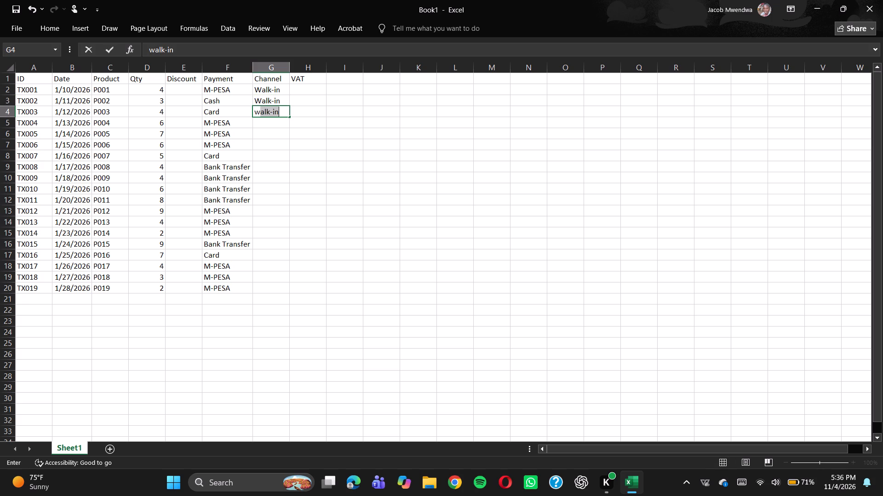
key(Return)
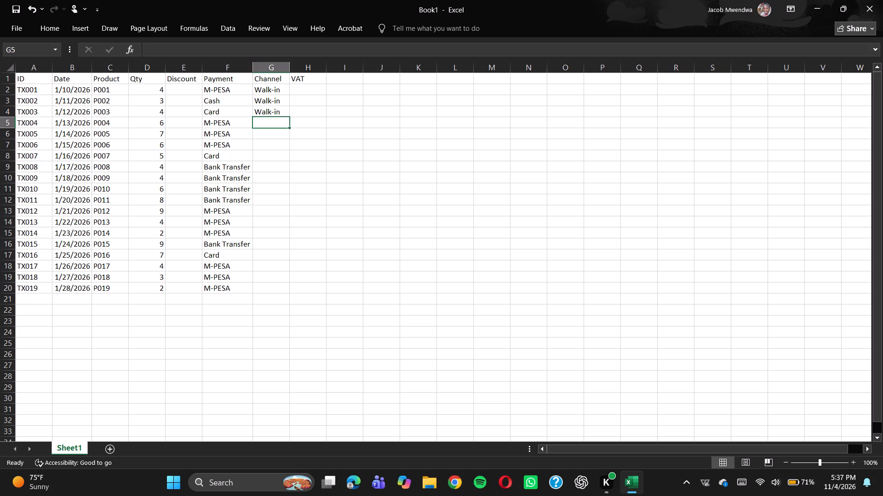
Enter Whatsapp as the sales channel for TX004, TX005 and TX006 in cells G5 to G7.
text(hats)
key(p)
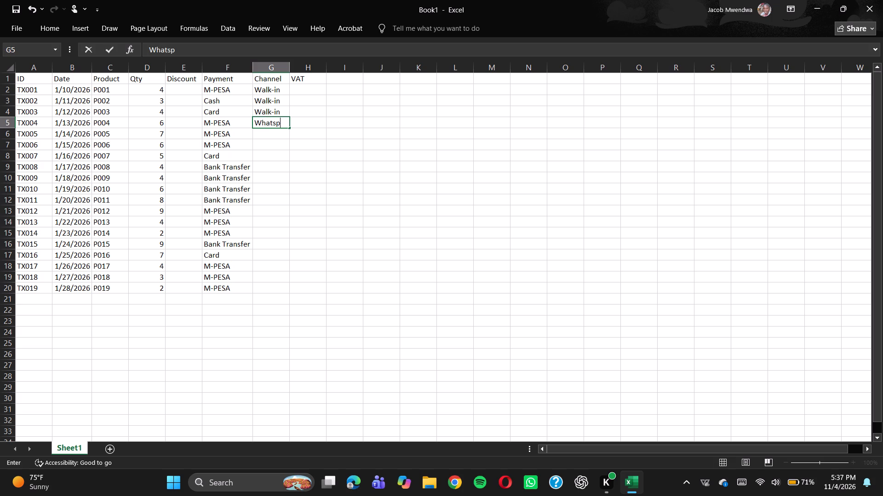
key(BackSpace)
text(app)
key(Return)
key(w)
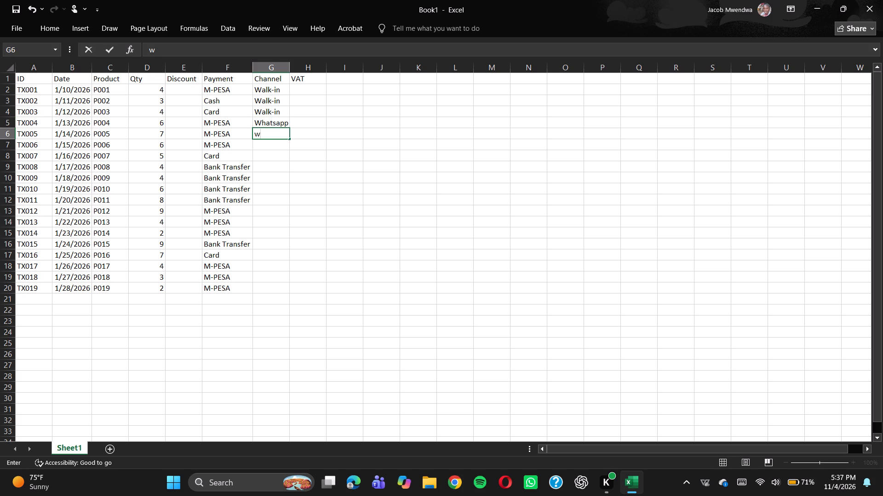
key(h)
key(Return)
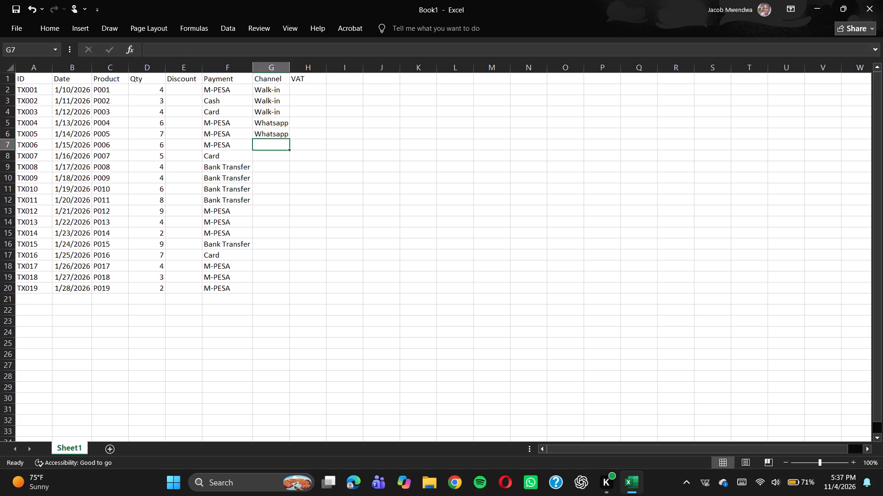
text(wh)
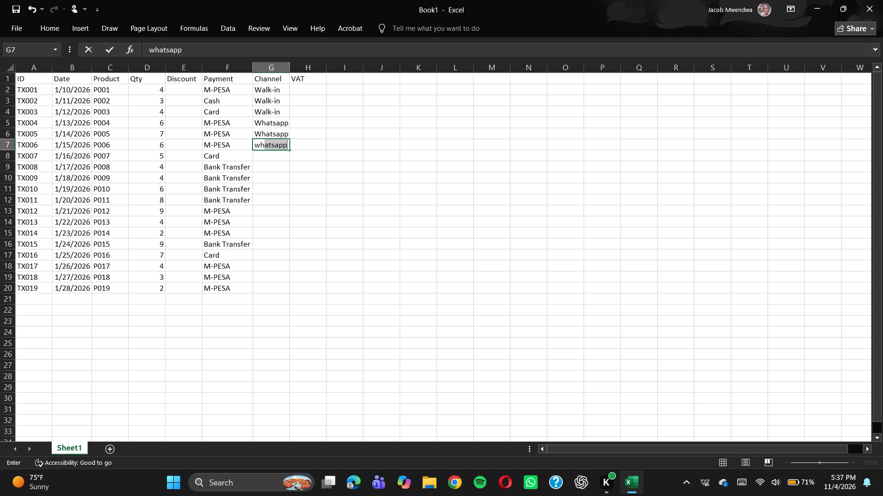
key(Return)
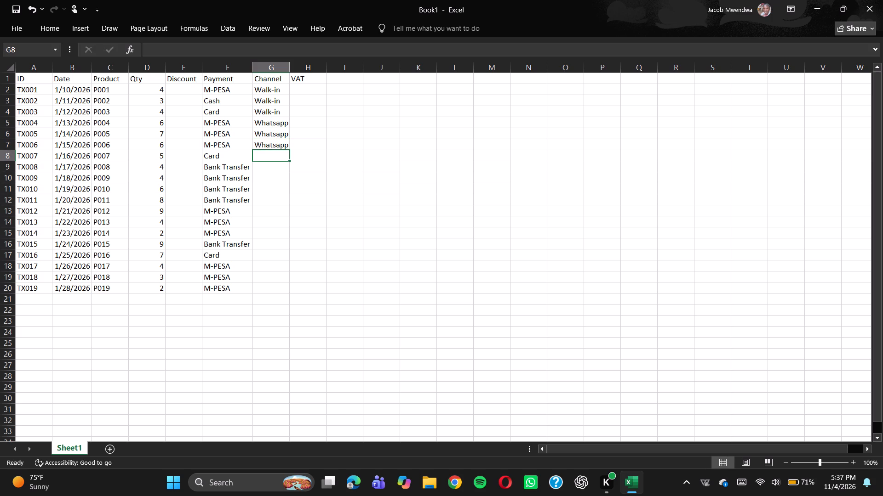
Enter the channels Walk-in for TX007 in cell G8 and website for TX008 in cell G9.
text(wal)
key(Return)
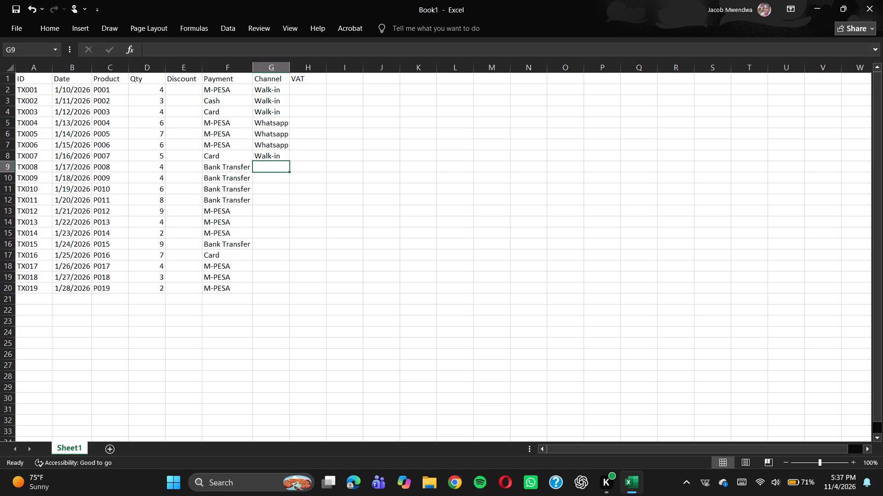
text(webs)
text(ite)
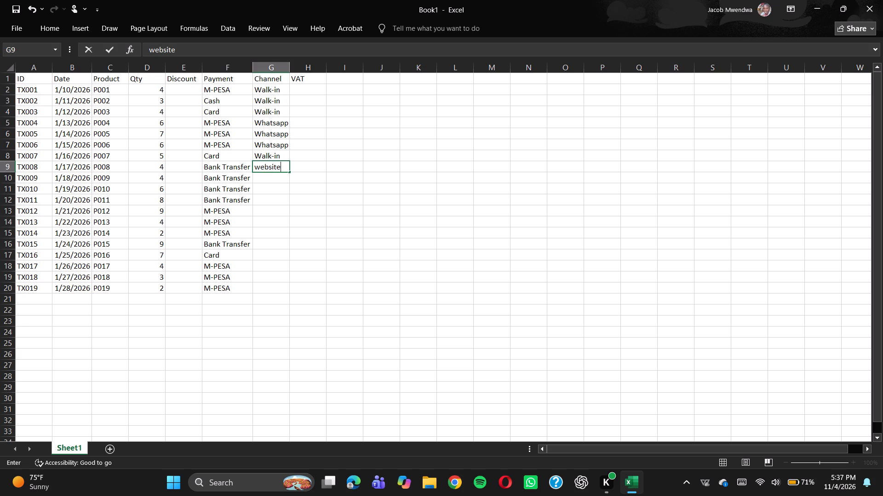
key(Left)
Capitalise the first letter of the channel entry in cell G9 so it reads Website.
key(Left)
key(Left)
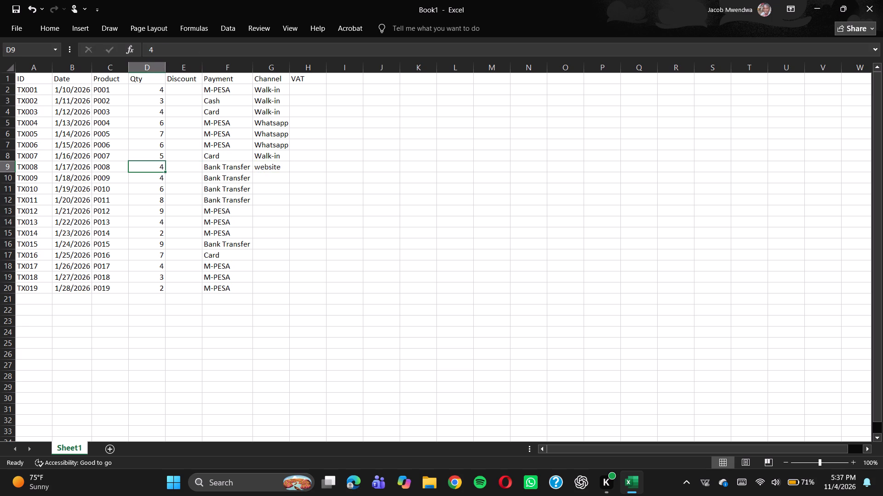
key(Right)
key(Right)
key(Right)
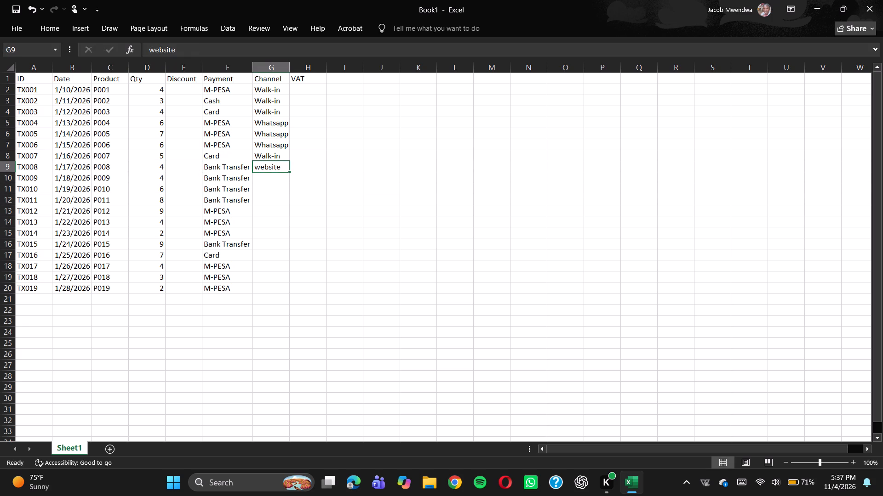
click(271, 169)
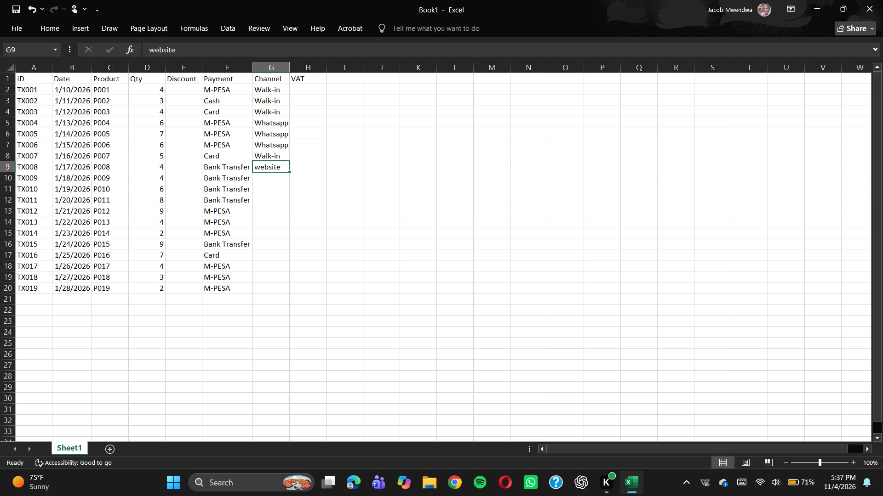
double_click(269, 167)
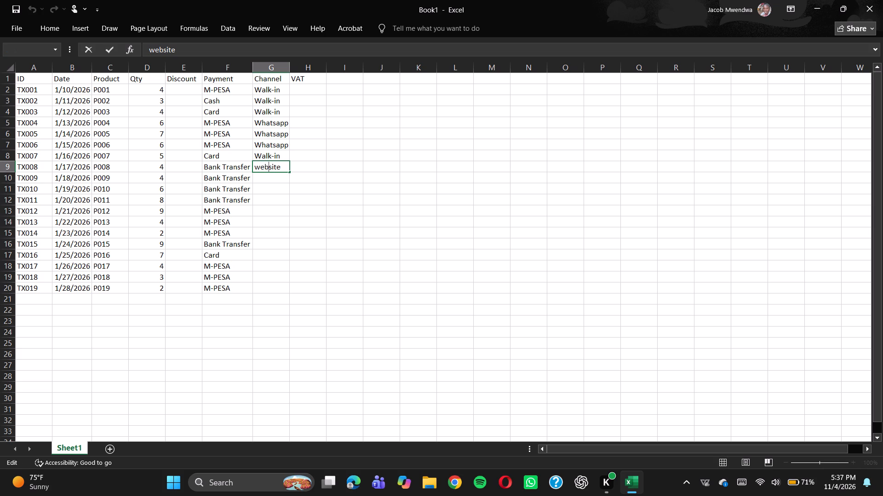
click(260, 165)
key(BackSpace)
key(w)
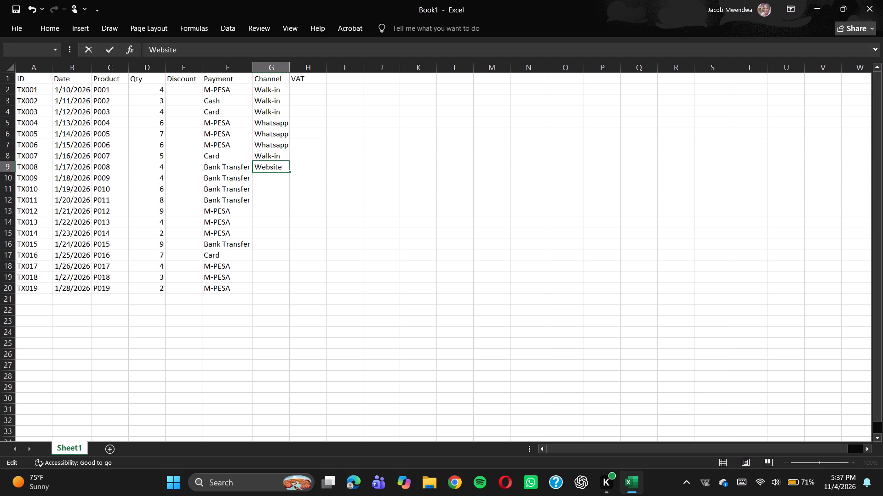
key(Right)
key(Right)
key(Right)
key(Right)
key(Right)
key(Right)
key(Down)
key(Down)
Enter Instagram as the sales channel for TX009 and TX010 in cells G10 and G11.
drag(274, 142, 273, 176)
click(273, 176)
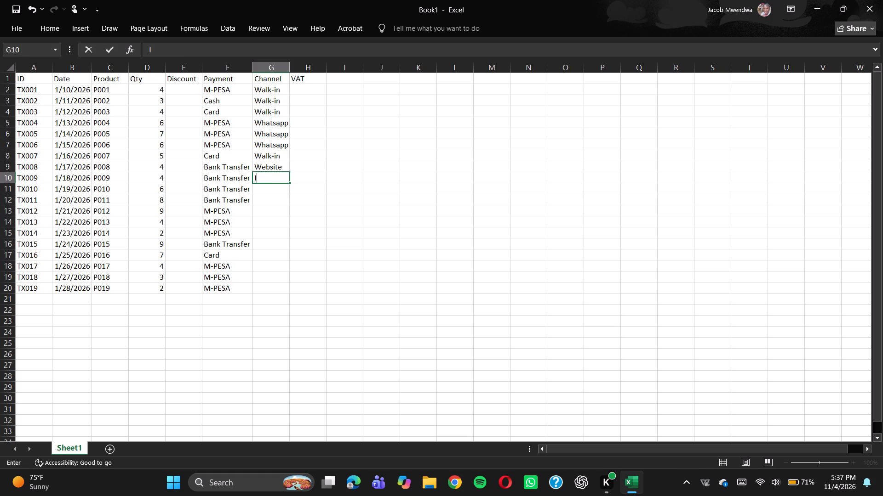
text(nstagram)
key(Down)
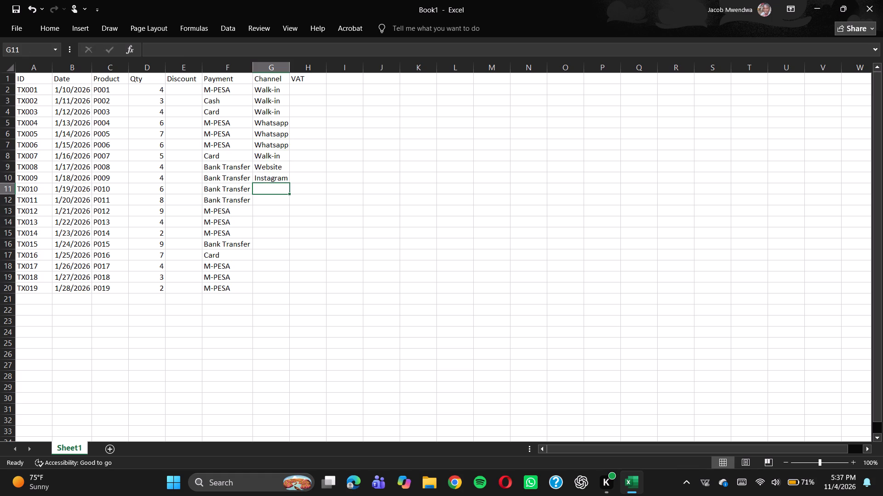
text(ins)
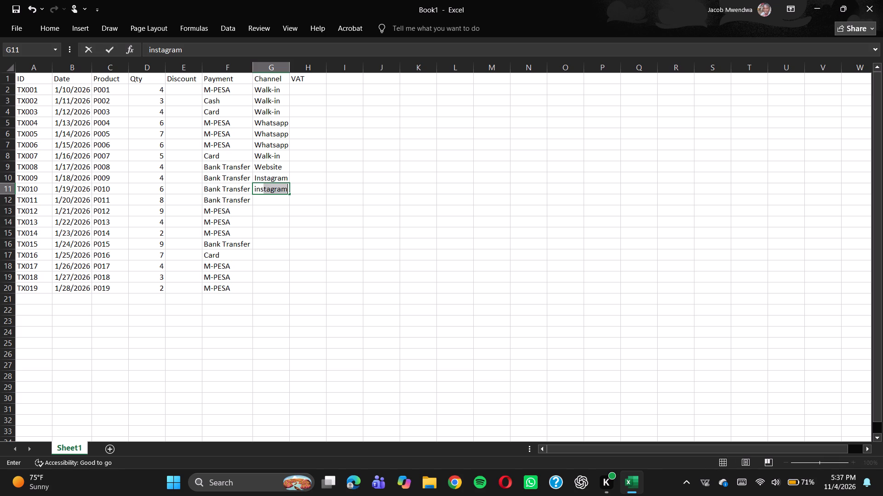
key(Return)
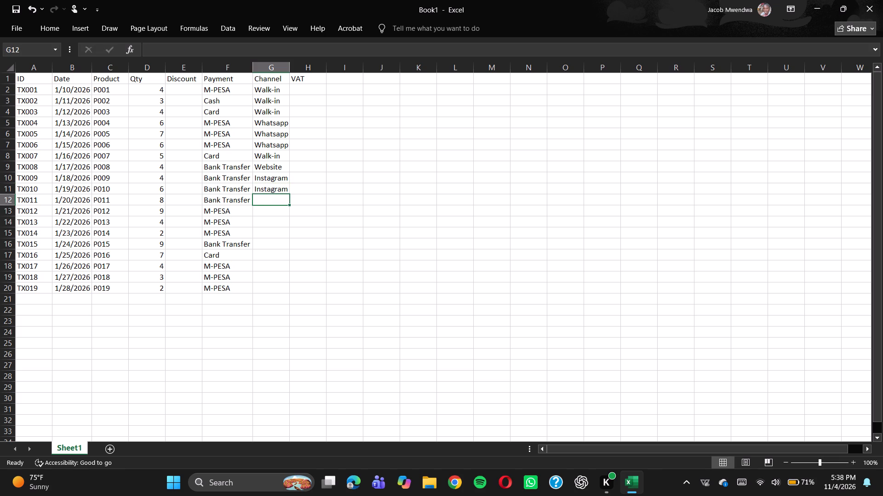
Enter Whatsapp as the sales channel for TX011, TX012 and TX013 in cells G12 to G14.
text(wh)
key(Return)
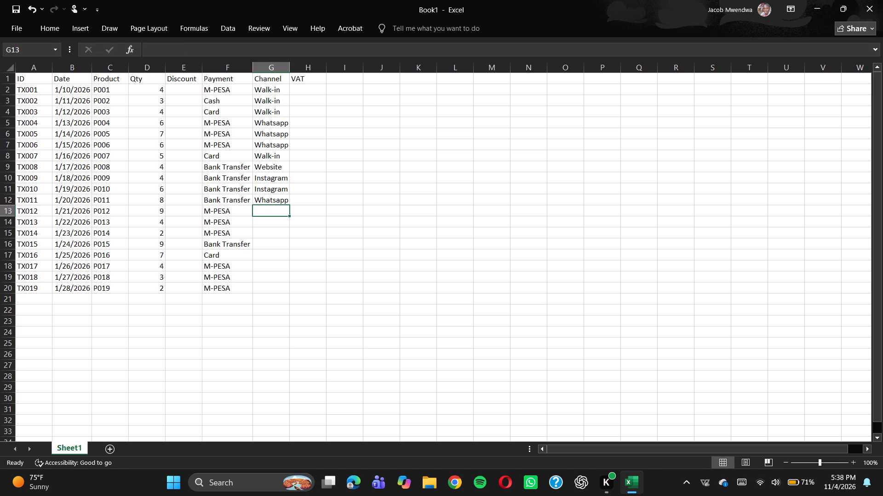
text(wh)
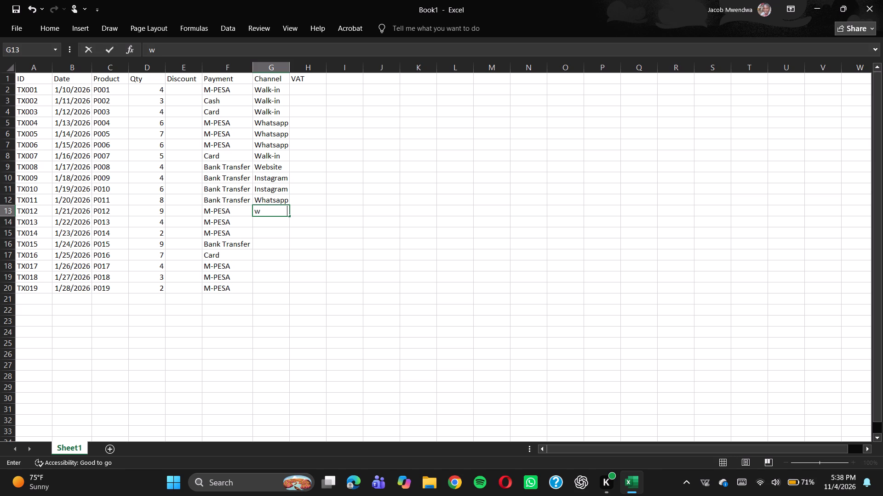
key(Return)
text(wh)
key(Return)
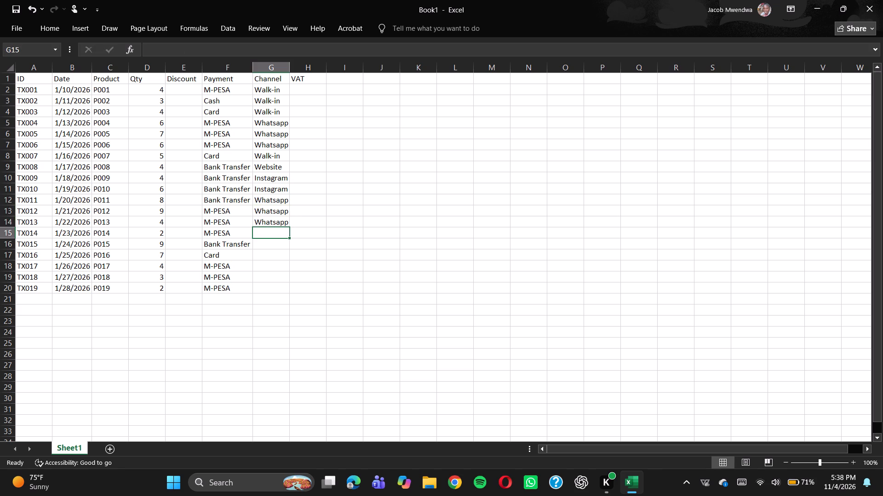
Enter Walk-in as the sales channel for TX014, TX015 and TX016 in cells G15 to G17.
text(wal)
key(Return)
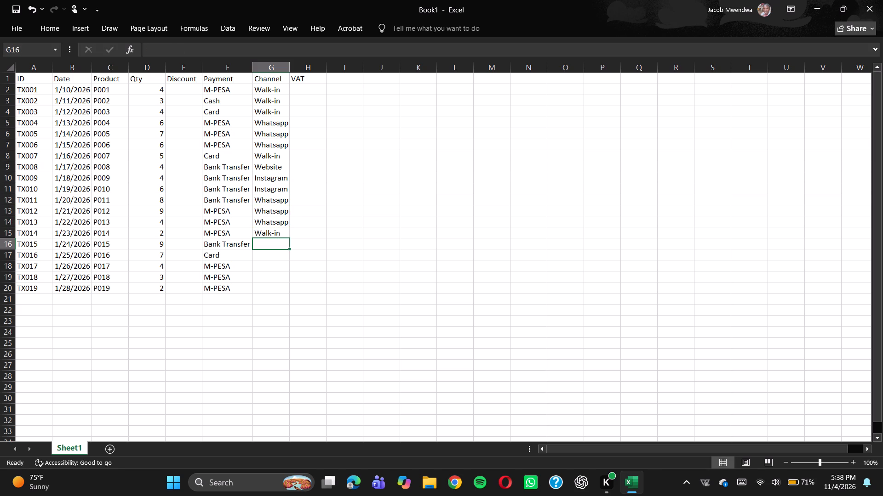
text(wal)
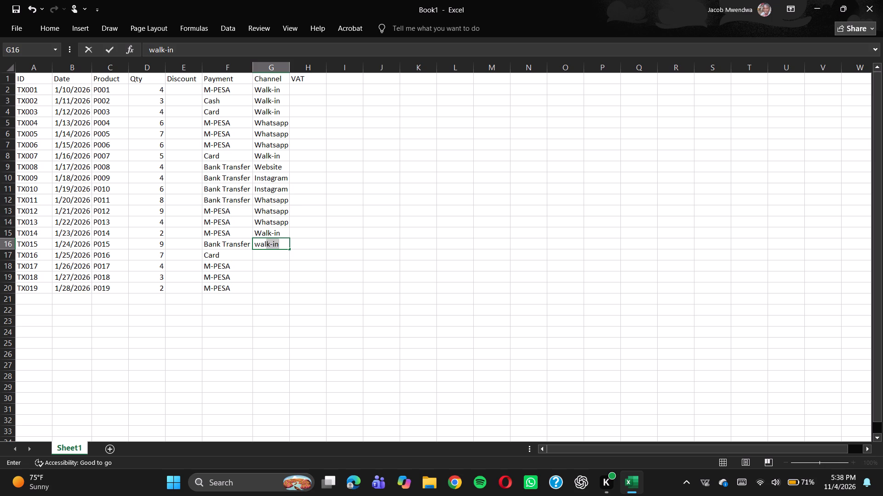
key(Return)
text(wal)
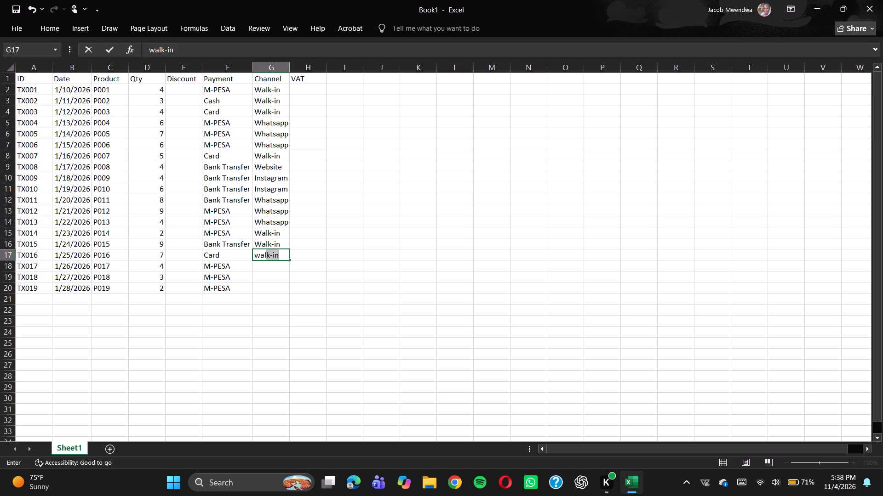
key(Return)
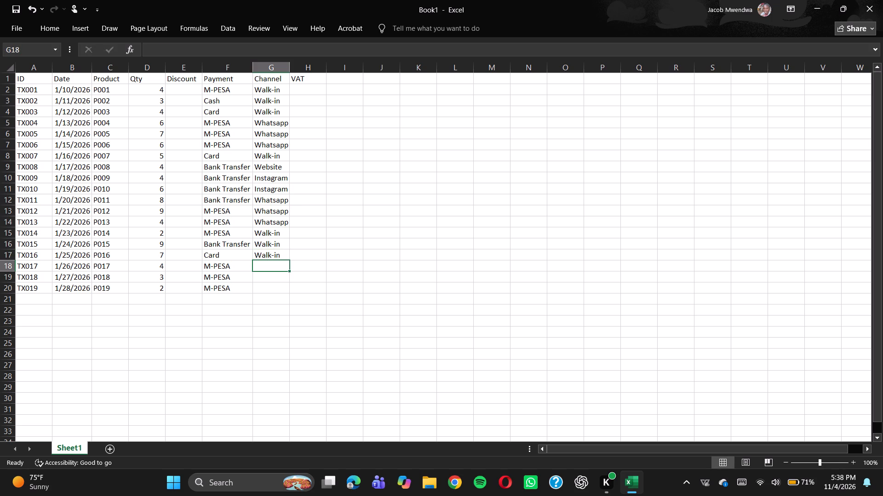
Enter Instagram as the sales channel for TX017, TX018 and TX019 in cells G18 to G20.
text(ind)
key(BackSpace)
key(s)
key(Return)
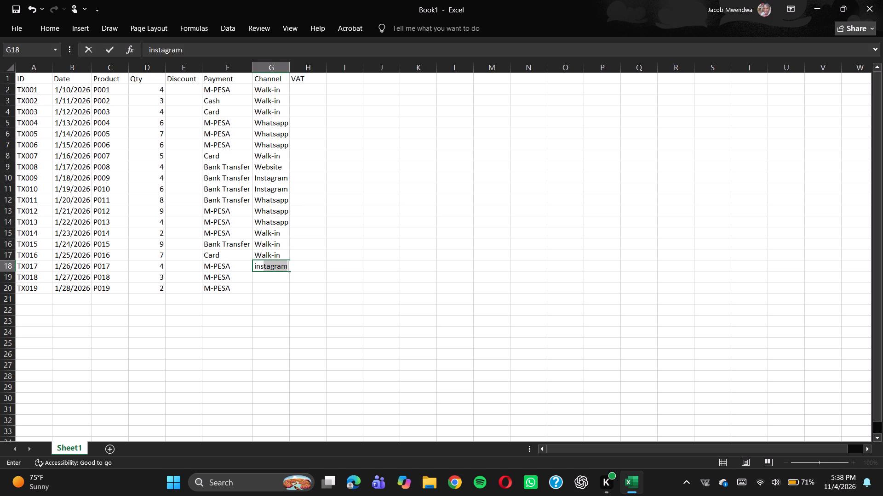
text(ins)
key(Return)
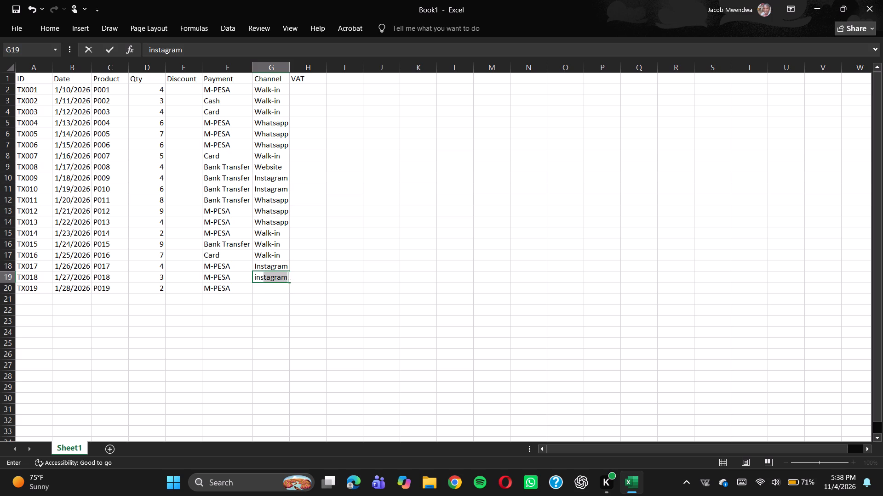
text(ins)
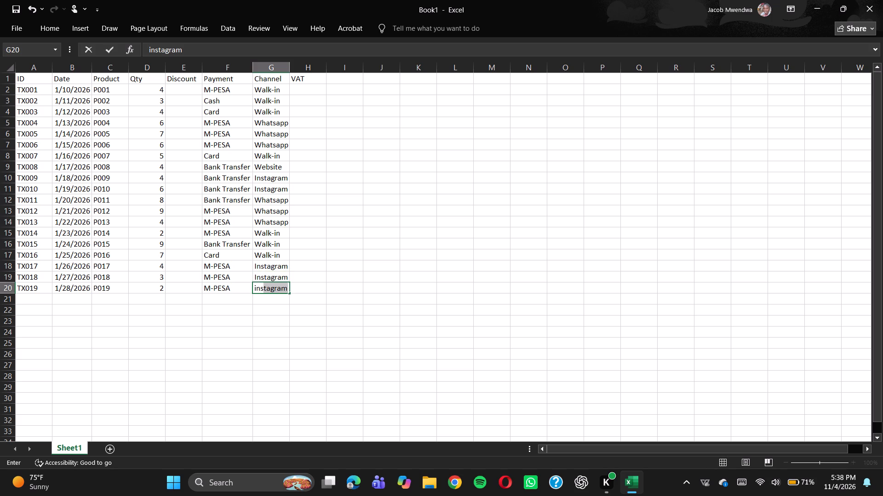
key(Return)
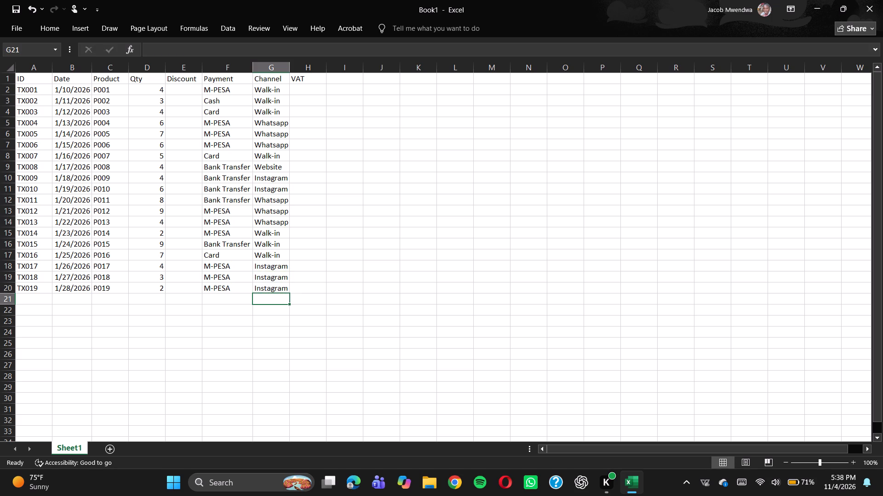
Enter 16% as the VAT rate for TX001 in cell H2.
click(309, 92)
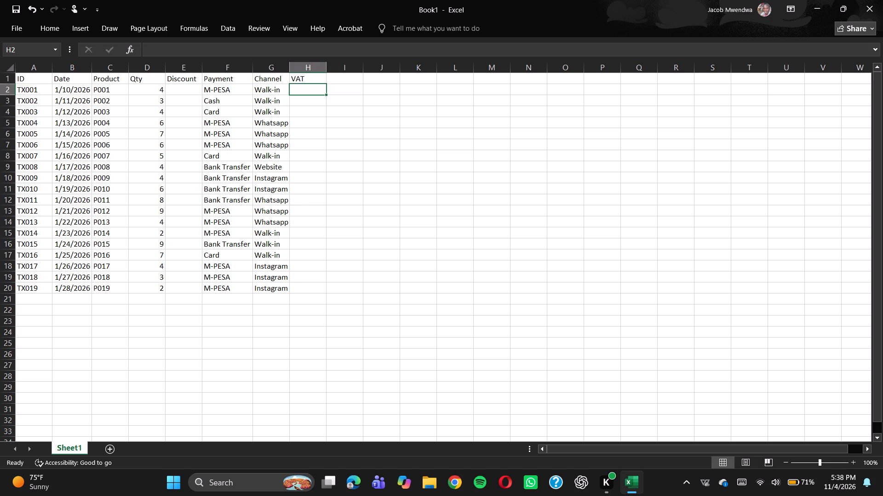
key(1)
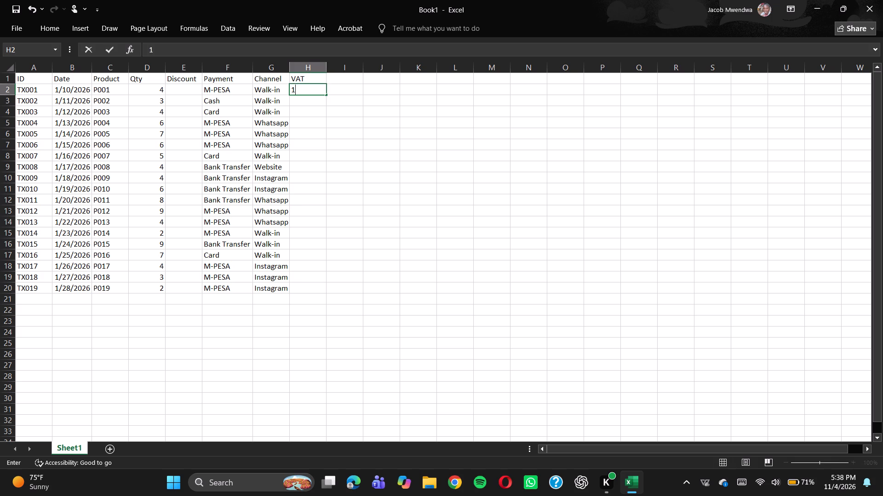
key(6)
Enter a VAT rate of 16% for TX001, TX002 and TX003 in cells H2 to H4.
key(shift+percent)
key(Down)
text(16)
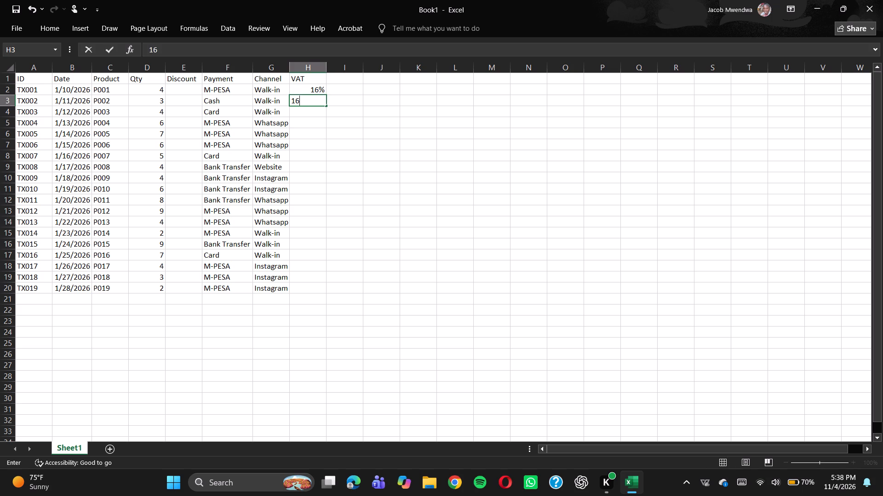
key(shift+percent)
key(Down)
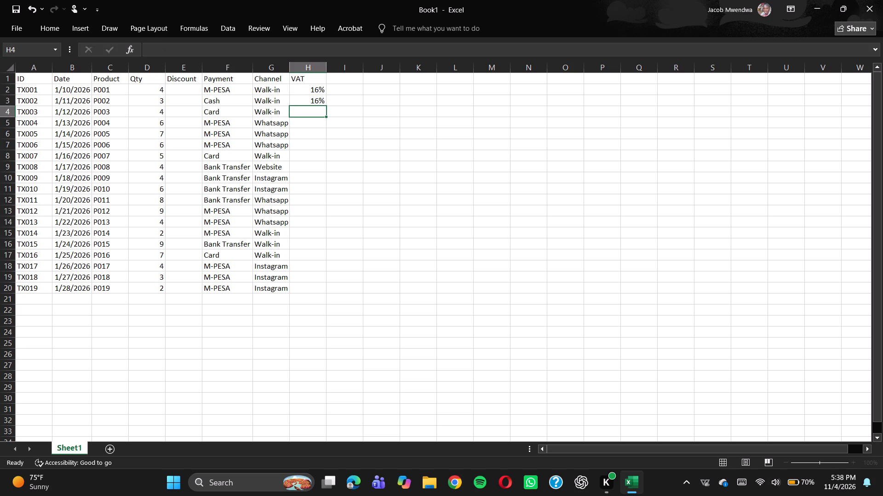
key(1)
key(6)
key(shift+percent)
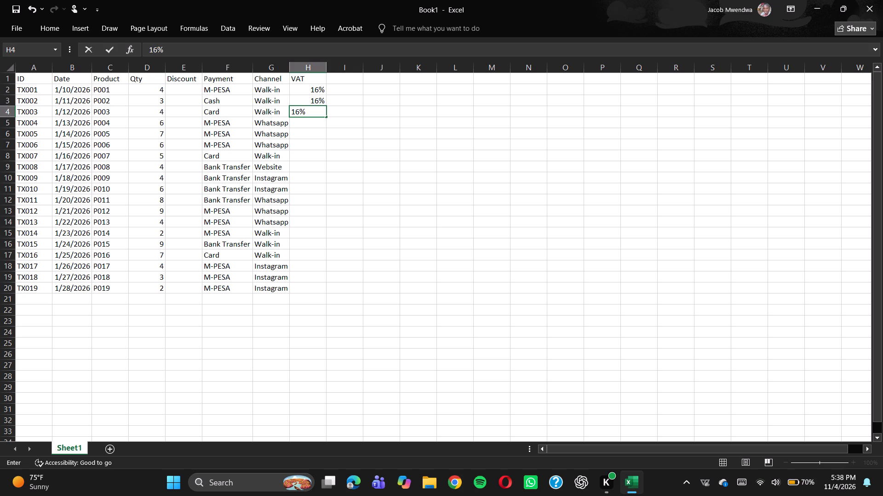
Fill the 16% VAT rate from cell H2 down through cell H20 for all transactions.
click(315, 85)
drag(324, 94, 324, 290)
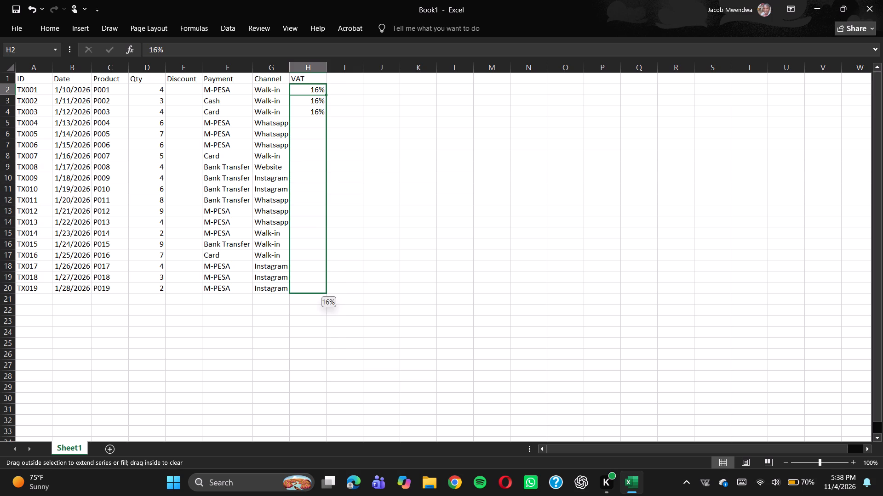
drag(324, 290, 324, 291)
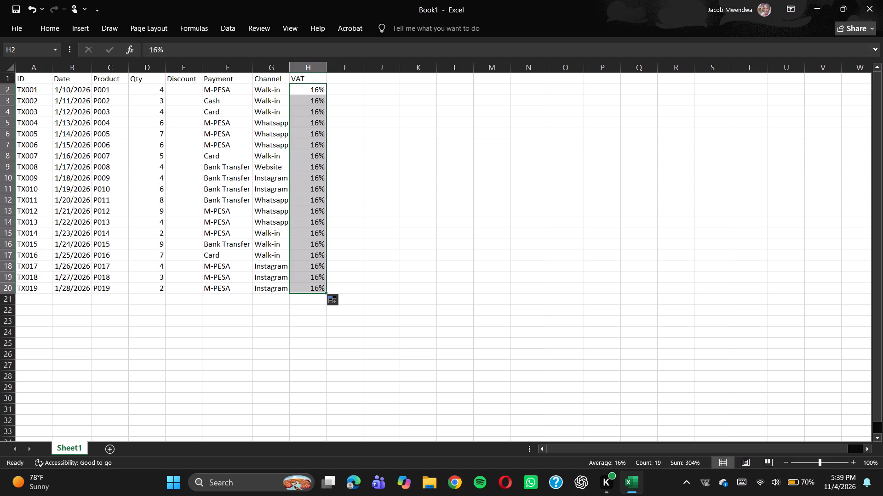
click(344, 93)
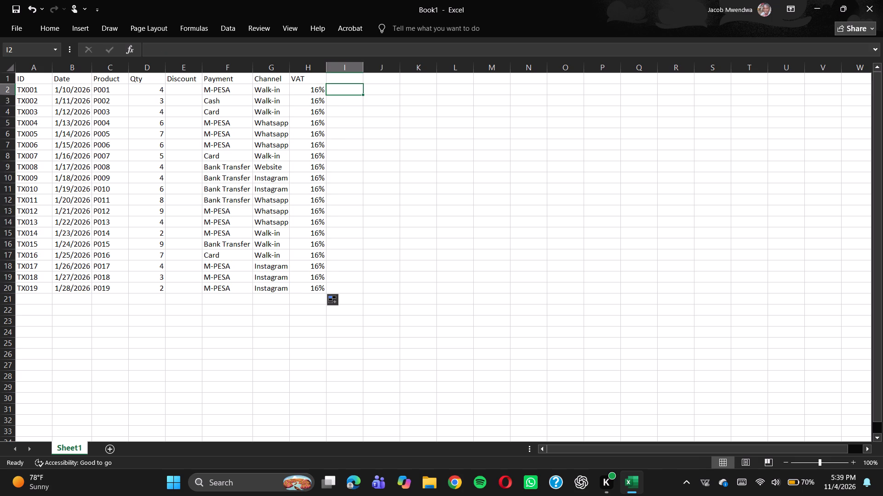
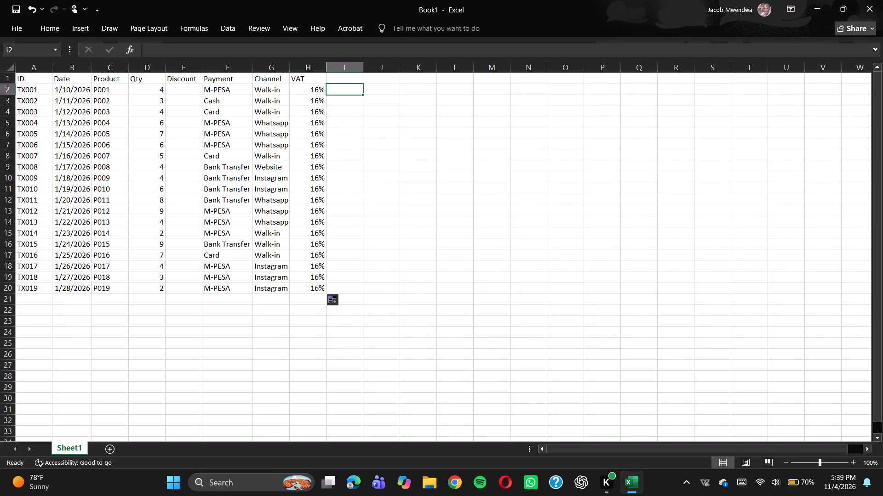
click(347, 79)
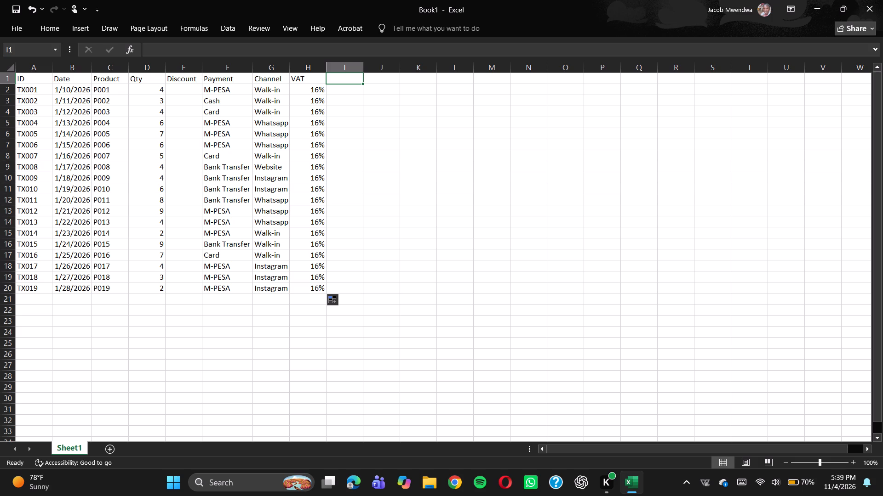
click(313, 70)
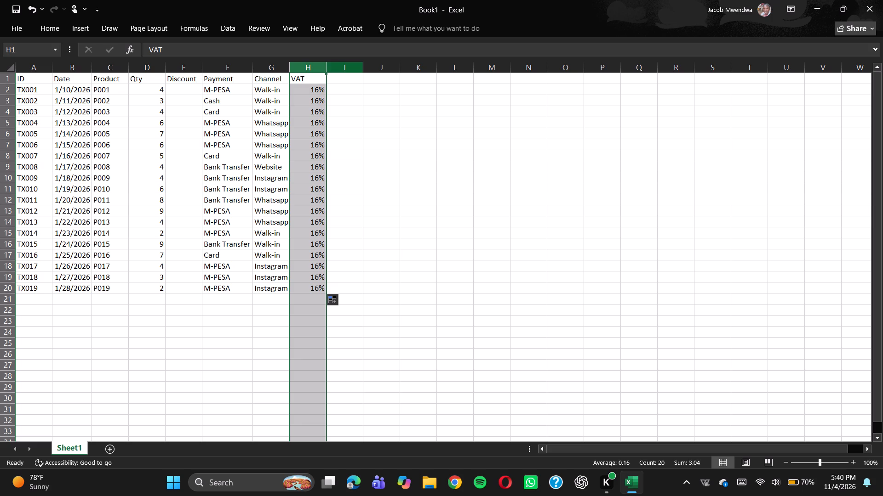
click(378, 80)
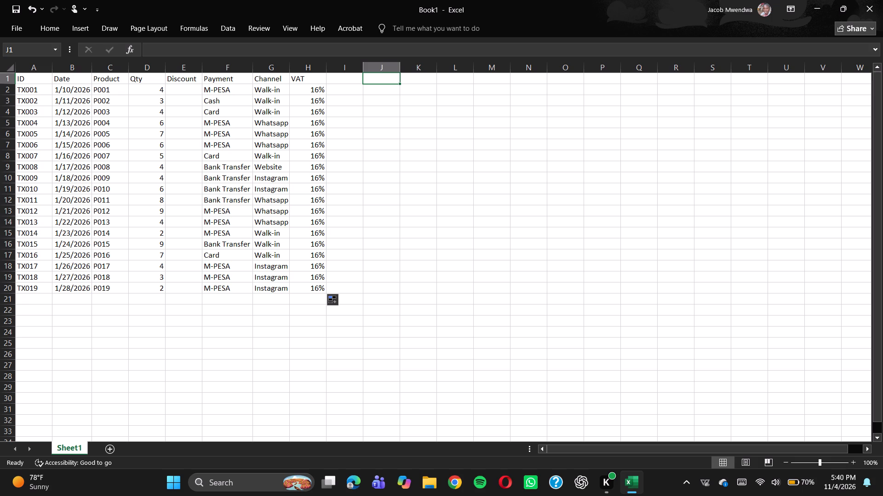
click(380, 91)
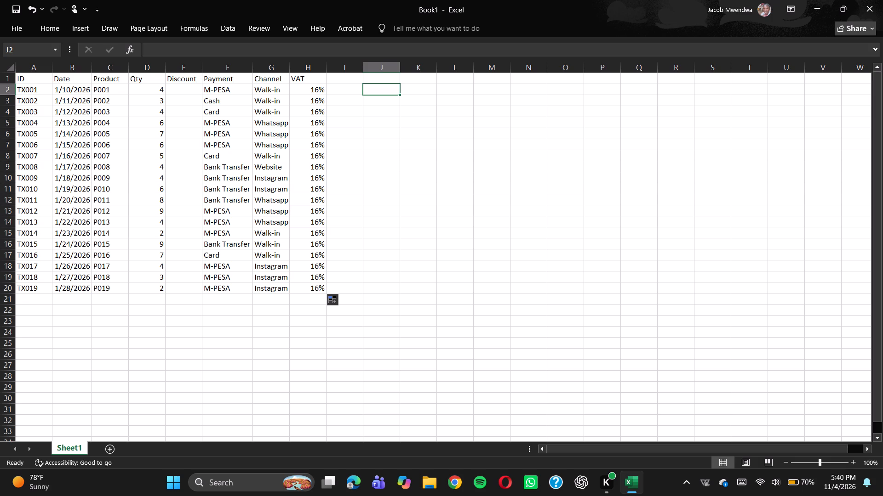
Enter Unit Price as the column header in cell I1, next to the VAT column.
click(344, 77)
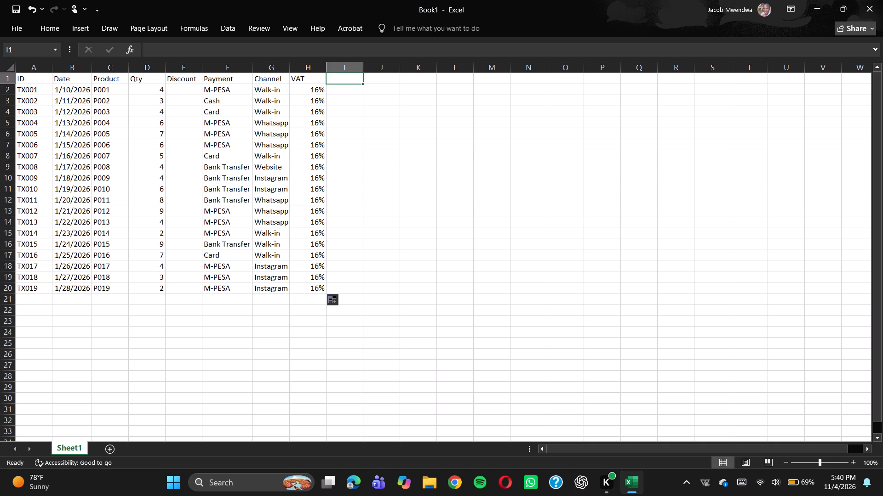
key(h)
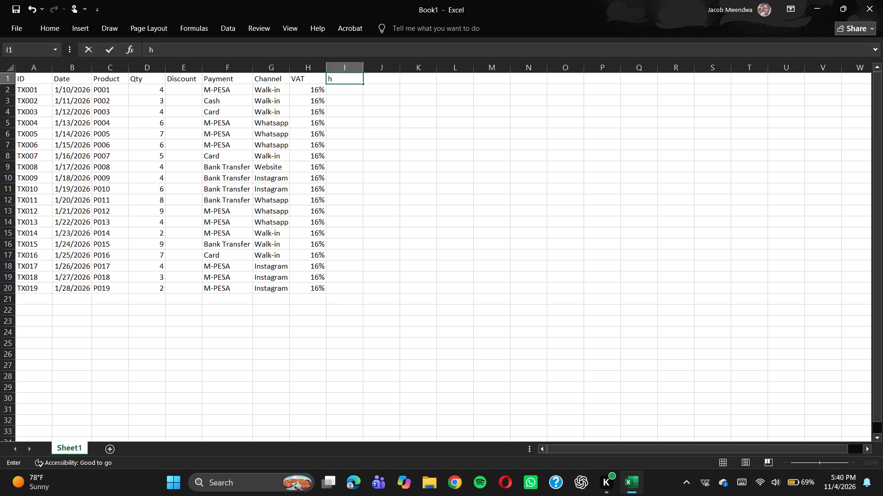
key(BackSpace)
text(rice)
key(Left)
key(Left)
key(Right)
key(Right)
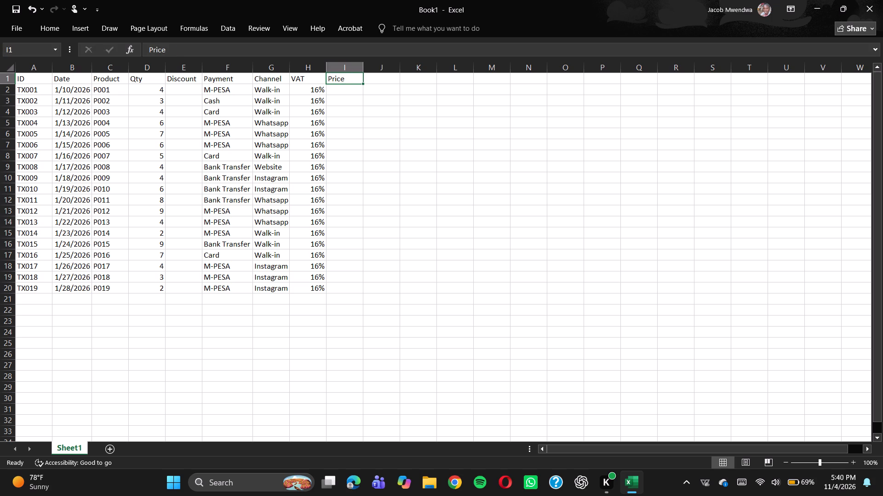
double_click(347, 80)
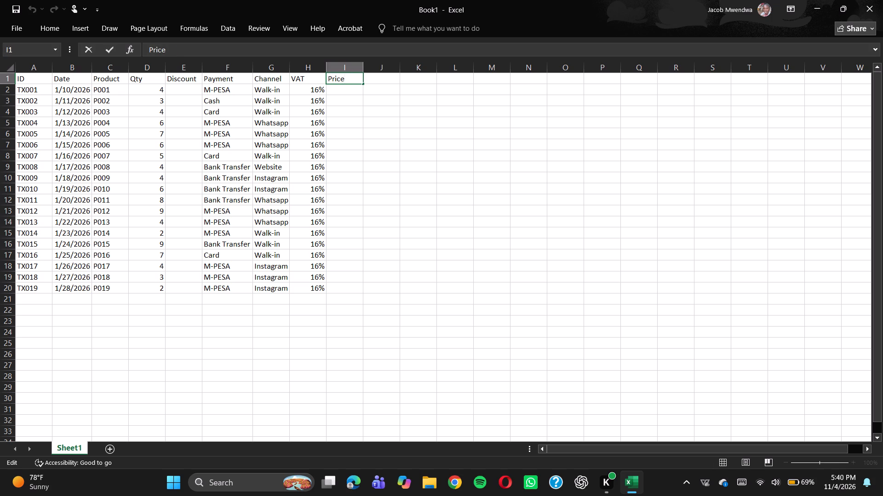
click(331, 78)
key(Left)
text(nit)
key(space)
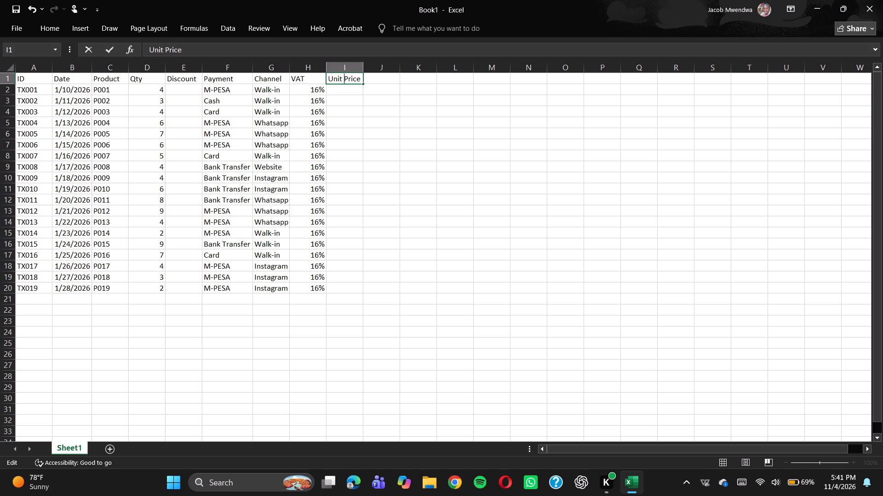
Enter unit prices 235, 500, 400, 400 and 320 for TX001 to TX005 in cells I2 to I6.
click(343, 90)
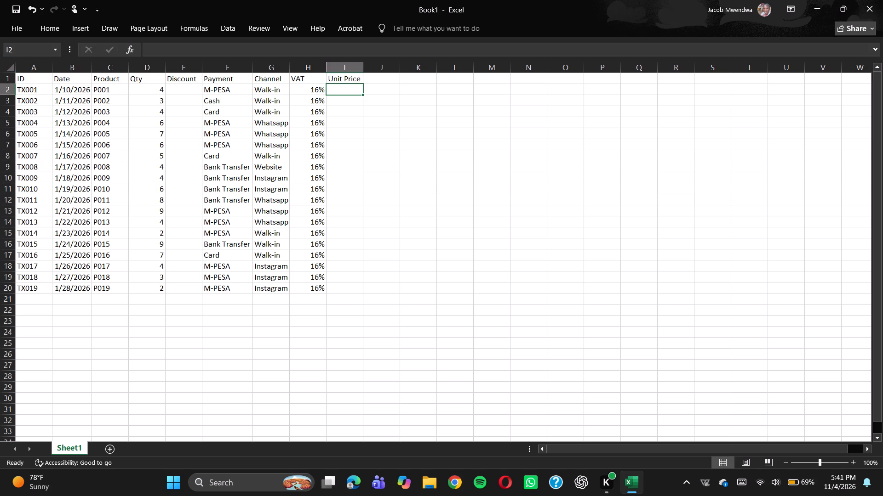
text(23)
key(5)
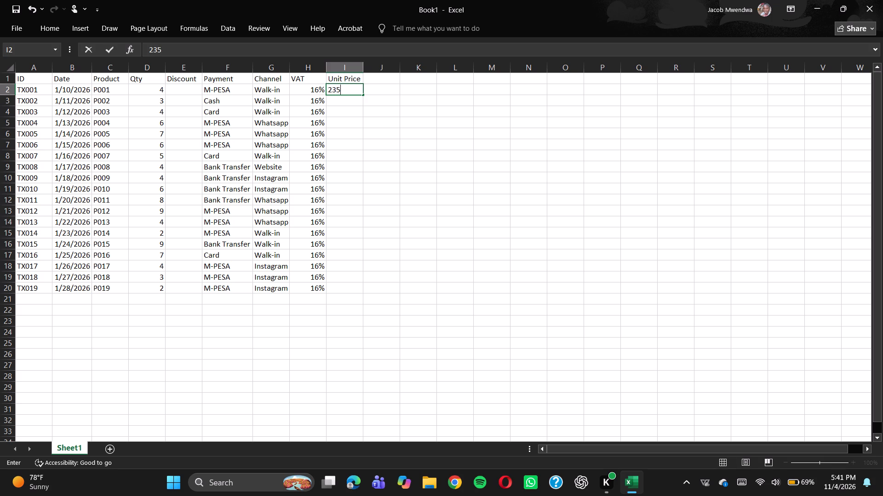
key(Down)
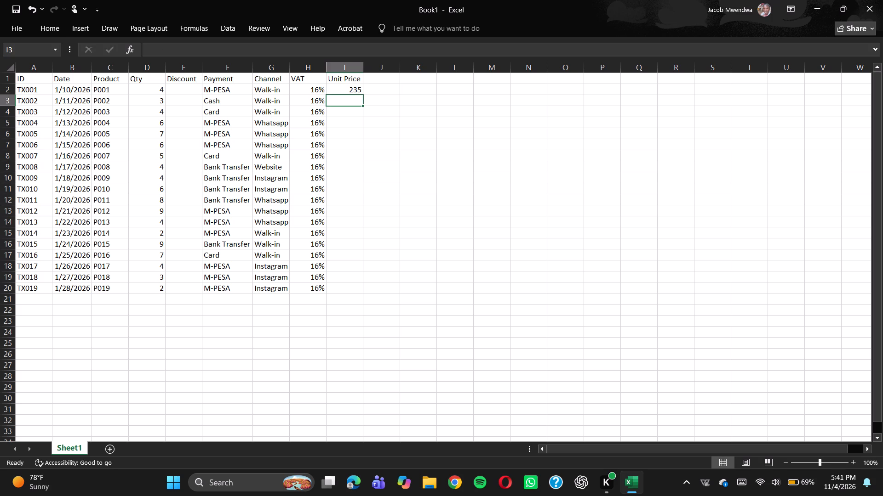
text(500)
key(Down)
text(400)
key(Down)
key(4)
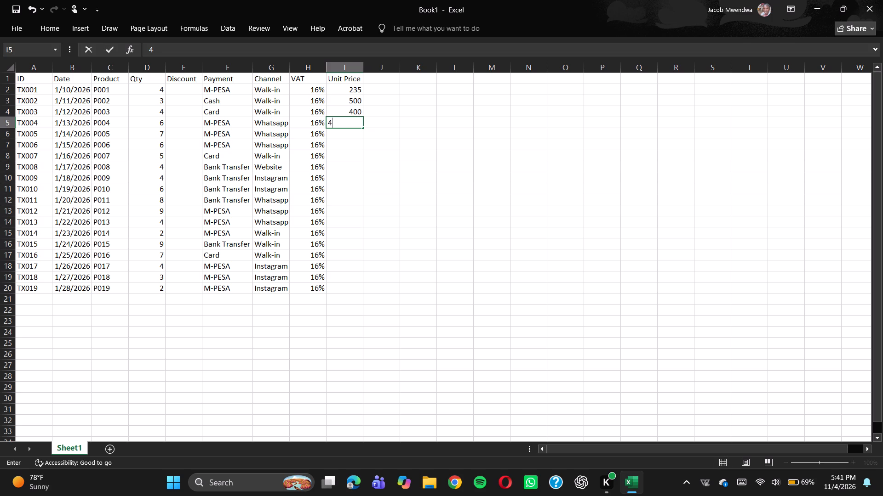
text(00)
key(Down)
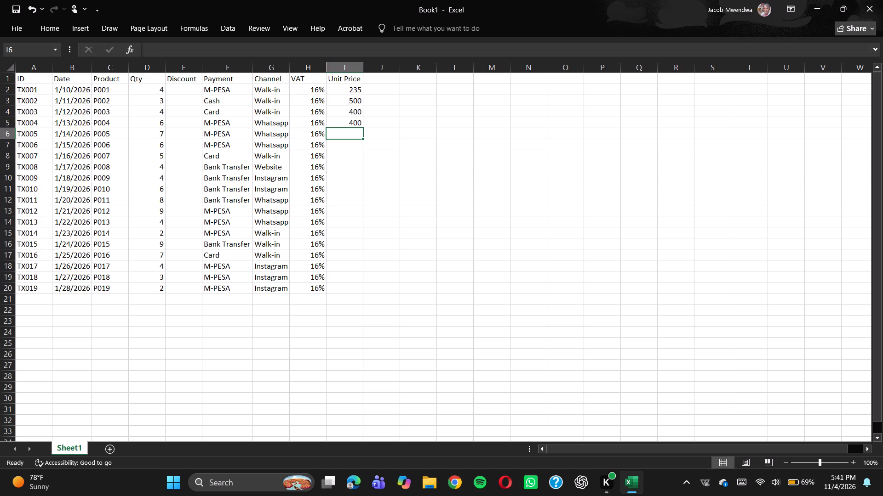
text(32)
key(0)
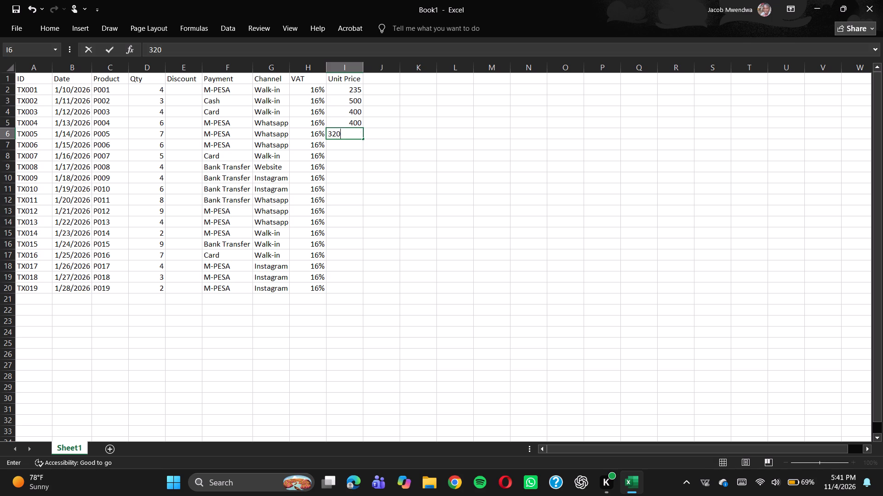
key(Down)
Enter unit prices 560, 540, 860, 290 and 450 for TX006 to TX010 in cells I7 to I11.
key(5)
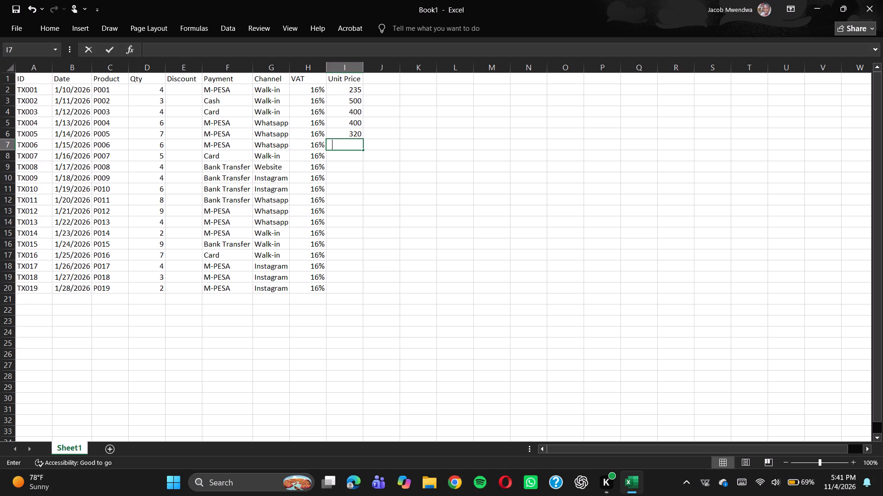
text(60)
key(Down)
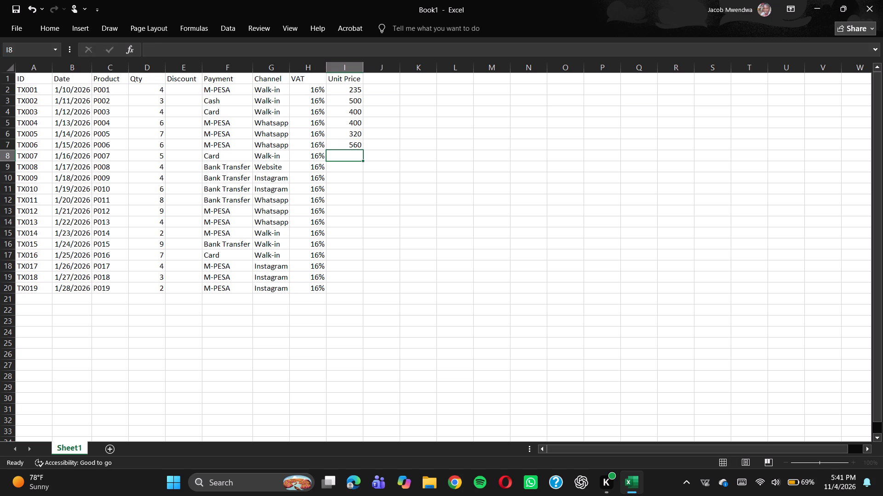
text(540)
key(Down)
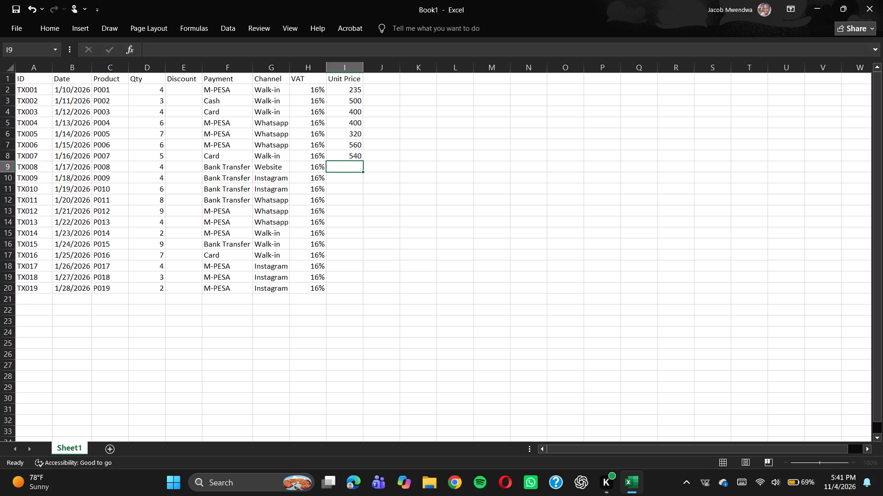
key(8)
text(60)
key(Down)
key(2)
text(90)
key(Down)
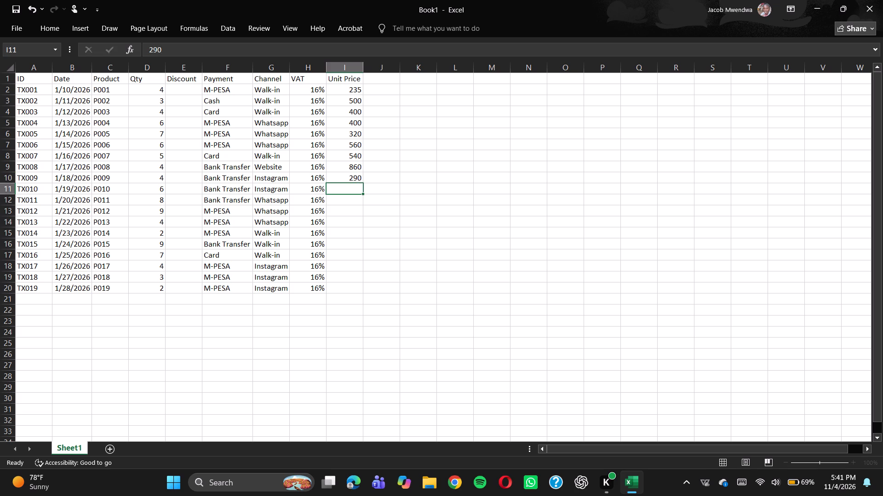
text(450)
key(Down)
Enter unit prices 700, 290, 435, 845 and 445 for TX011 to TX015 in cells I12 to I16.
text(700)
key(Down)
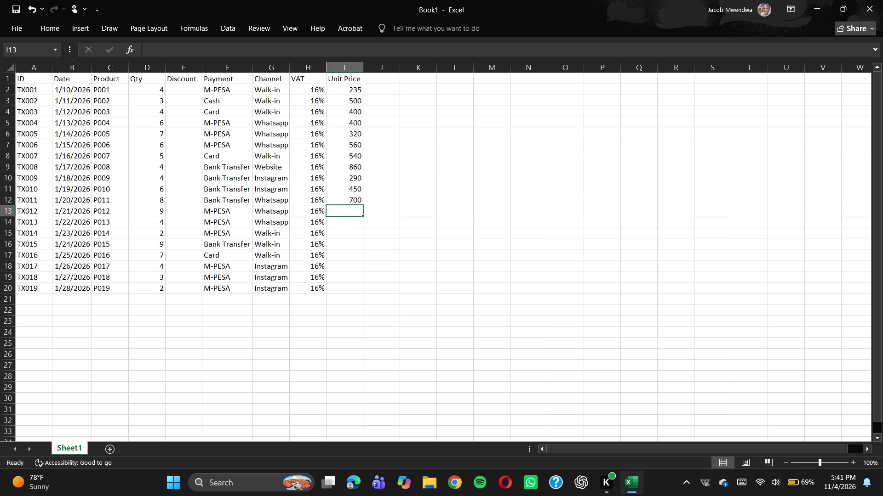
key(2)
text(90)
key(Down)
text(43)
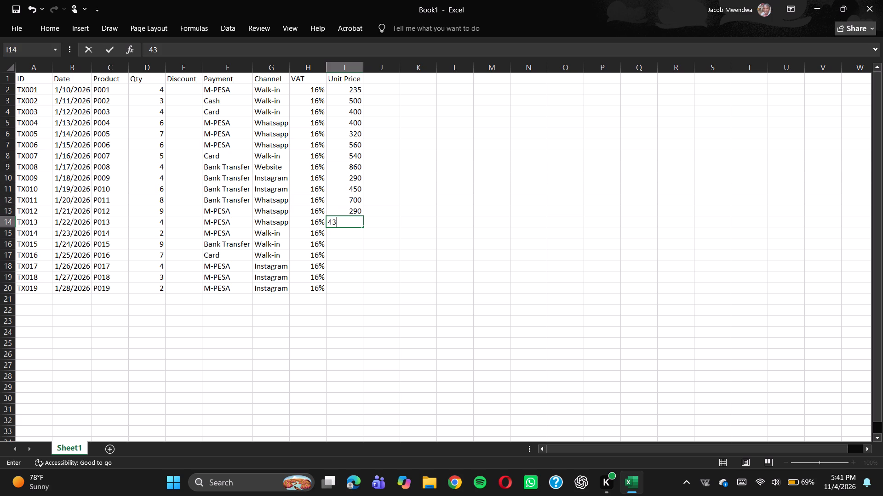
key(5)
key(Down)
key(8)
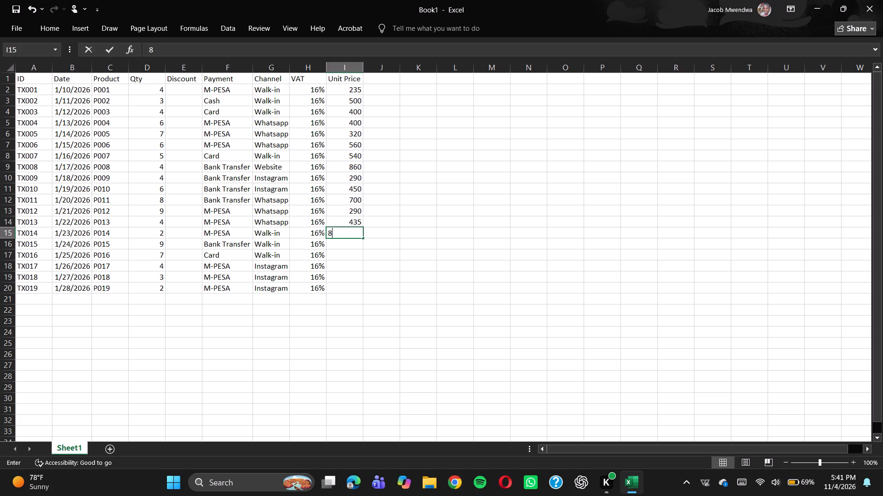
text(45)
key(Down)
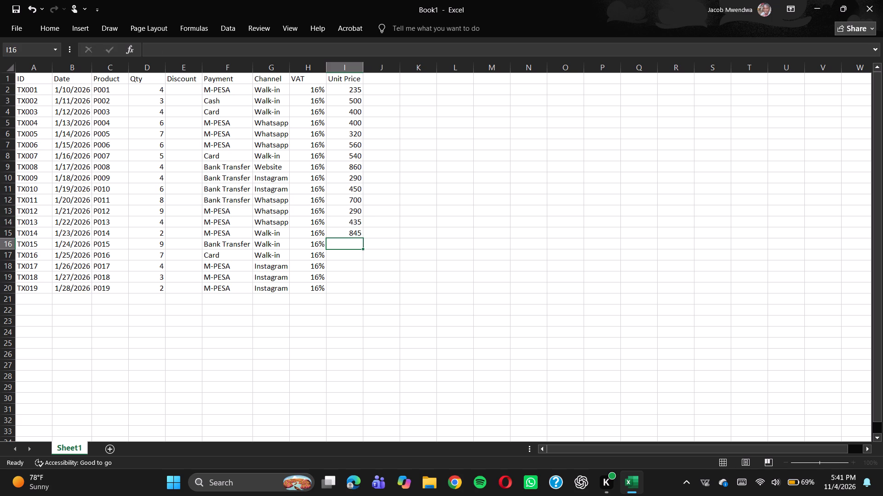
text(445)
key(Down)
Enter unit prices 300, 200, 350 and 320 for TX016 to TX019 in cells I17 to I20.
text(300)
key(Down)
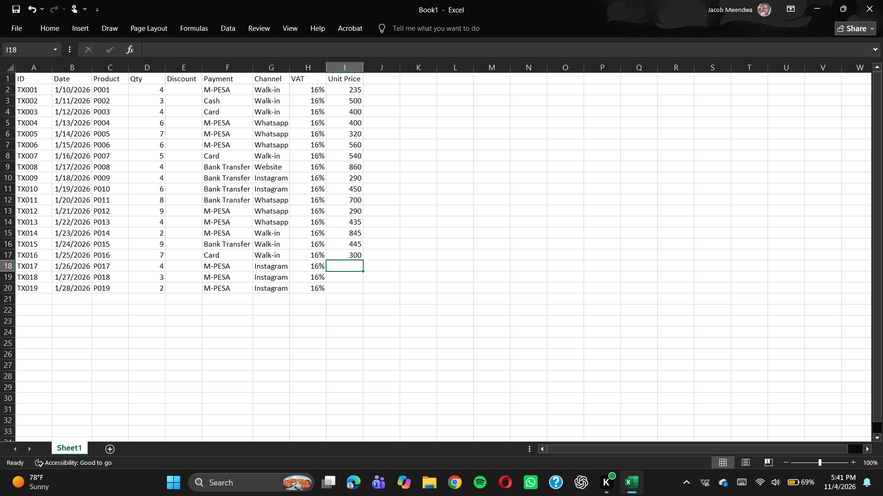
key(2)
text(00)
key(Down)
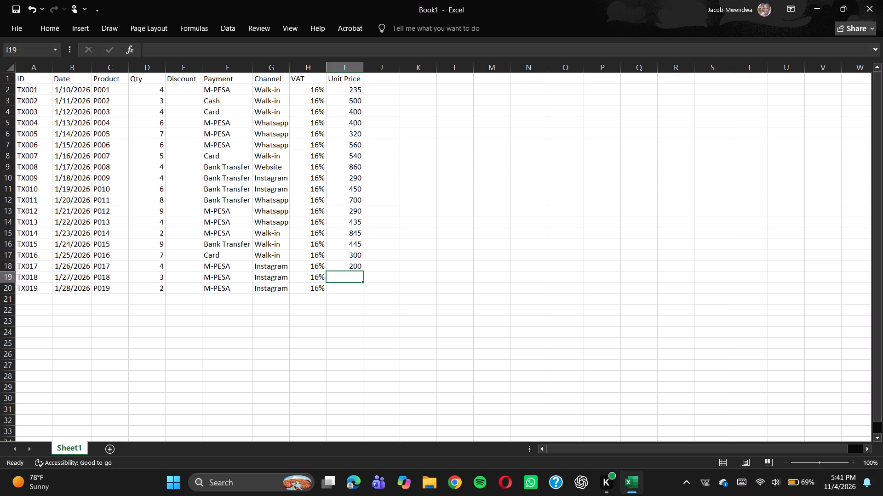
text(350)
key(Down)
text(320)
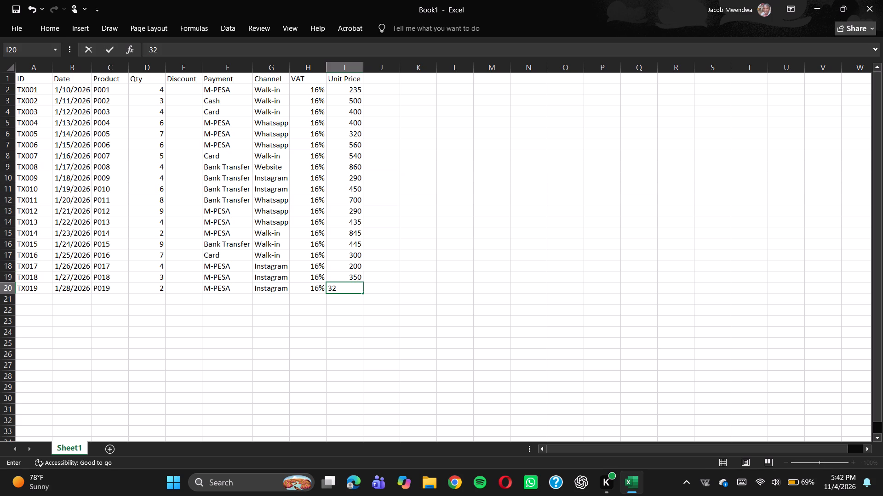
click(382, 80)
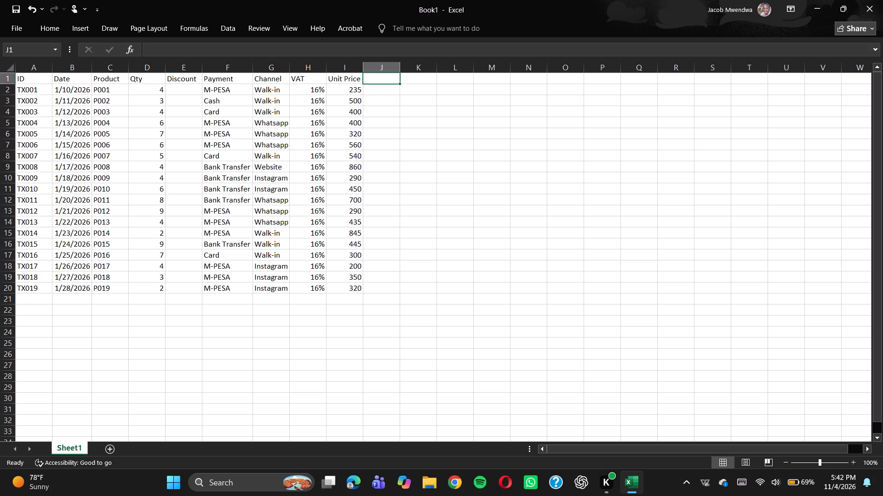
Add the column header "Gross sale" in cell J1, beside Unit Price.
key(g)
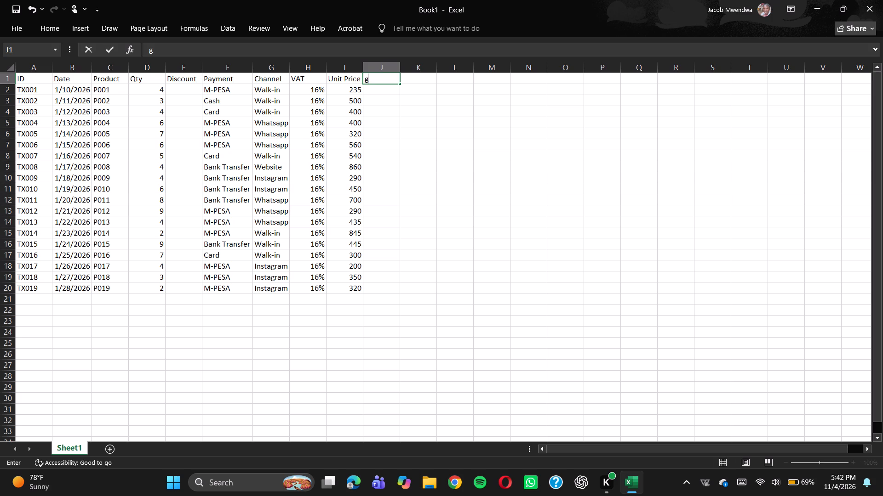
key(BackSpace)
key(r)
key(o)
text(ss)
key(space)
text(sale)
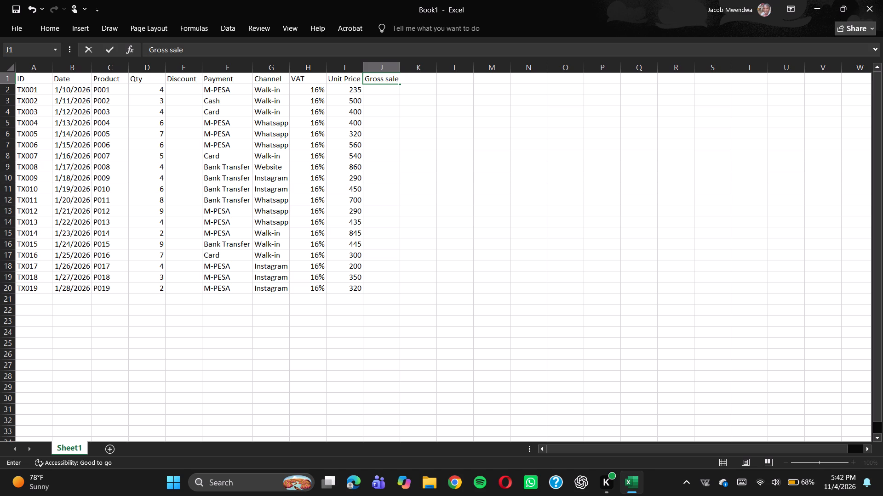
Calculate the gross sale for TX001 in cell J2 with the formula =D2*I2.
click(385, 89)
key(equal)
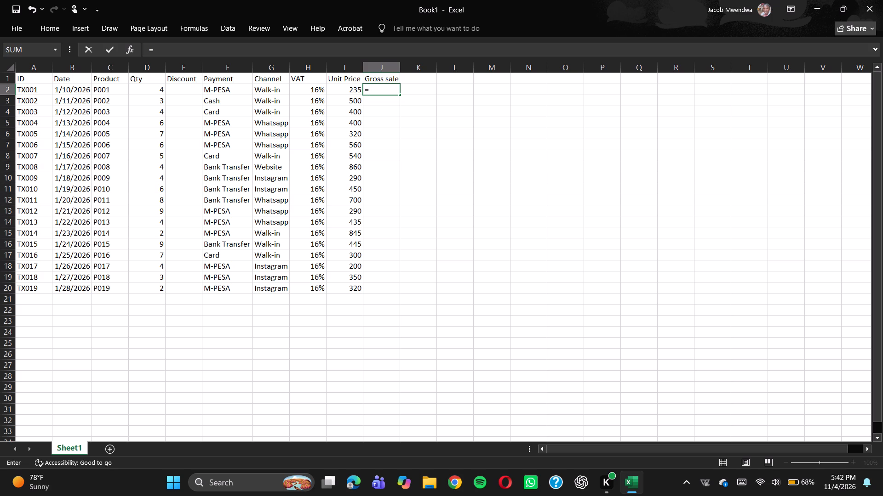
key(d)
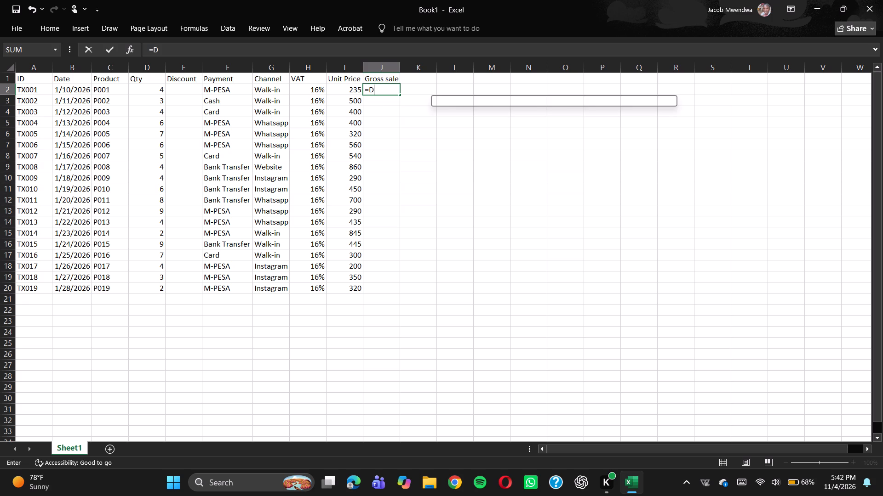
key(2)
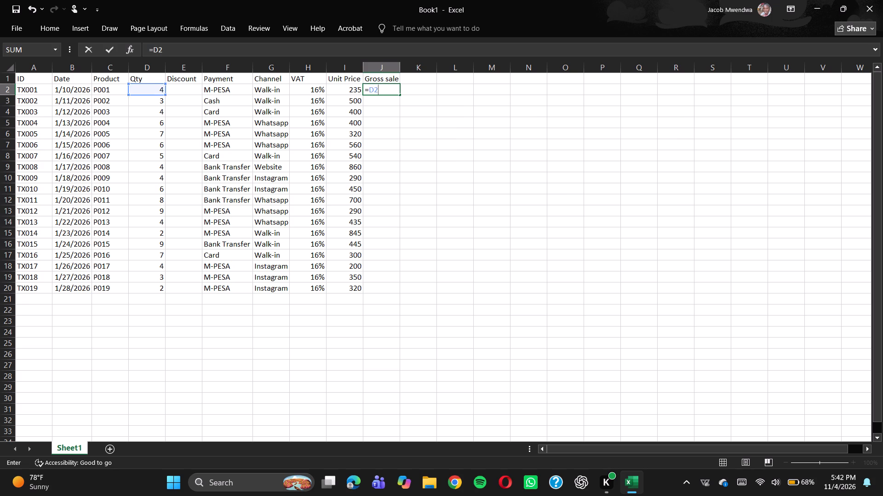
key(shift+asterisk)
key(i)
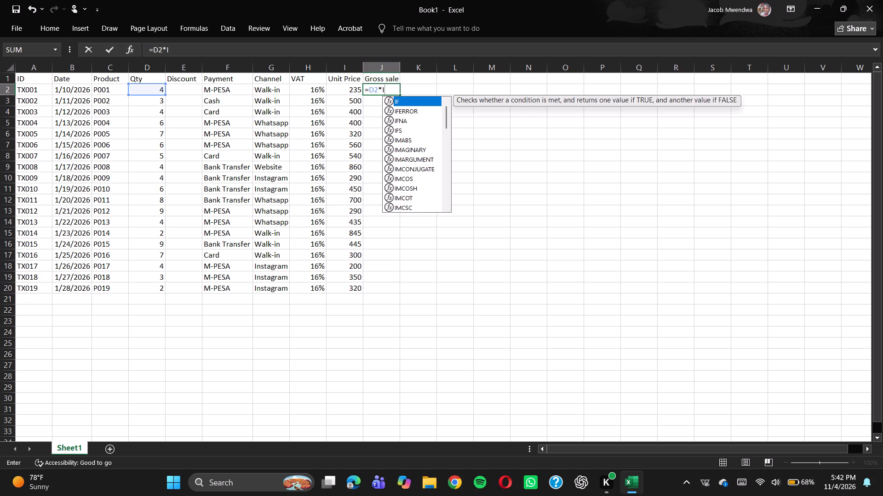
key(2)
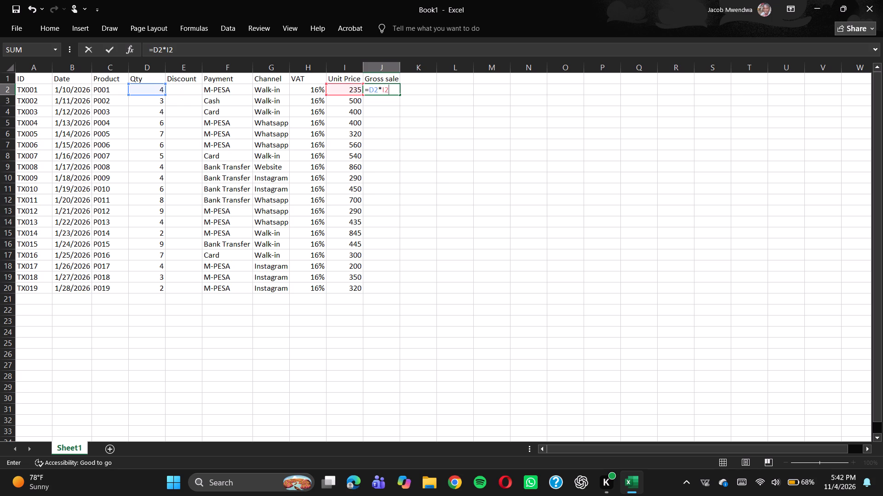
key(Return)
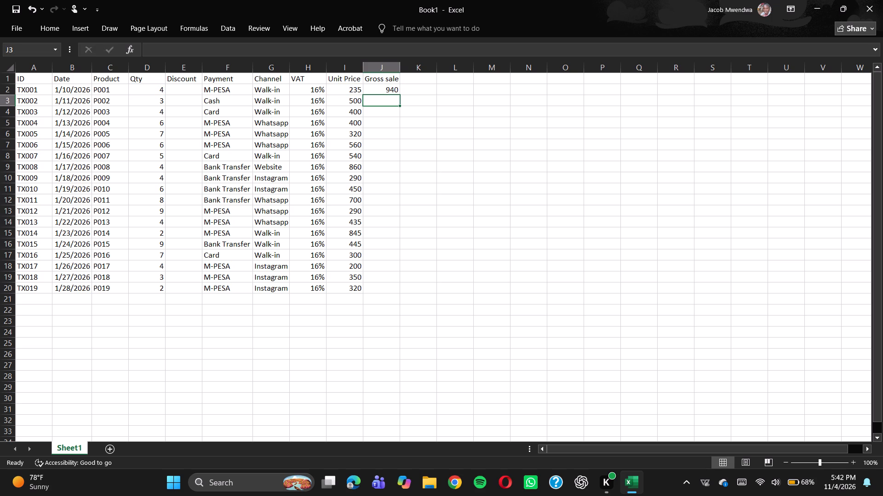
Calculate the gross sale for TX002 in cell J3 with the formula =D3*I3.
click(393, 86)
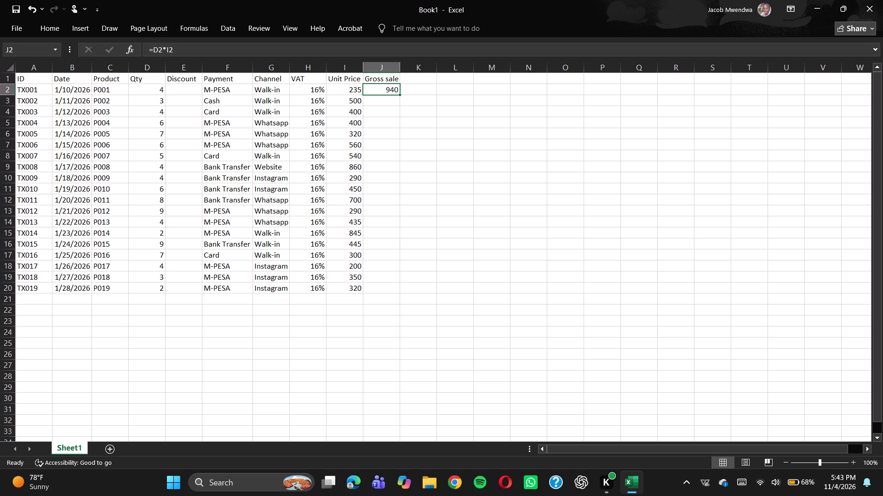
click(388, 101)
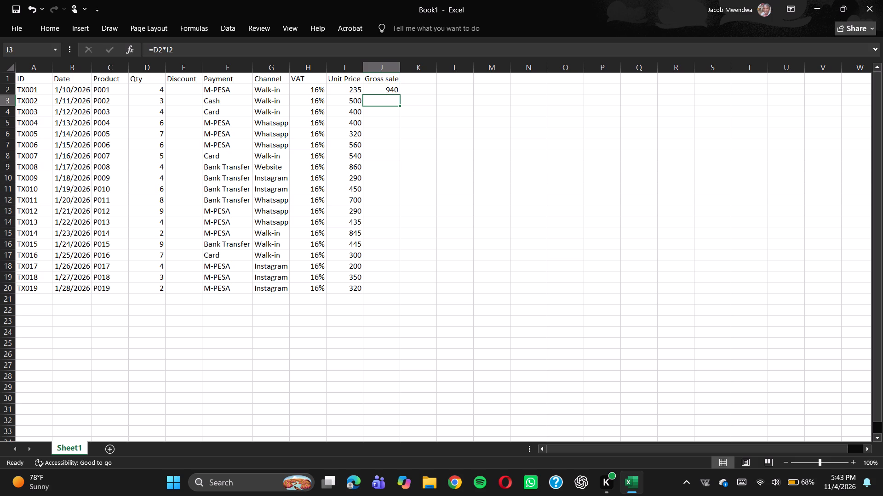
text(D3)
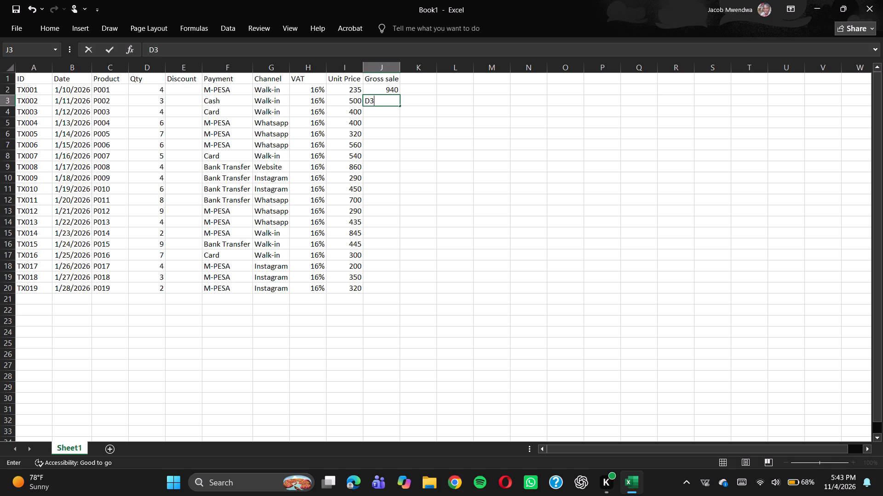
key(shift+asterisk)
key(BackSpace)
key(BackSpace)
key(BackSpace)
key(equal)
key(d)
key(3)
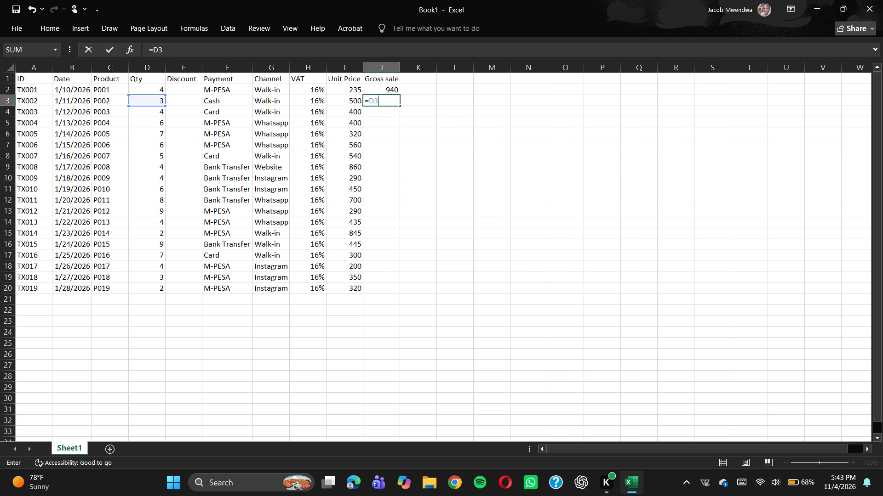
key(shift+asterisk)
text(I3)
key(Return)
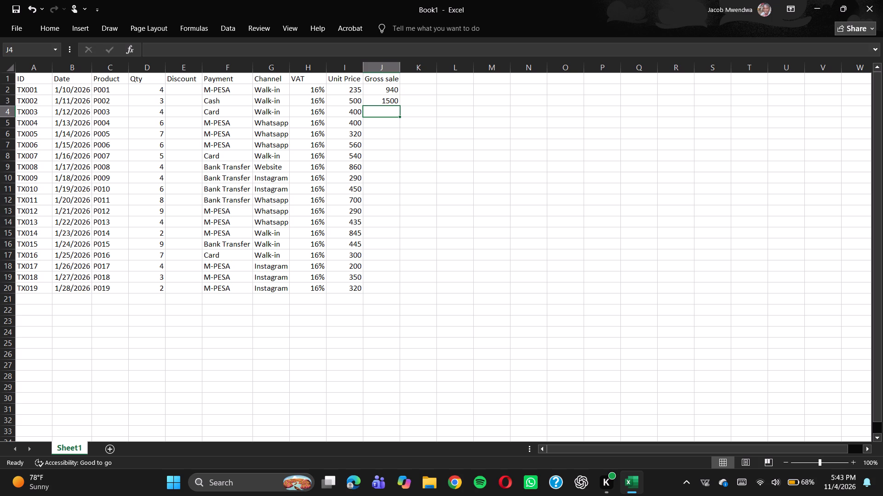
Calculate the gross sale for TX003 in cell J4 with the formula =D4*I4.
key(d)
key(4)
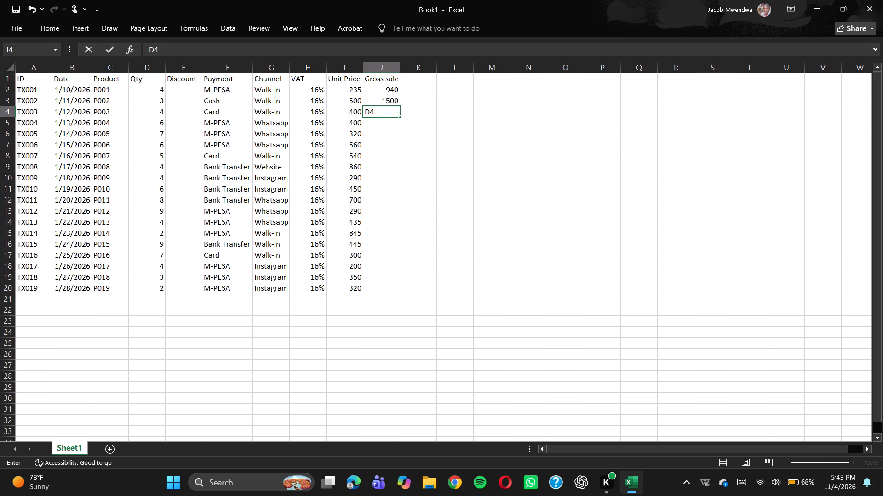
key(BackSpace)
key(BackSpace)
key(equal)
key(d)
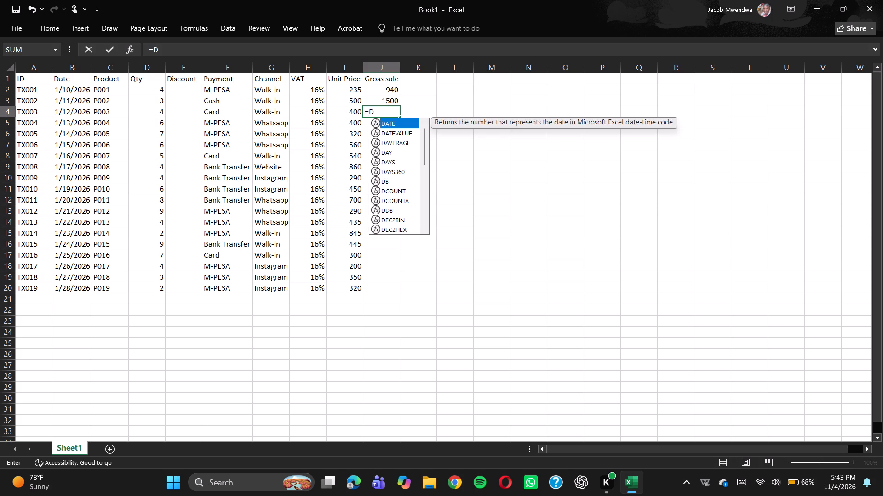
key(4)
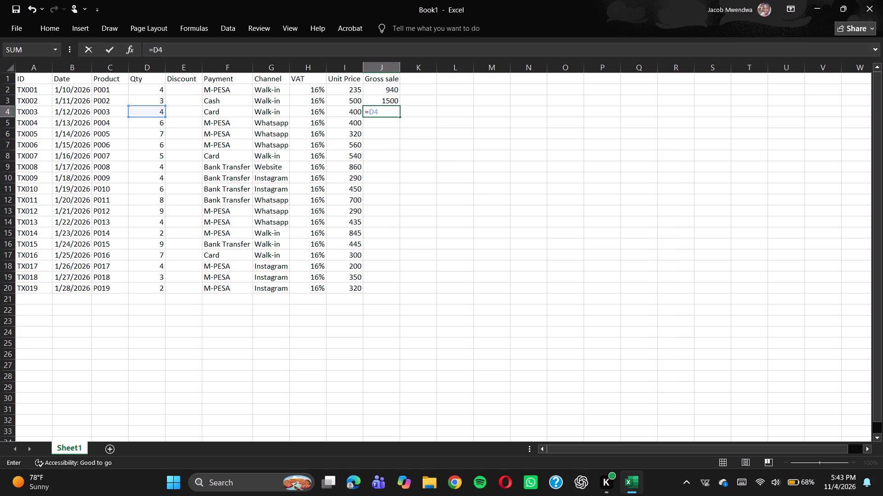
key(shift+asterisk)
text(I4)
key(Return)
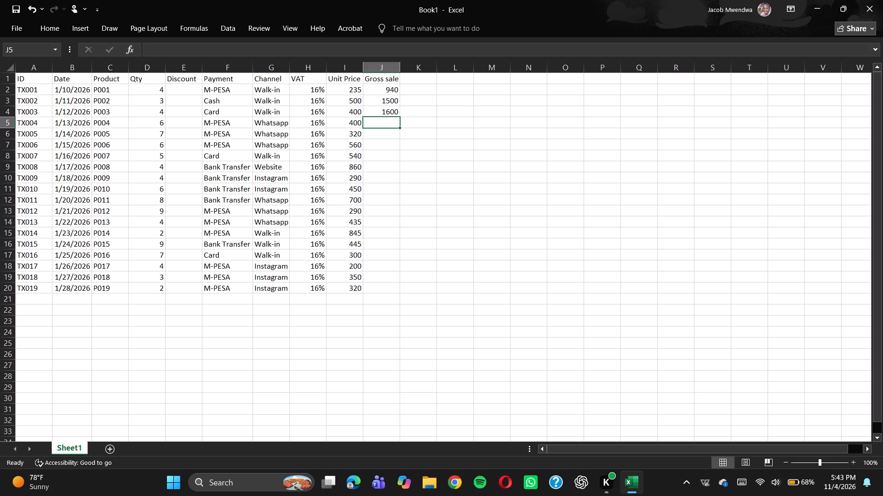
Calculate the gross sale for TX004 in cell J5 with the formula =D5*I5.
key(equal)
key(d)
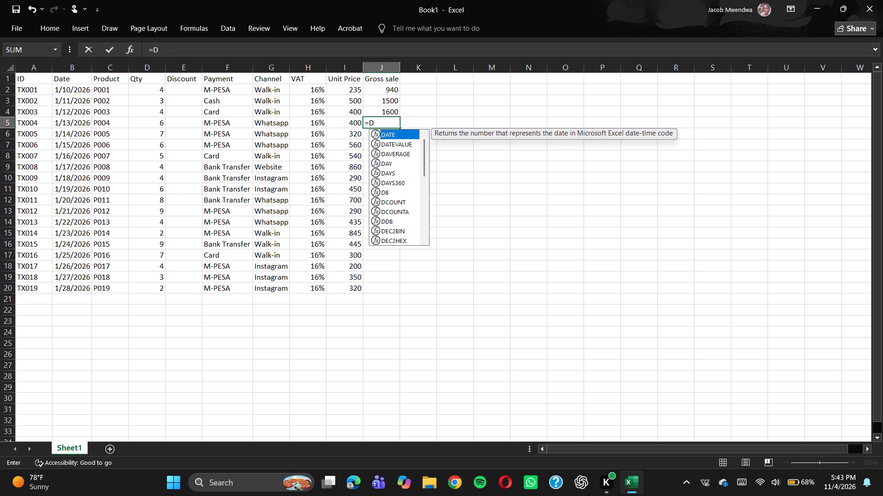
key(5)
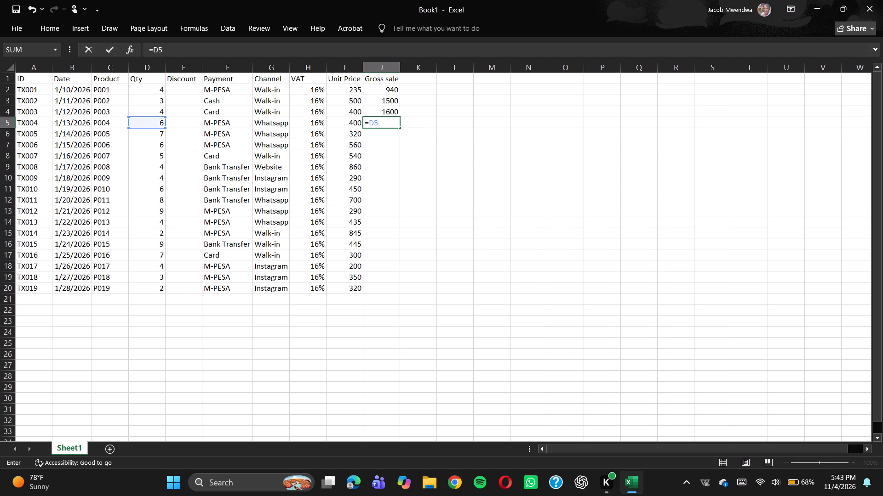
key(shift+asterisk)
key(i)
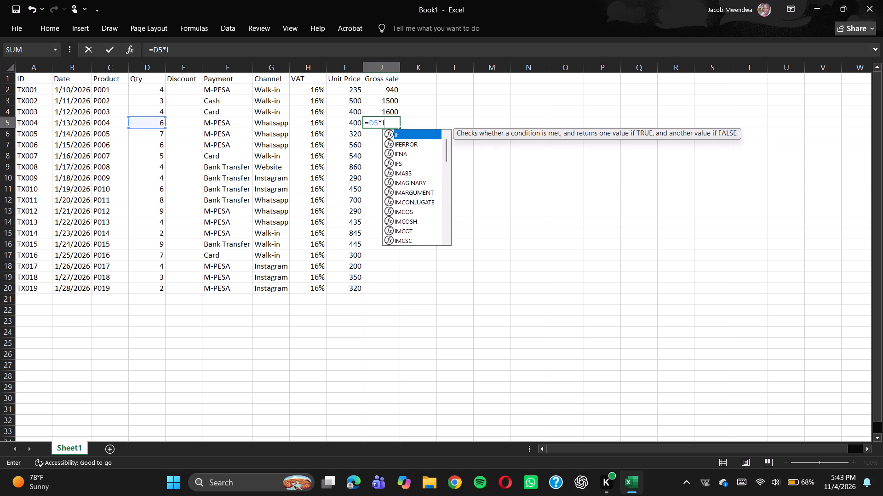
key(5)
key(Return)
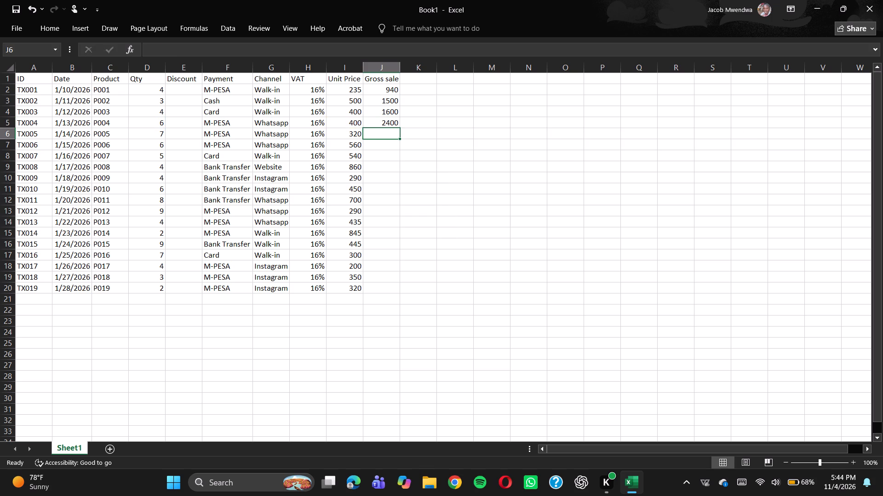
Calculate the gross sale for TX005 in cell J6 with the formula =D6*I6.
key(d)
key(BackSpace)
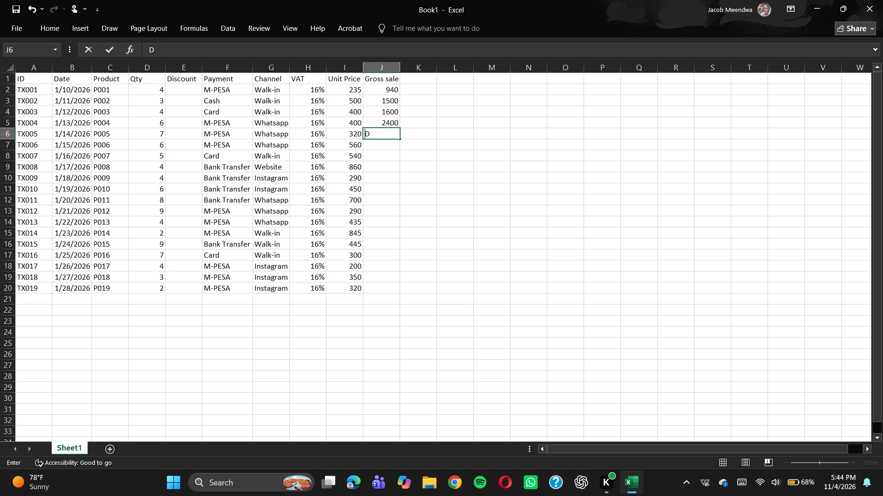
text(=D6)
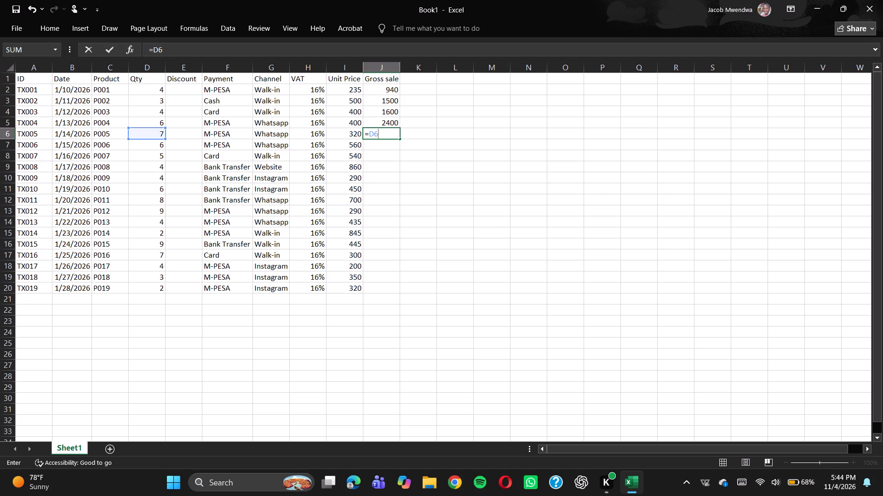
key(shift+asterisk)
key(i)
key(6)
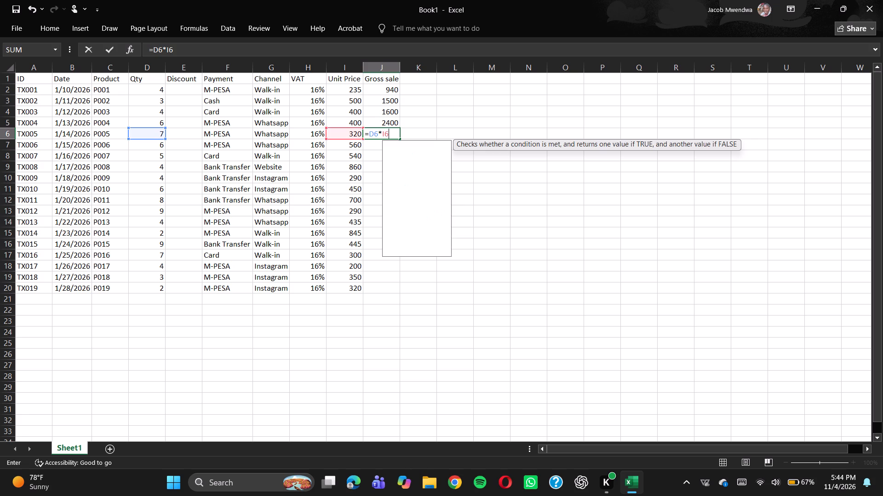
key(Return)
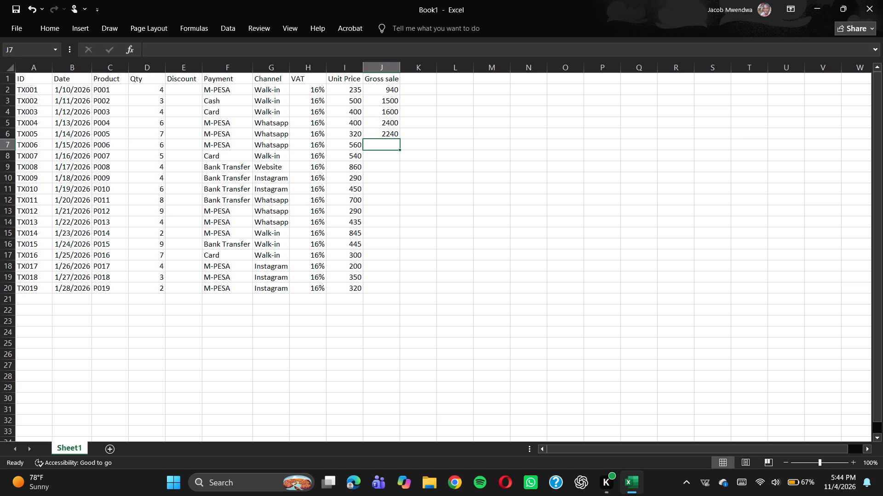
Calculate the gross sale for TX006 in cell J7 with the formula =D7*I7.
key(d)
key(7)
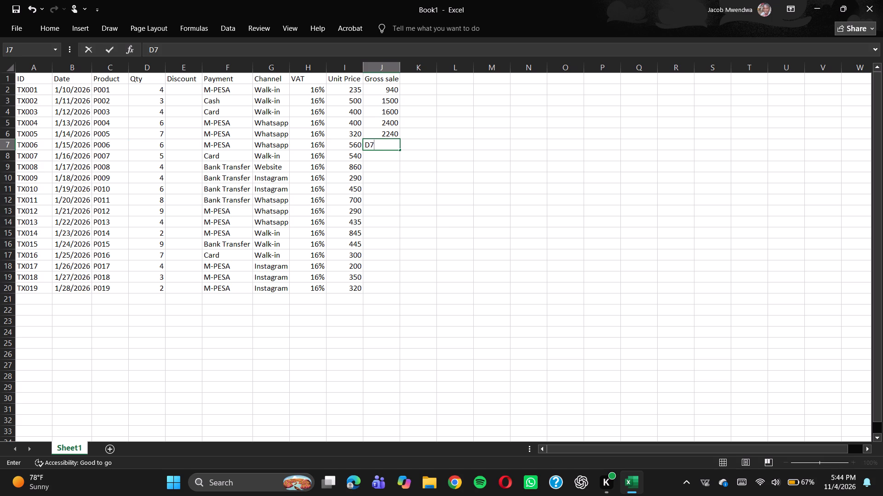
key(BackSpace)
key(BackSpace)
key(equal)
key(d)
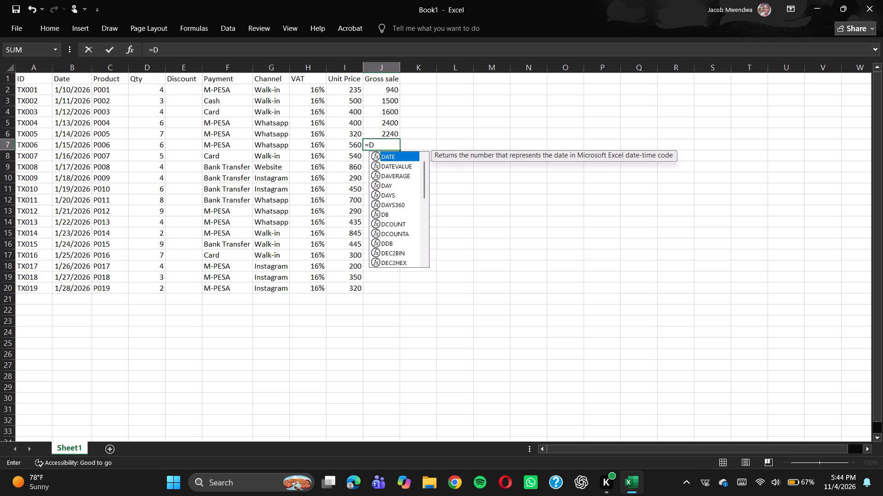
key(7)
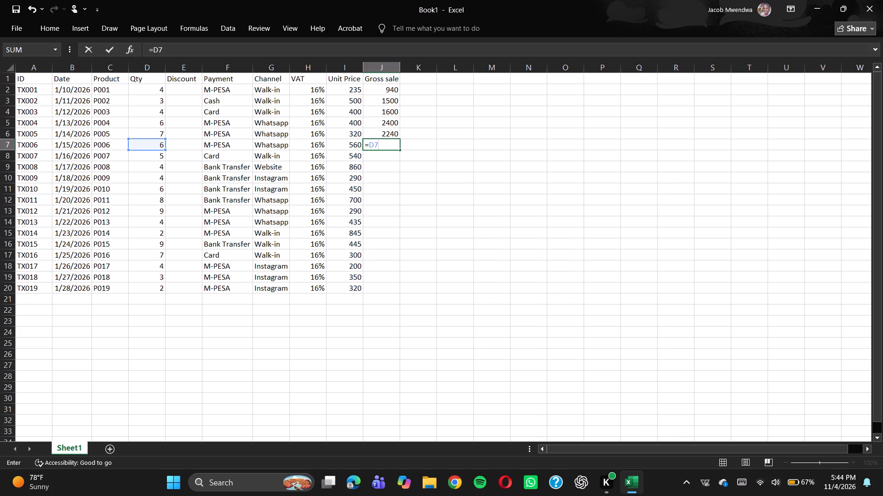
key(shift+asterisk)
key(i)
key(7)
key(Return)
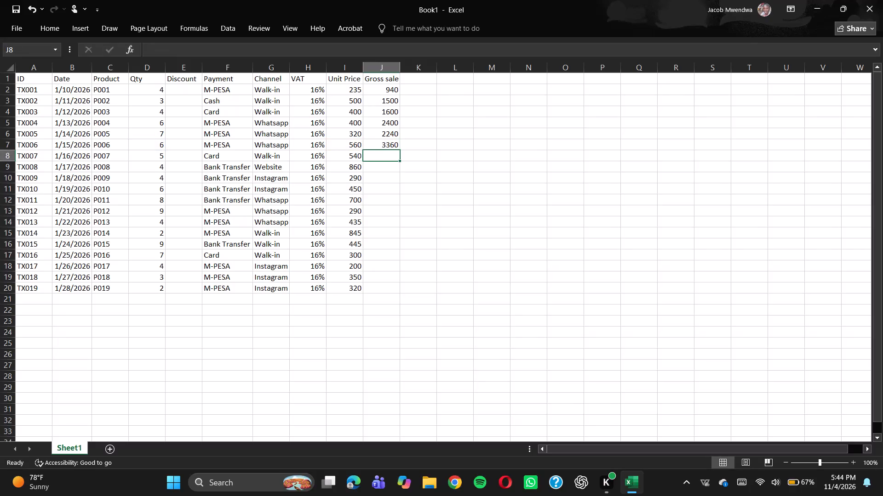
Calculate the gross sale for TX007 in cell J8 with the formula =D8*I8.
key(equal)
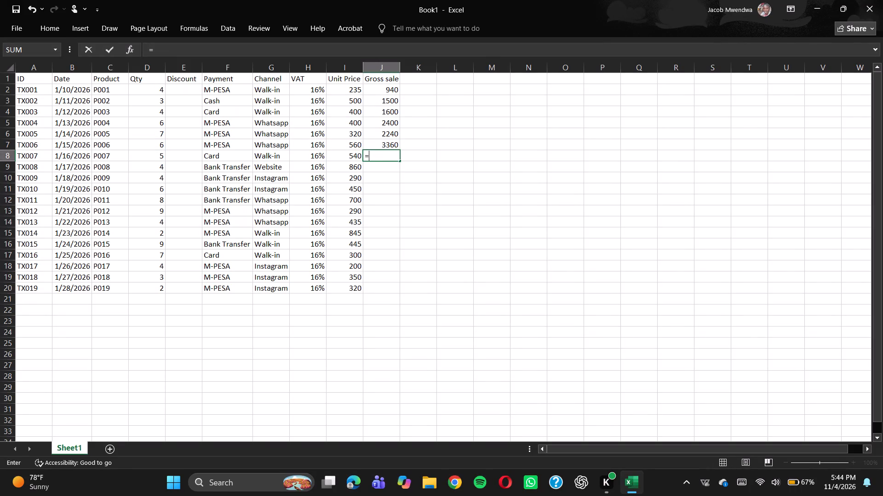
key(d)
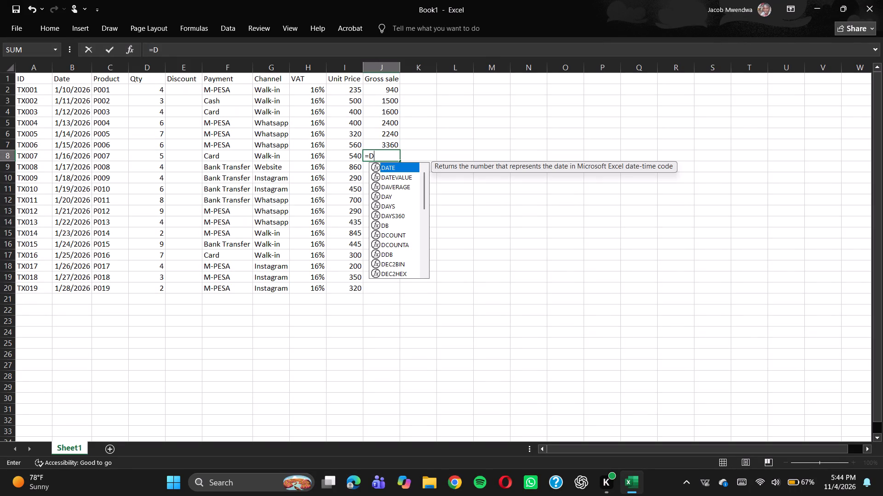
key(8)
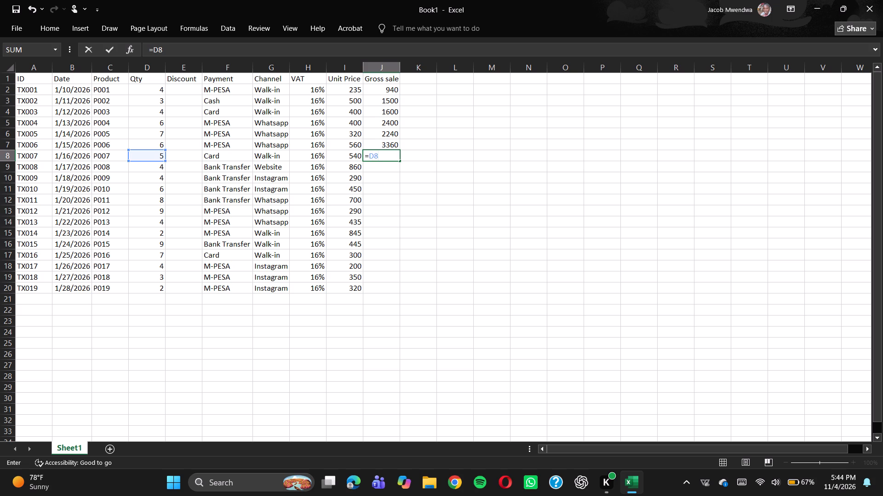
key(shift+asterisk)
text(I8)
key(Return)
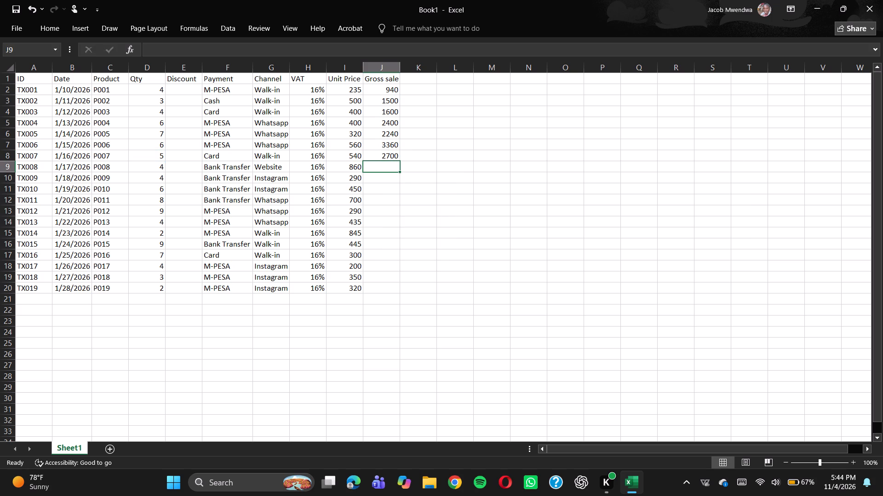
Calculate the gross sale for TX008 in cell J9 with the formula =D9*I9.
key(d)
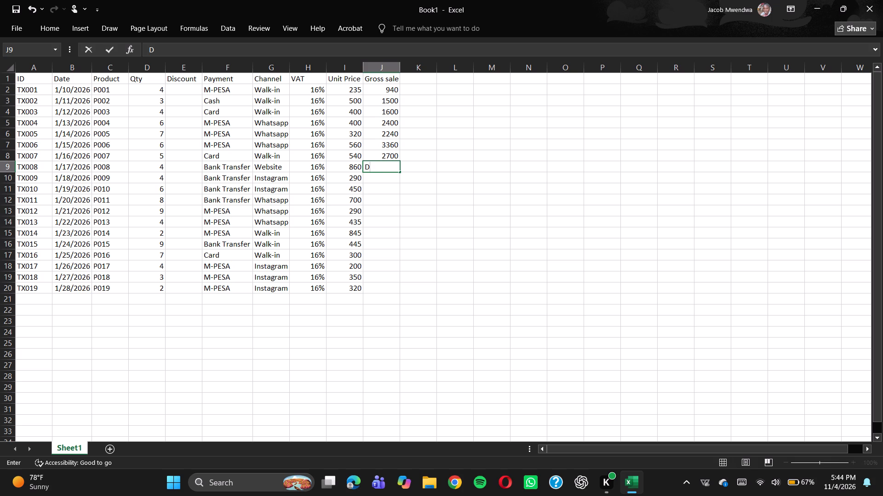
key(BackSpace)
key(equal)
key(d)
key(9)
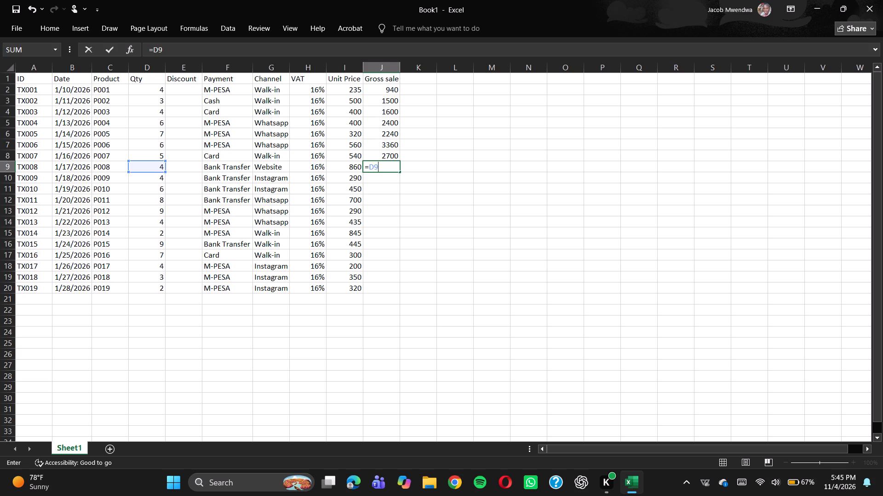
key(shift+asterisk)
key(i)
key(9)
key(Return)
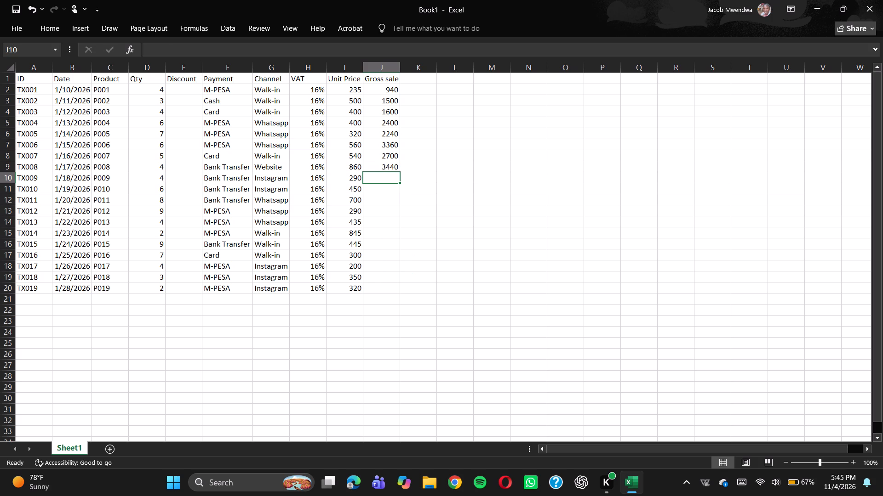
Calculate the gross sale for TX009 in cell J10 with the formula =D10*I10.
key(equal)
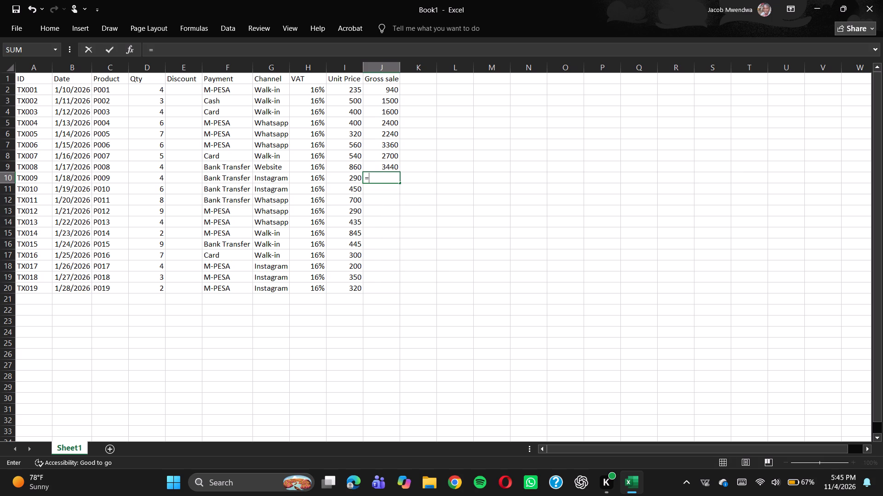
key(d)
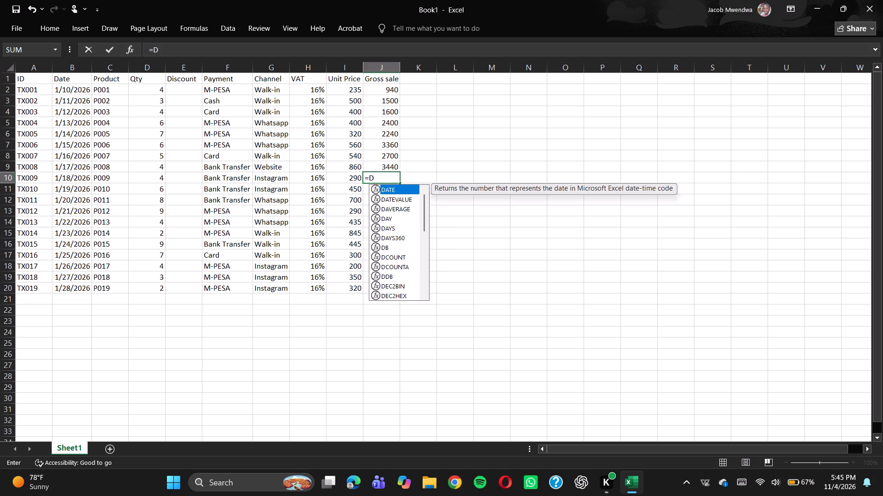
text(10)
key(shift+asterisk)
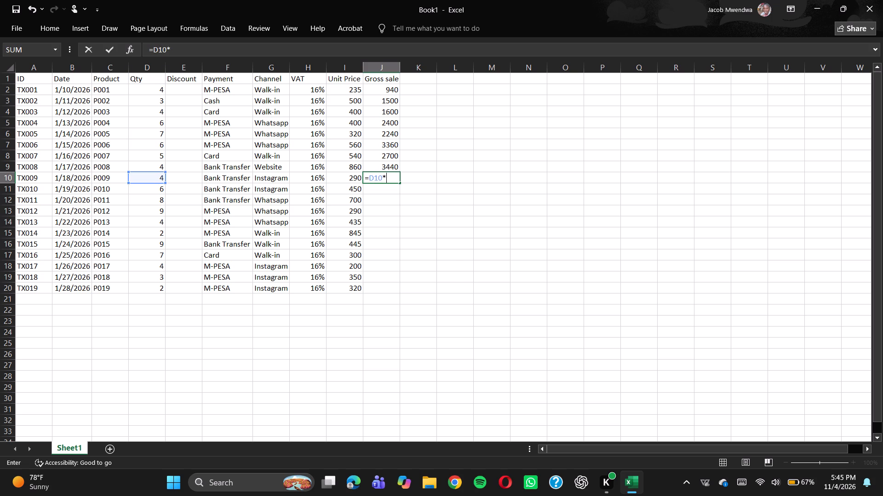
key(i)
text(10)
key(Return)
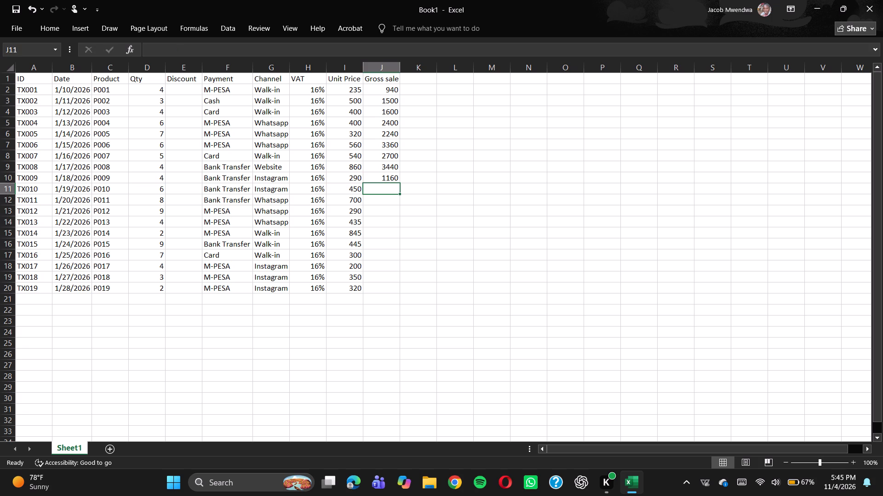
Calculate the gross sale for TX010 in cell J11 with the formula =D11*I11.
text(=D)
text(11)
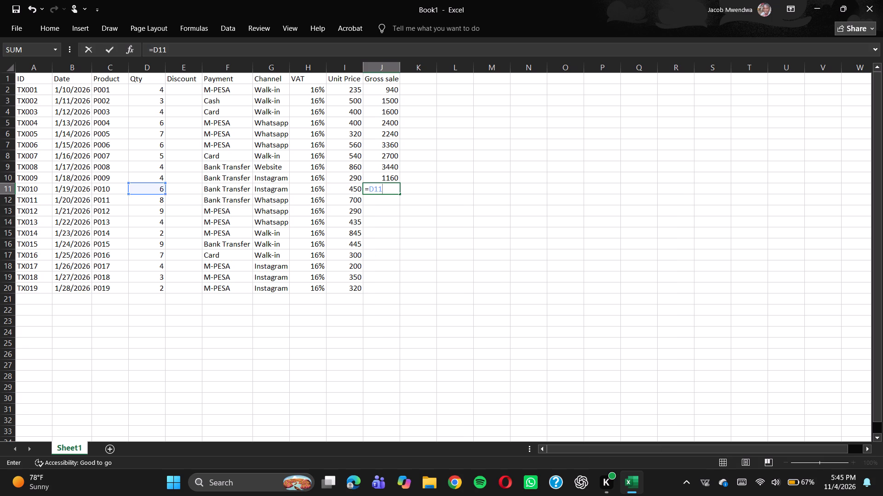
key(shift+asterisk)
text(I11)
key(Return)
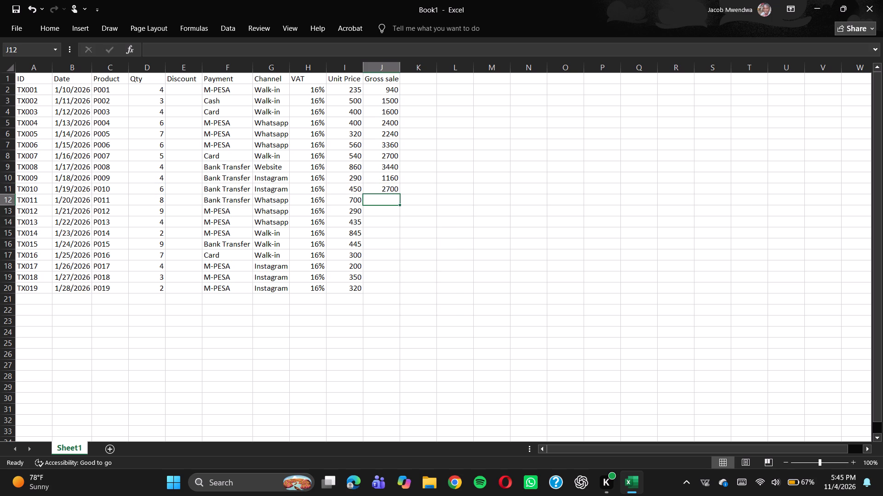
Calculate the gross sale for TX011 in cell J12 with the formula =D12*I12.
key(minus)
key(BackSpace)
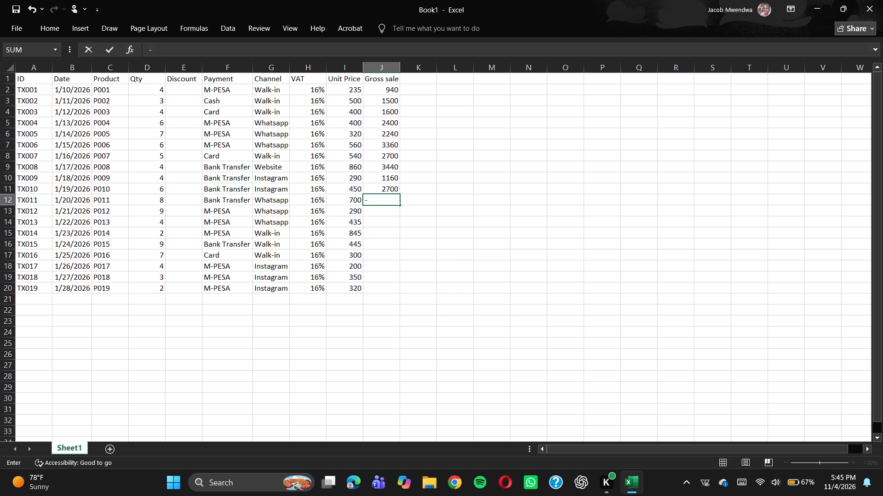
key(equal)
key(d)
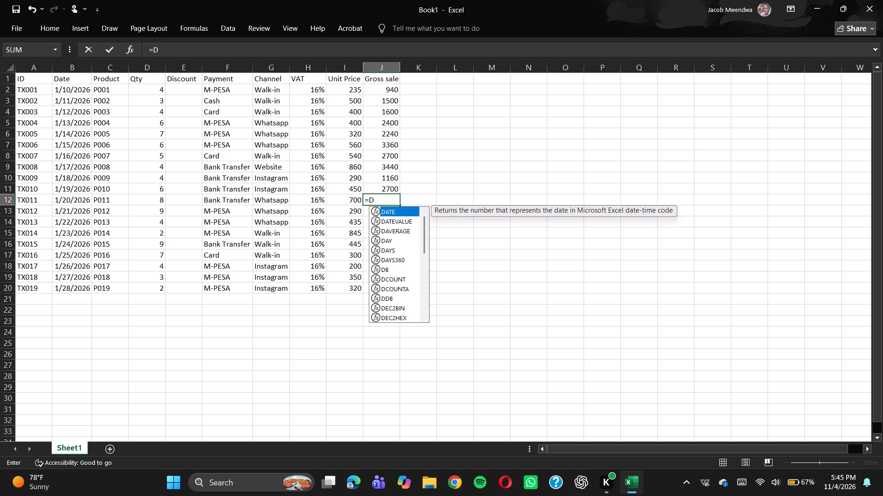
text(12)
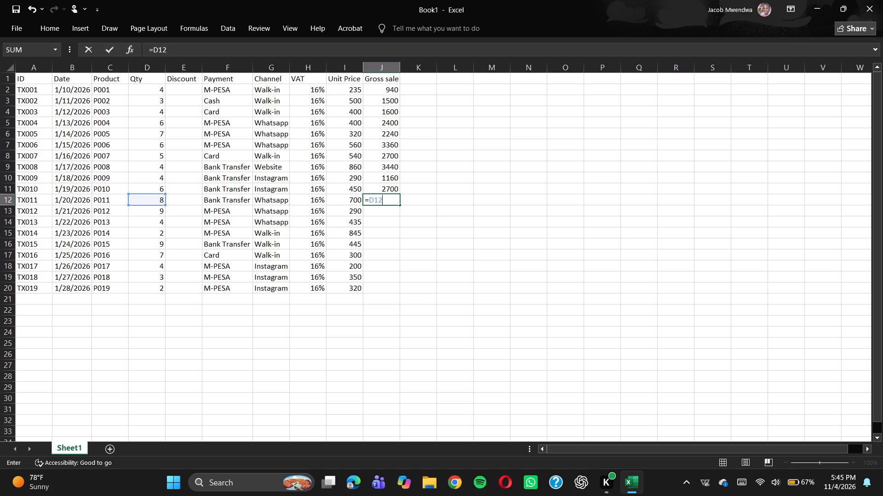
key(shift+asterisk)
text(I12)
key(Return)
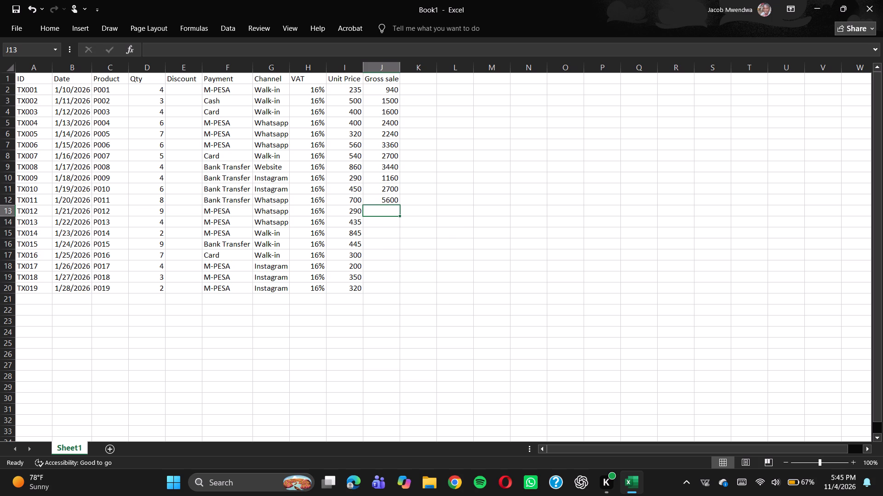
Calculate the gross sale for TX012 in cell J13 with the formula =D13*I13.
text(=D)
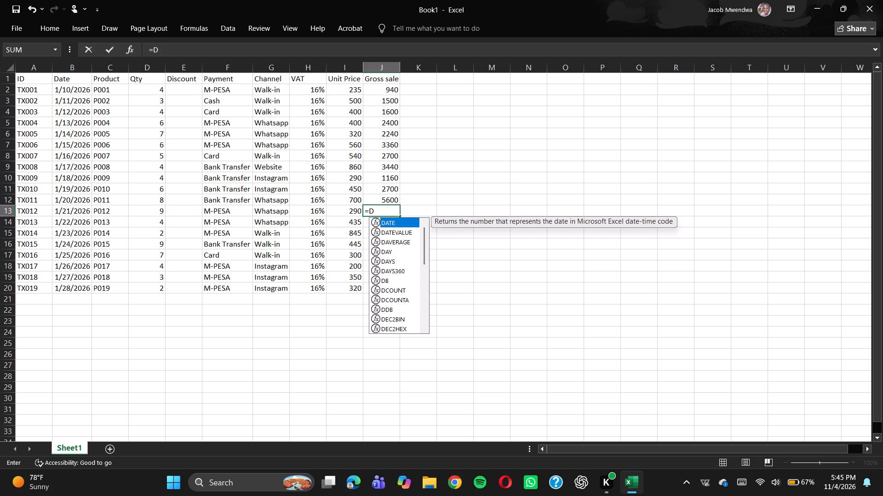
text(13)
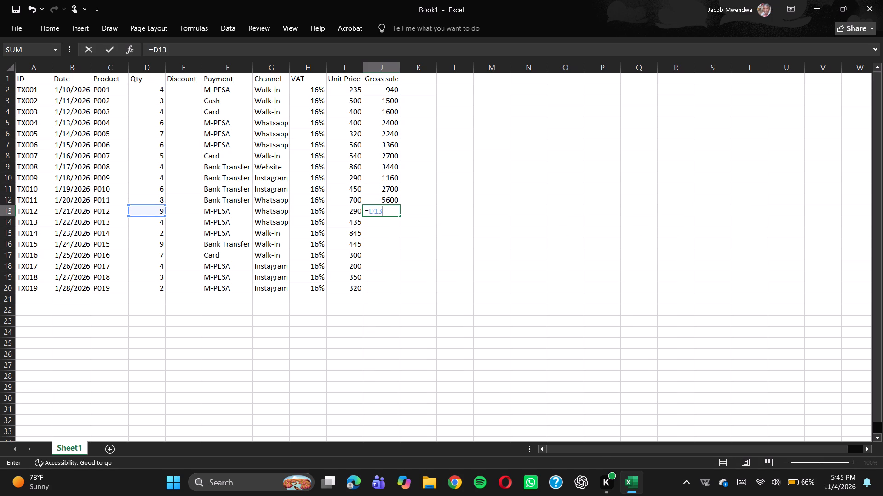
key(shift+asterisk)
text(I13)
key(Return)
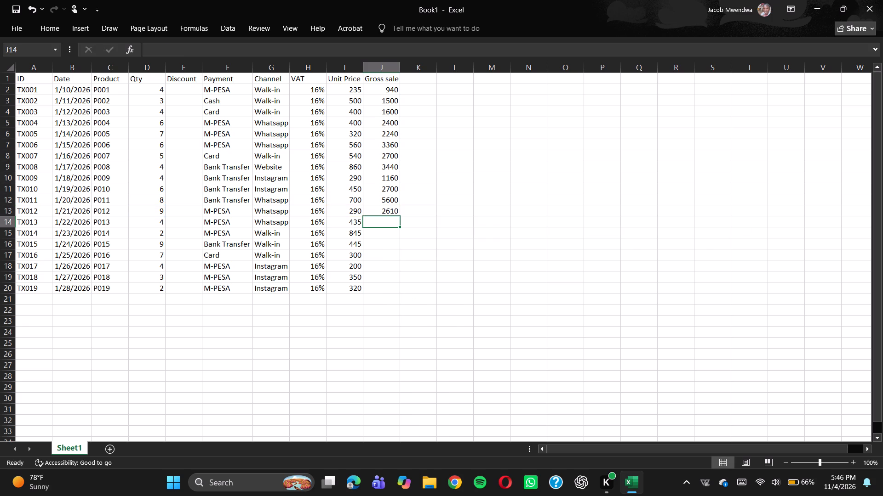
Calculate the gross sale for TX013 in cell J14 with the formula =D14*I14.
key(equal)
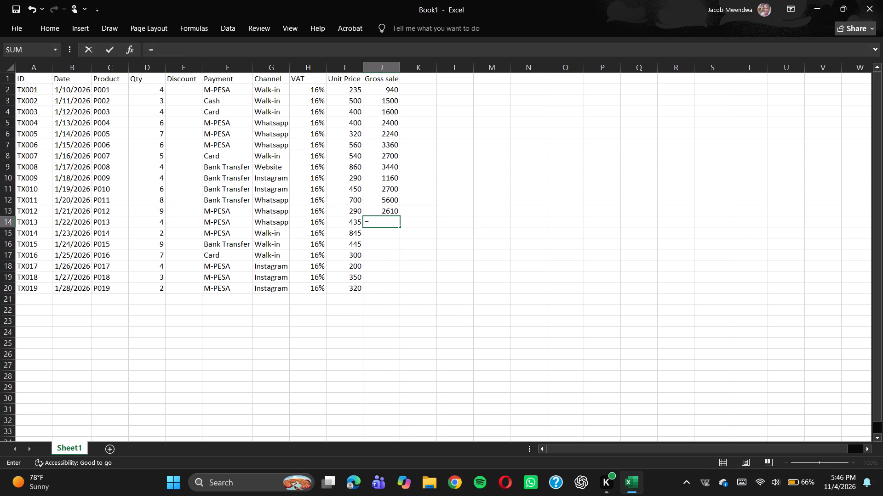
key(d)
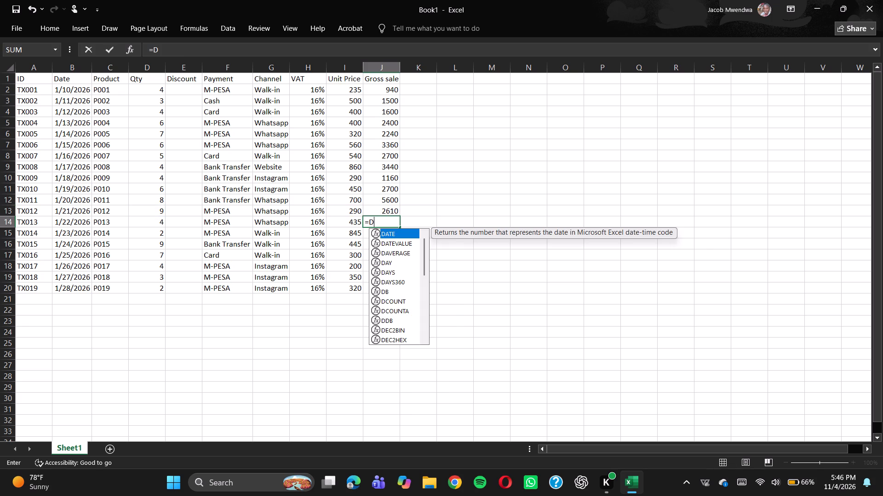
key(1)
key(4)
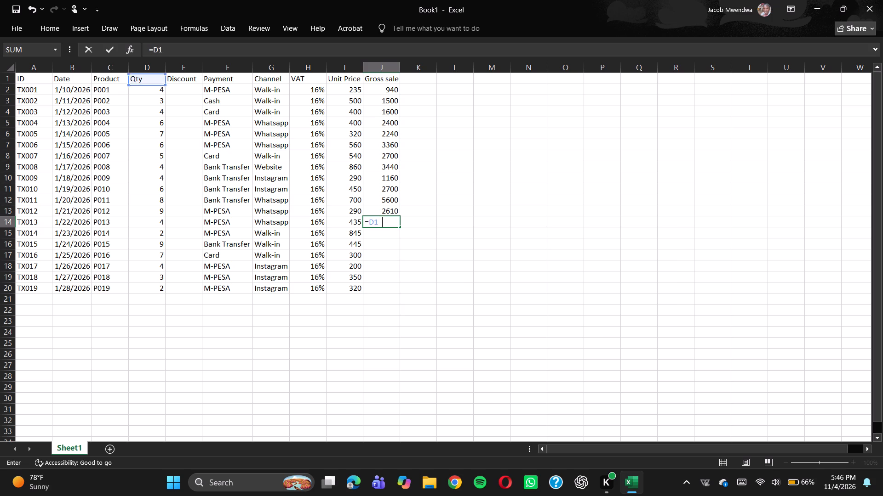
key(shift+asterisk)
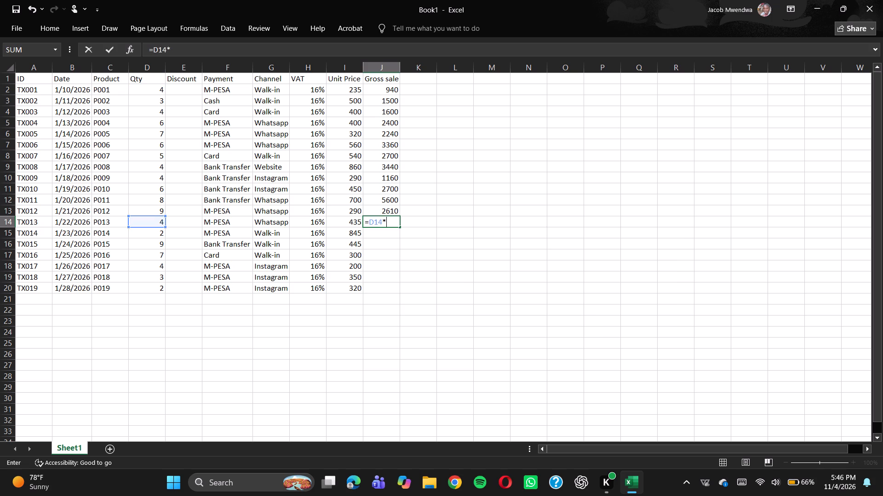
key(1)
key(BackSpace)
text(I14)
key(Return)
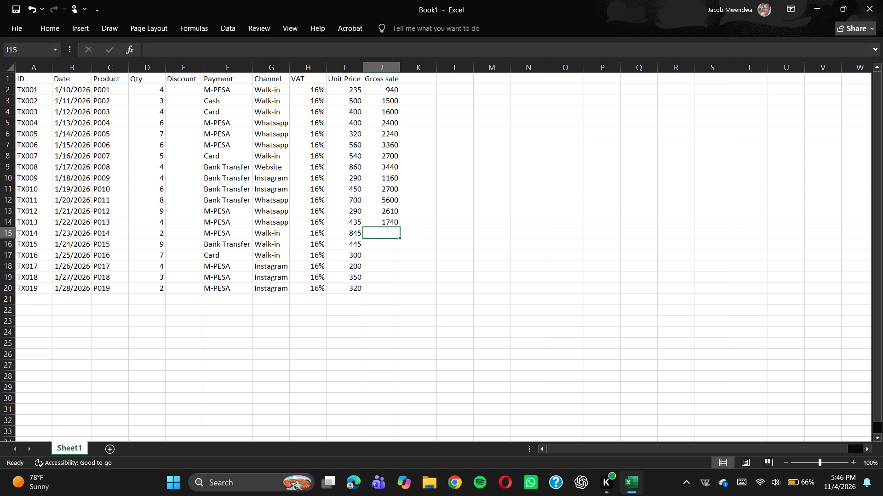
Calculate the gross sale for TX014 in cell J15 with the formula =D15*I15.
key(equal)
key(d)
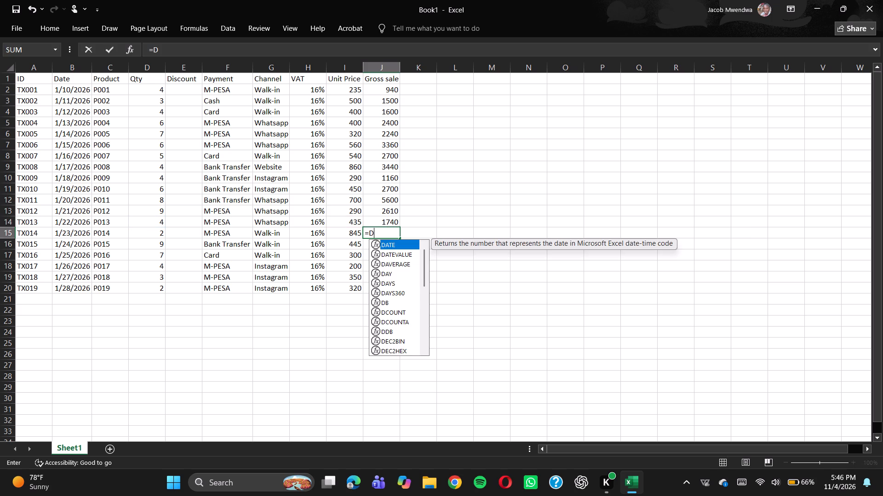
text(15)
key(shift+asterisk)
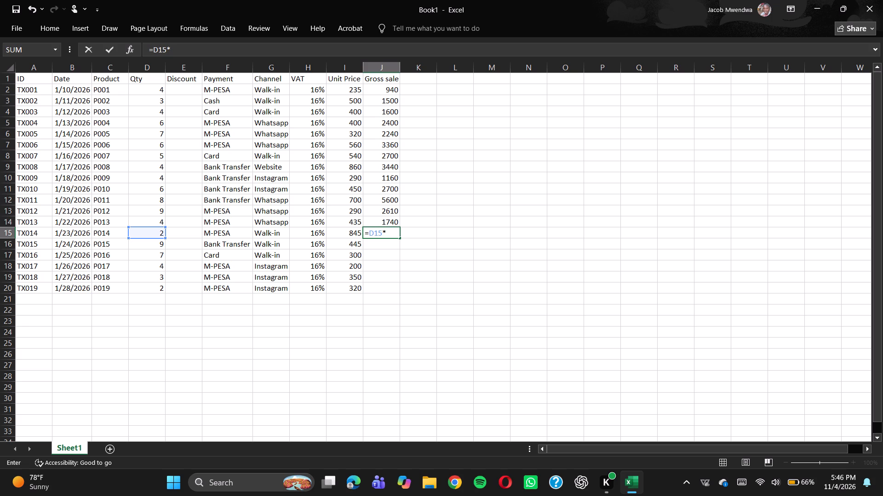
text(I15)
key(Return)
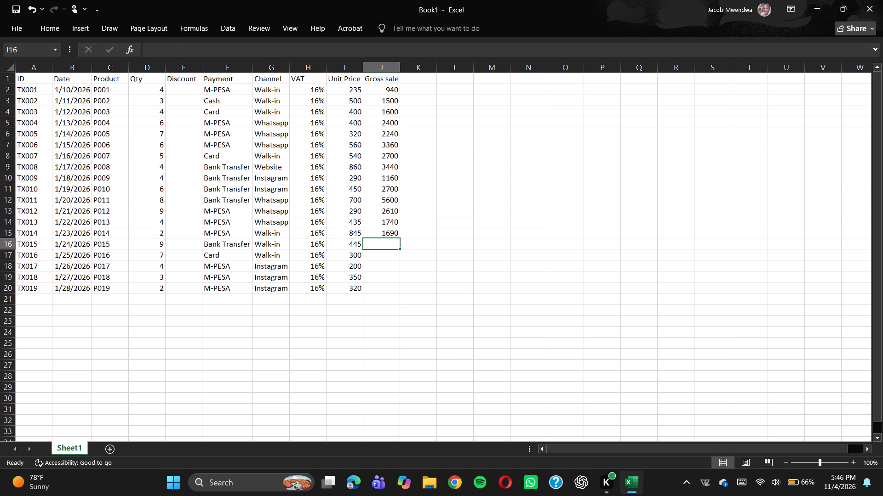
Calculate the gross sale for TX015 in cell J16 with the formula =D16*I16.
key(equal)
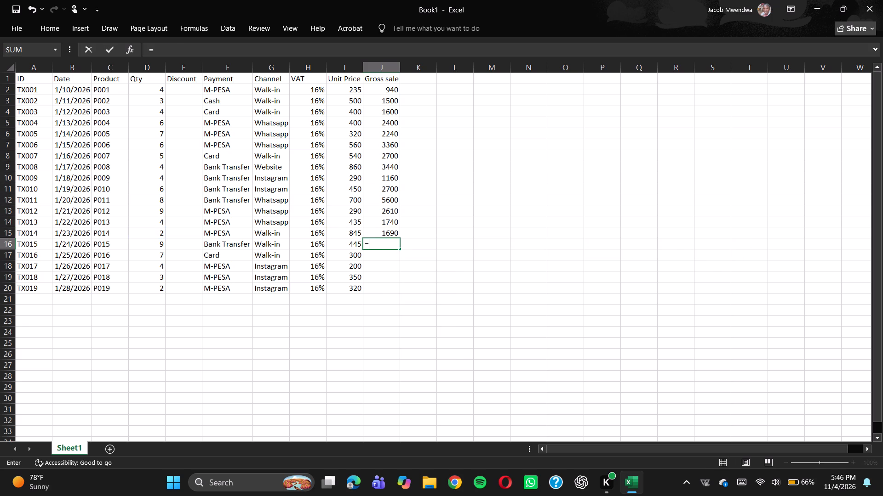
key(d)
key(1)
key(6)
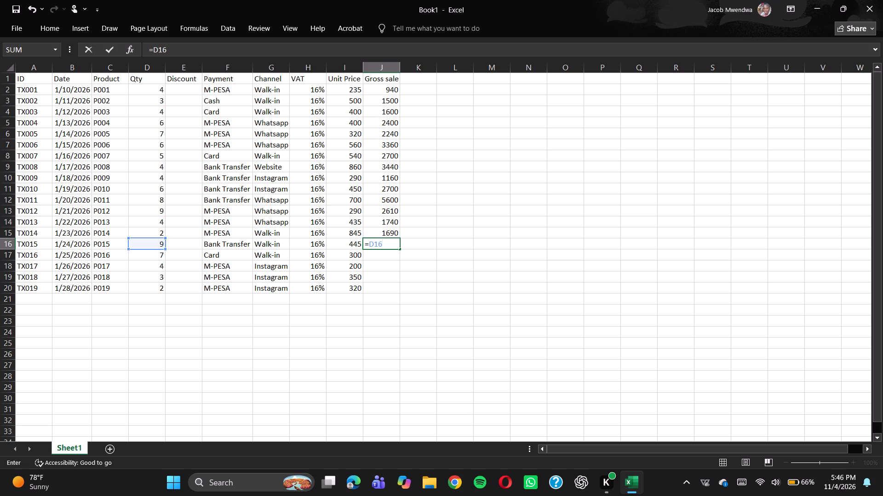
key(shift+asterisk)
text(I16)
key(Return)
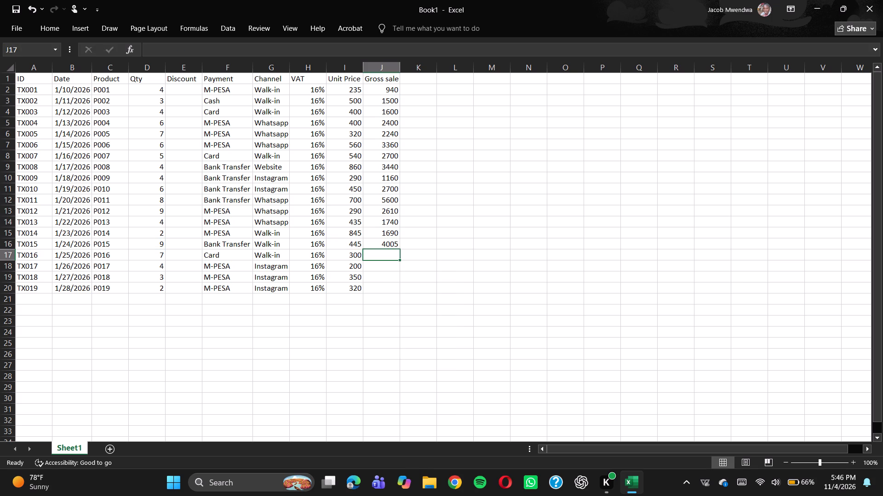
Calculate the gross sale for TX016 in cell J17 with the formula =D17*I17.
key(equal)
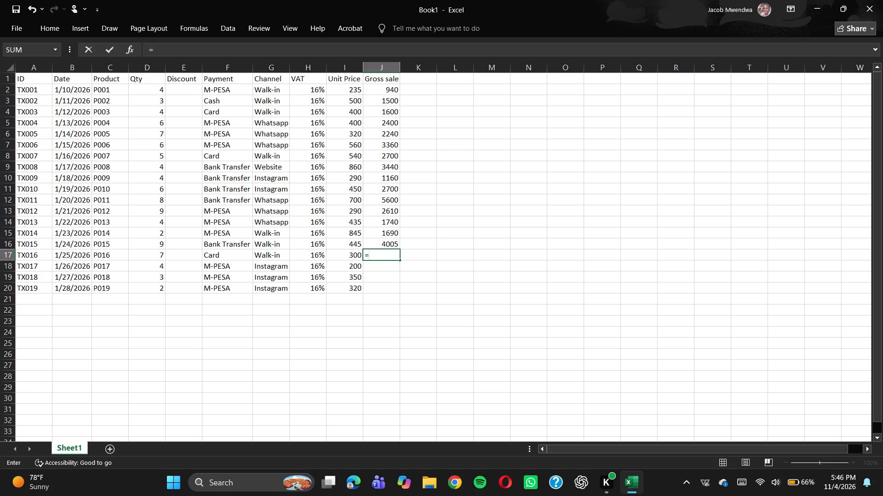
key(d)
text(16)
key(shift+asterisk)
text(I16)
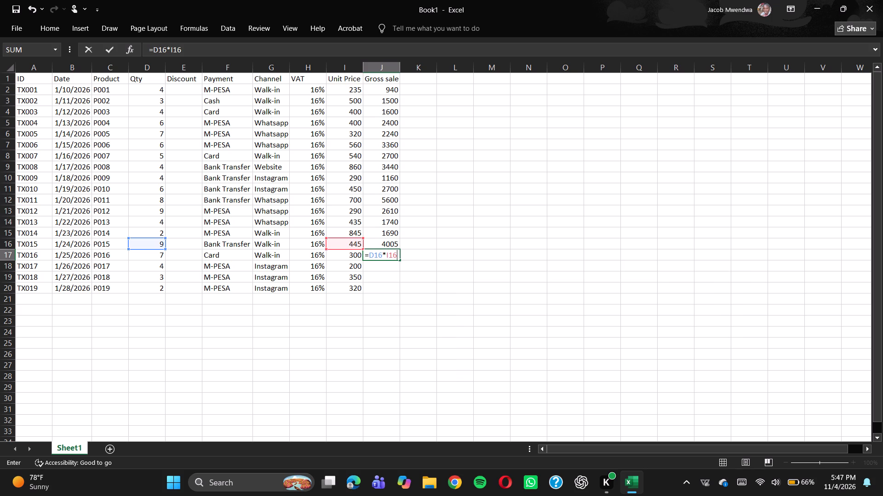
key(BackSpace)
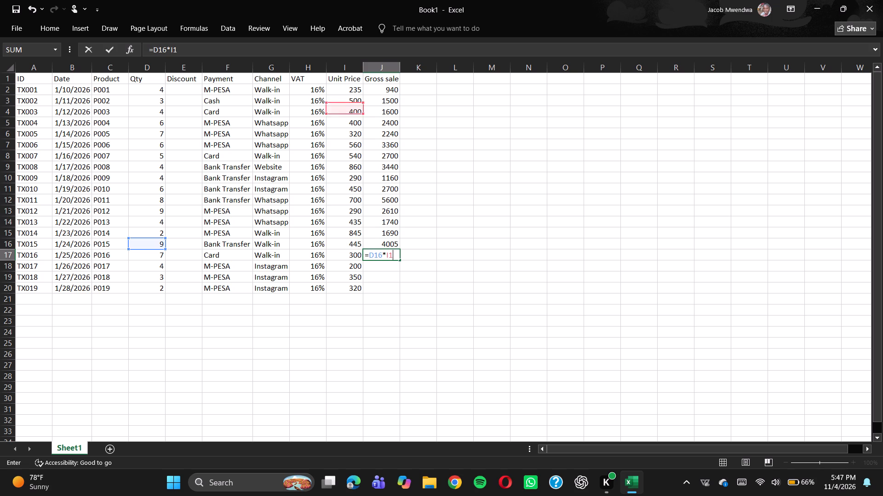
key(BackSpace)
key(BackSpace)
key(BackSpace)
key(BackSpace)
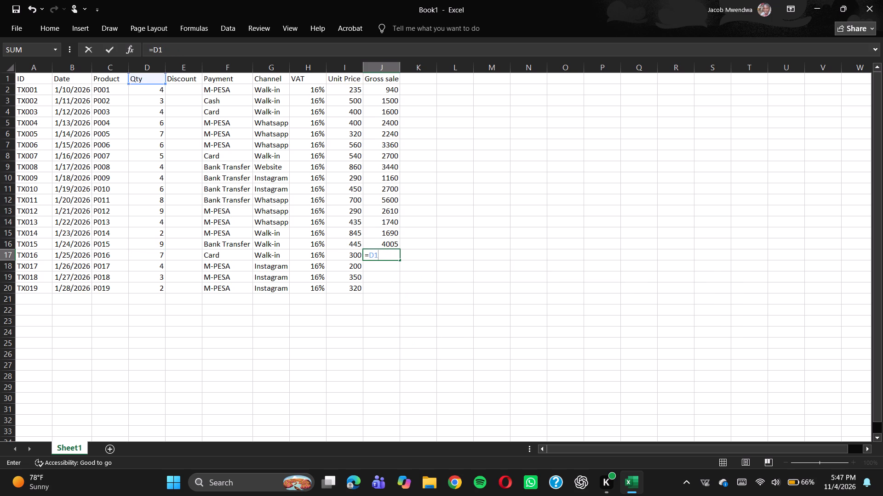
key(7)
key(shift+asterisk)
key(i)
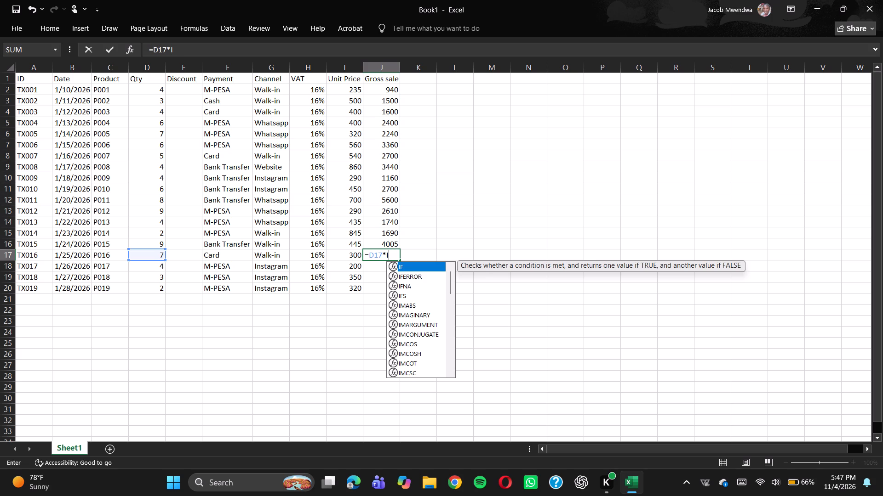
text(17)
key(Return)
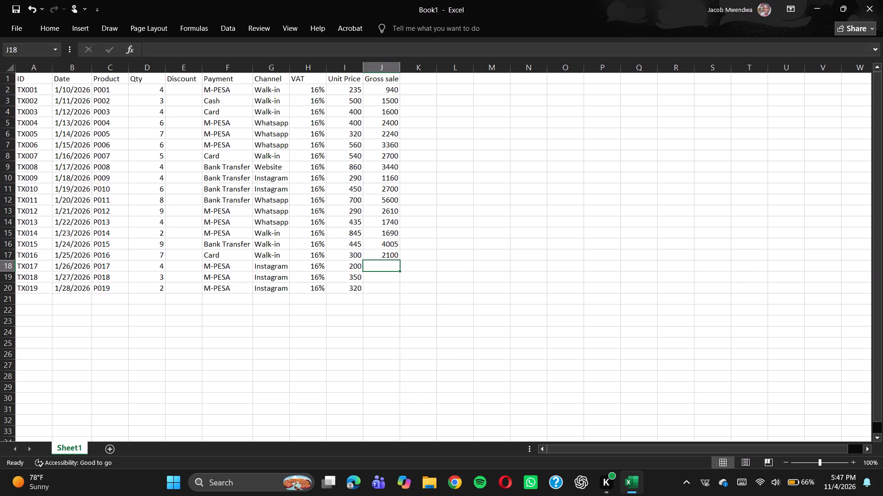
Calculate the gross sale for TX017 in cell J18 with the formula =D18*I18.
key(equal)
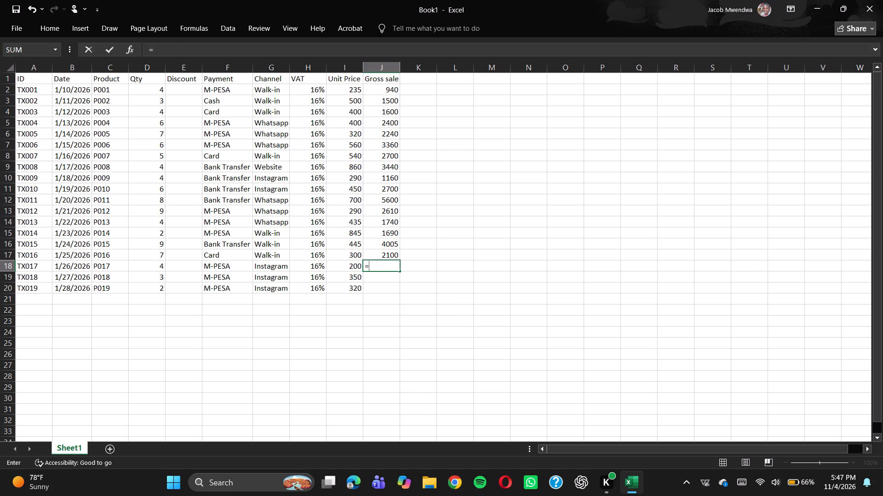
key(d)
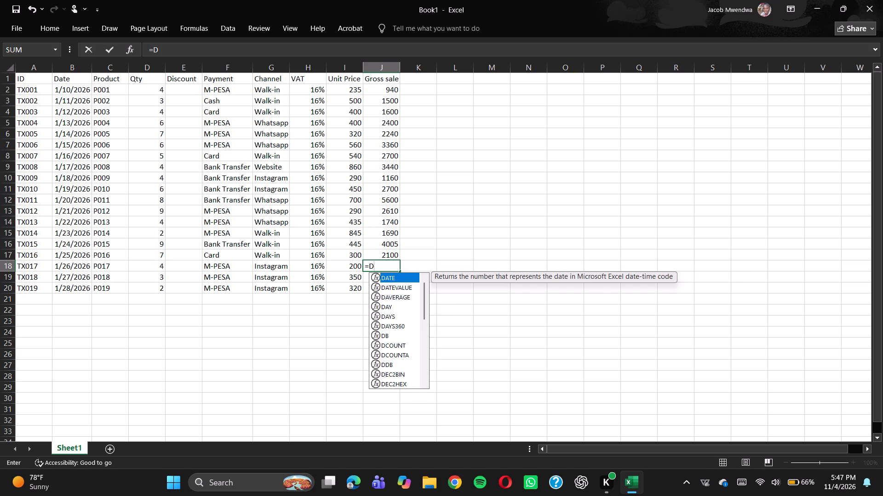
text(18)
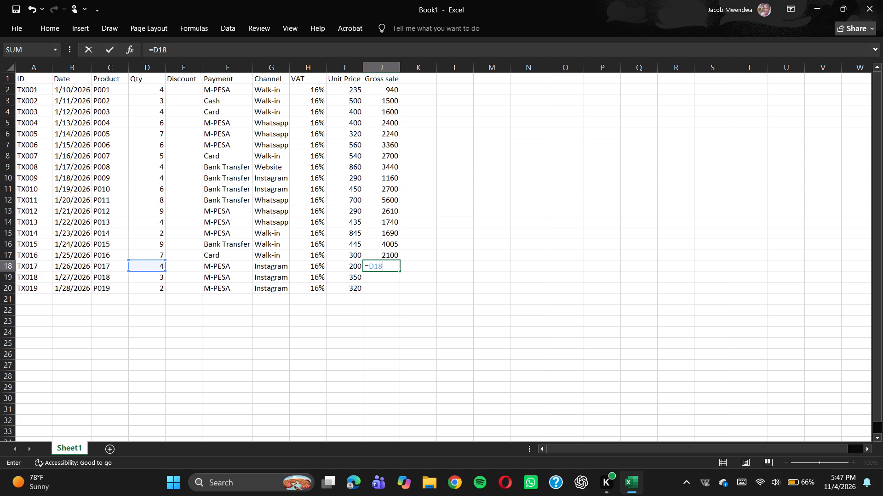
key(shift+asterisk)
key(i)
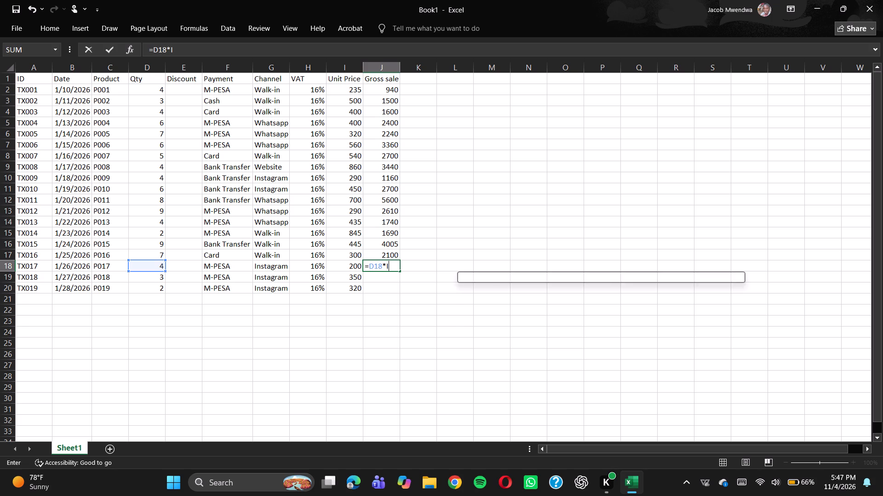
text(18)
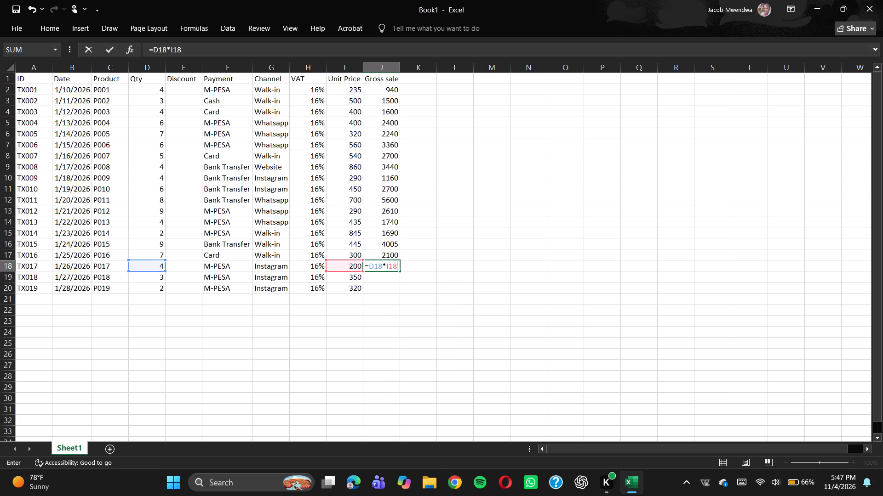
key(Return)
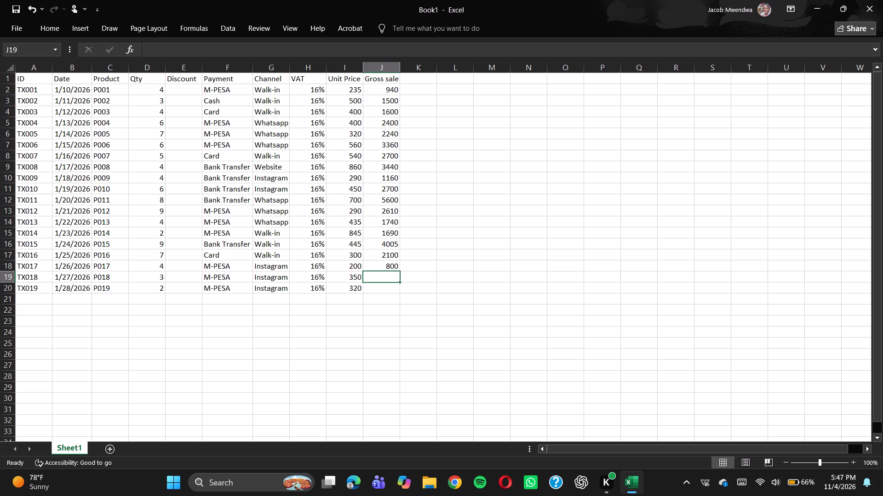
Calculate the gross sale for TX018 in cell J19 with the formula =D19*I19.
key(equal)
key(d)
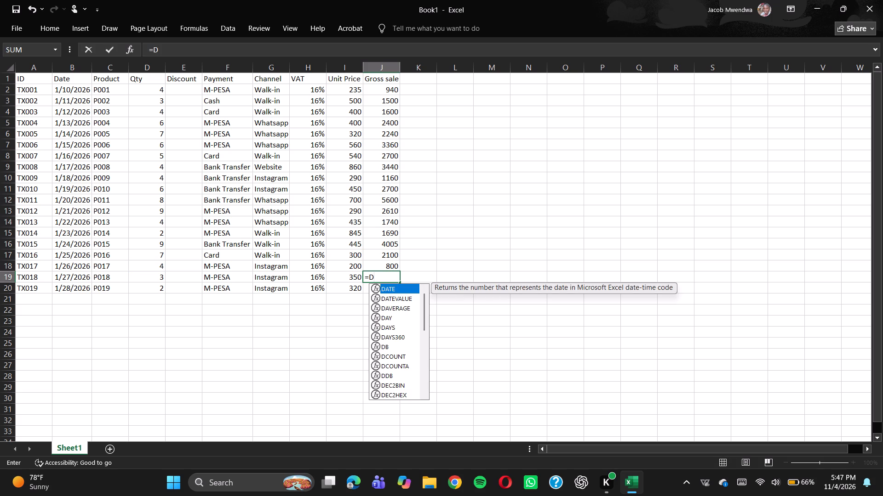
text(19)
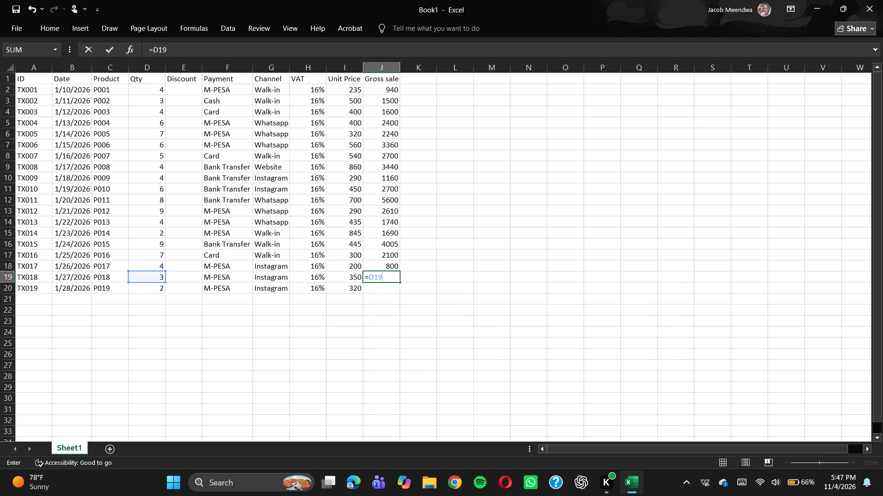
key(shift+asterisk)
text(I19)
key(Return)
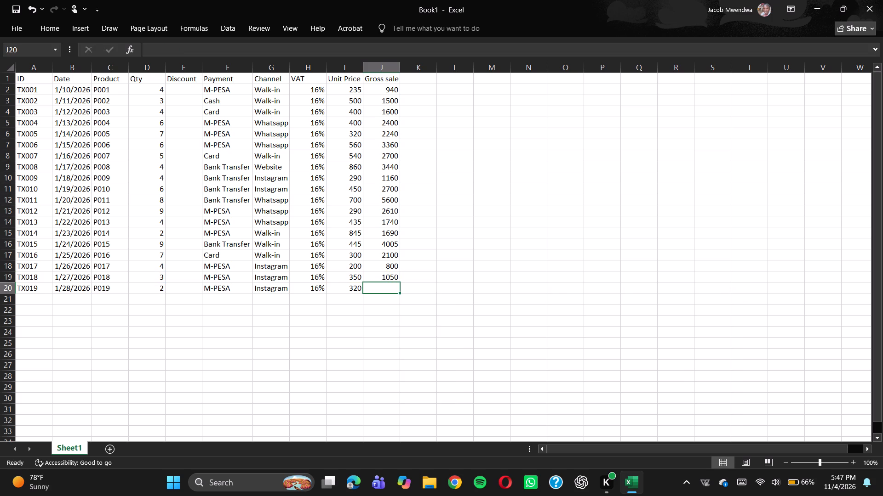
Calculate the gross sale for TX019 in cell J20 with the formula =D20*I20.
key(equal)
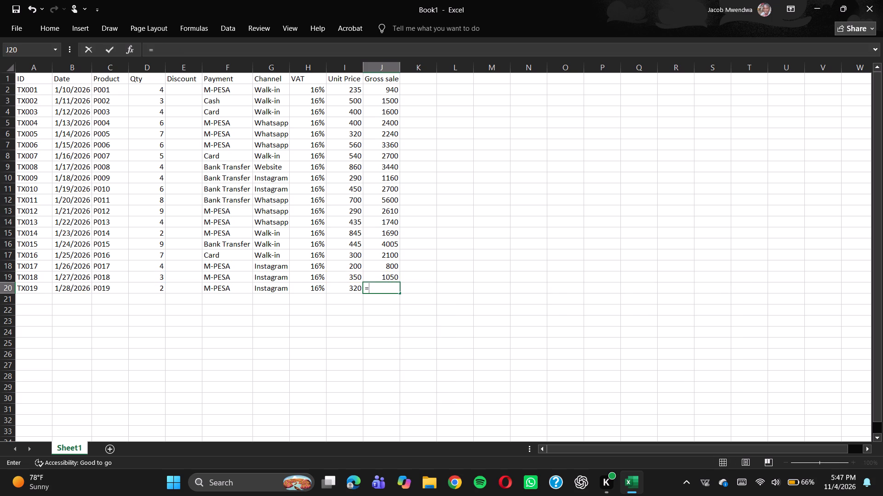
key(d)
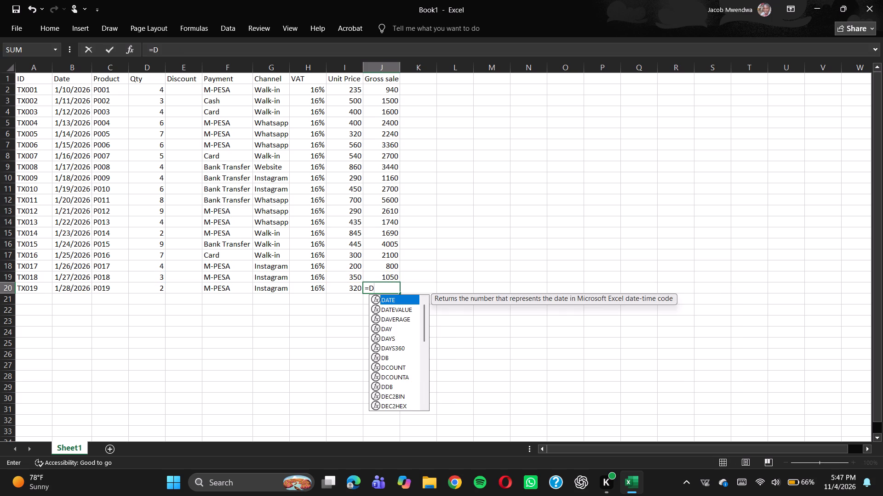
text(20)
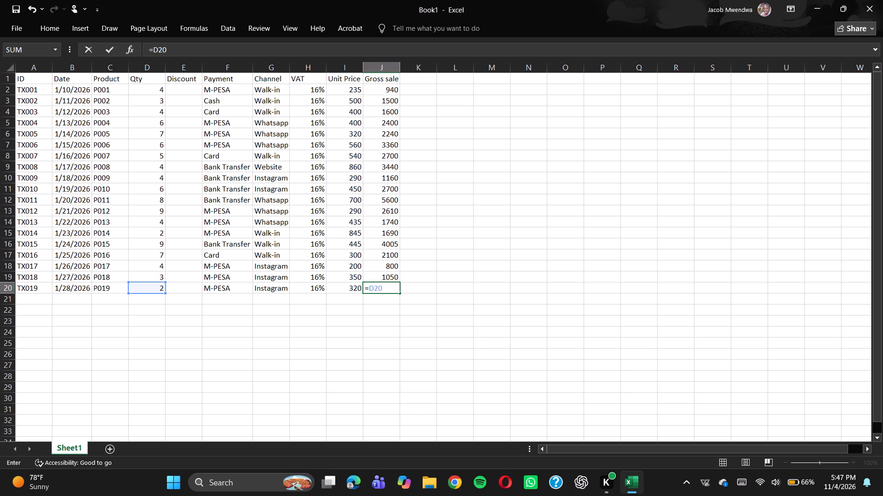
key(shift+asterisk)
text(I20)
key(Return)
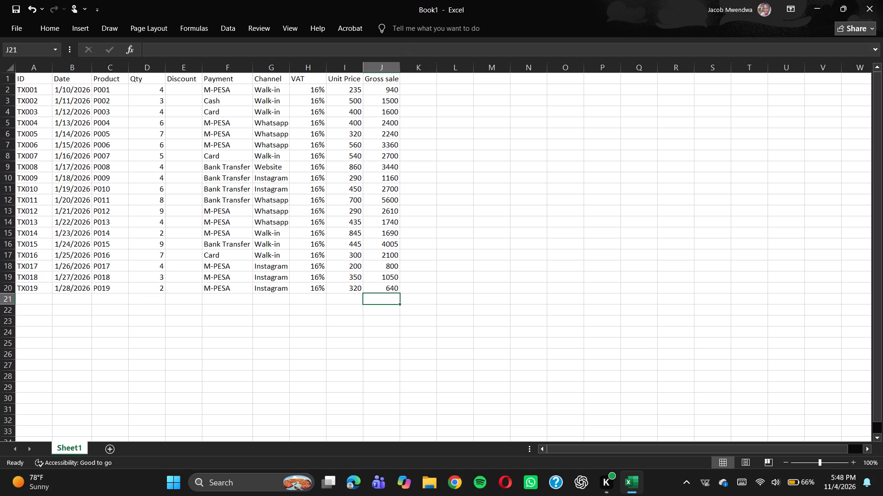
Enter the discounts for TX001 and TX002 in cells E2 and E3 as 4% and 7%.
click(183, 93)
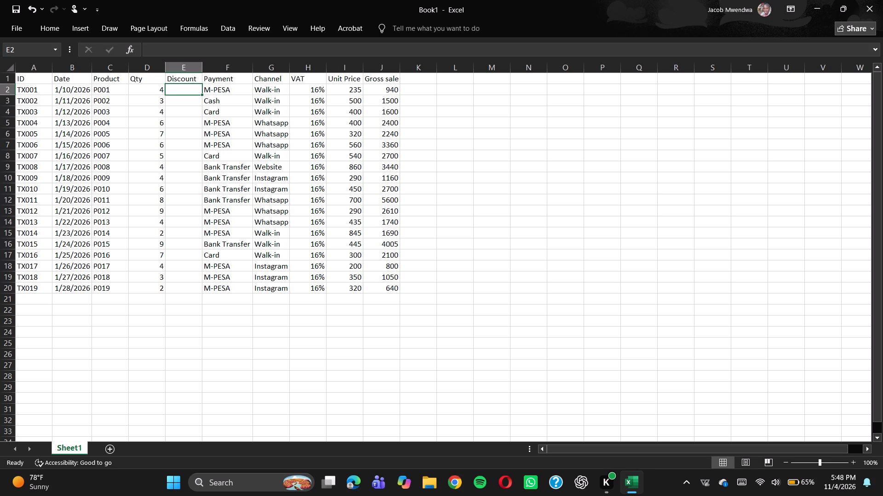
key(5)
key(BackSpace)
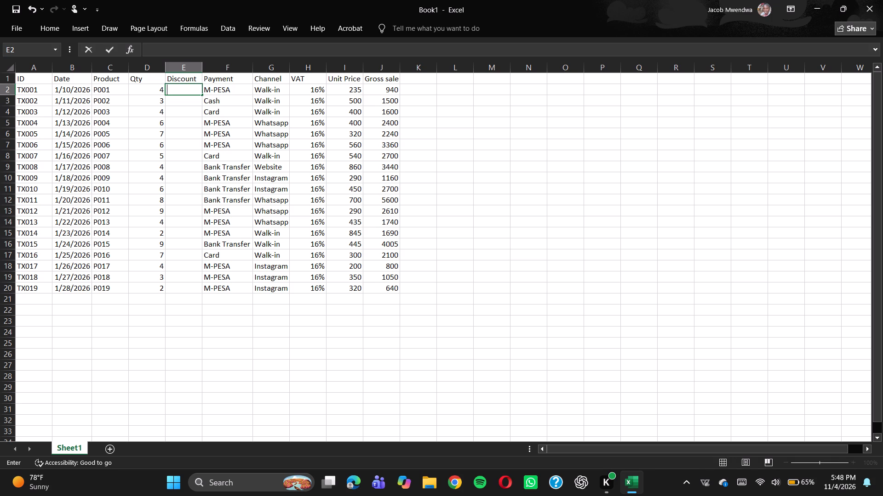
key(4)
key(shift+percent)
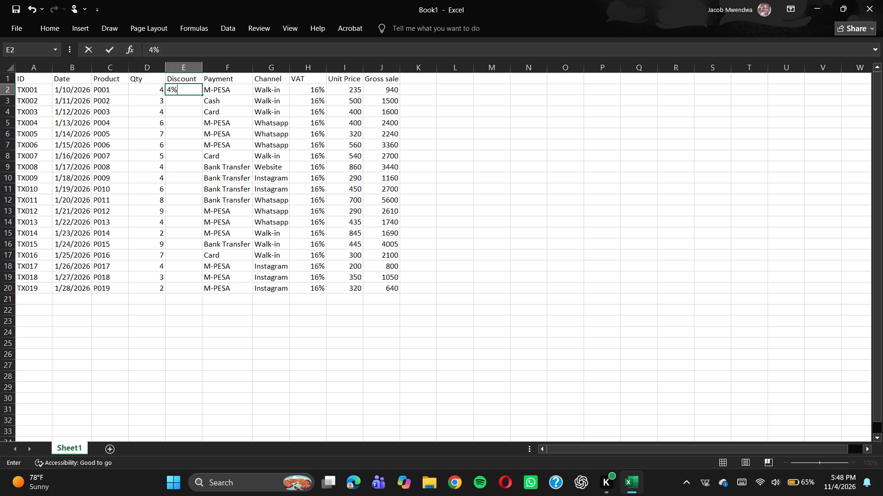
key(Down)
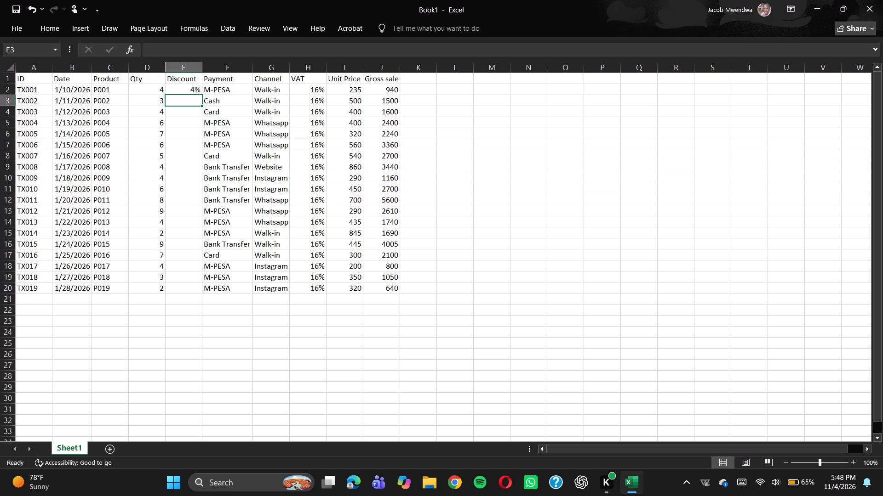
key(4)
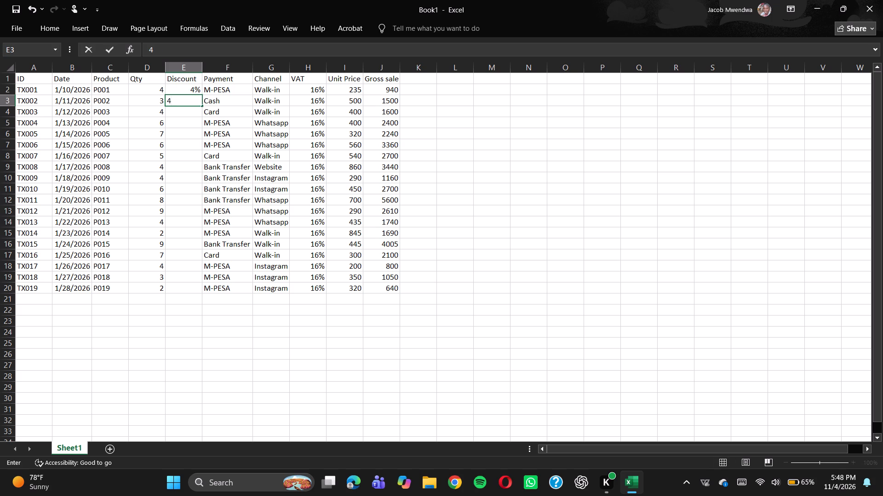
key(shift+percent)
key(Down)
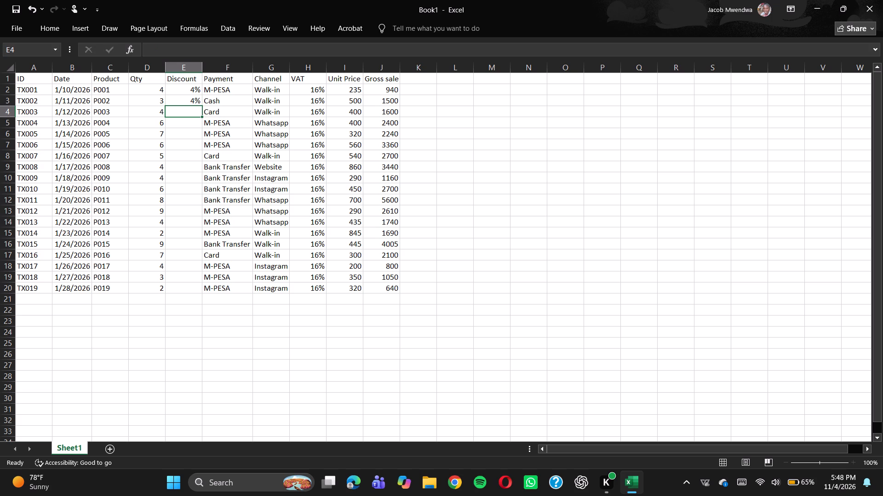
key(Up)
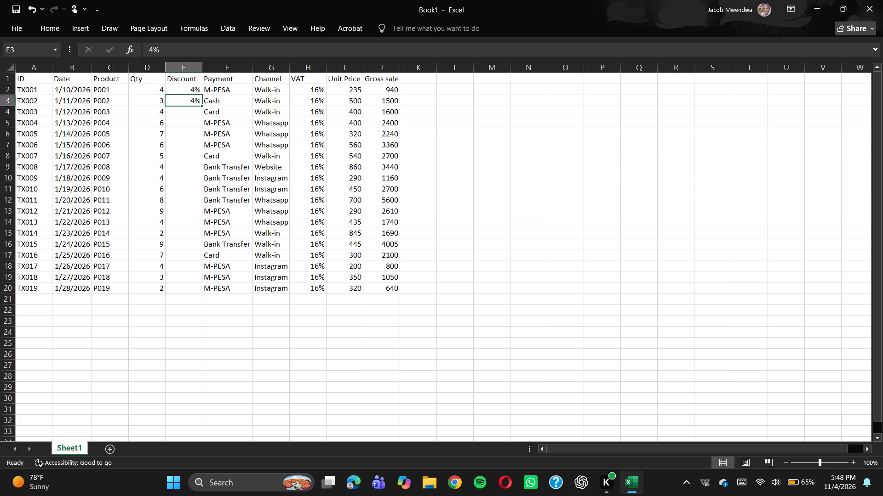
key(7)
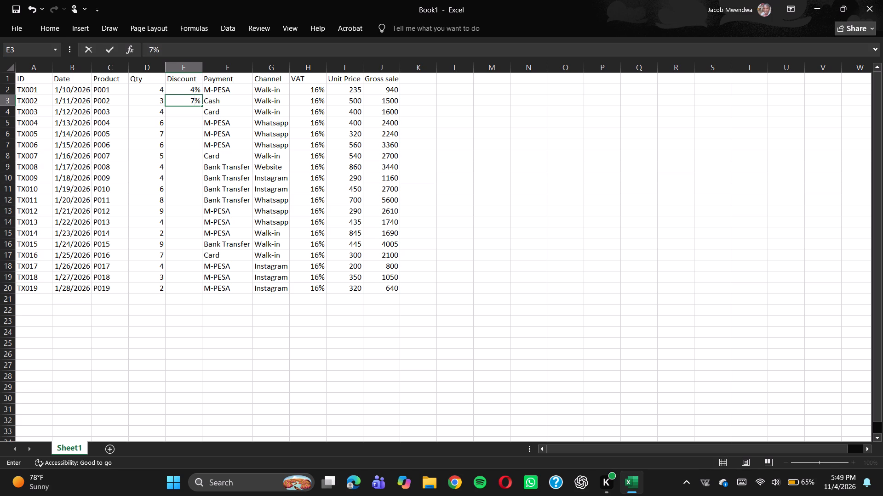
key(Down)
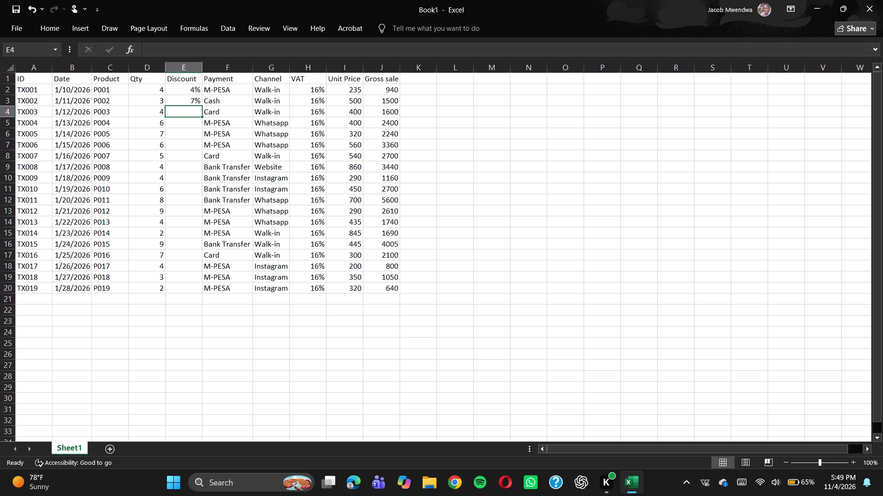
Enter the discounts for TX003, TX004 and TX005 in cells E4 to E6 as 5%, 5% and 4%.
key(5)
key(shift+percent)
key(Down)
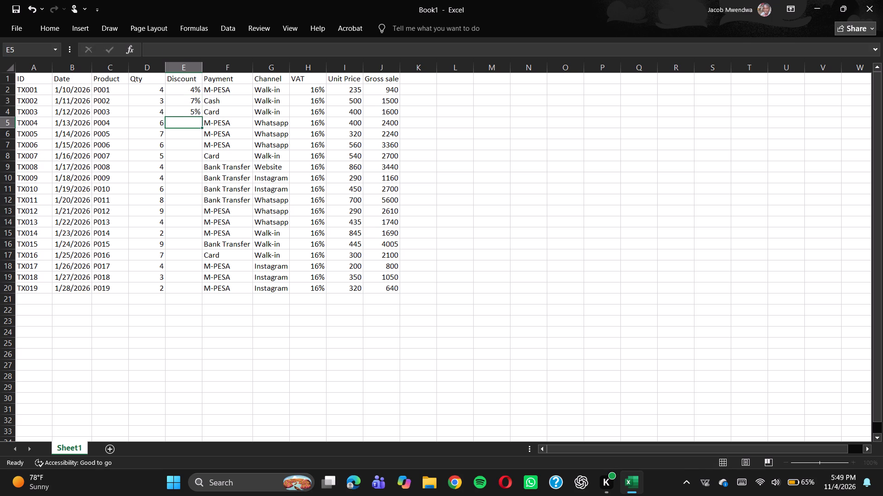
text(5%)
click(188, 134)
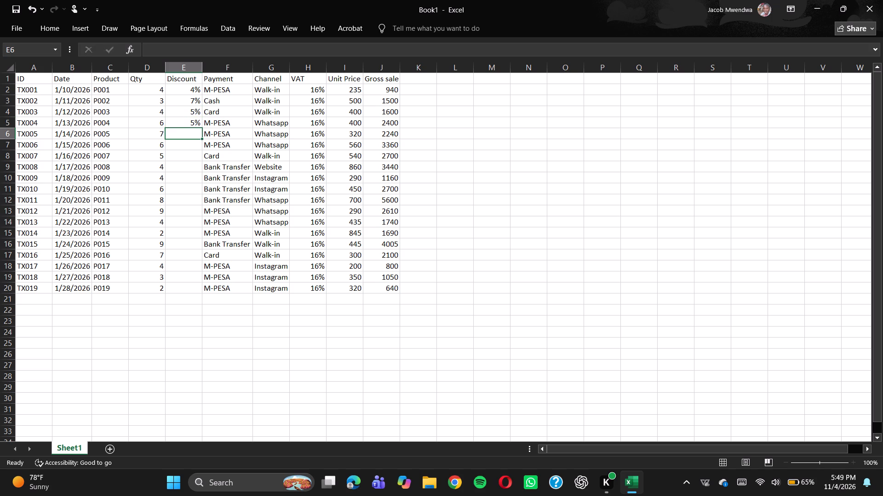
key(4)
key(shift+percent)
key(Down)
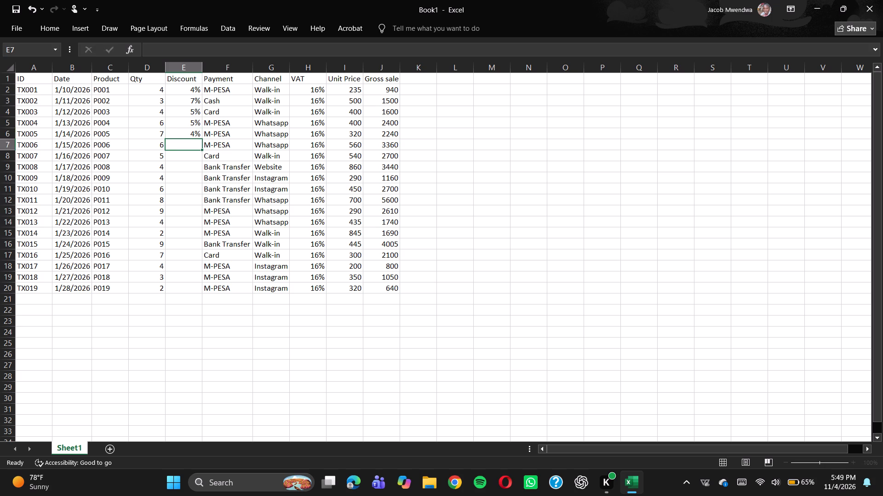
Enter an 8% discount for both TX006 and TX007 in cells E7 and E8.
key(8)
key(shift+percent)
key(Down)
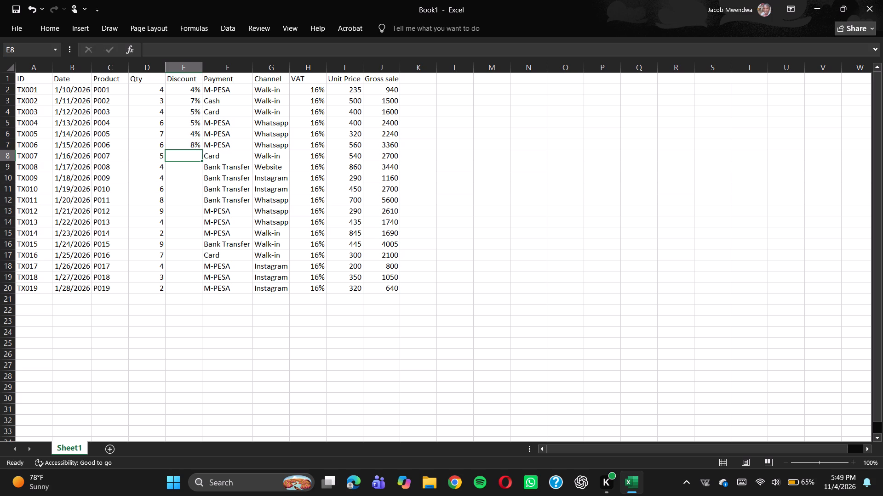
text(8%)
key(Down)
Enter a 10% discount for each of TX008, TX009 and TX010 in cells E9 to E11.
text(10)
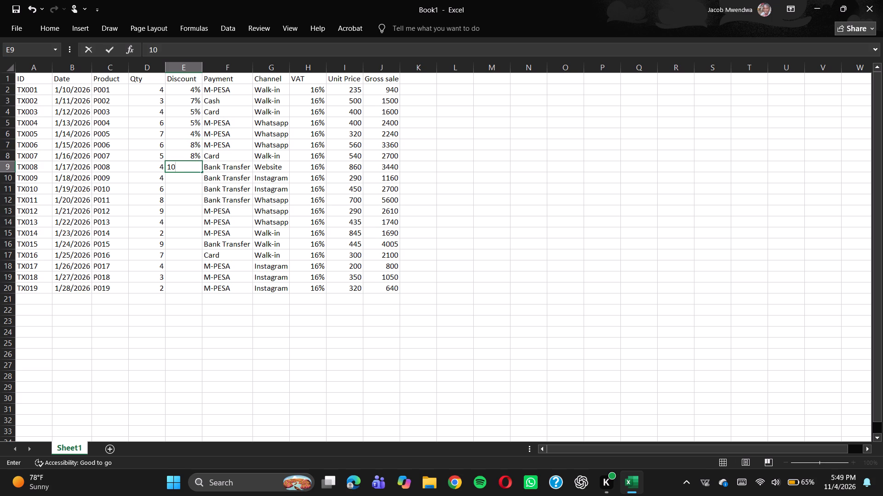
key(shift+percent)
key(Down)
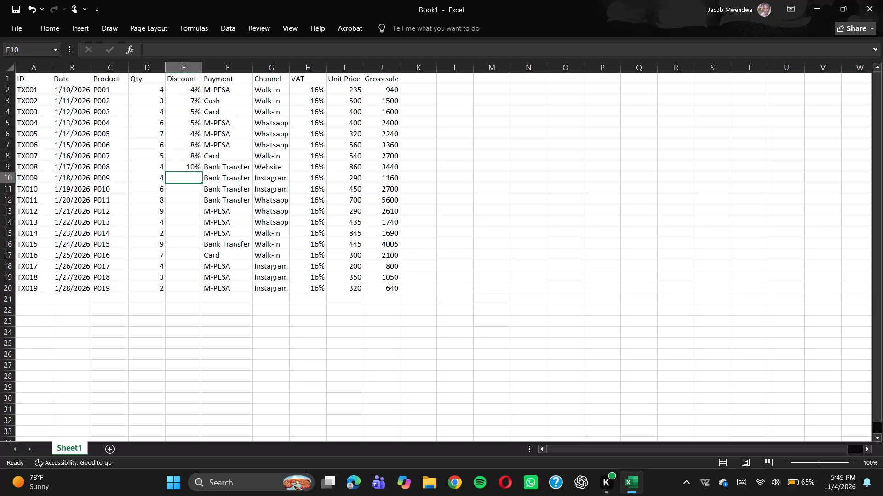
text(10)
key(shift+percent)
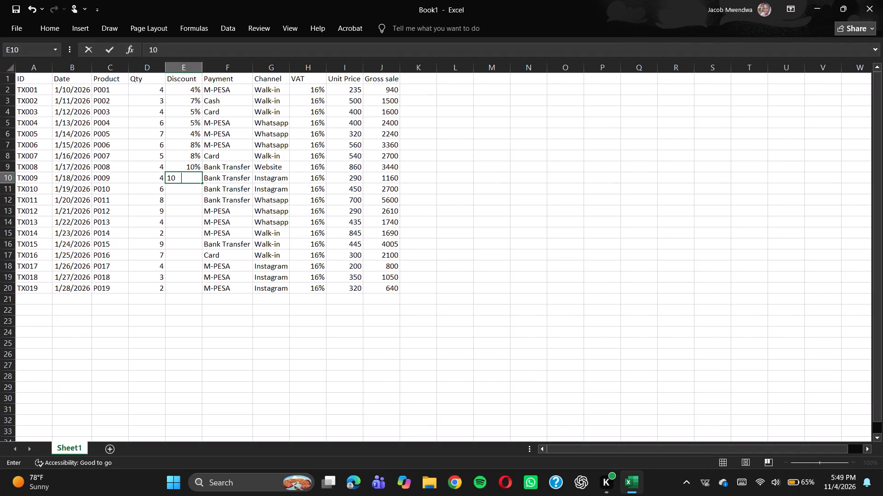
key(Down)
text(10)
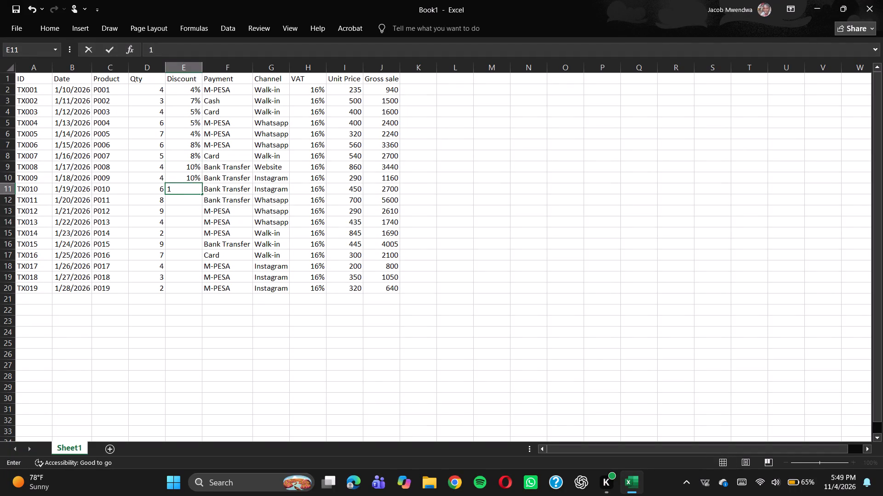
key(shift+percent)
key(Up)
key(Down)
text(10)
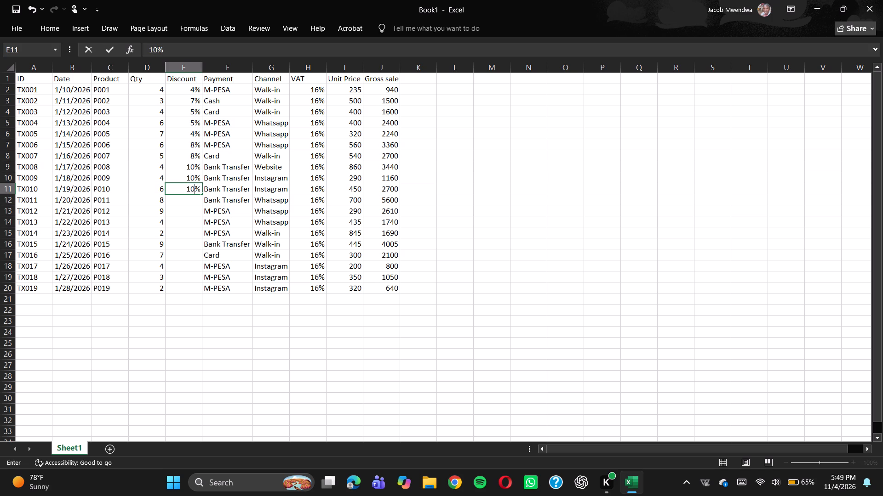
key(shift+percent)
key(Down)
Enter the discounts for TX011 and TX012 in cells E12 and E13 as 9% and 8%.
key(9)
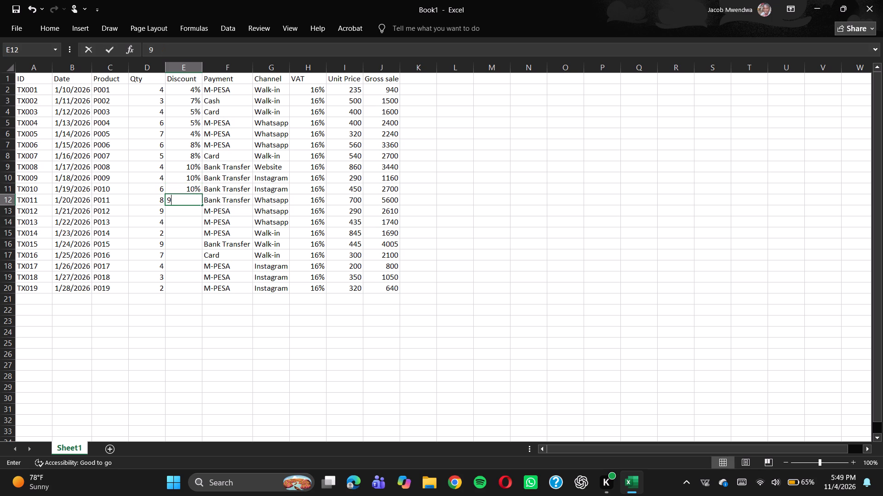
key(shift+percent)
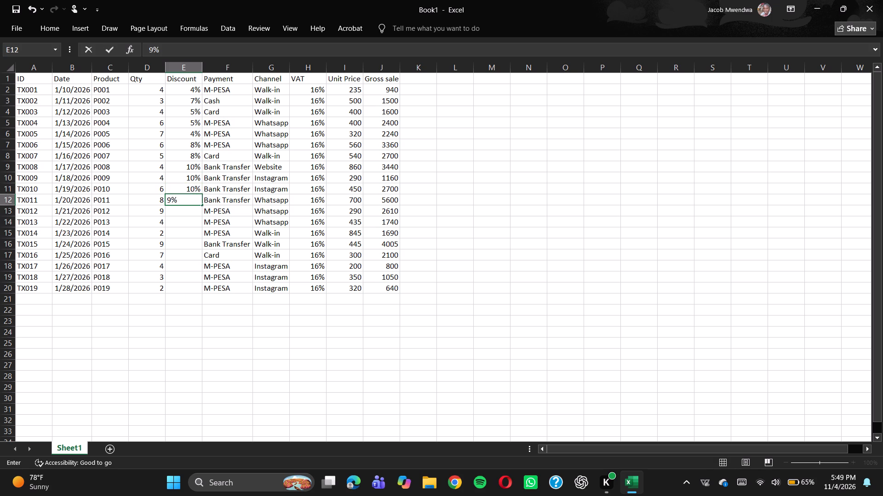
key(Down)
text(8%)
key(Down)
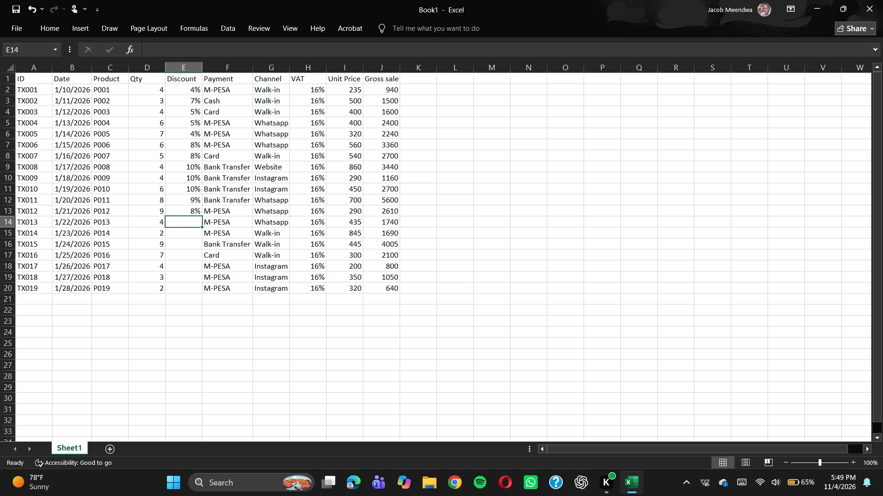
Change the TX011 discount in cell E12 to 12%.
key(1)
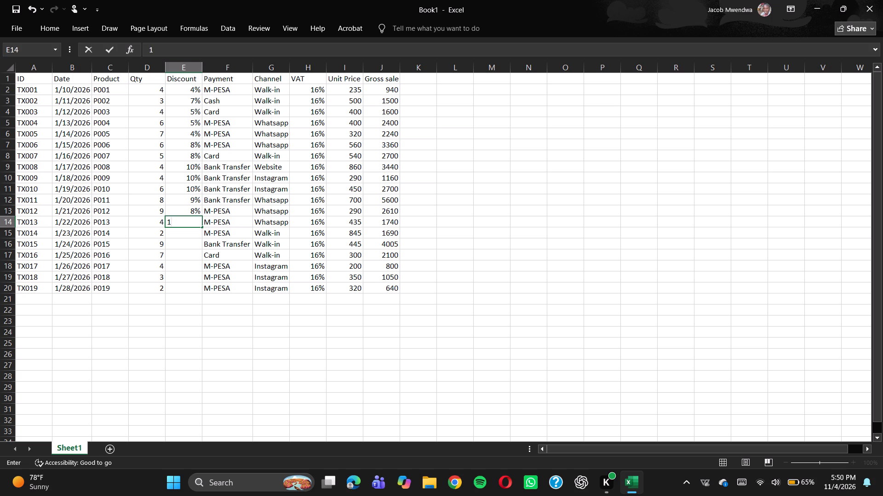
key(BackSpace)
click(198, 202)
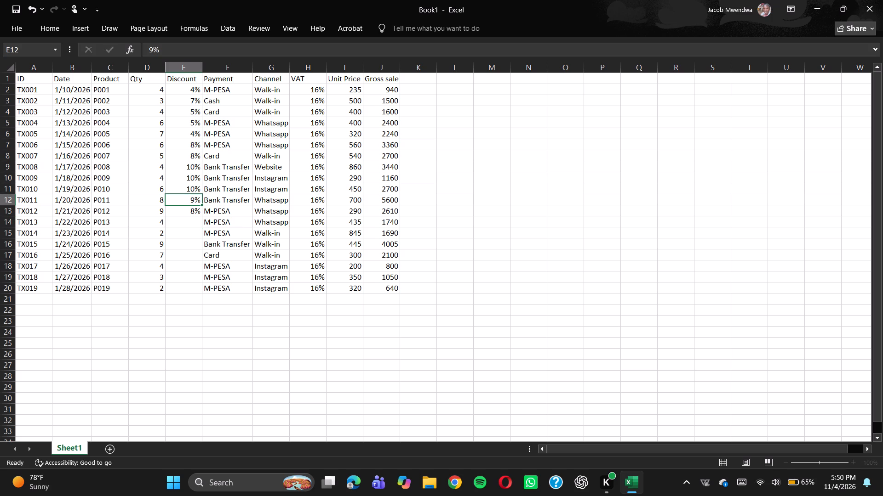
key(1)
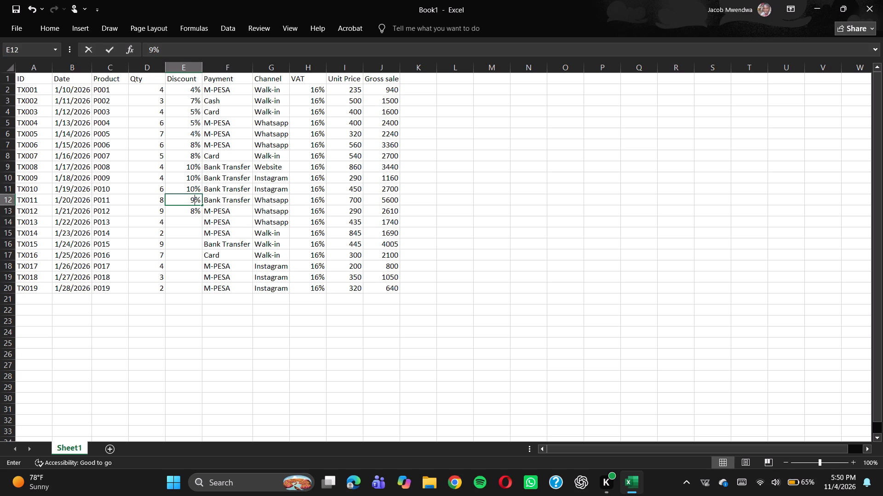
key(2)
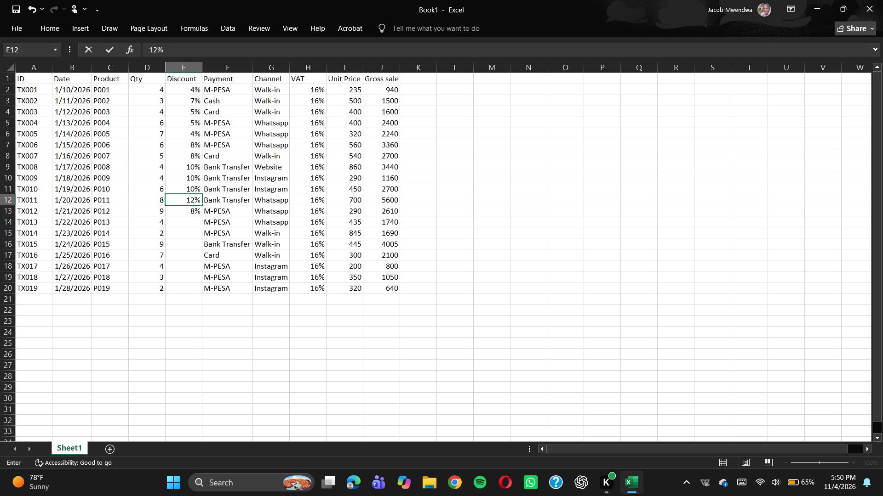
Enter the discounts for TX013 and TX014 in cells E14 and E15 as 5% and 15%.
click(193, 224)
key(5)
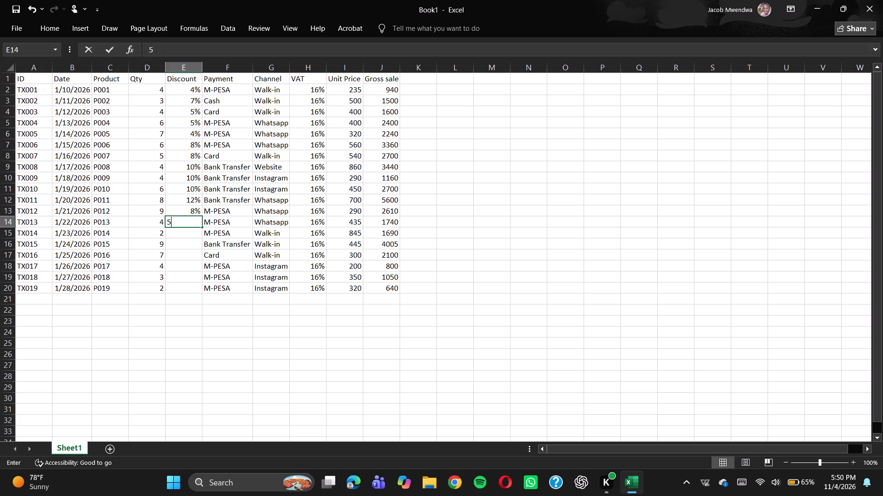
key(shift+percent)
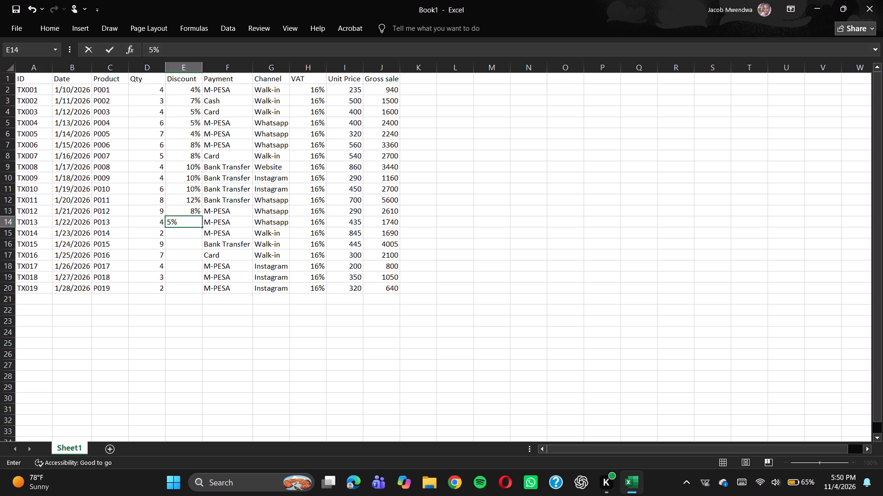
click(183, 233)
text(15%)
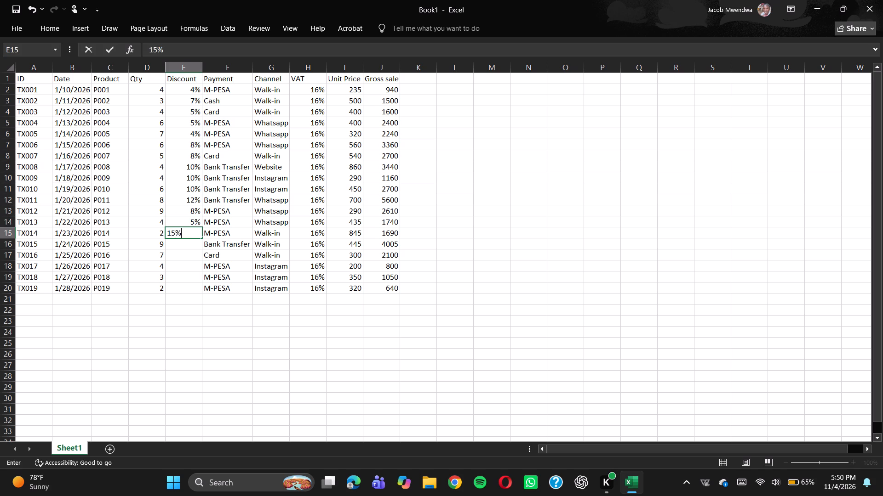
click(188, 250)
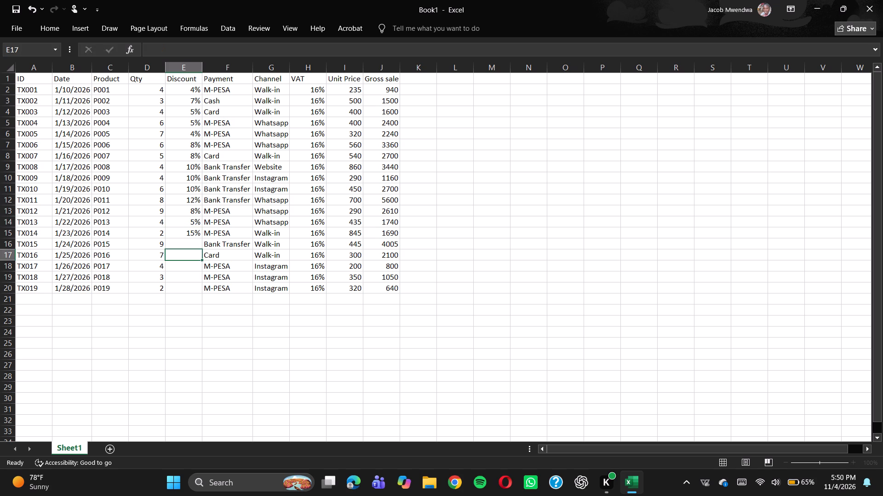
Enter a 10% discount for both TX015 and TX016 in cells E16 and E17.
click(190, 244)
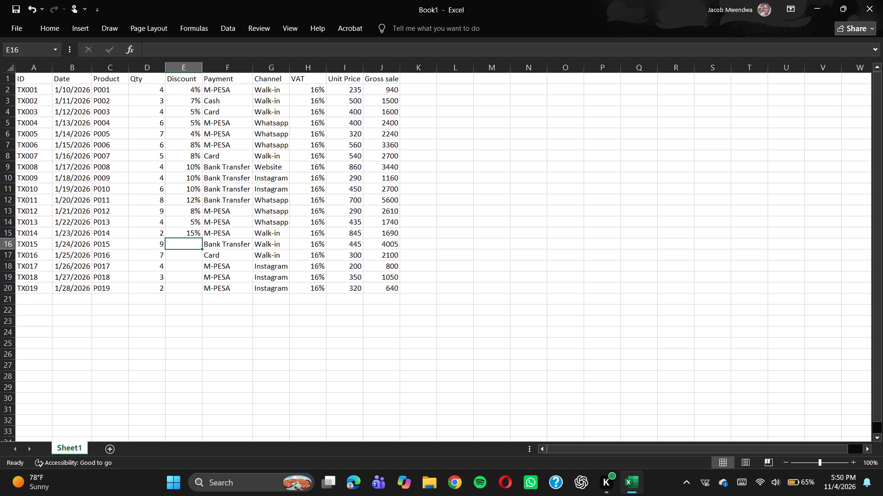
text(10)
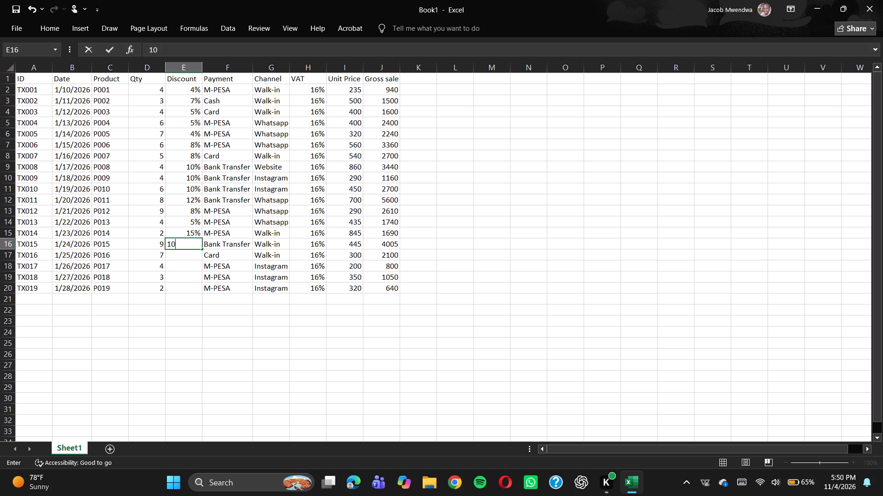
key(shift+percent)
key(Down)
text(10)
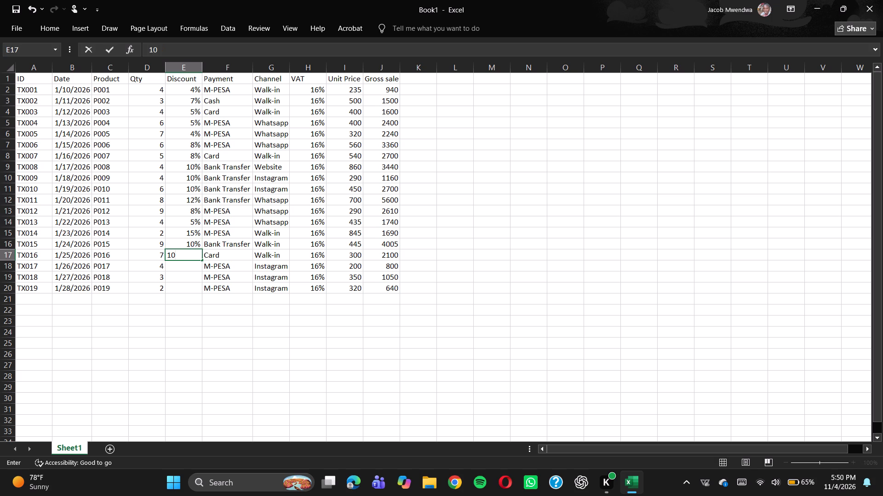
key(shift+percent)
key(Down)
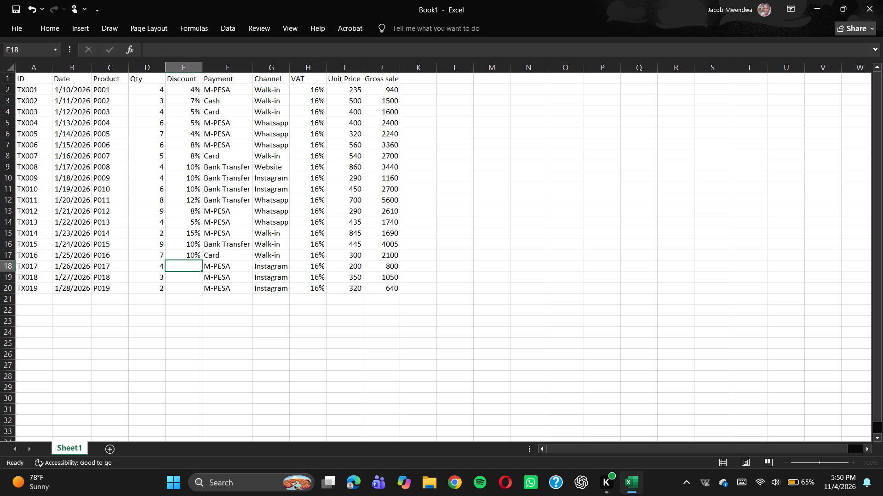
Enter the discounts for TX017, TX018 and TX019 in cells E18 to E20 as 0%, 0% and 2%.
key(0)
key(shift+percent)
key(Down)
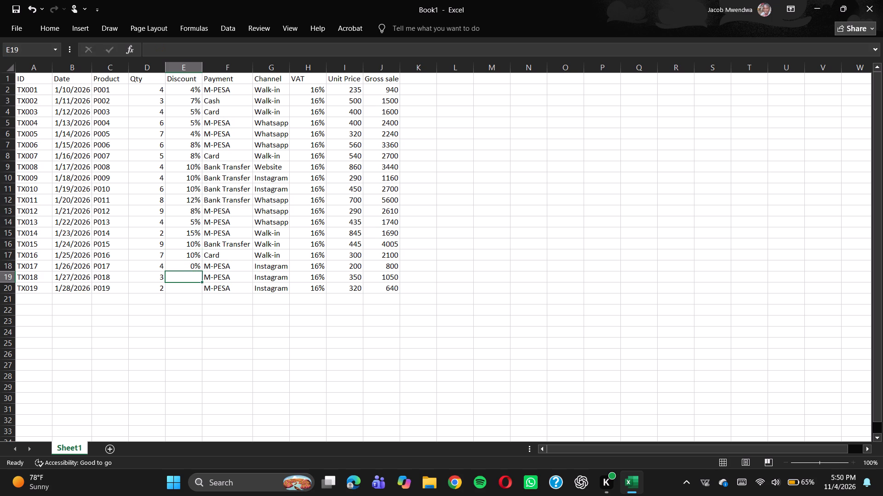
key(0)
key(shift+percent)
key(Down)
key(2)
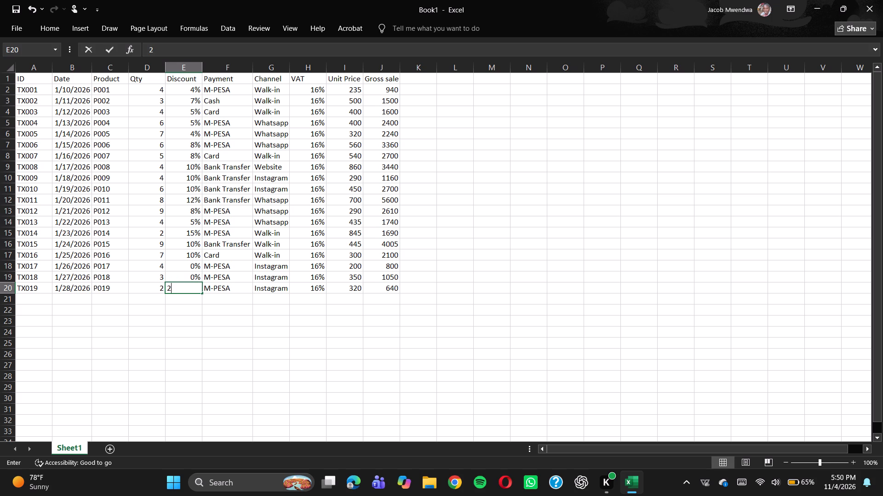
key(shift+percent)
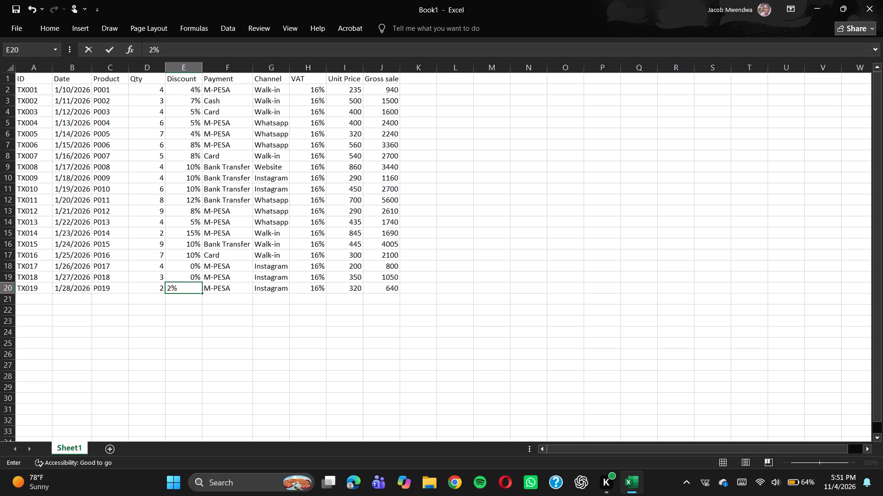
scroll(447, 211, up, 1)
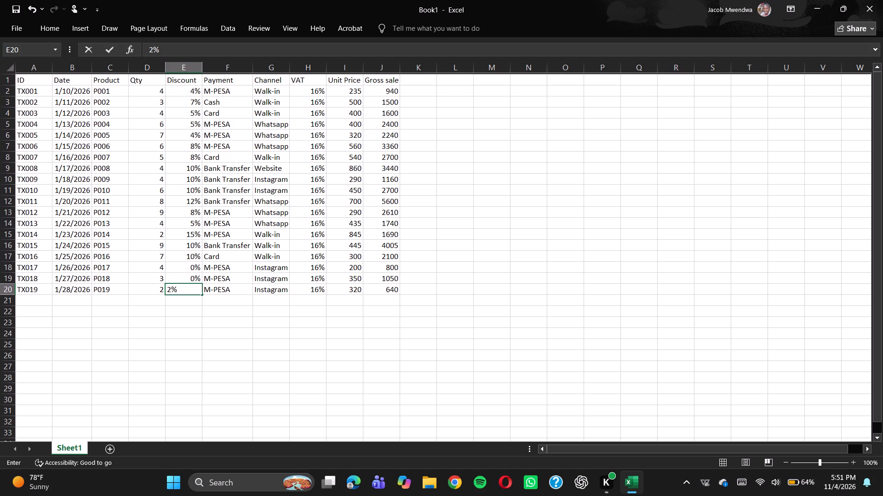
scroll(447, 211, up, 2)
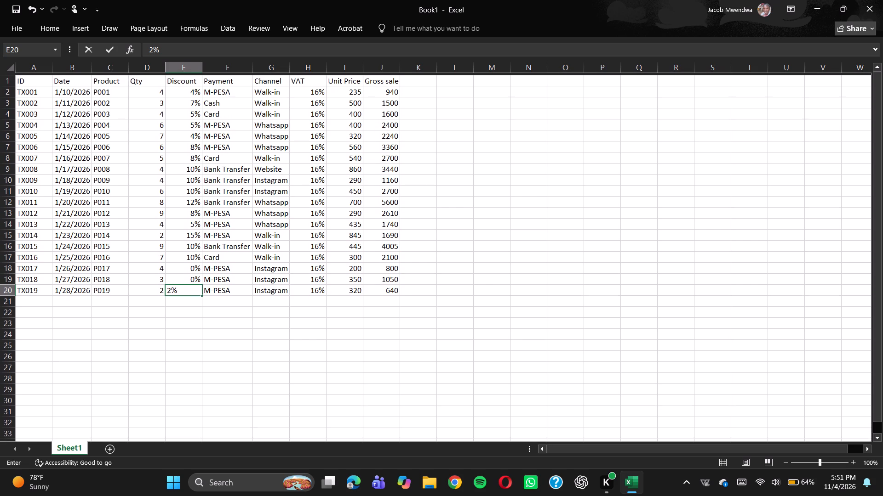
Add the header "Discount value" in cell K1 and fit column K's width to it.
scroll(447, 211, up, 1)
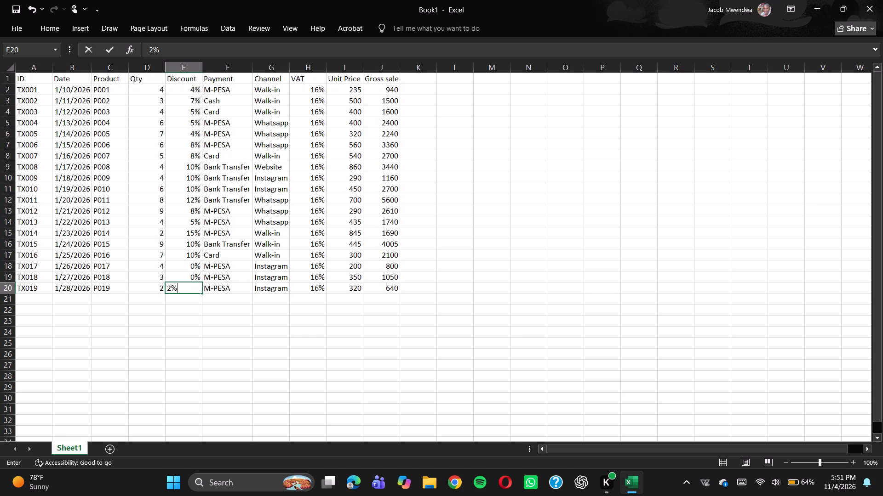
click(419, 80)
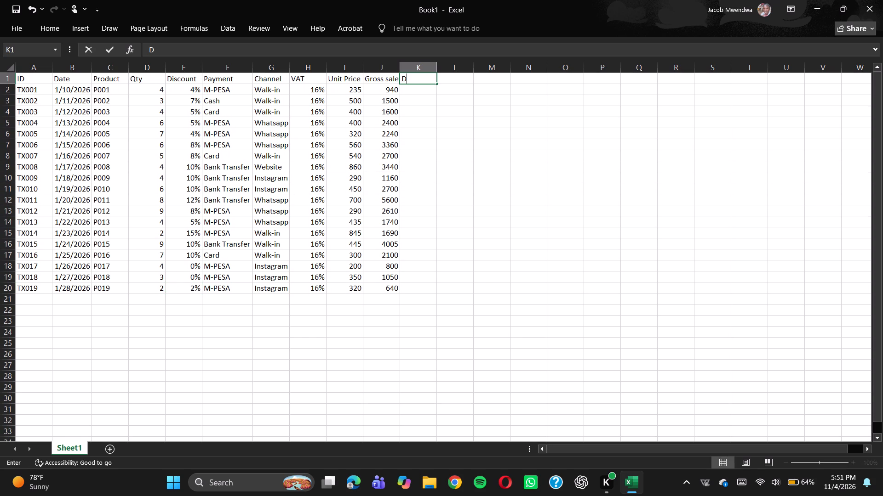
text(iscount)
key(space)
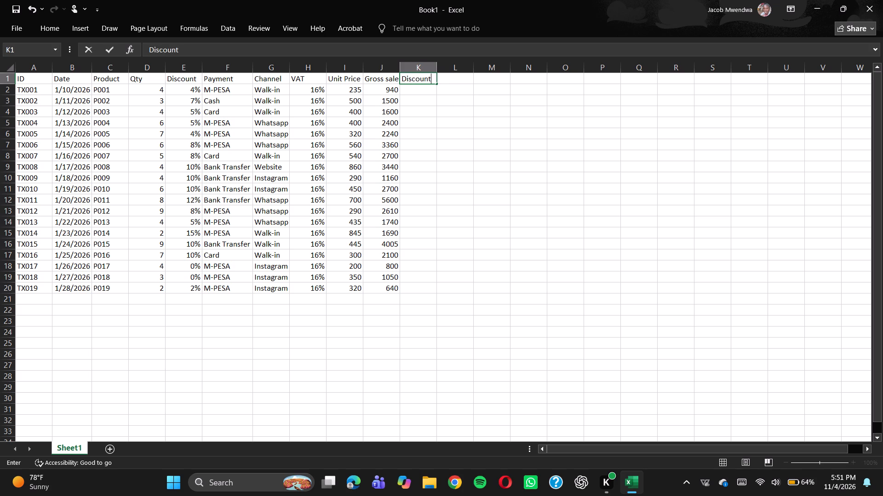
text(value)
key(Down)
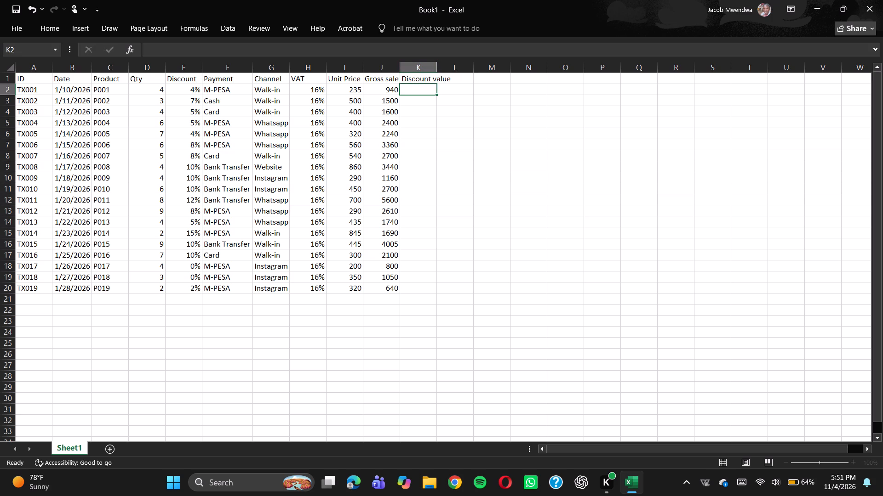
double_click(437, 68)
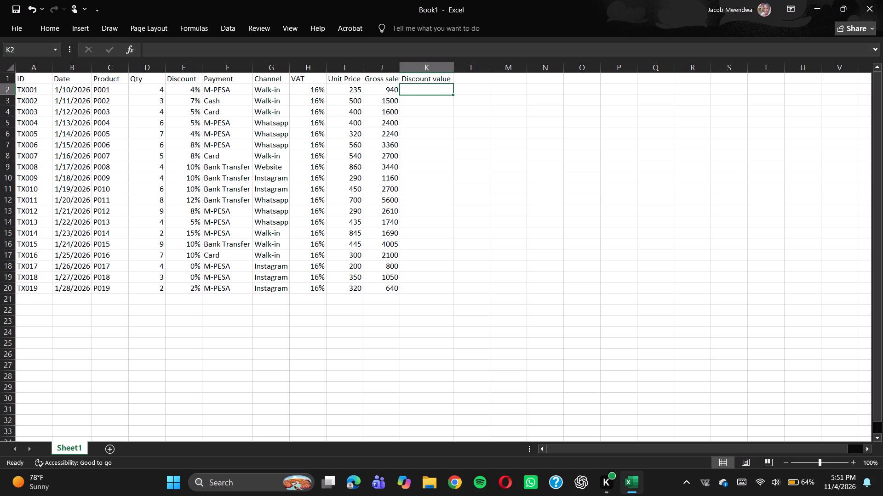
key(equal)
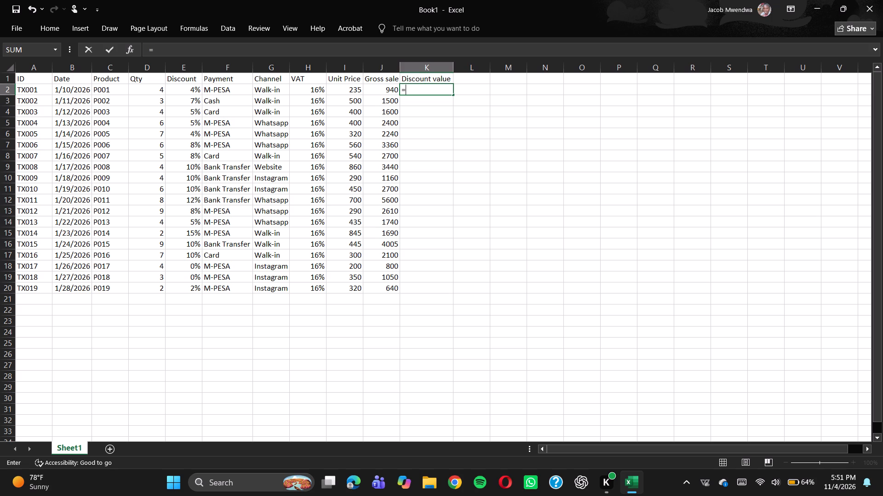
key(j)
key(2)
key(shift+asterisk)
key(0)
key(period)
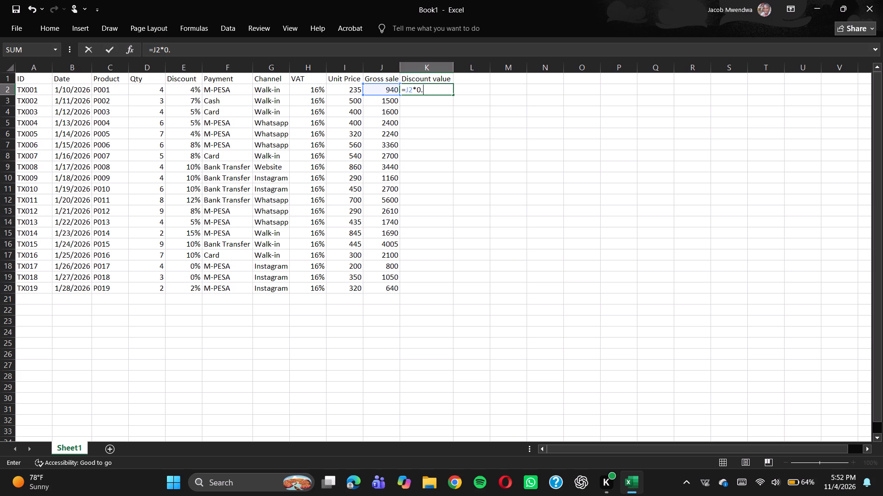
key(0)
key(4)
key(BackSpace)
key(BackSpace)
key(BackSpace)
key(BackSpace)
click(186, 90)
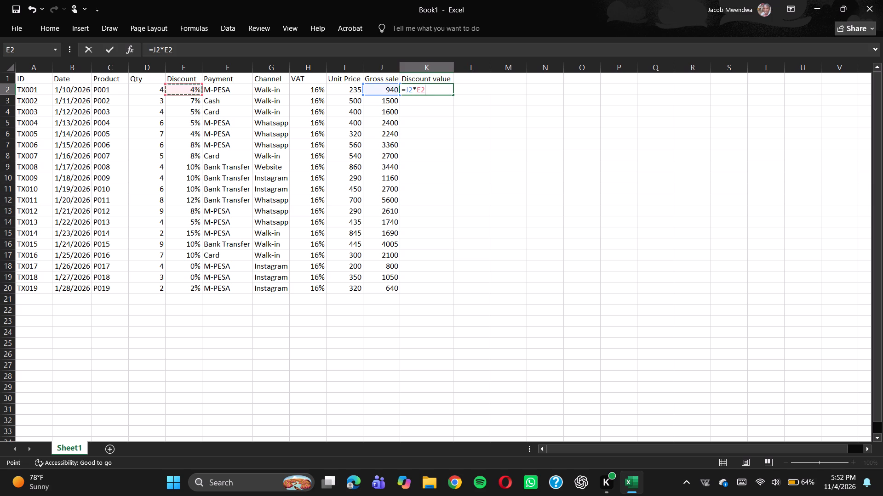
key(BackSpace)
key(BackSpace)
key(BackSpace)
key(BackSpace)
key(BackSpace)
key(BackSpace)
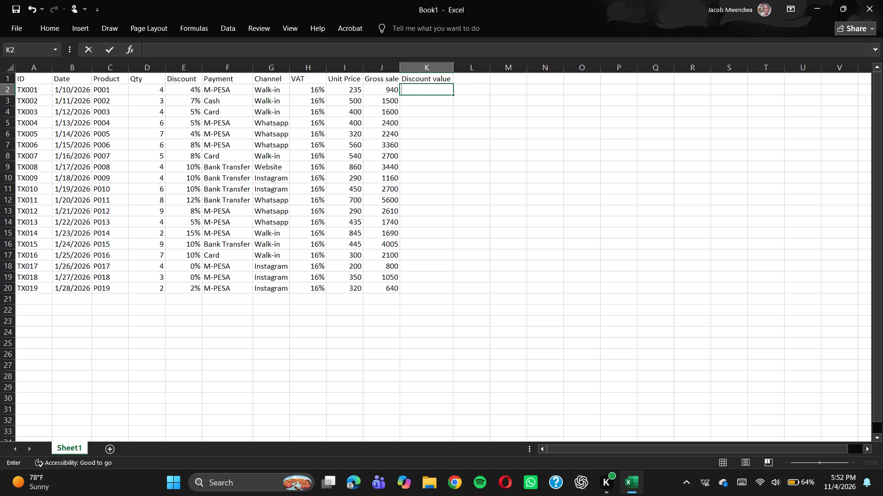
Fill the TX001 discount from cell E2 down the Discount column through E20.
click(182, 89)
drag(182, 89, 202, 93)
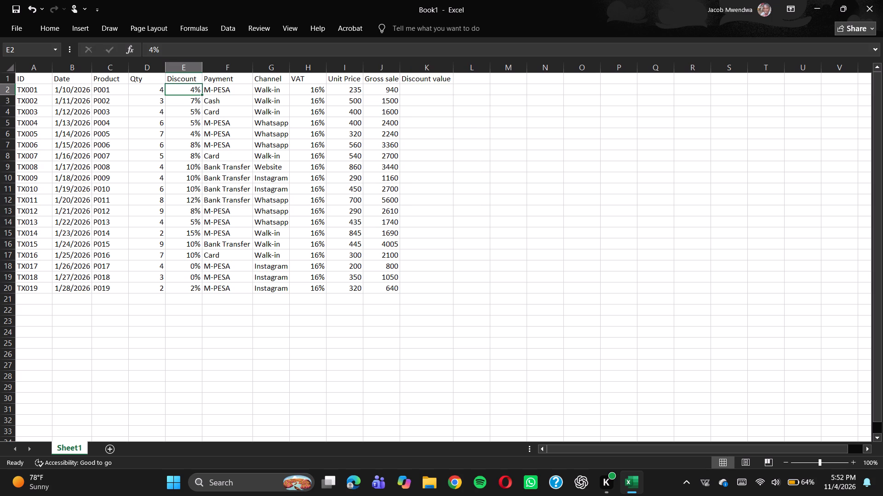
drag(202, 93, 202, 95)
click(189, 86)
drag(202, 93, 200, 289)
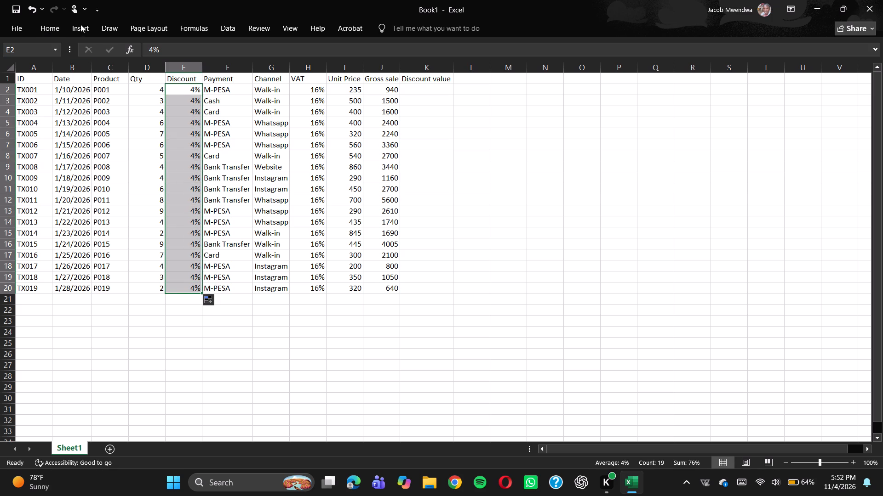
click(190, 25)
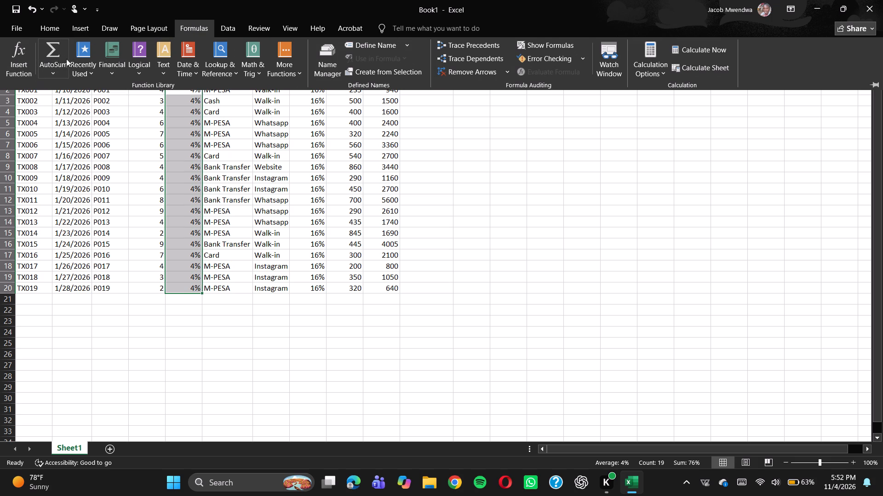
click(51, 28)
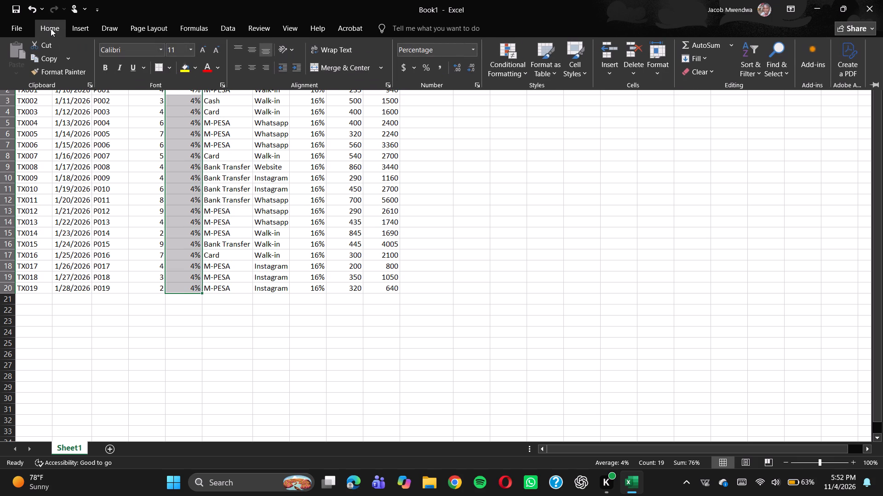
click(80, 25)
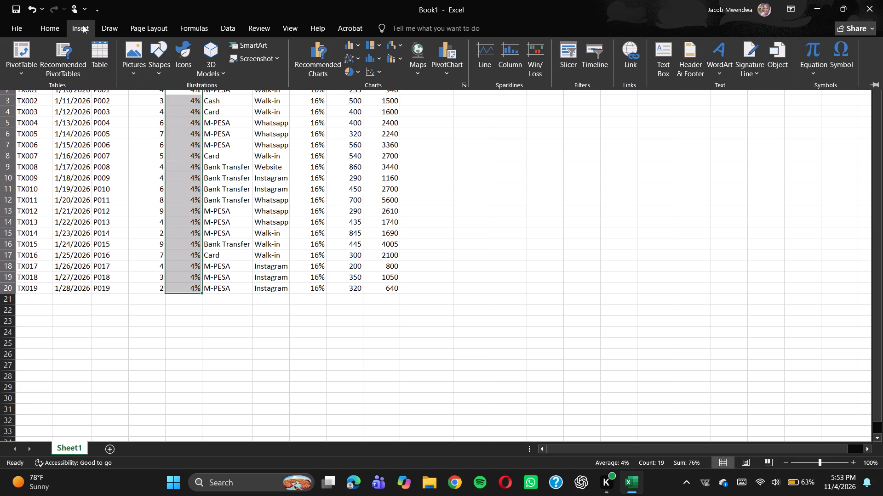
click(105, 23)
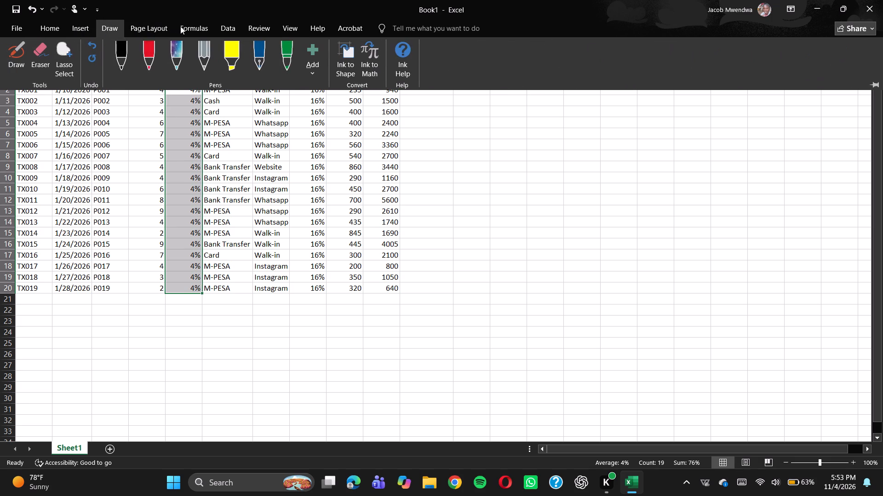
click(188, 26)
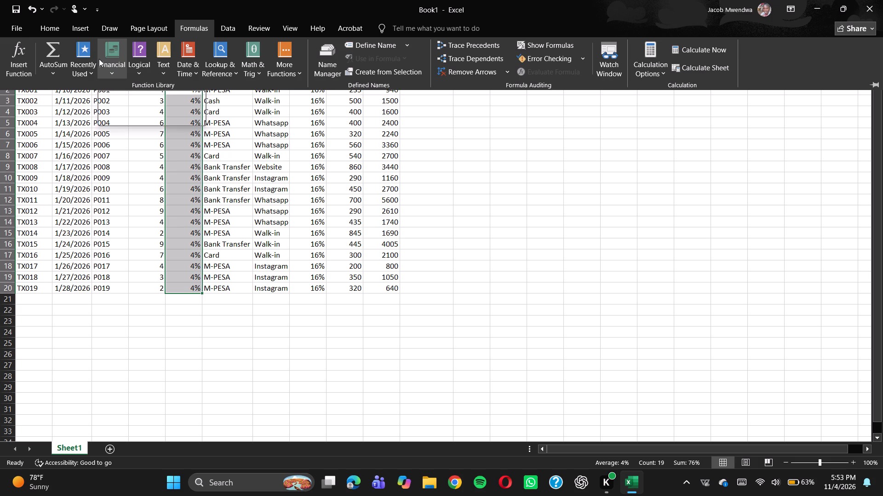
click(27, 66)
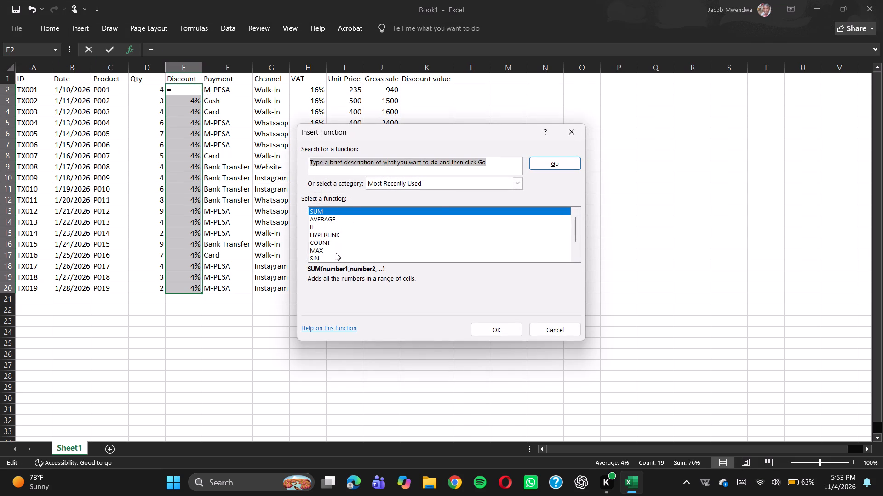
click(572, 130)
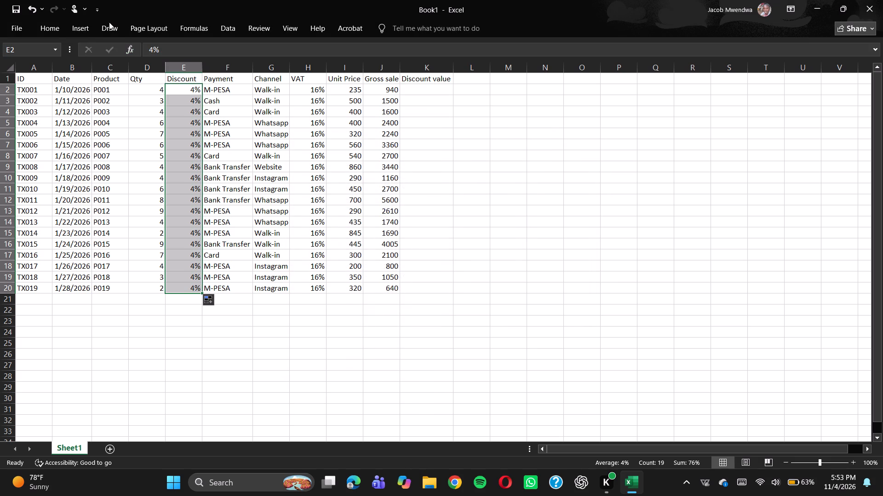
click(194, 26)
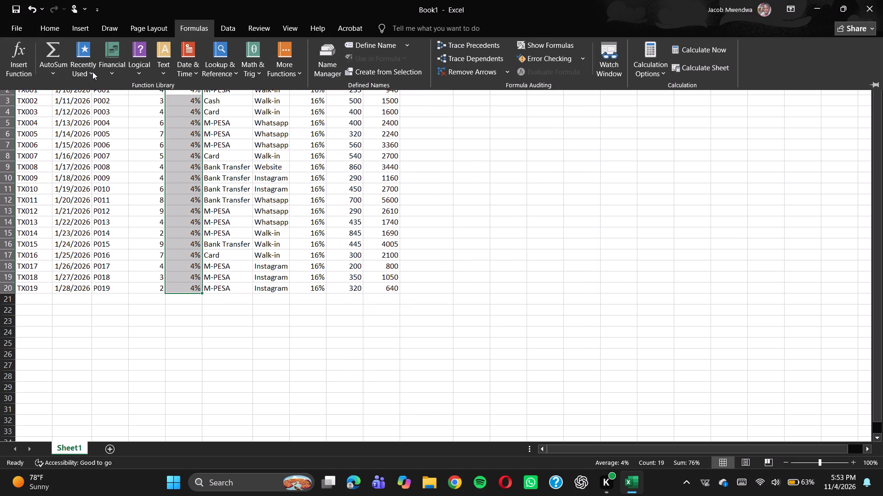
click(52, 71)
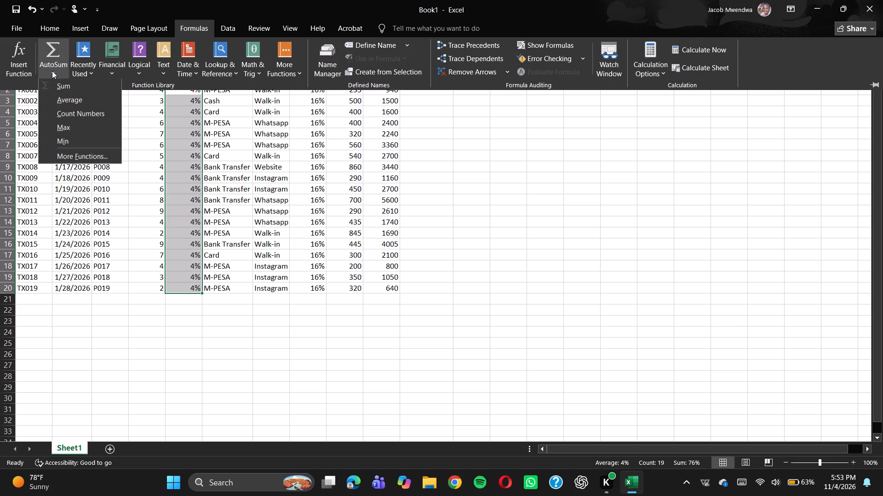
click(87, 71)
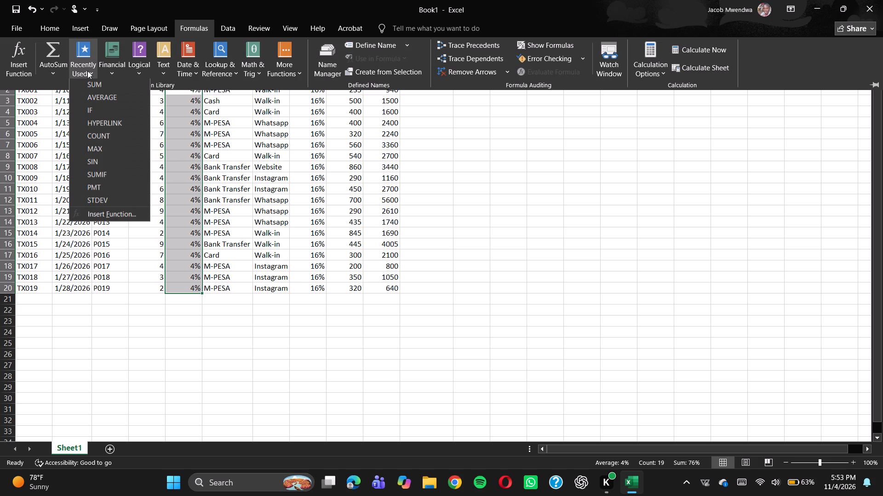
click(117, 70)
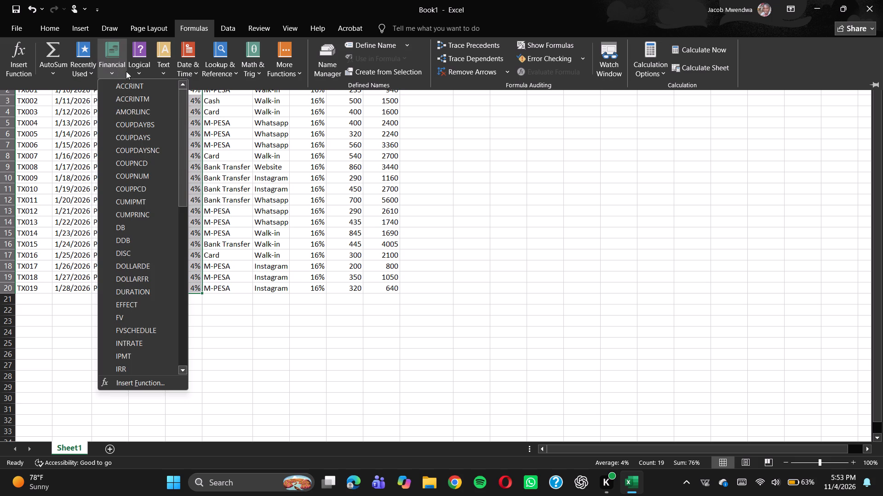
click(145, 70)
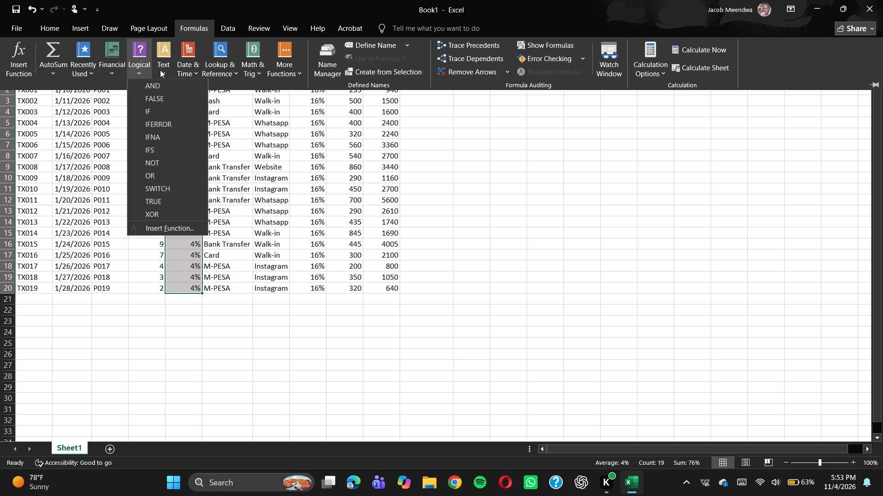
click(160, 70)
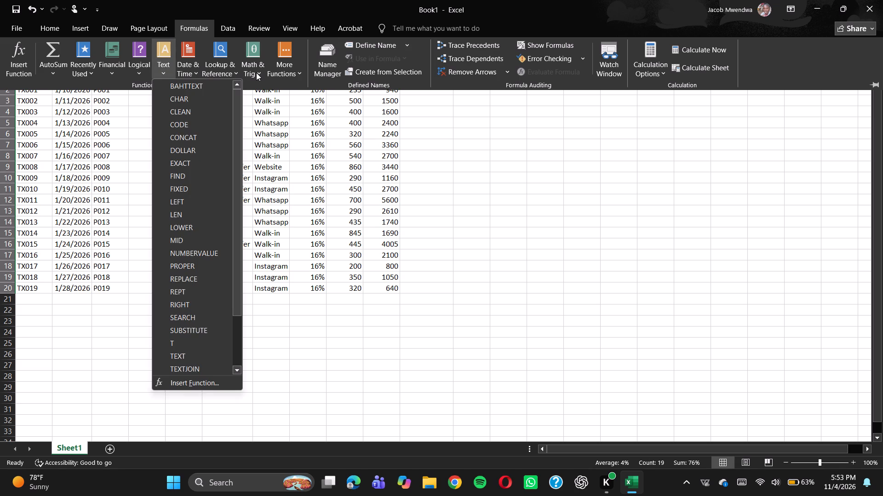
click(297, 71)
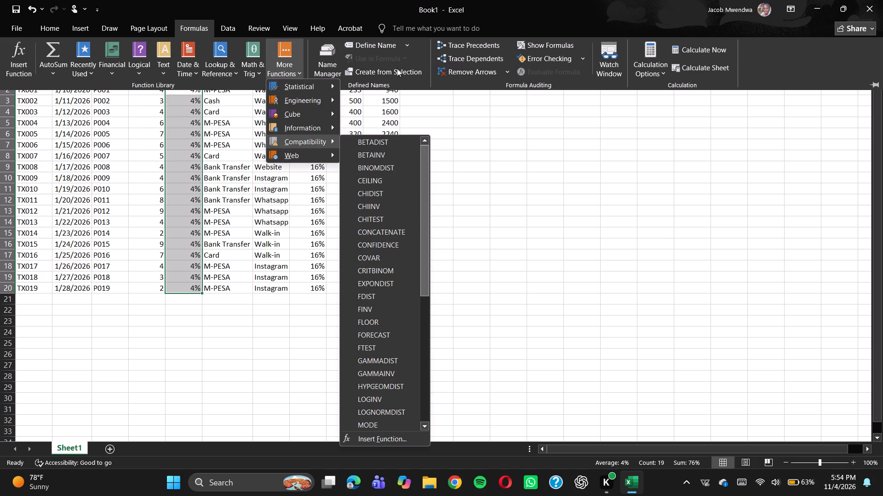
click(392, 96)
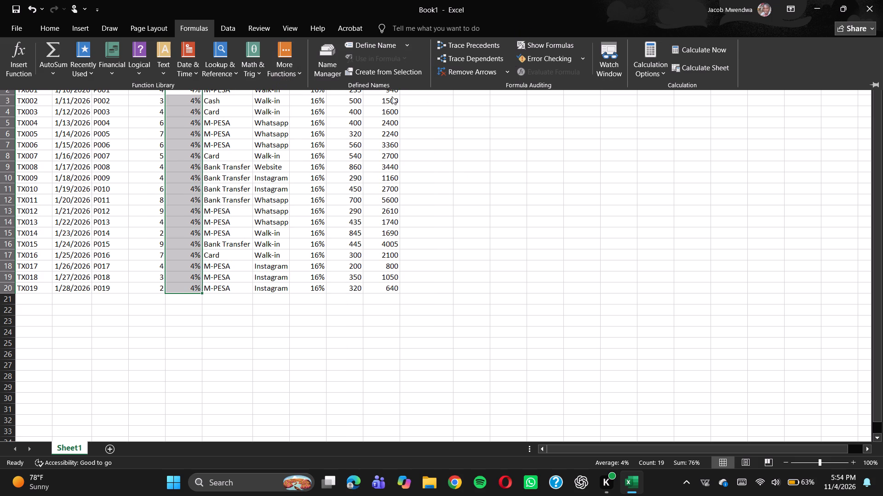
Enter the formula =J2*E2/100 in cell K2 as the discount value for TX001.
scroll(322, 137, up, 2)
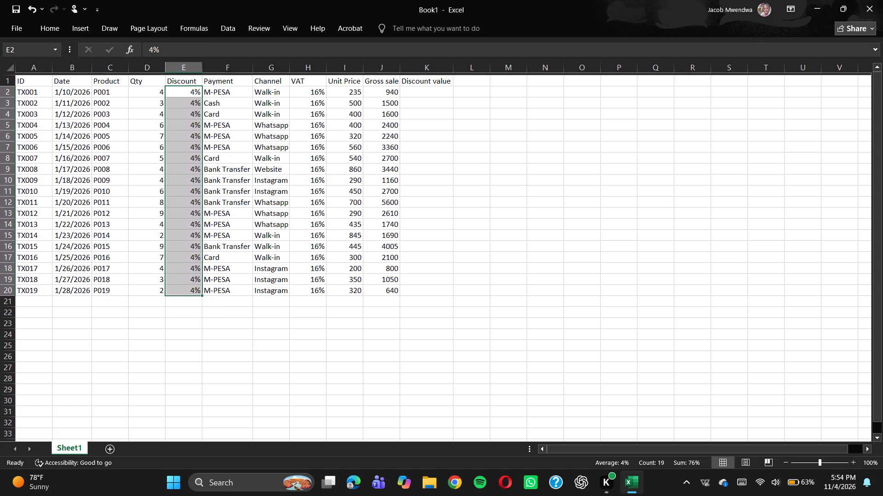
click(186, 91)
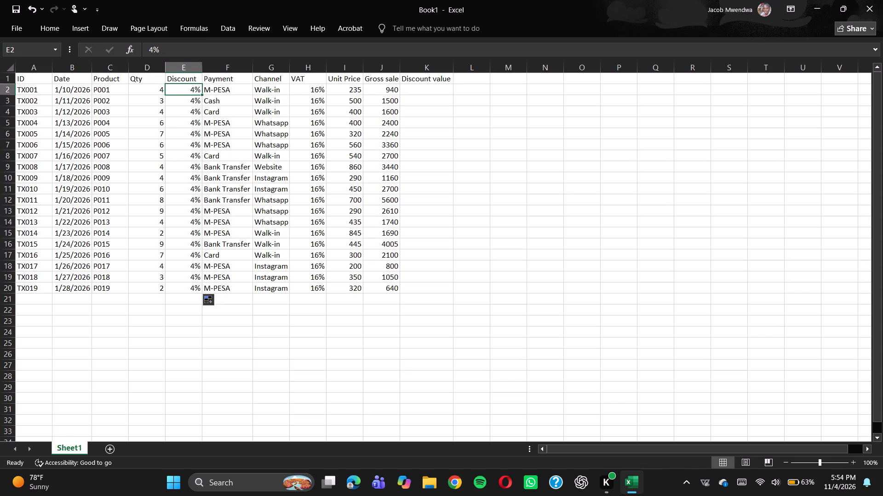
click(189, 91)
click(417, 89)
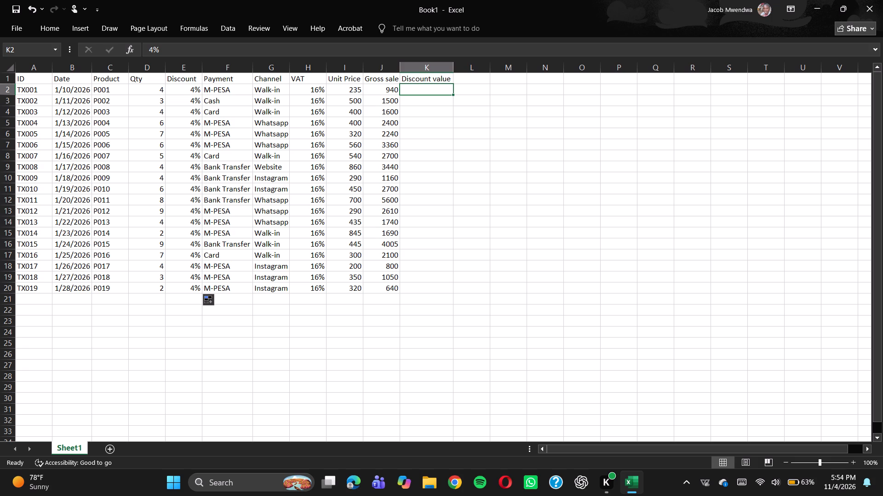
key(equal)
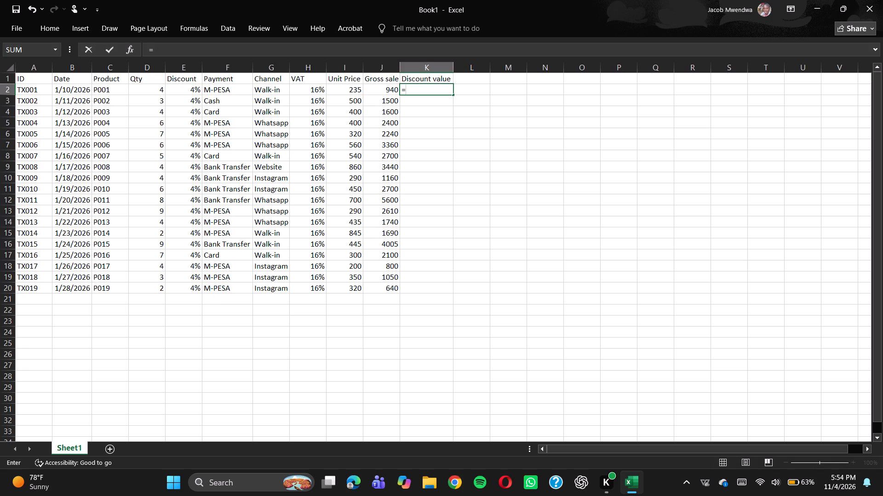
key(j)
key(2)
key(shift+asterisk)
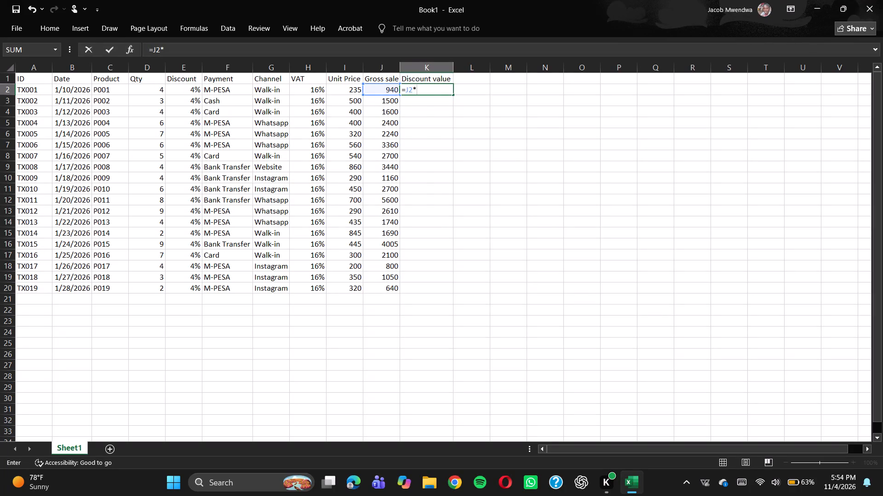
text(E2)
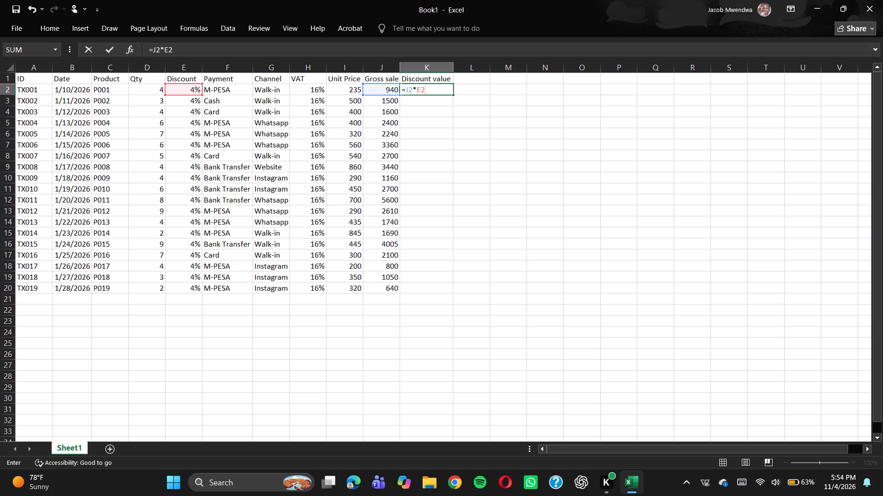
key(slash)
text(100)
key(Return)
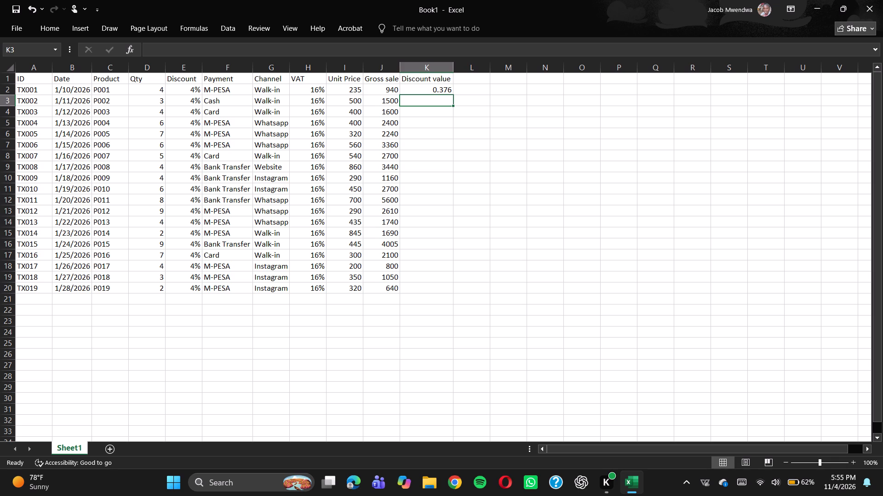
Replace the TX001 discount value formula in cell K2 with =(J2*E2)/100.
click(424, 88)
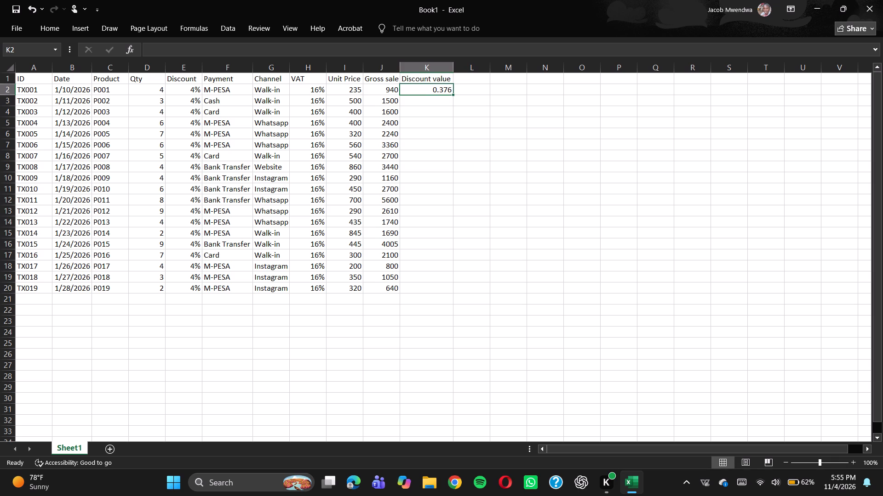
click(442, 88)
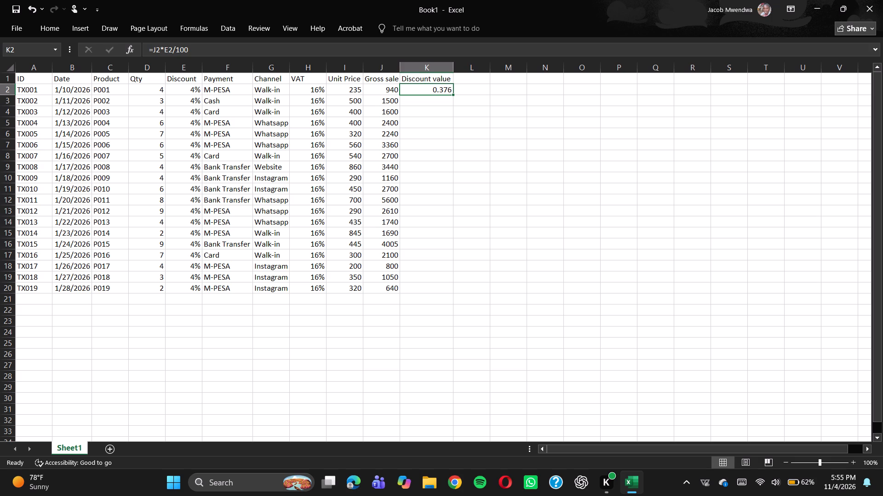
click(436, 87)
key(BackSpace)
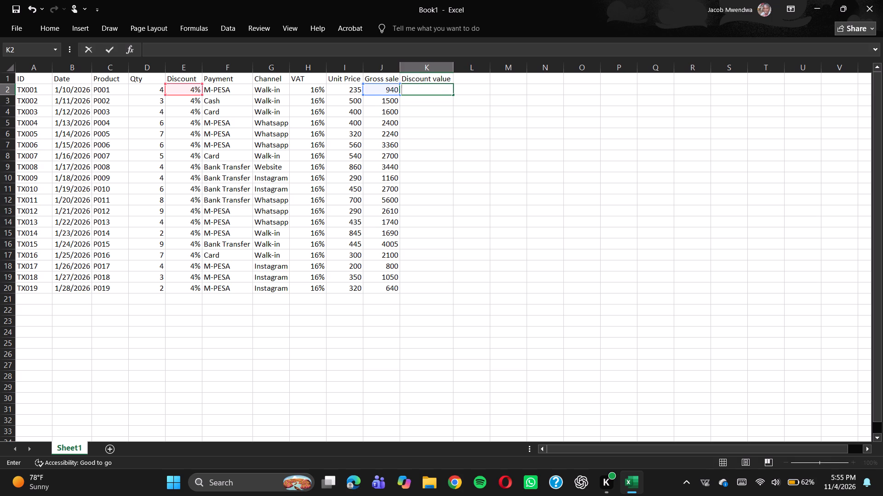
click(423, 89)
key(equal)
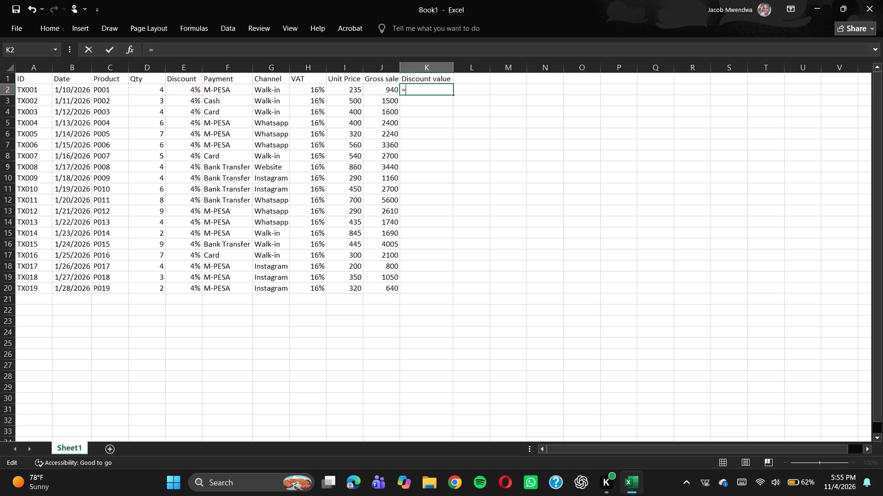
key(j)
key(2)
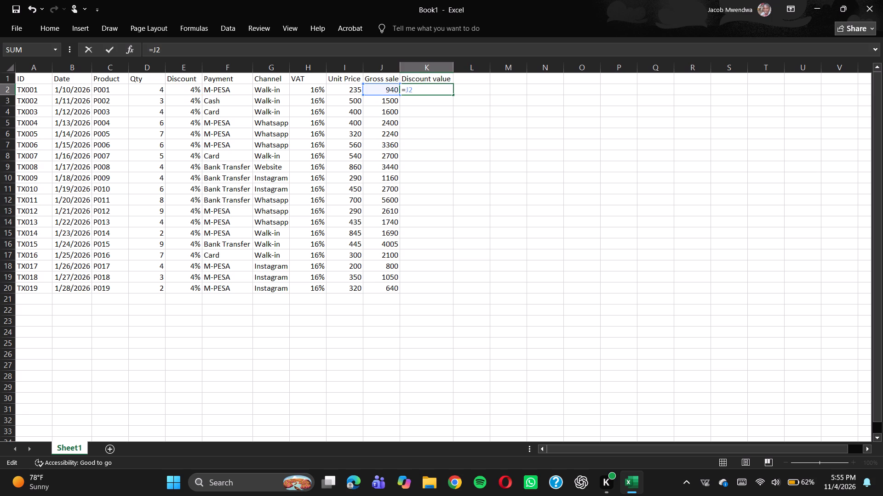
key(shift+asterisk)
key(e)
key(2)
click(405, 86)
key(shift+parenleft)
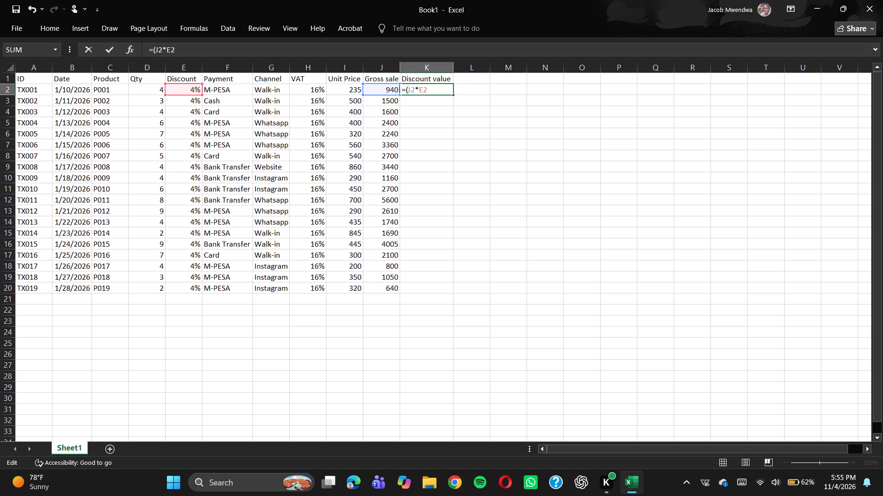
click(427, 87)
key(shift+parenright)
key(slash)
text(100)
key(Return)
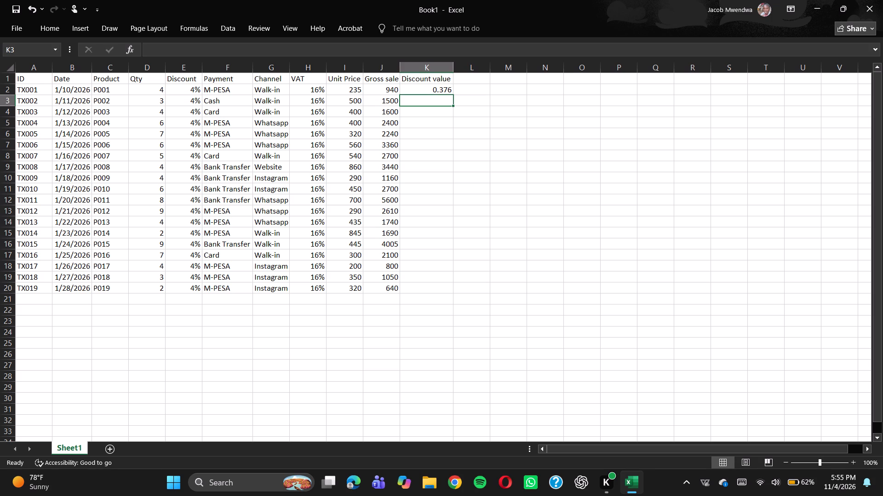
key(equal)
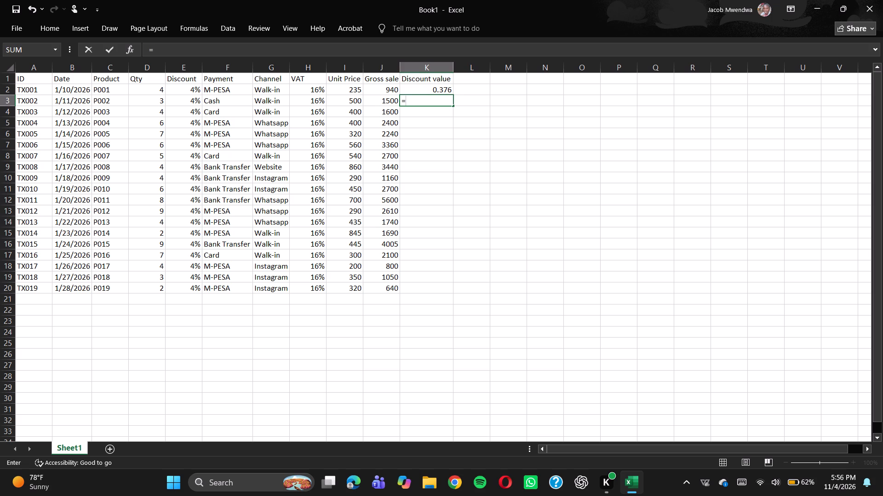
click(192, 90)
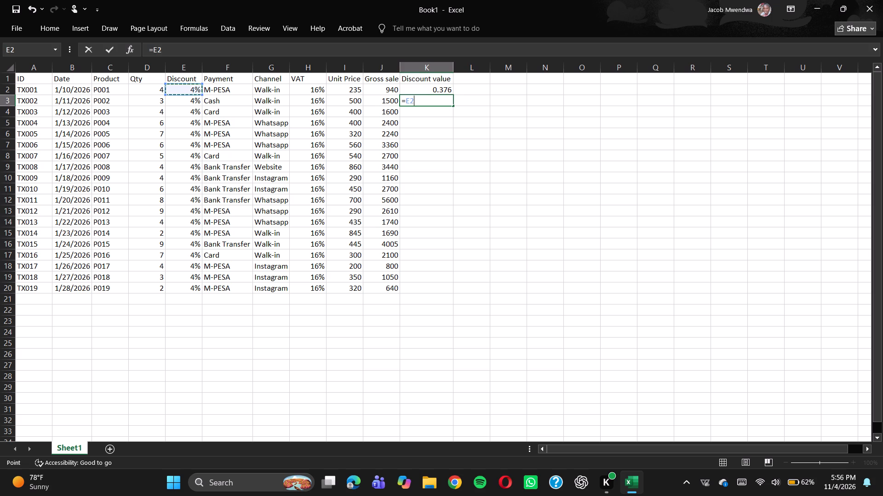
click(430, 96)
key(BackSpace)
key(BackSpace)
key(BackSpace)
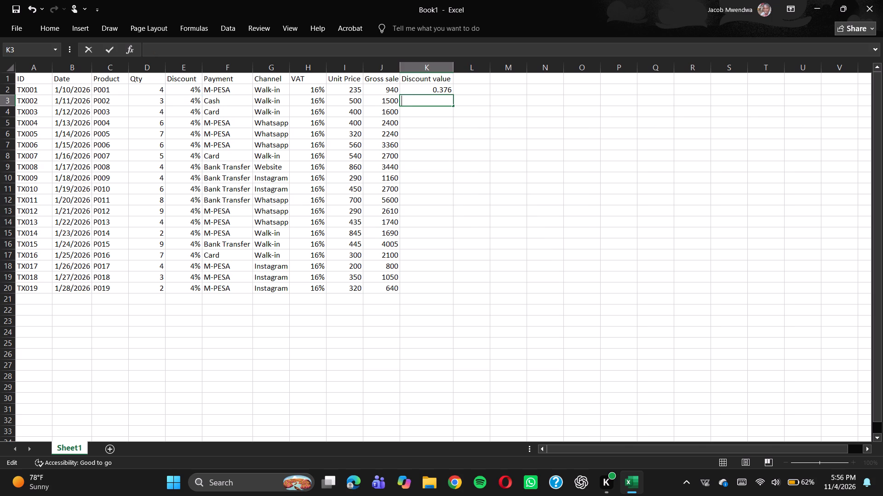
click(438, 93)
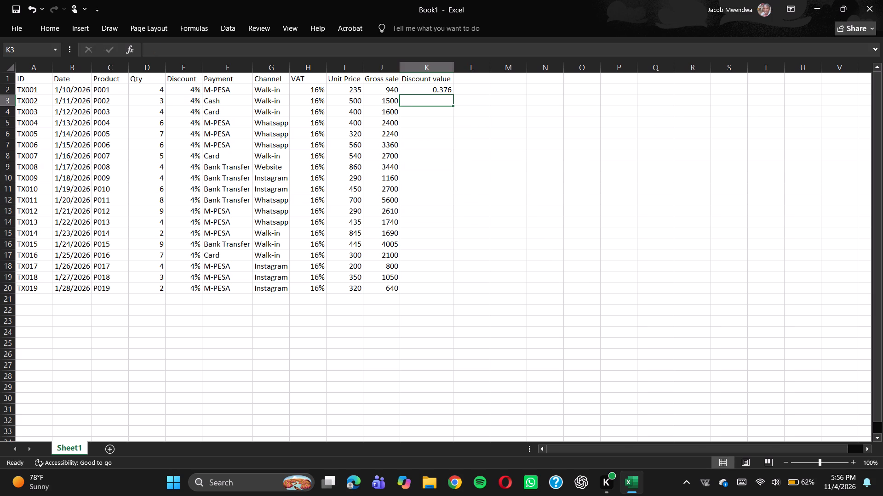
Clear the TX001 discount value formula from cell K2, leaving the cell empty.
click(437, 88)
key(BackSpace)
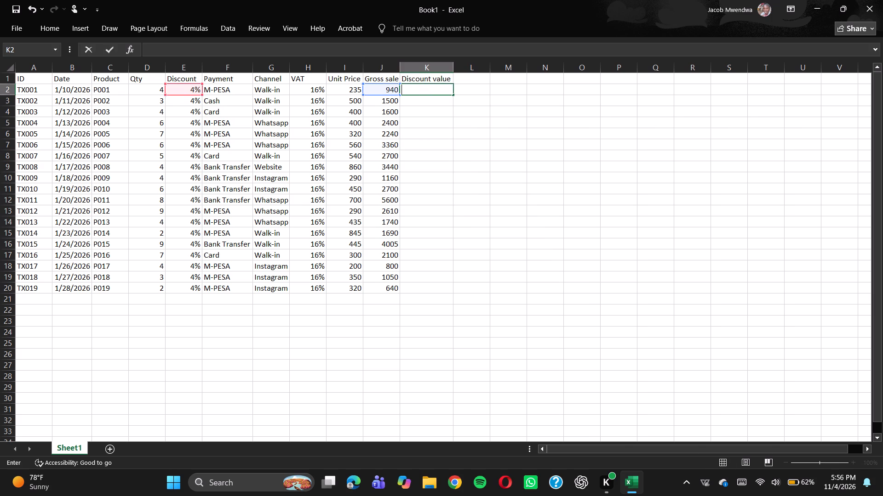
key(k)
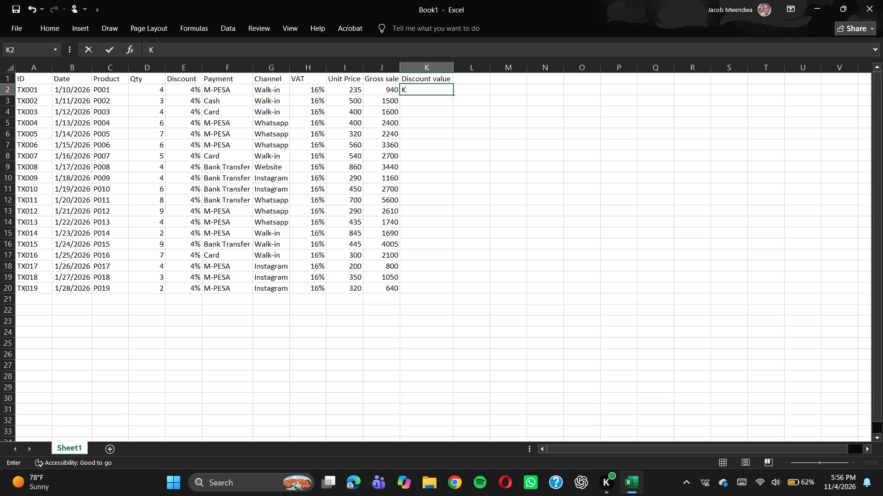
key(BackSpace)
key(8)
key(0)
key(0)
key(BackSpace)
key(BackSpace)
key(BackSpace)
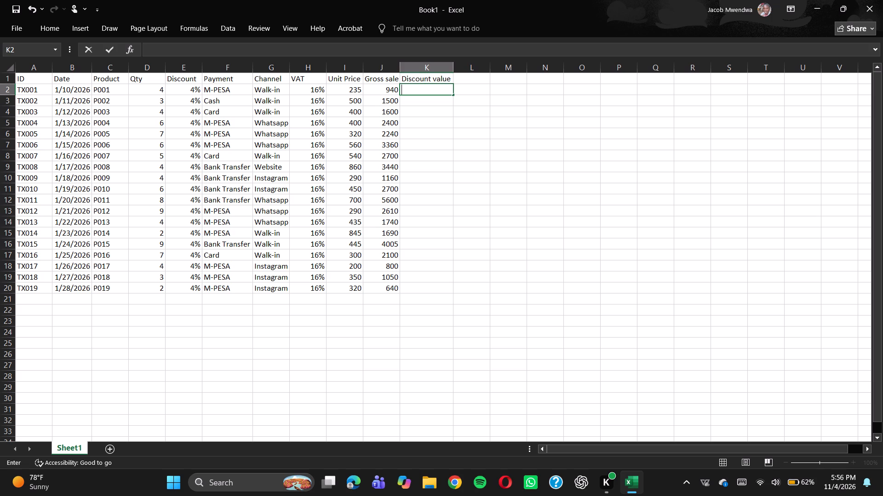
click(194, 278)
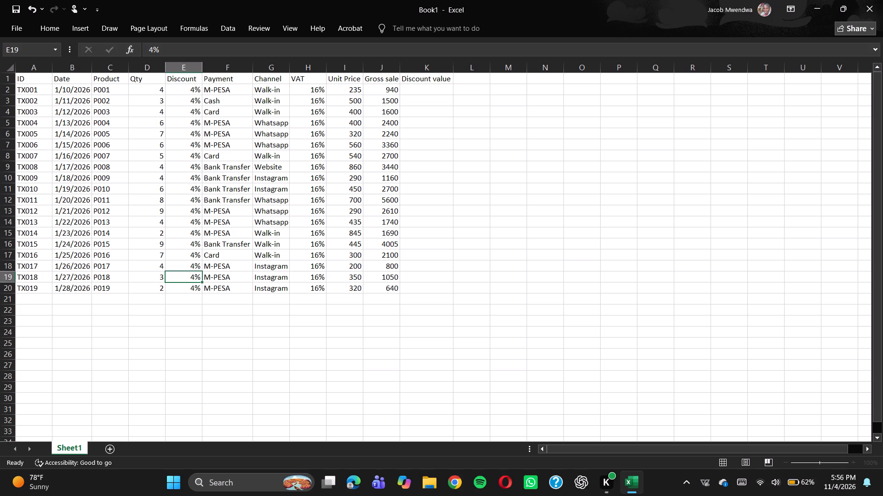
Set the discounts to 5% for TX002, 7% for TX003, 9% for TX005 and 4% for TX006.
click(191, 91)
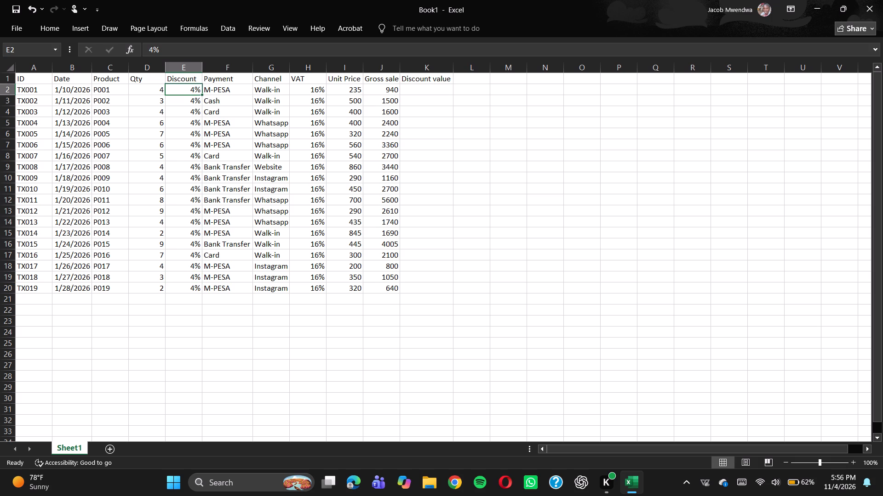
click(188, 104)
click(188, 104)
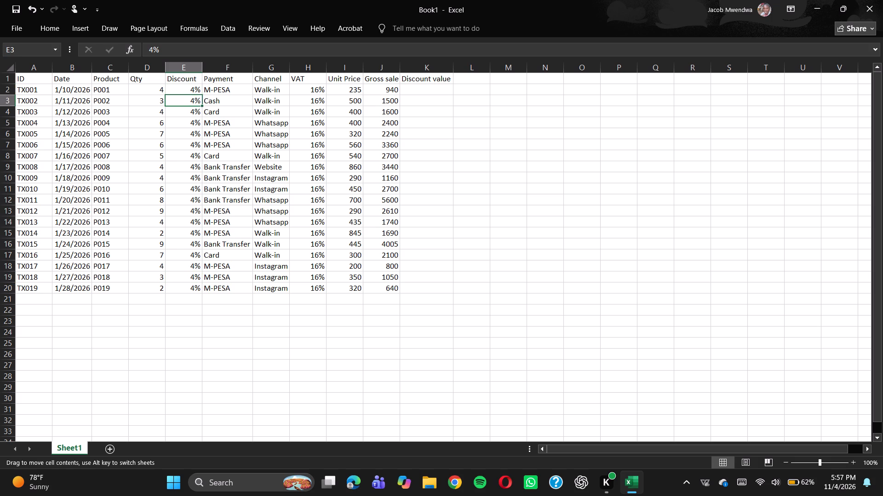
key(5)
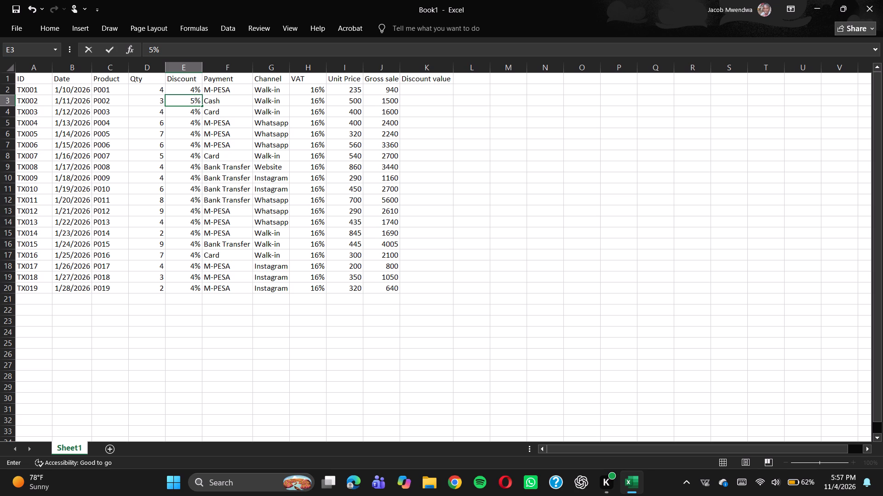
click(189, 110)
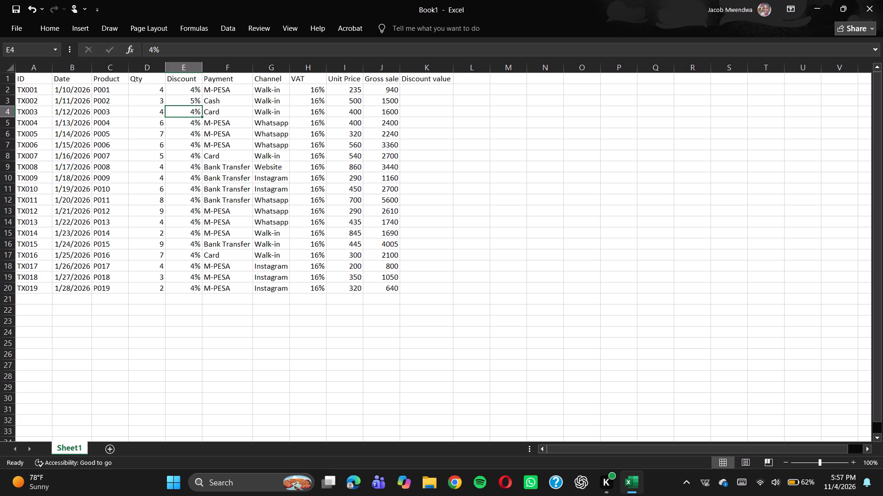
key(7)
click(196, 128)
key(9)
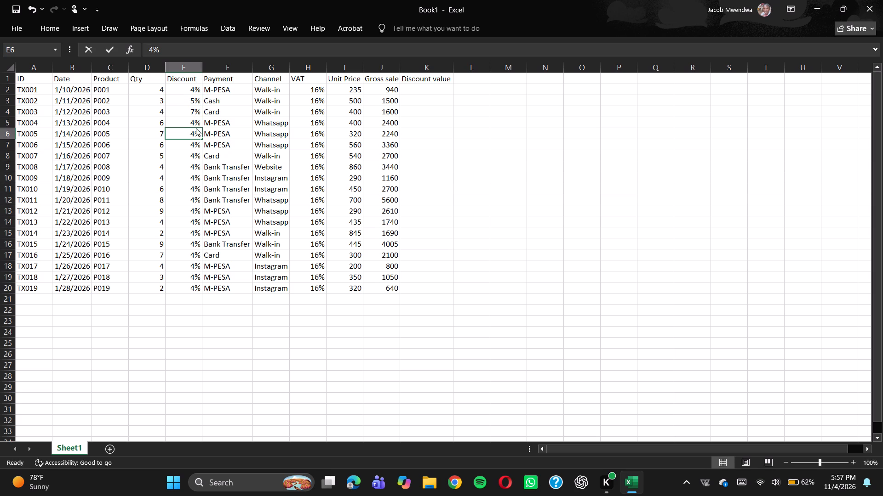
click(197, 144)
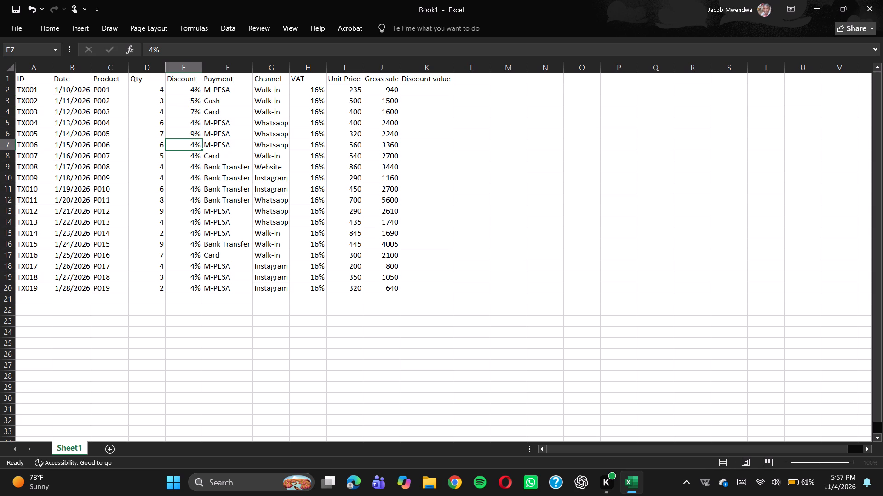
key(4)
Select the discounts in E2:E20 and replace the TX001 discount in cell E2 with 50.
click(190, 91)
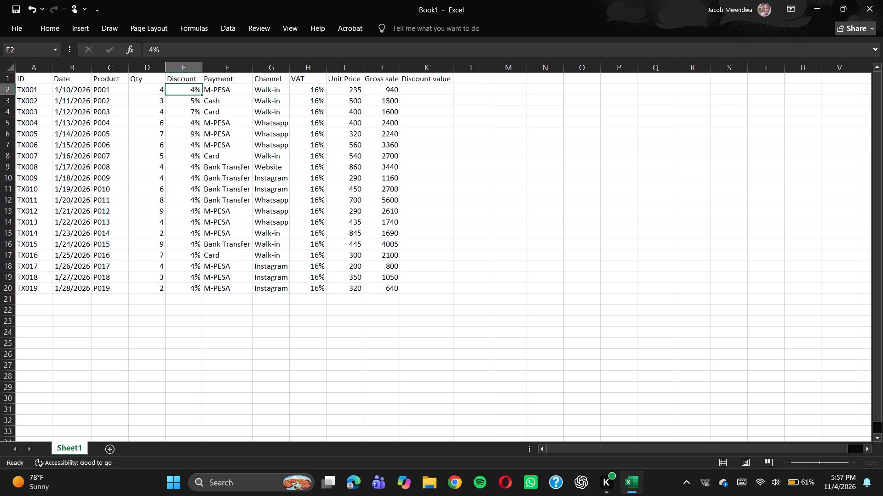
click(190, 91)
drag(190, 91, 189, 198)
click(186, 101)
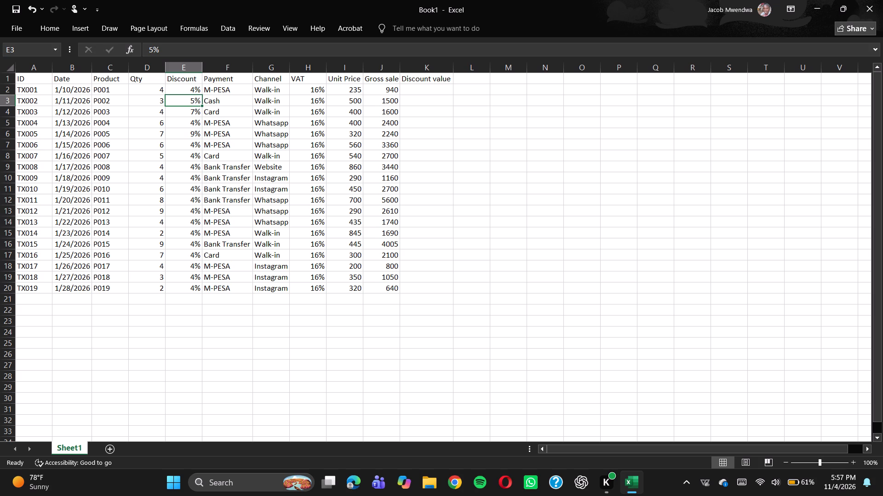
click(187, 90)
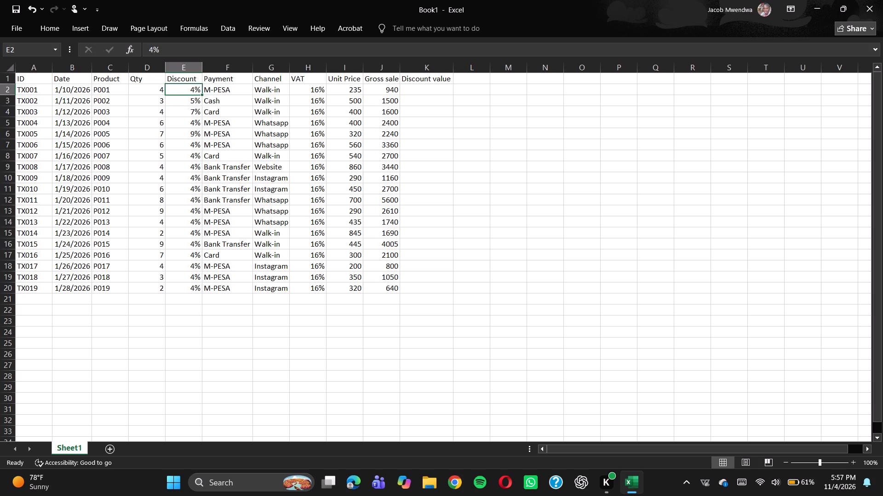
drag(189, 88, 199, 275)
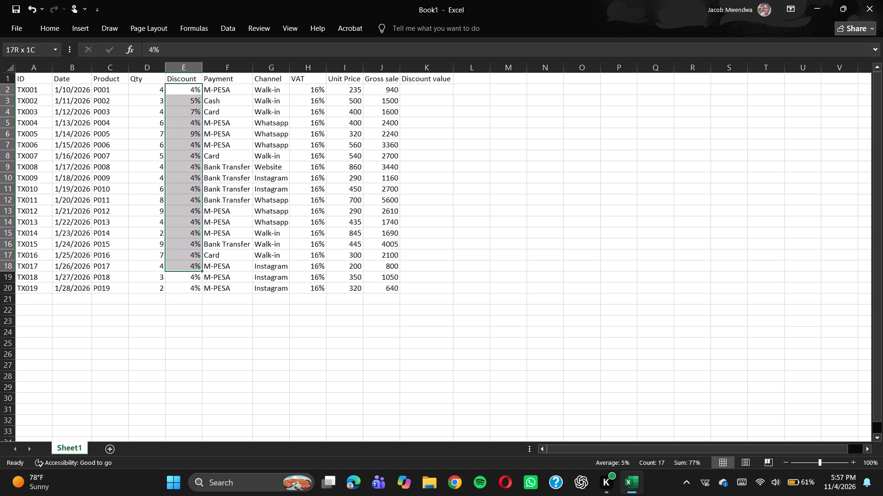
drag(199, 275, 199, 287)
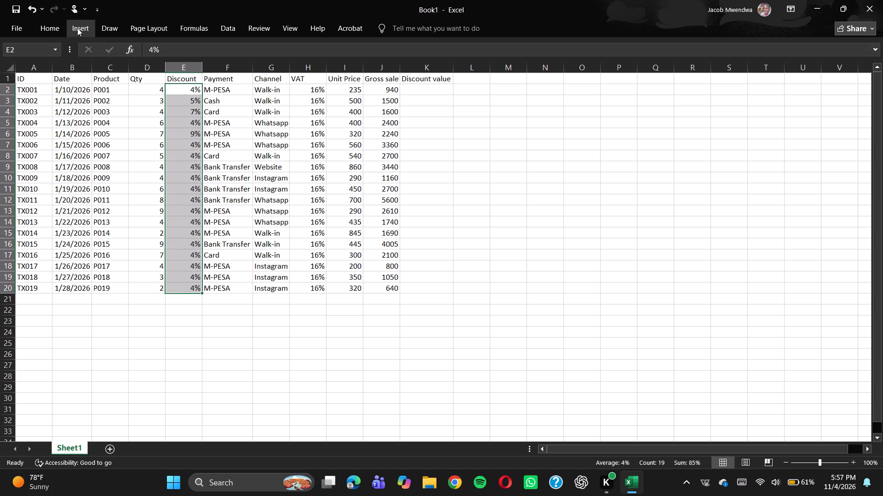
click(77, 28)
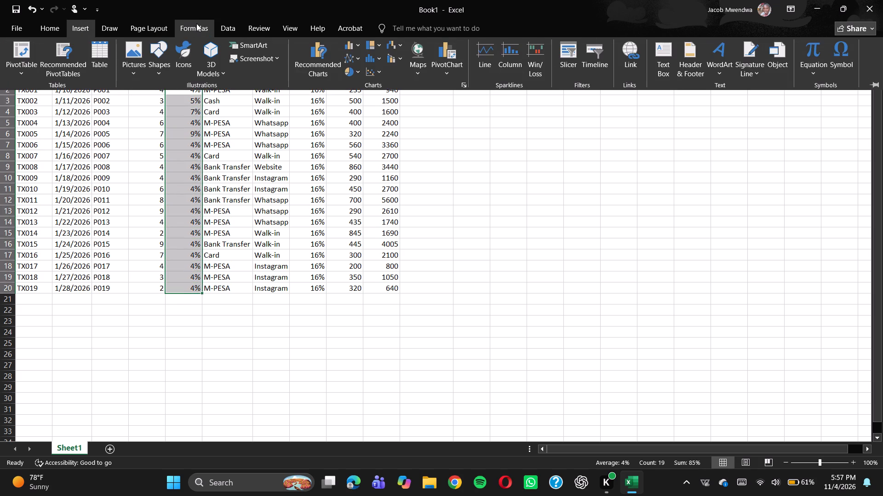
click(196, 23)
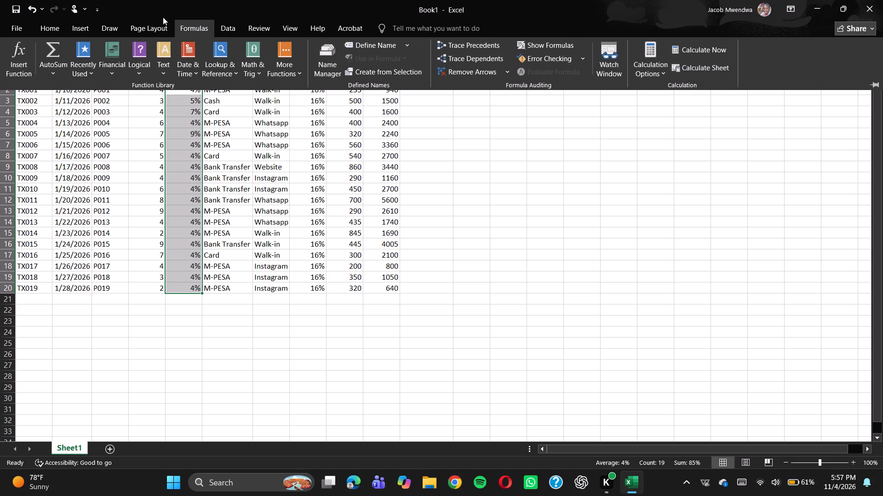
click(46, 23)
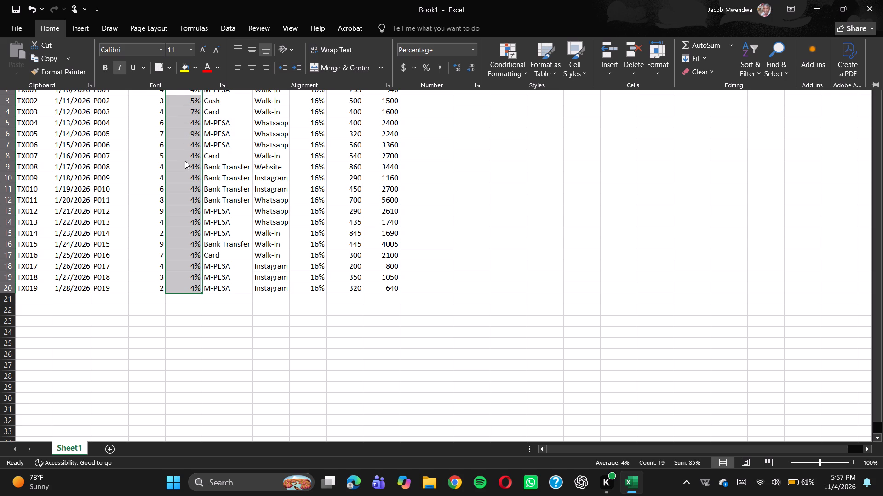
key(BackSpace)
key(BackSpace)
key(BackSpace)
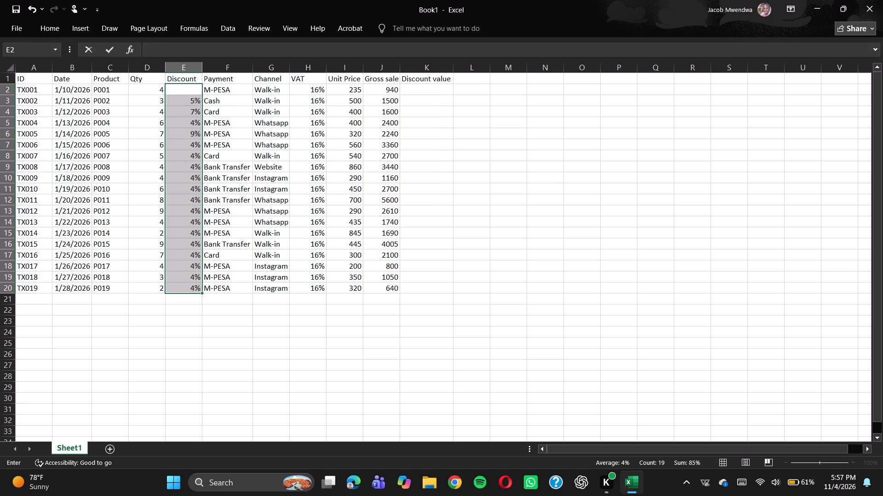
text(50)
key(Down)
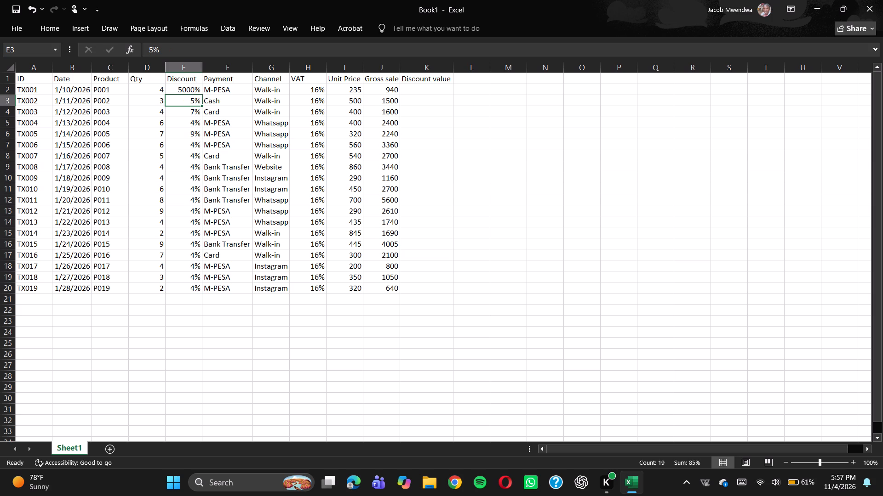
Replace the discounts of TX002 and TX003 in cells E3 and E4 with 60 and 45.
text(55)
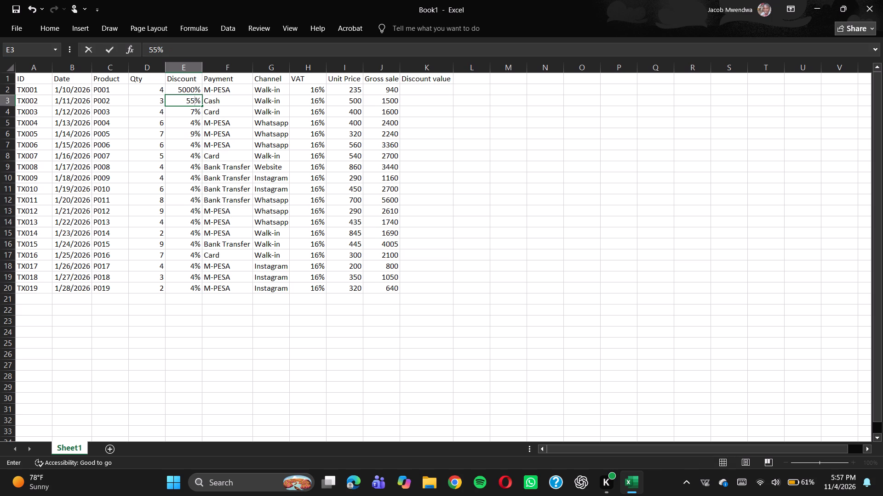
key(BackSpace)
key(BackSpace)
key(BackSpace)
key(BackSpace)
key(Delete)
text(60)
key(Down)
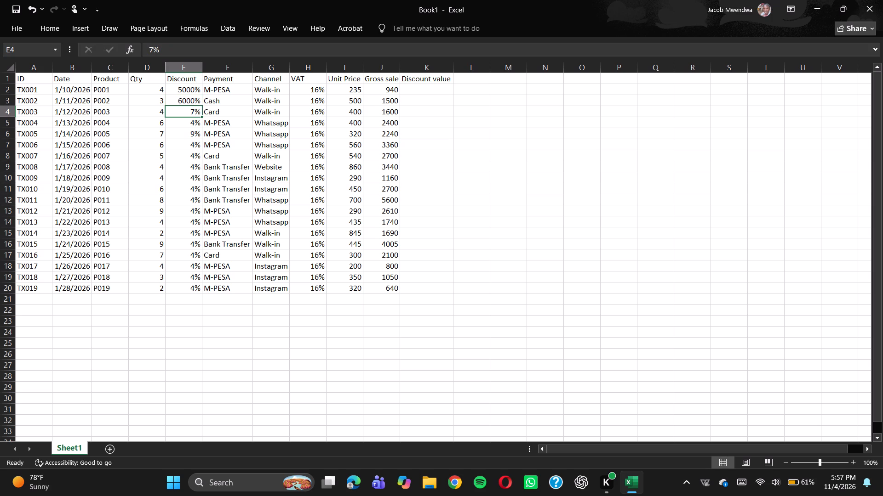
key(BackSpace)
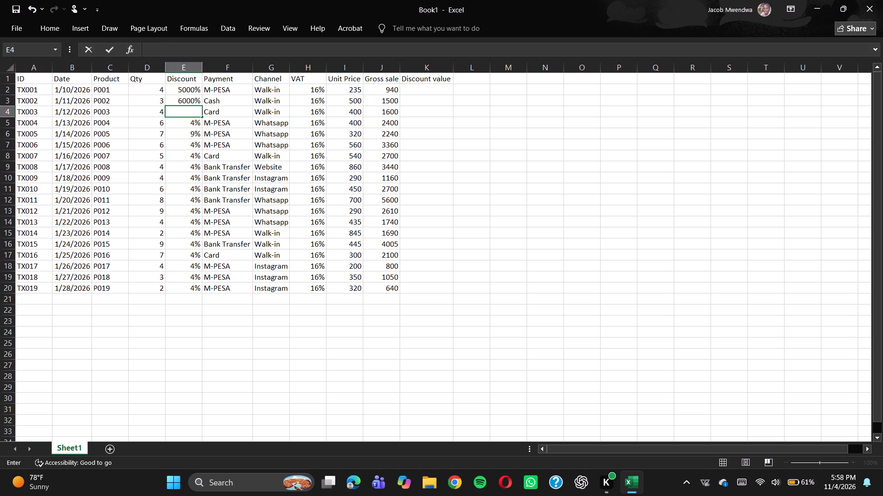
text(45)
key(Down)
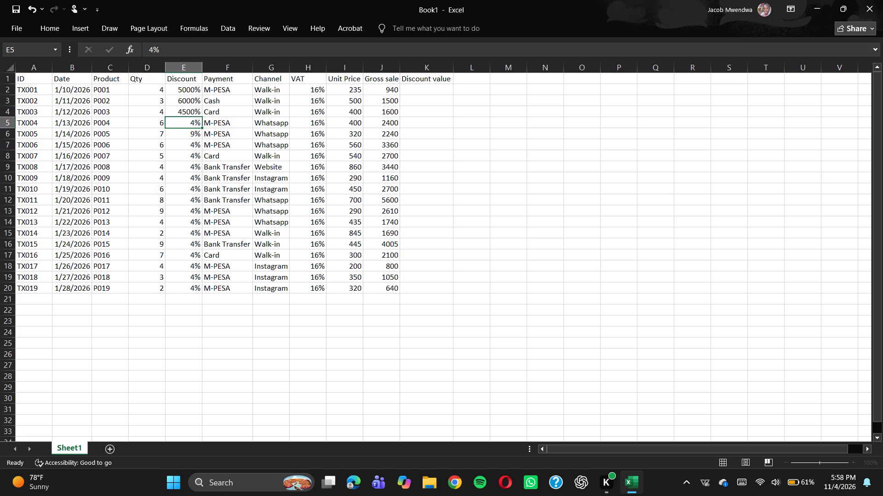
Clear the discounts of TX001 to TX007 in cells E2 to E8, leaving the cells empty.
click(189, 92)
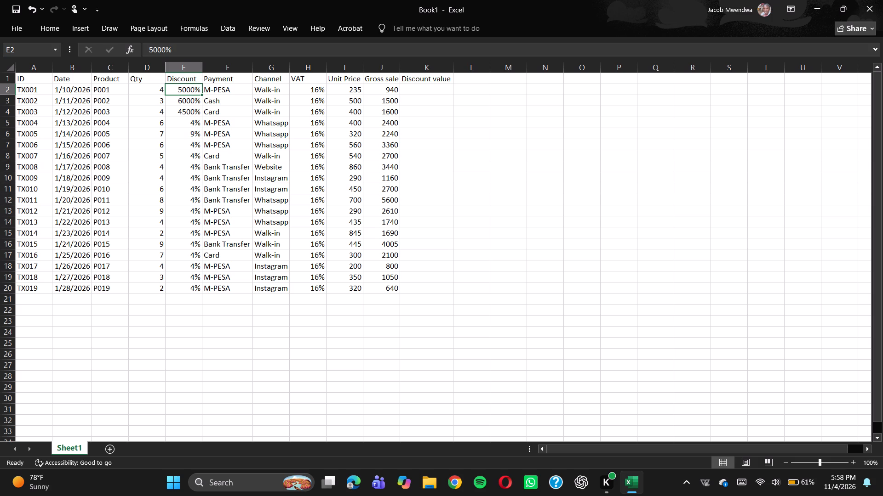
click(191, 89)
key(BackSpace)
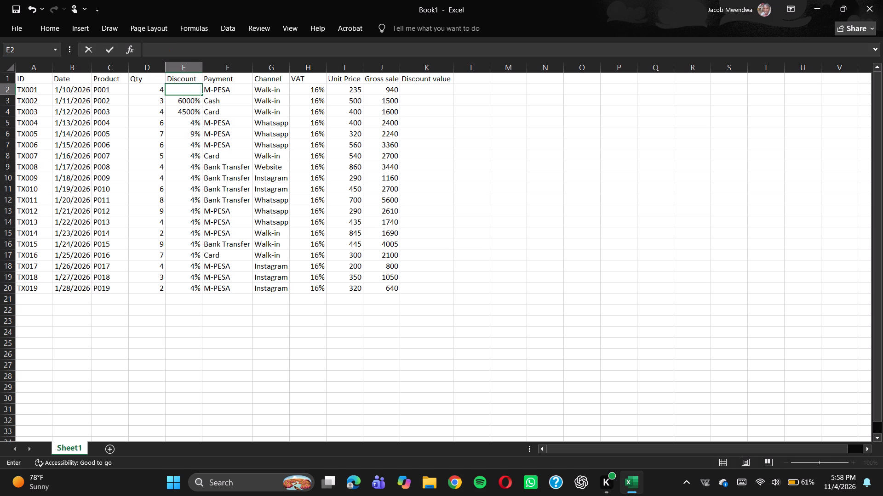
click(188, 101)
key(BackSpace)
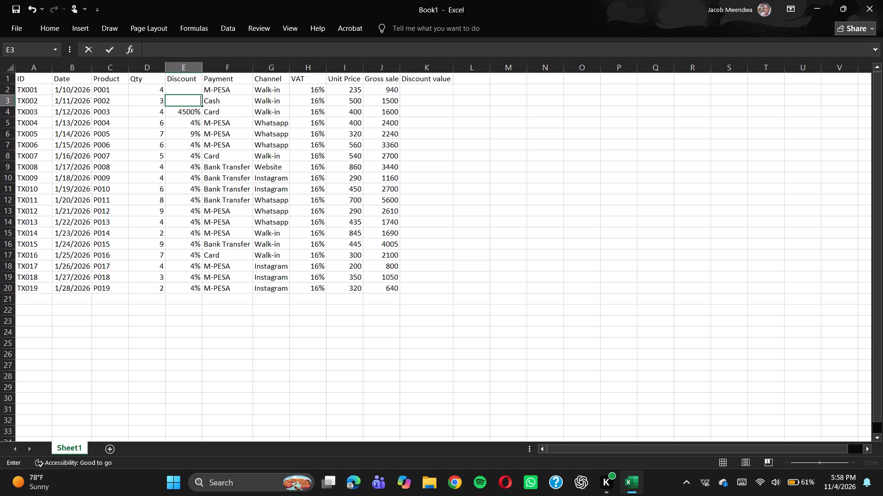
click(188, 113)
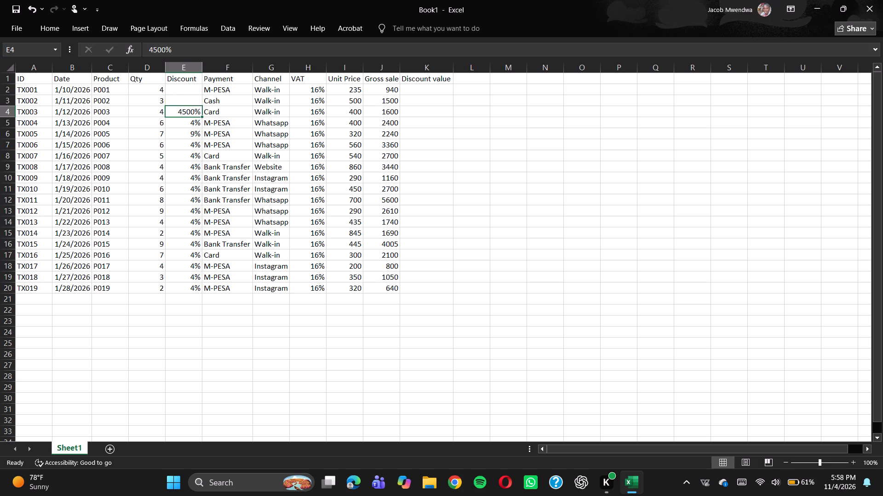
key(BackSpace)
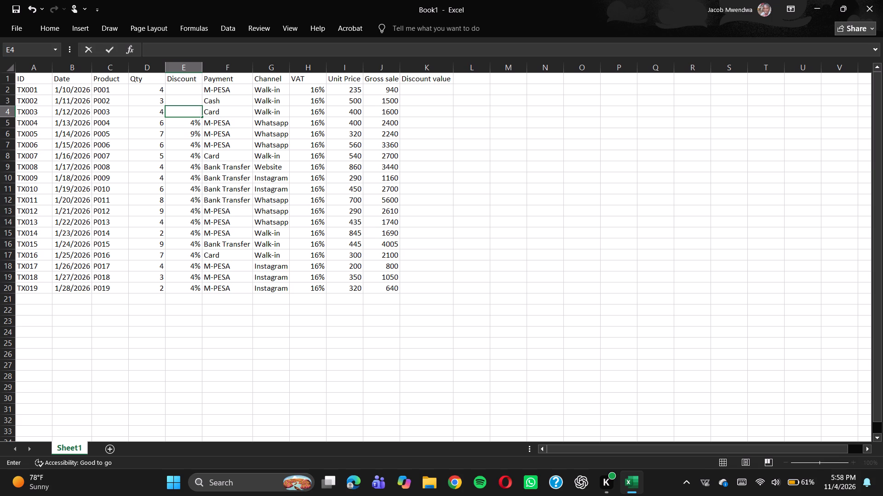
click(186, 123)
key(BackSpace)
click(196, 151)
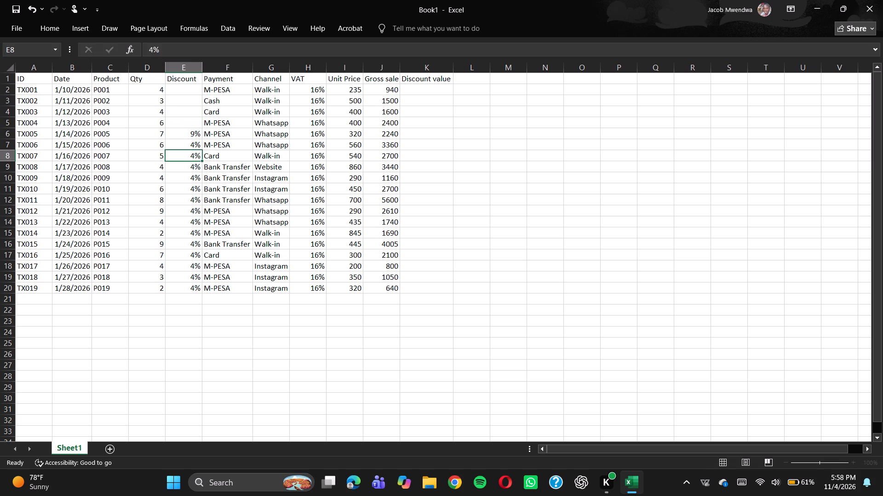
key(BackSpace)
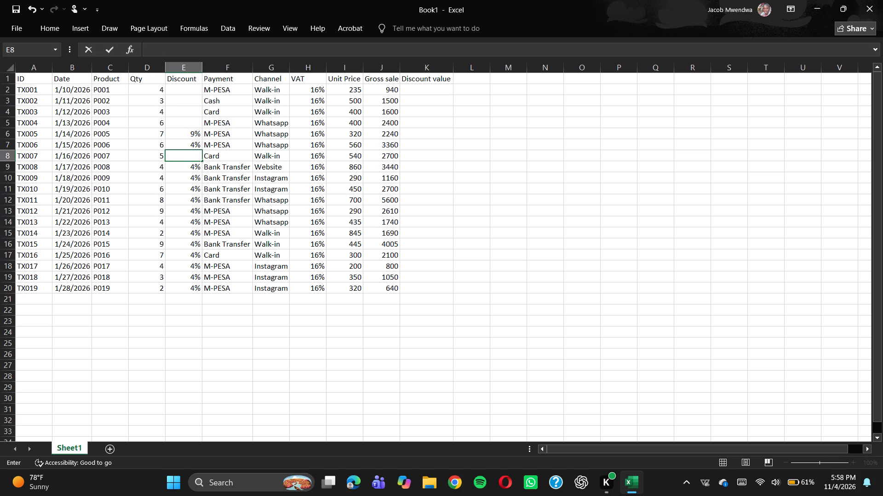
click(191, 130)
key(BackSpace)
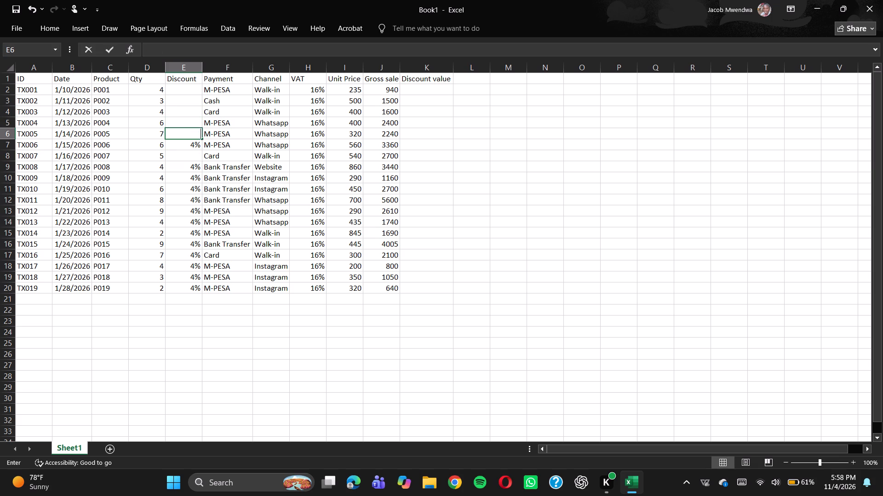
click(194, 149)
key(BackSpace)
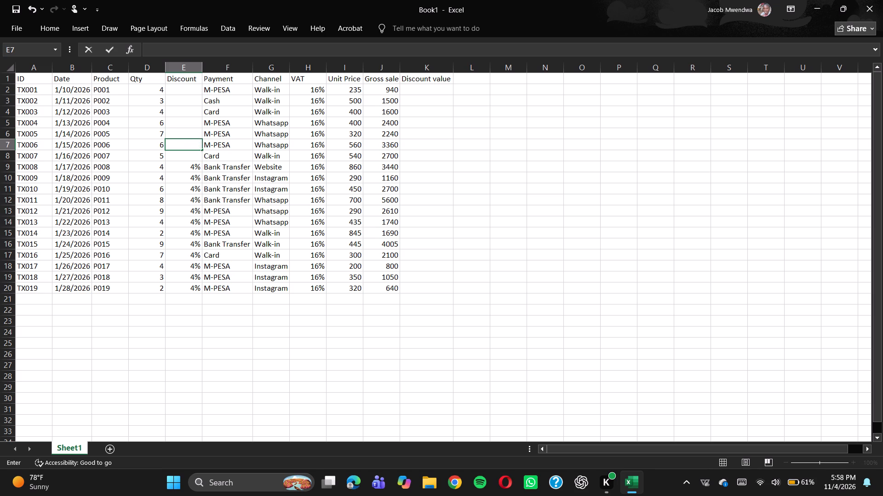
Clear the discounts of TX008 to TX013 in cells E9 to E14.
click(194, 169)
key(BackSpace)
click(195, 185)
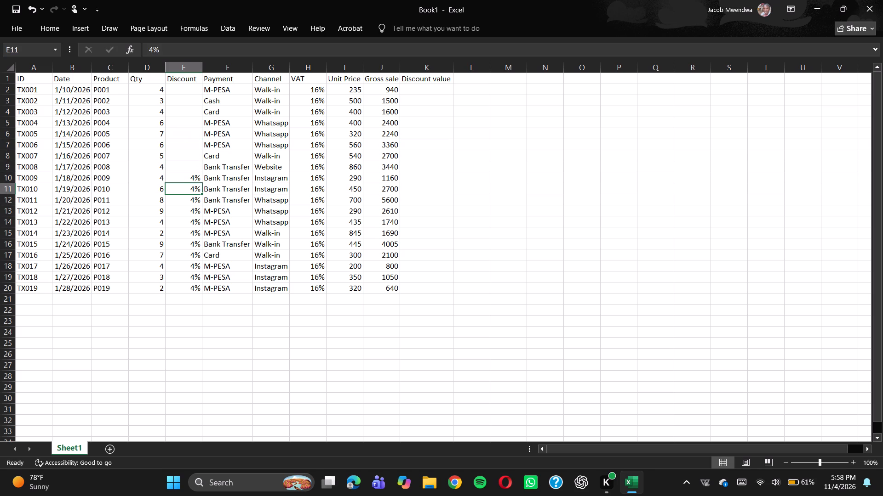
key(BackSpace)
click(192, 177)
key(BackSpace)
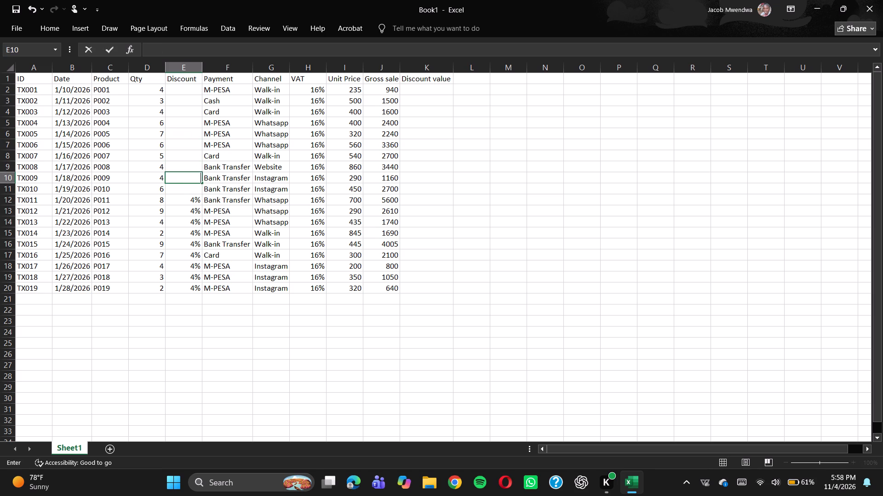
click(195, 201)
key(BackSpace)
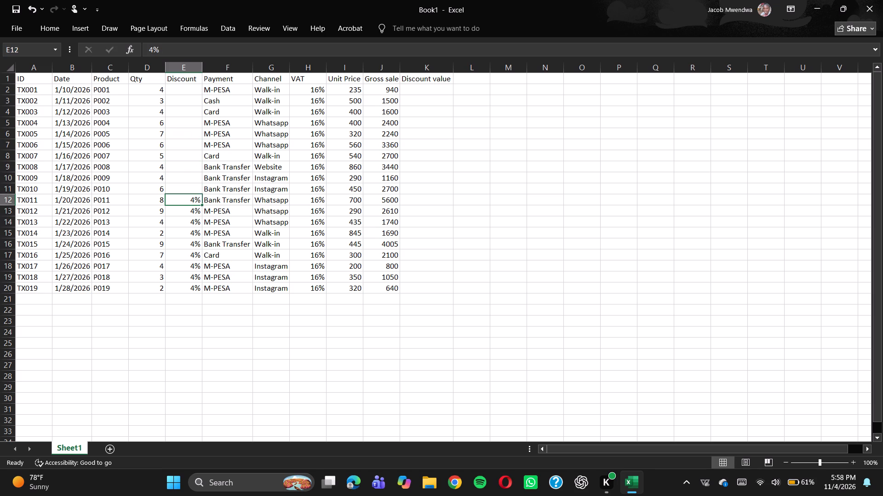
key(BackSpace)
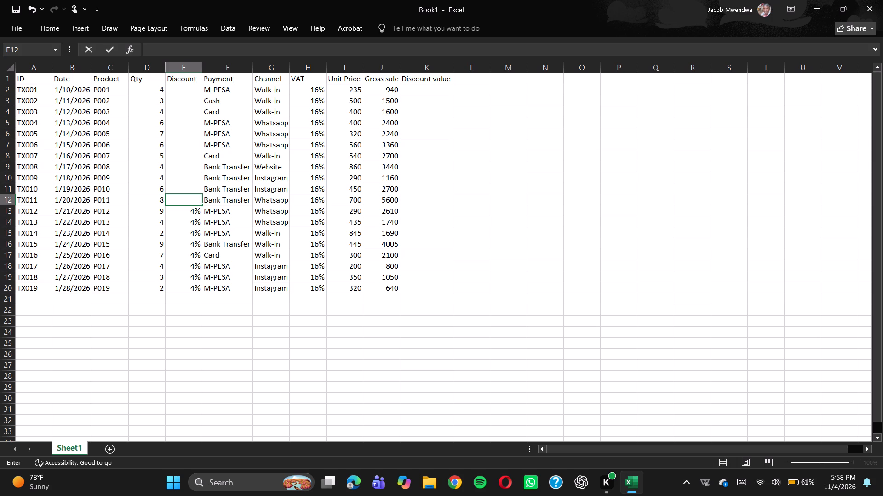
click(194, 209)
key(BackSpace)
click(195, 223)
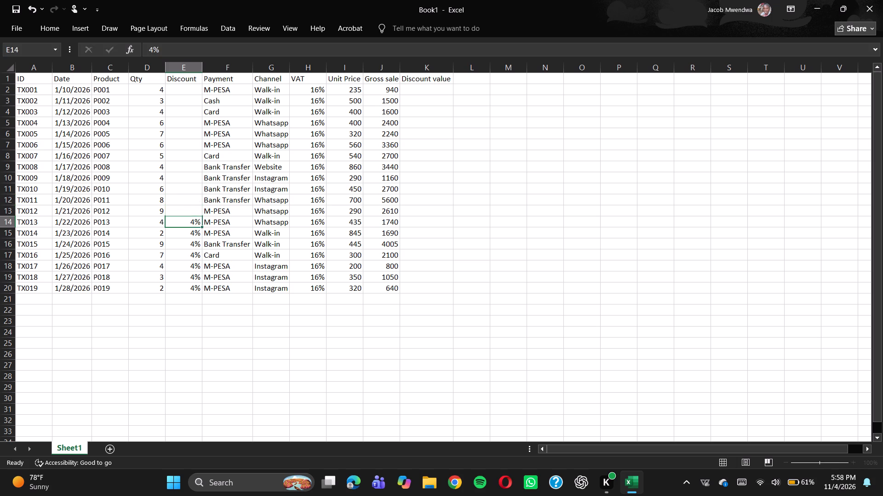
key(BackSpace)
Clear the remaining discounts of TX014 to TX019 in cells E15 to E20.
click(195, 235)
key(BackSpace)
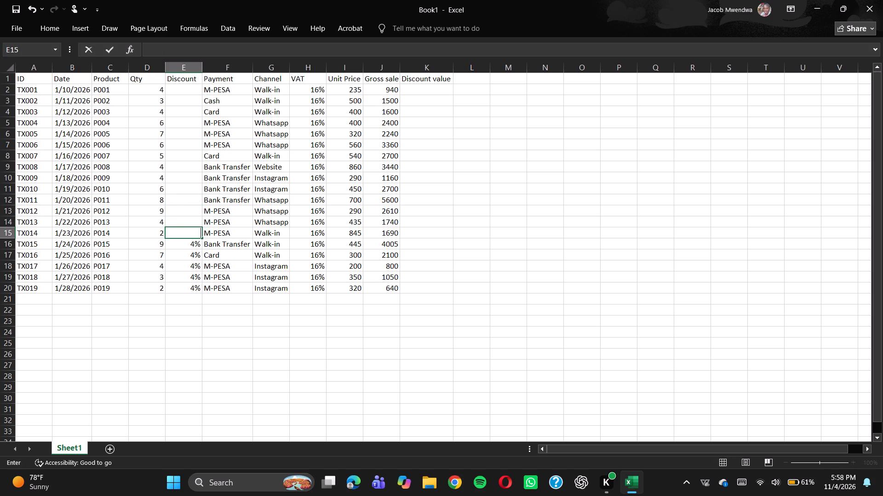
click(195, 248)
key(BackSpace)
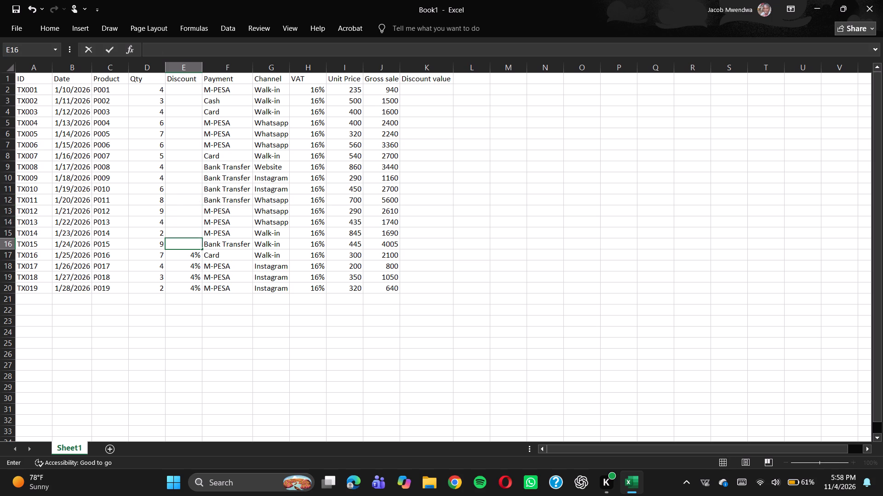
click(195, 257)
key(BackSpace)
click(195, 264)
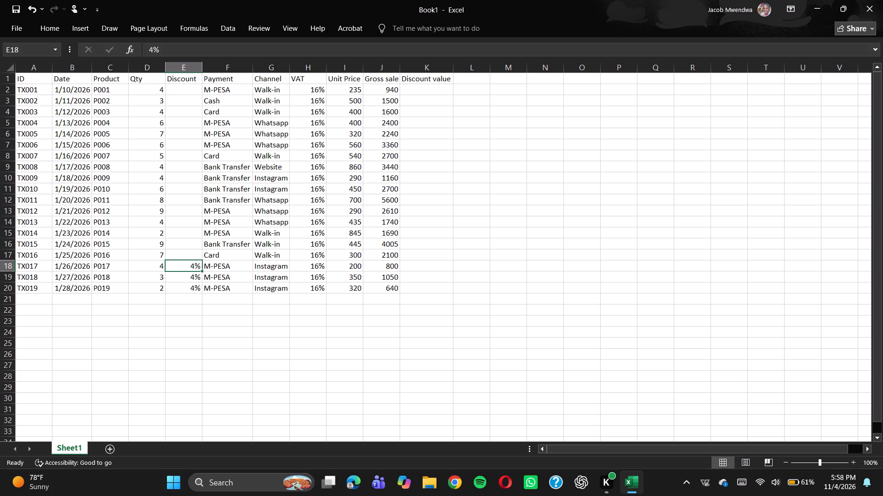
key(BackSpace)
click(195, 277)
key(BackSpace)
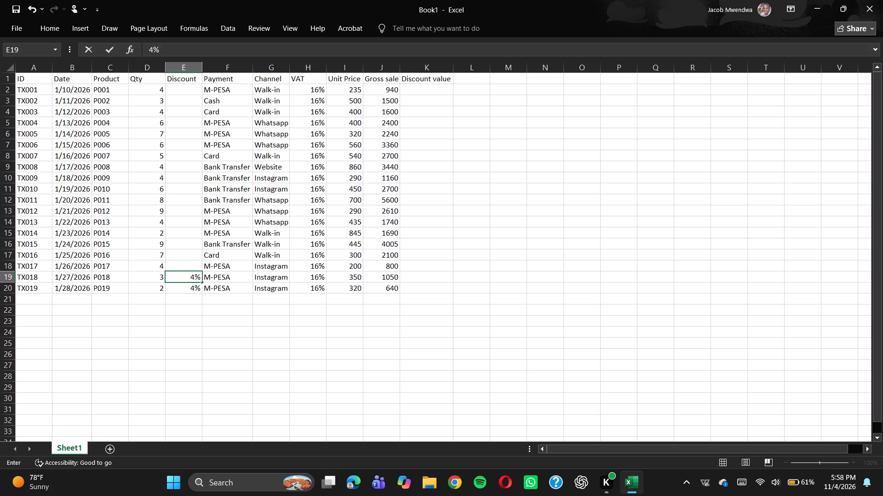
click(196, 289)
key(BackSpace)
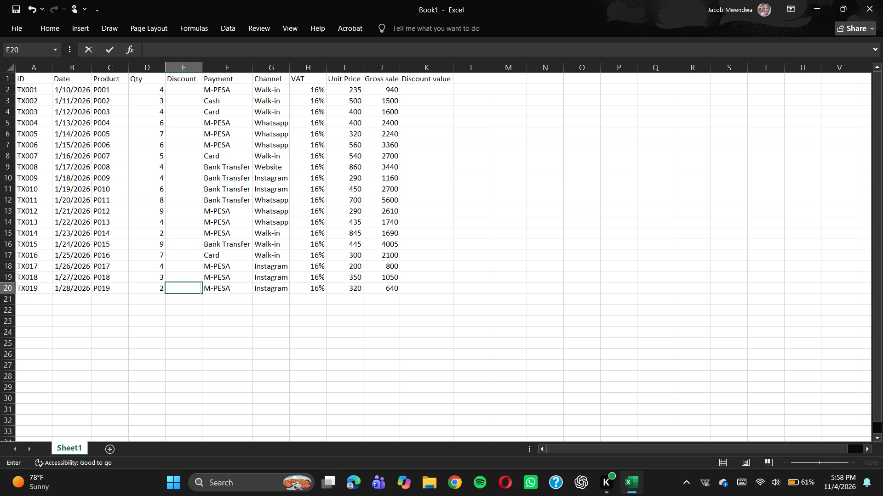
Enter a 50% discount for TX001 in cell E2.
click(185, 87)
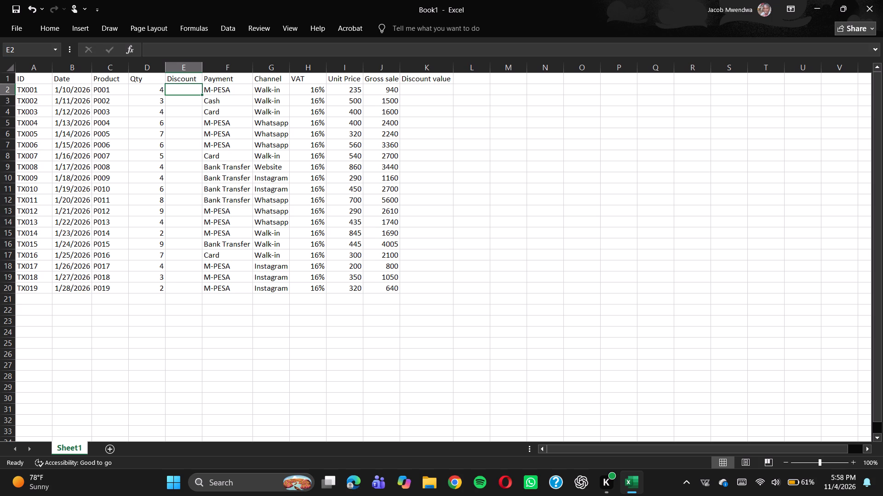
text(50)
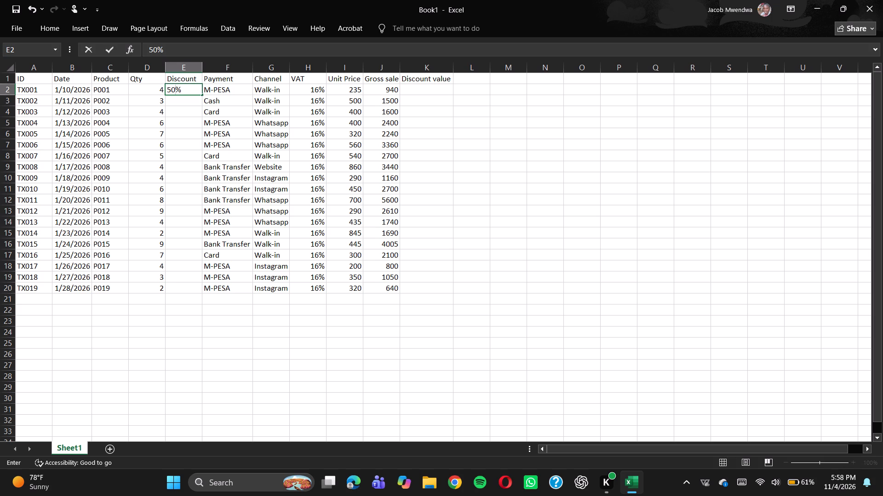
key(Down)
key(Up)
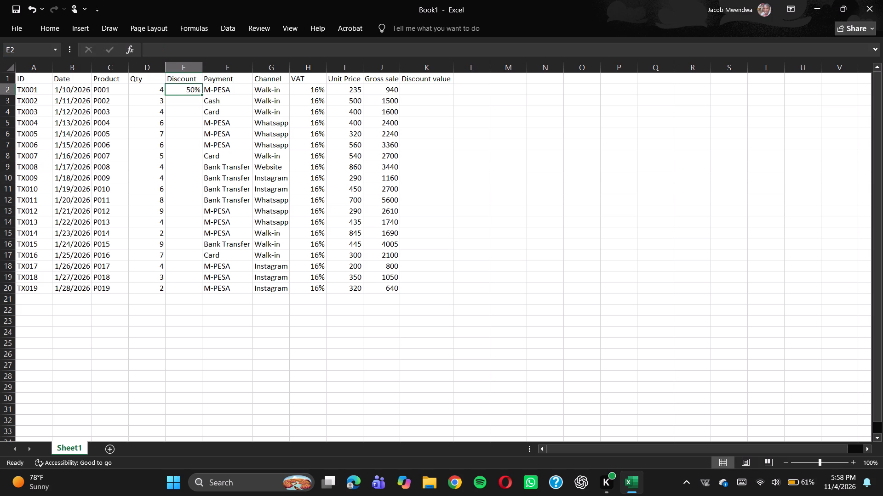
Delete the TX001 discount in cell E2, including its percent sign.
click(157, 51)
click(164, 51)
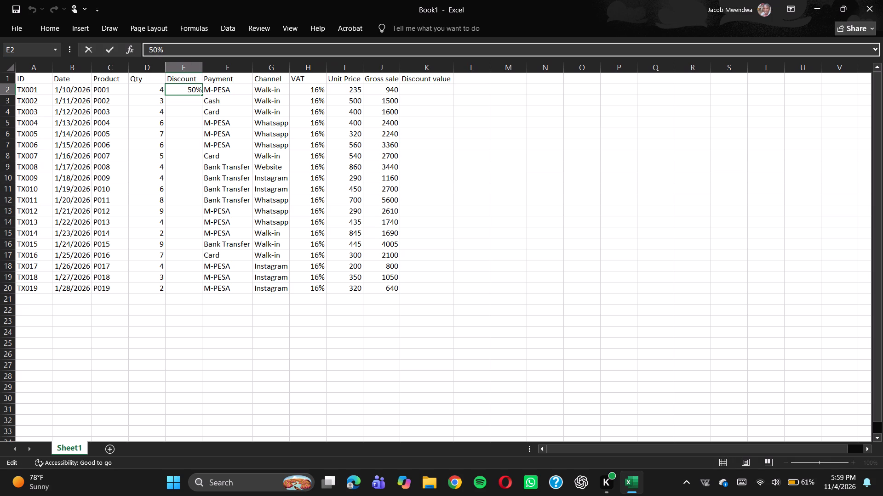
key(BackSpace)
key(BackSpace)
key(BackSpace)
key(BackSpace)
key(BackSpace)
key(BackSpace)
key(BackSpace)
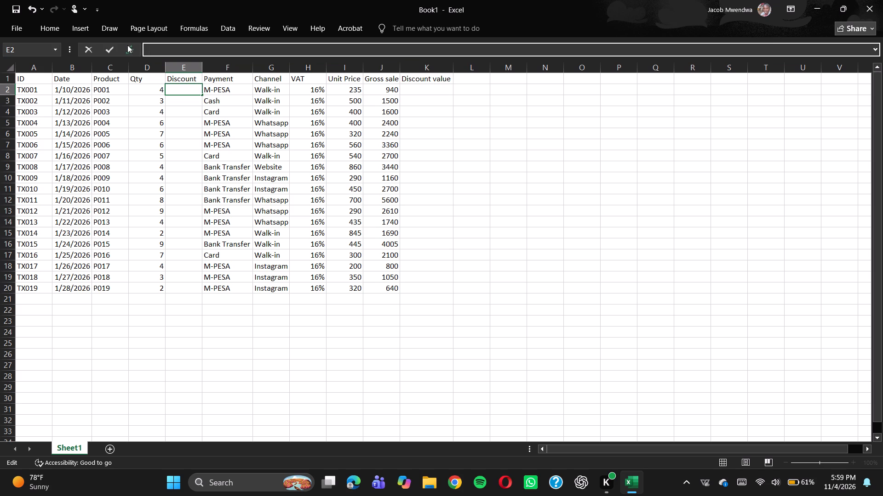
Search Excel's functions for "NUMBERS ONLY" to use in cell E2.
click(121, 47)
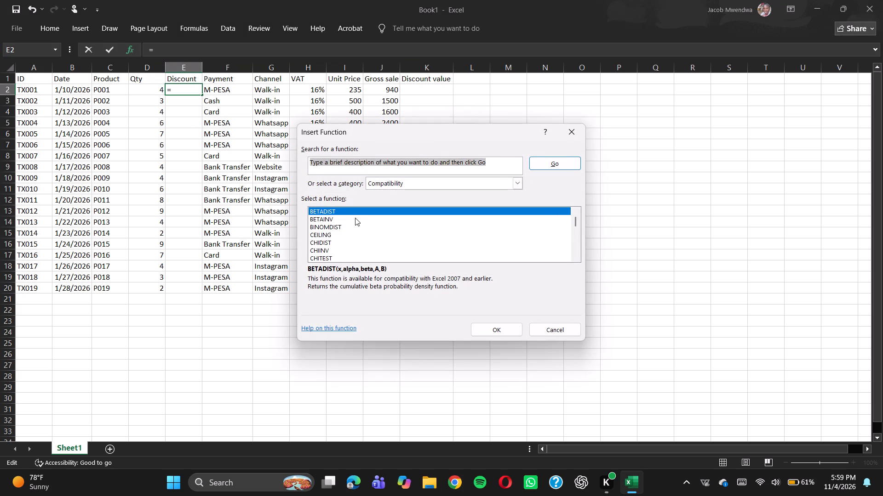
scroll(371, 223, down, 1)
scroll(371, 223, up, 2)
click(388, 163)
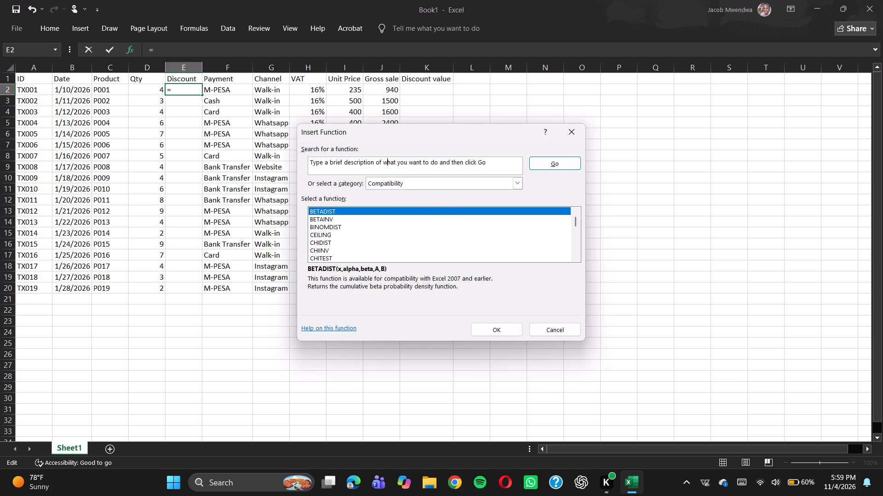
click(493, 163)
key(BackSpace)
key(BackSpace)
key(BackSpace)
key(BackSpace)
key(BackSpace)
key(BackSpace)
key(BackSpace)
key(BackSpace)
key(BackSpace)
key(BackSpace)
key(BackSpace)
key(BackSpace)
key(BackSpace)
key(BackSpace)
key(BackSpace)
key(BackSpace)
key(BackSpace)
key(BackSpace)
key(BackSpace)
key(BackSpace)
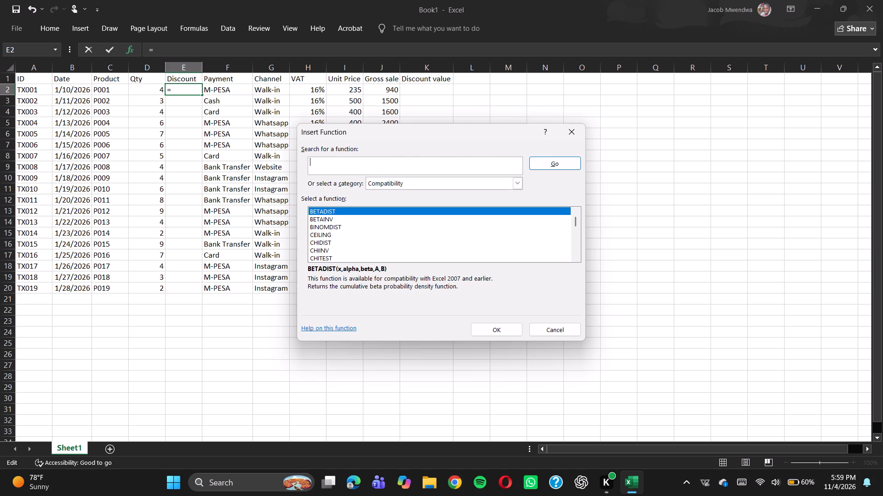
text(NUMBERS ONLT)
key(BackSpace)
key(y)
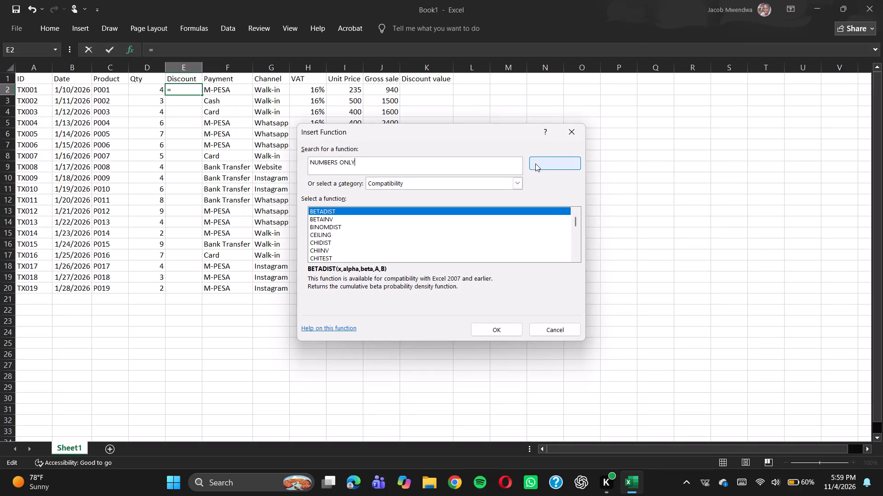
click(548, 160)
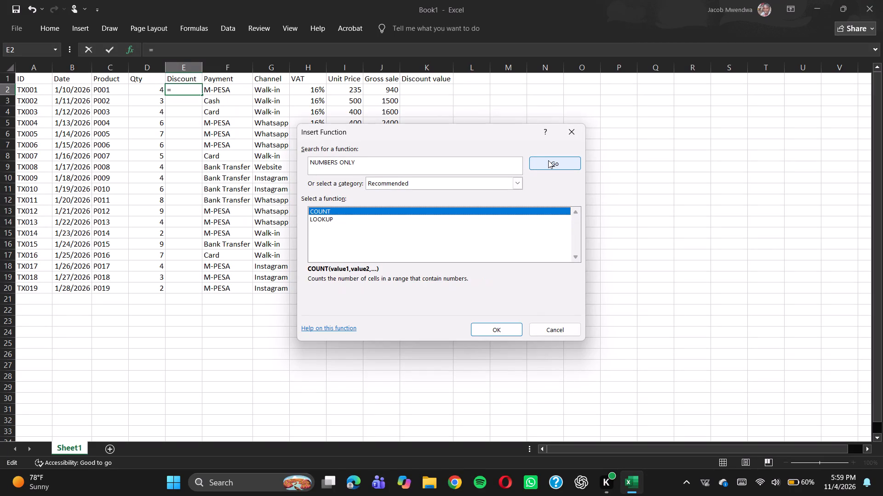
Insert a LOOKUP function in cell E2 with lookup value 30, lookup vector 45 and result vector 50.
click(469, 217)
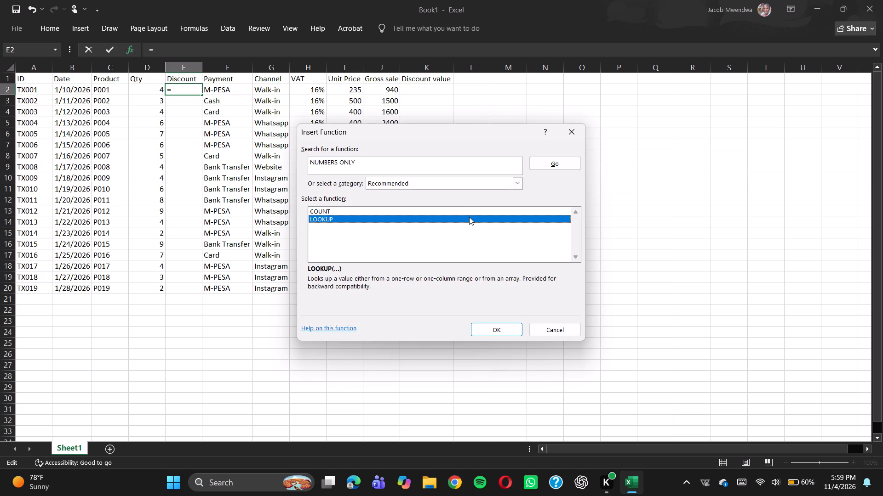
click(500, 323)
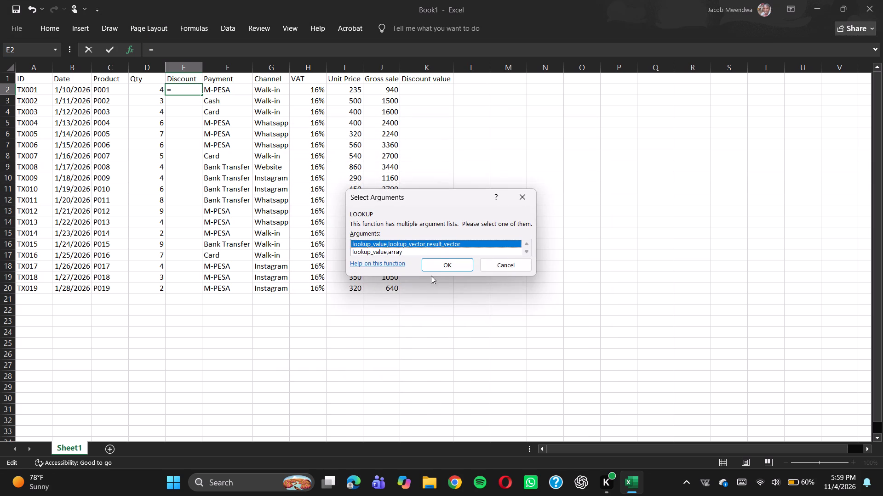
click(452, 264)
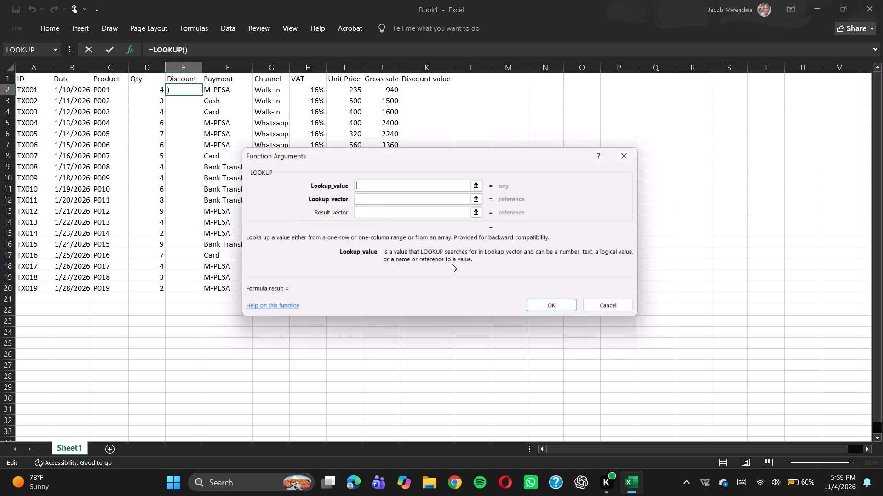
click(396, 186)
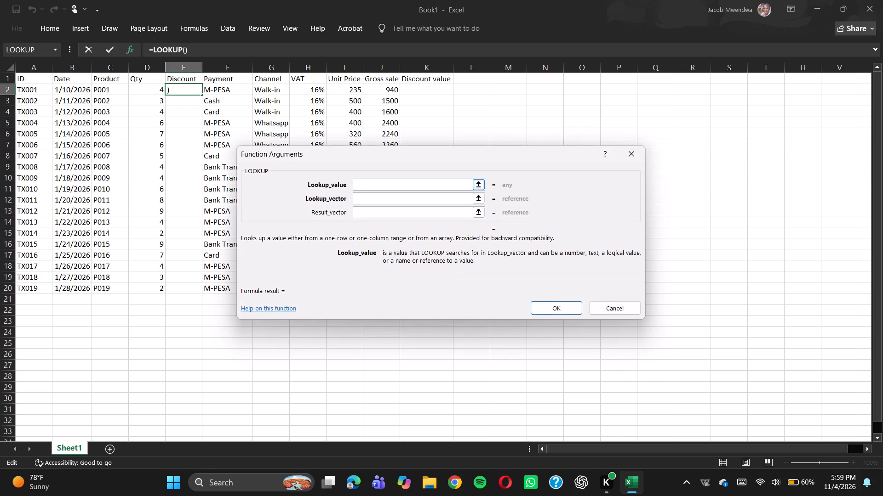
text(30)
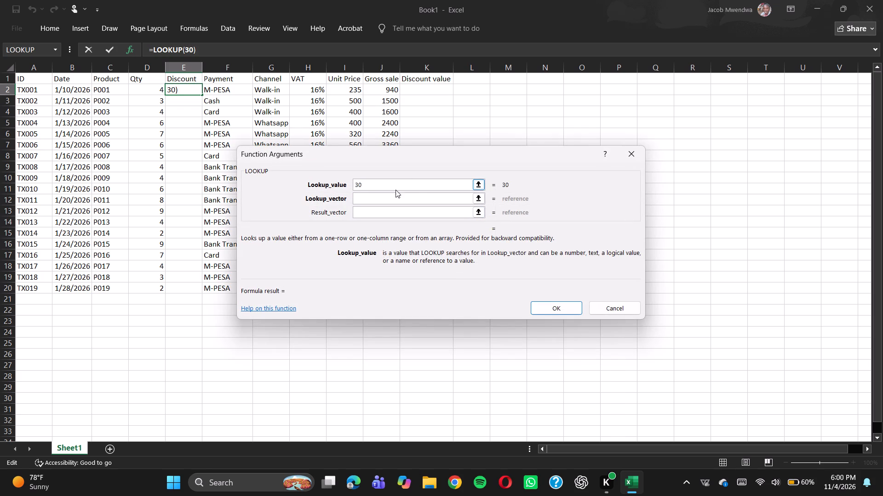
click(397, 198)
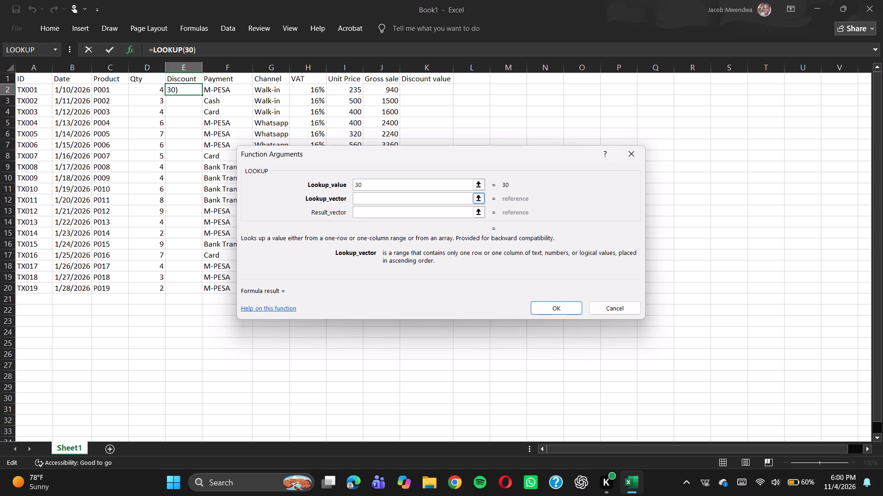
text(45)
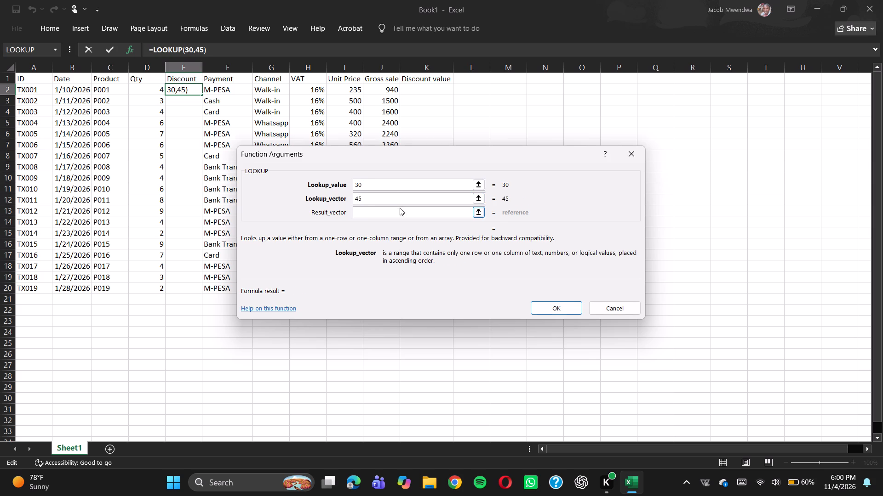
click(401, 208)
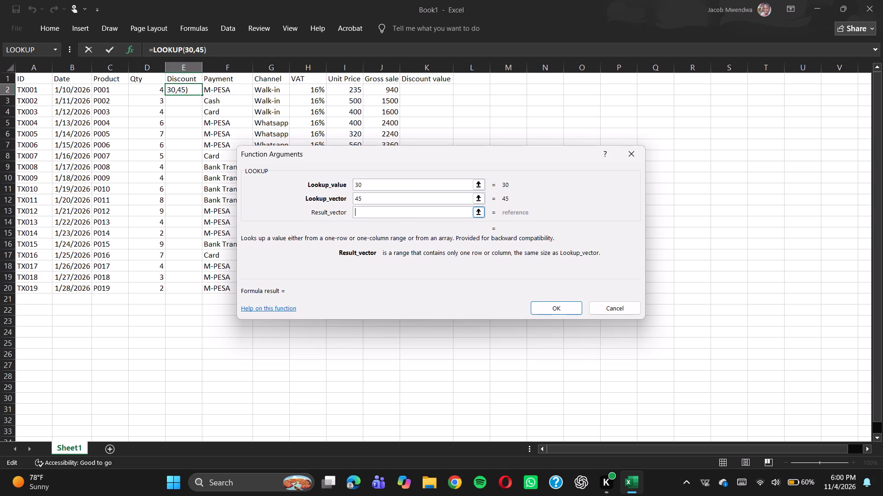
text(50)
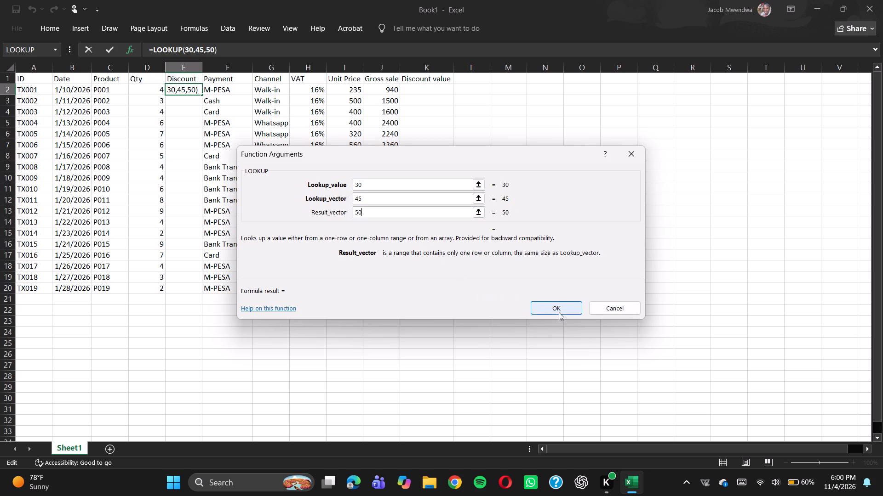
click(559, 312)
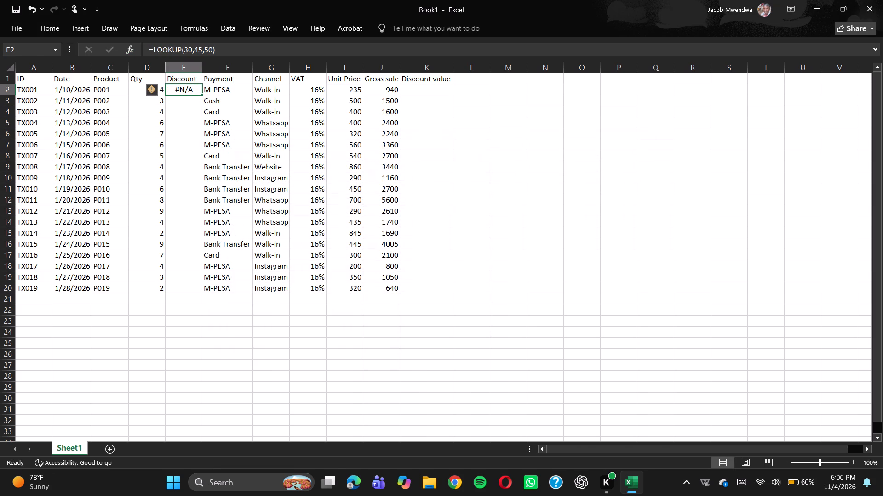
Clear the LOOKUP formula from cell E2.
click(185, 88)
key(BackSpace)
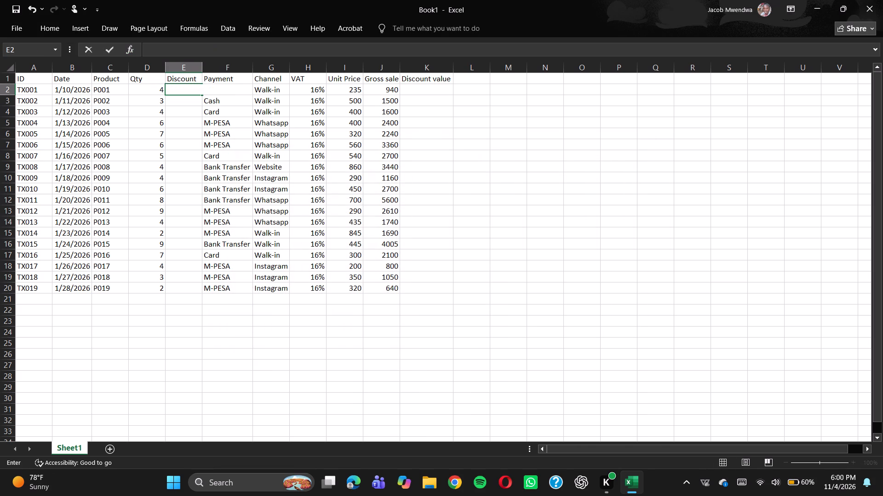
Delete the entire Discount column E from the sheet.
right_click(192, 71)
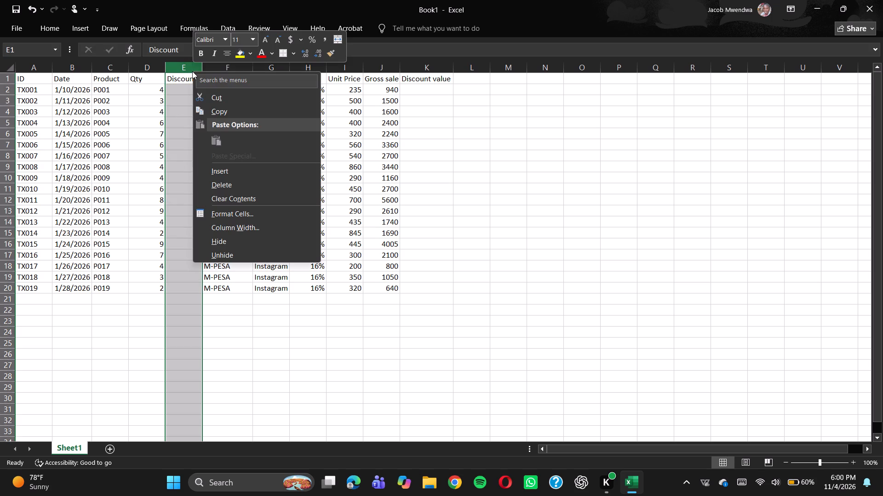
click(235, 183)
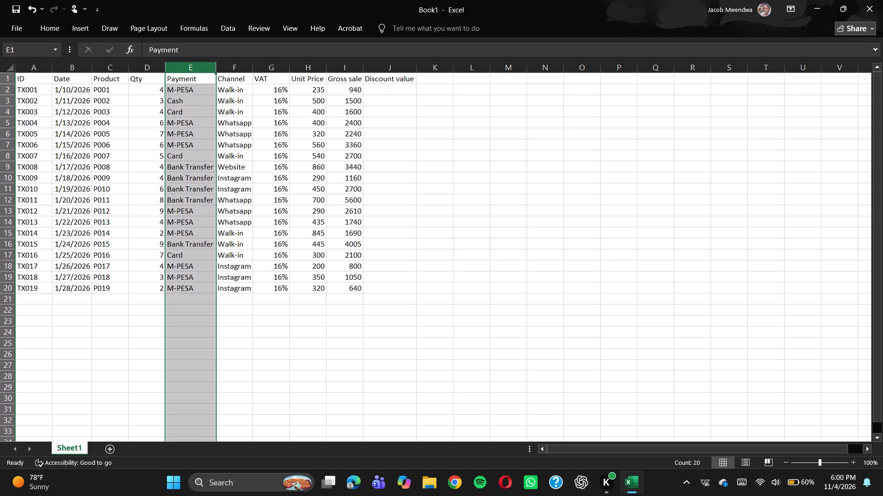
Enter discount values 50, 45, 60 and 45 for TX001 to TX004 in cells J2 to J5.
click(404, 89)
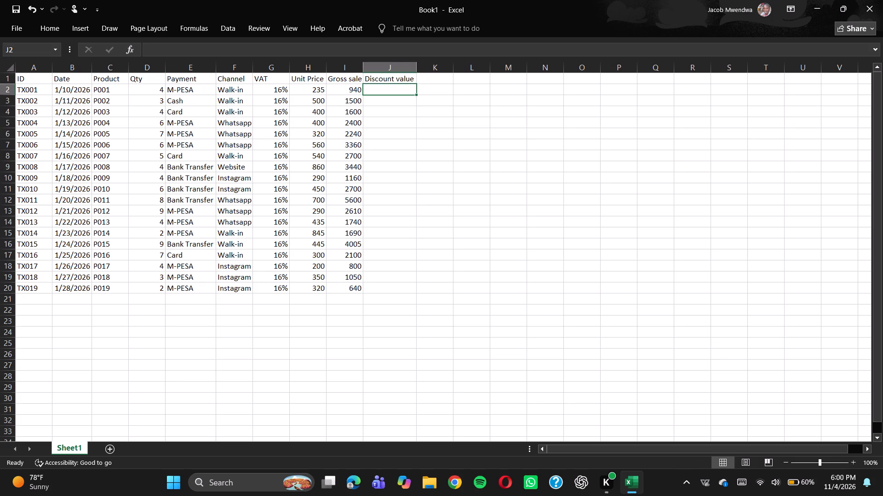
text(50)
key(Down)
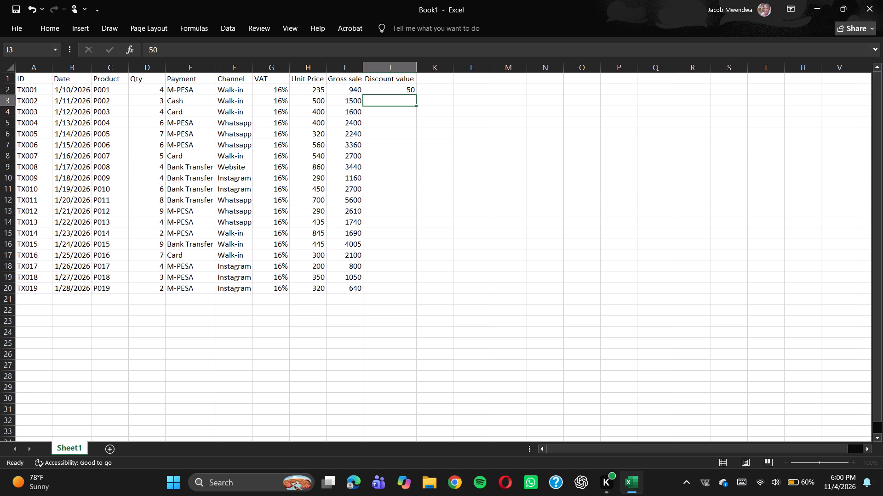
text(45)
key(Down)
text(60)
key(Down)
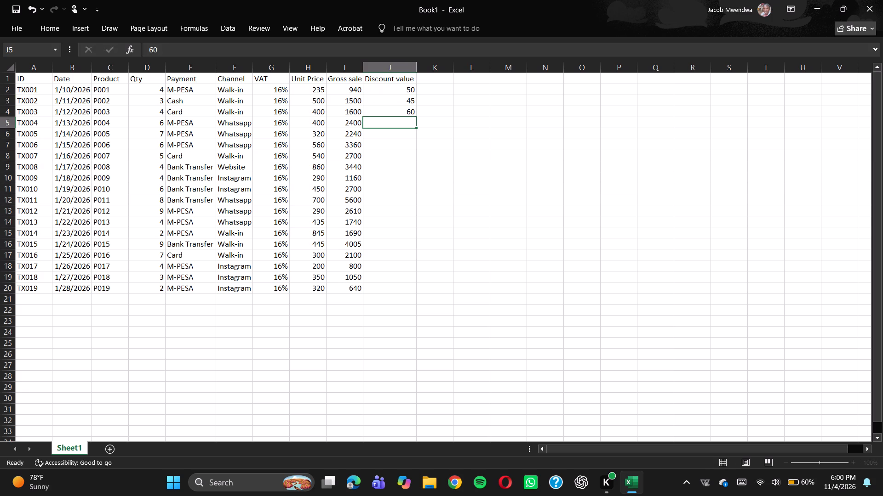
text(45)
key(Down)
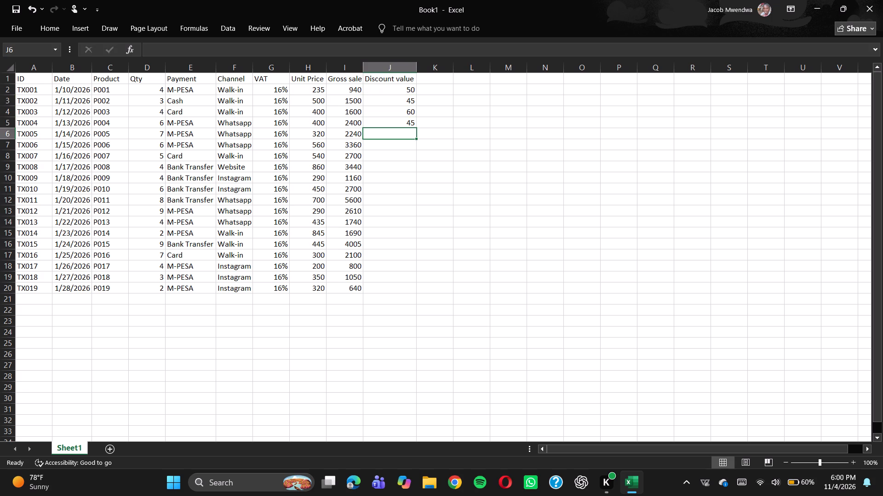
Enter discount values 65, 60, 80 and 100 for TX005 to TX008 in cells J6 to J9.
text(65)
key(Down)
text(60)
key(Down)
text(80)
key(Down)
key(1)
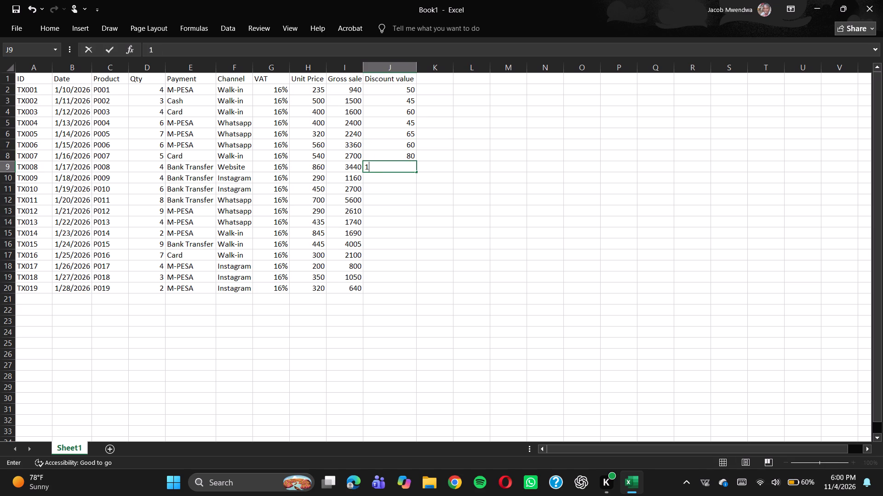
key(0)
key(0)
key(Down)
Enter discount values 30, 0, 70 and 30 for TX009 to TX012 in cells J10 to J13.
text(30)
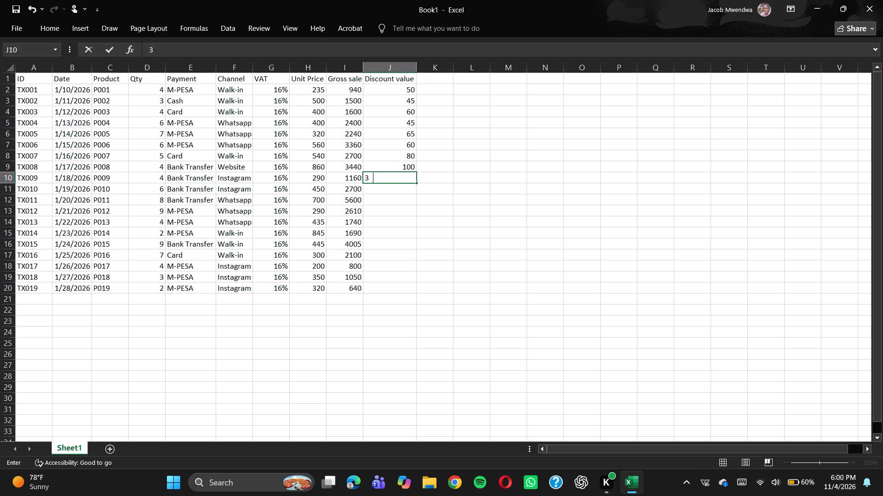
key(Down)
key(0)
key(Down)
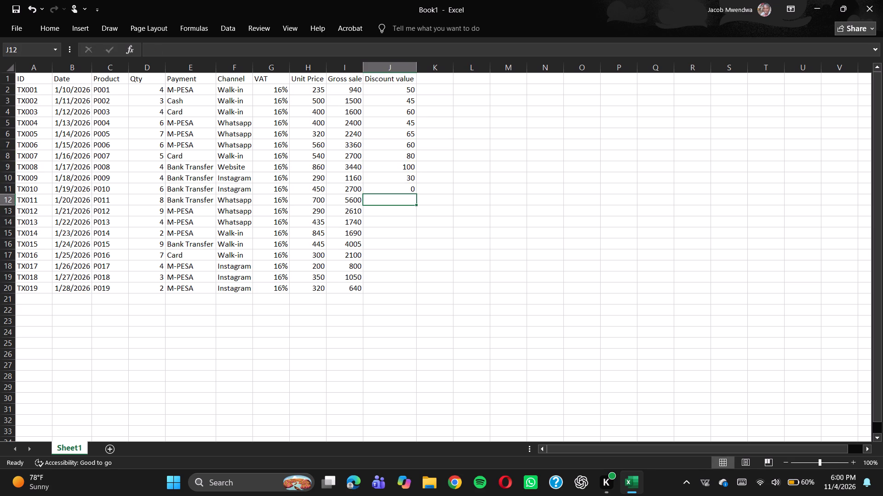
text(70)
key(Down)
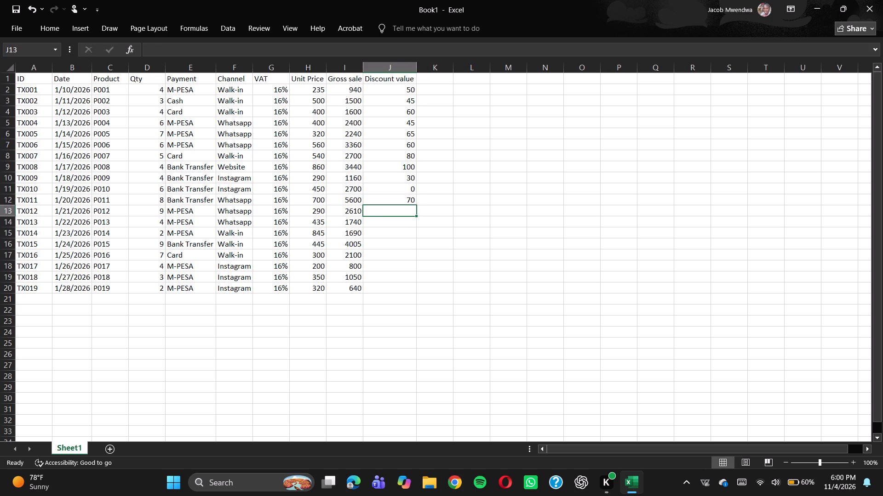
text(30)
key(Down)
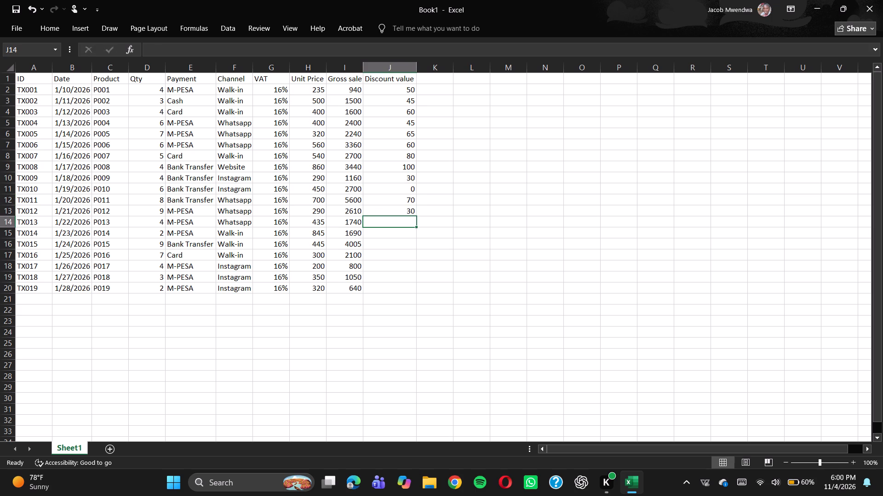
Enter discount values 60, 300 and 43 for TX013 to TX015 in cells J14 to J16.
text(60)
key(Down)
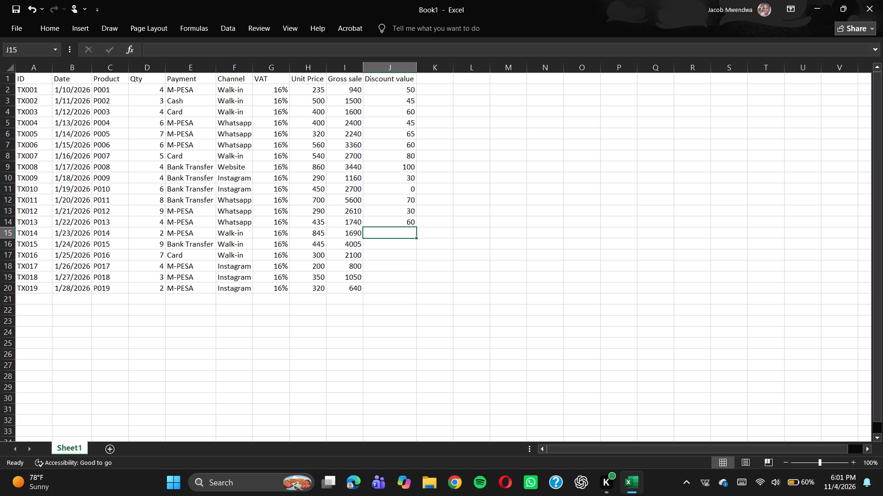
key(3)
text(00)
key(Down)
text(43)
key(Down)
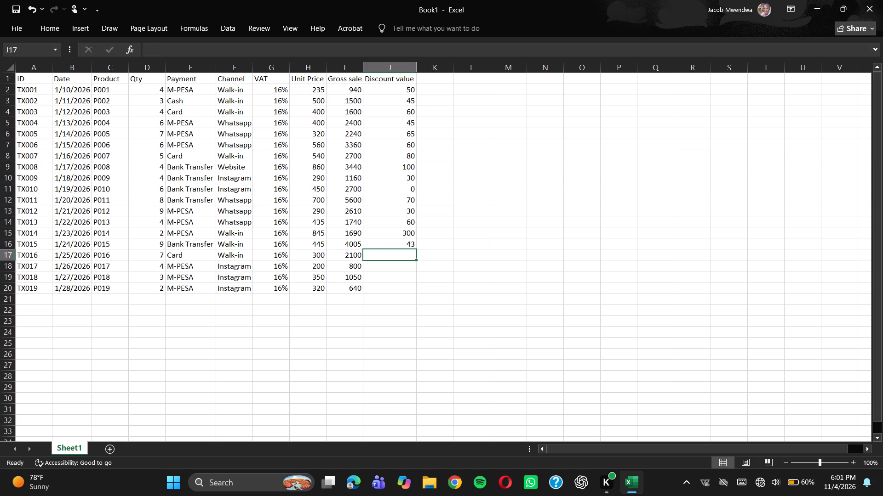
Change the TX015 discount value in cell J16 to 50.
key(Up)
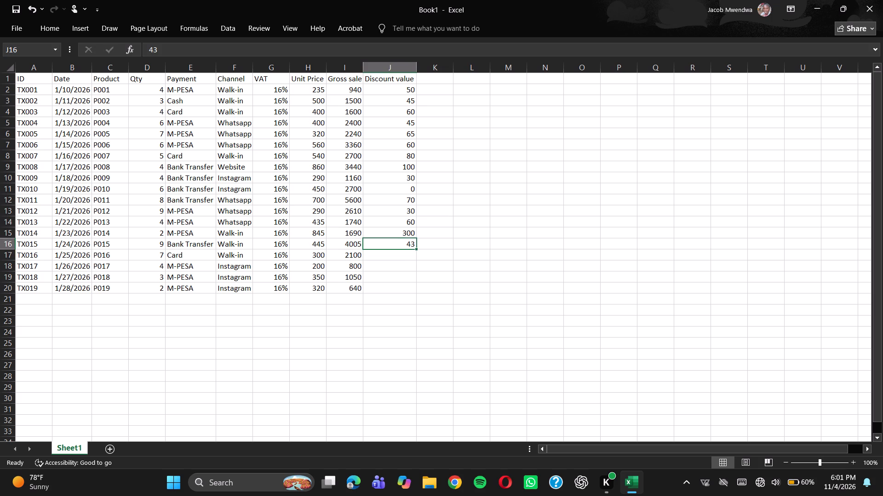
key(5)
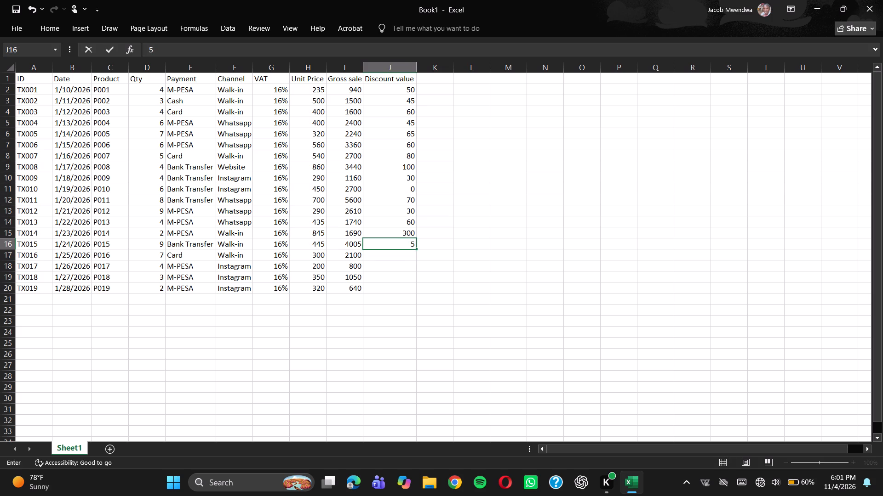
key(0)
key(Down)
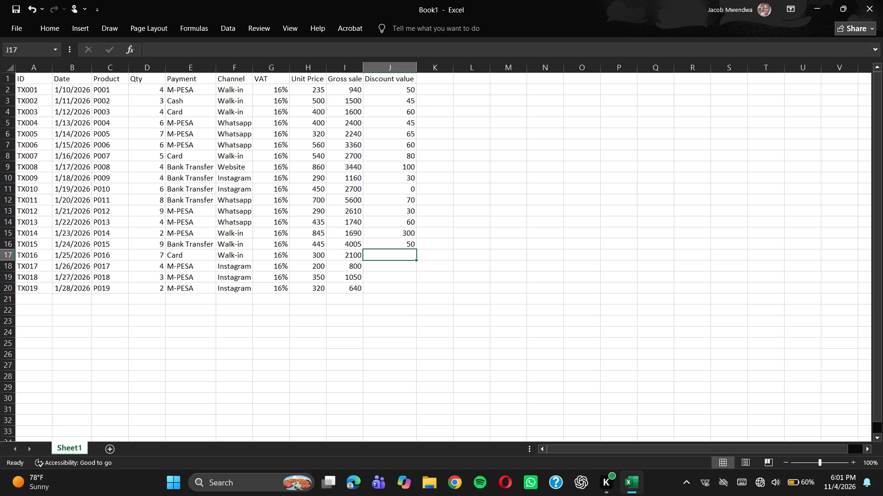
Enter discount values 50, 60, 60 and 70 for TX016 to TX019 in cells J17 to J20.
text(50)
key(Down)
text(60)
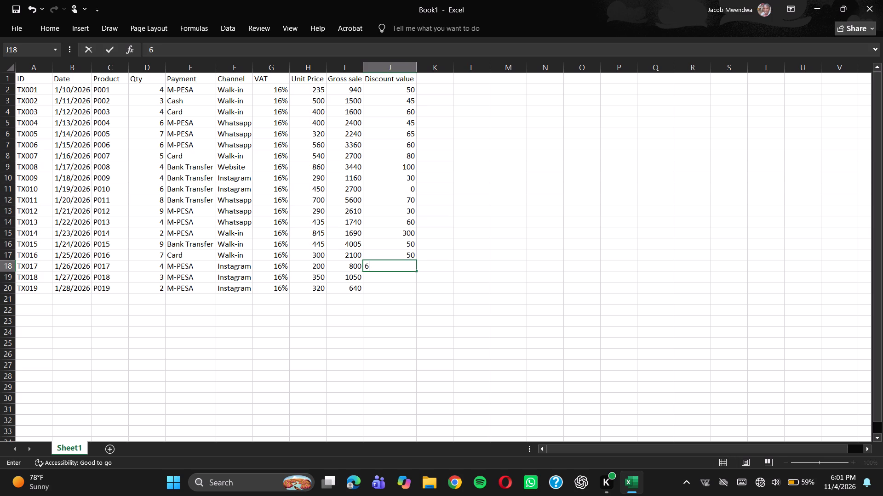
key(Down)
key(6)
key(0)
key(Down)
text(70)
key(Down)
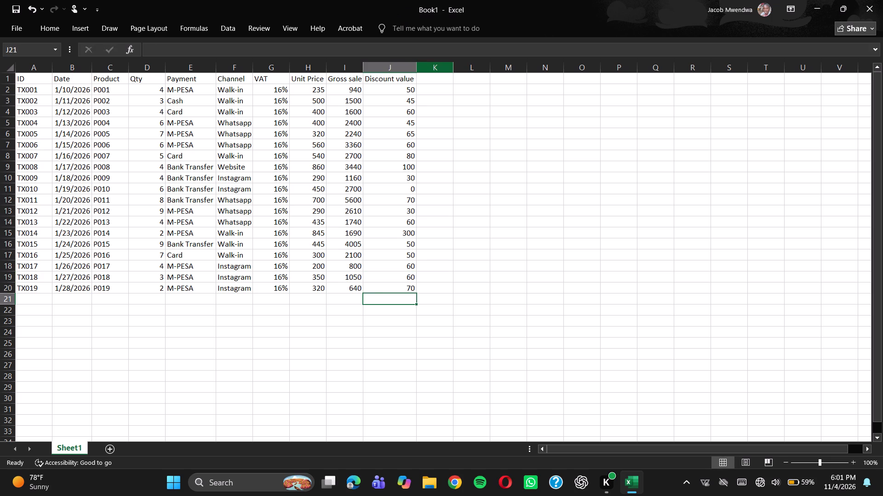
Add the column header "NET Sale" in cell K1.
click(432, 81)
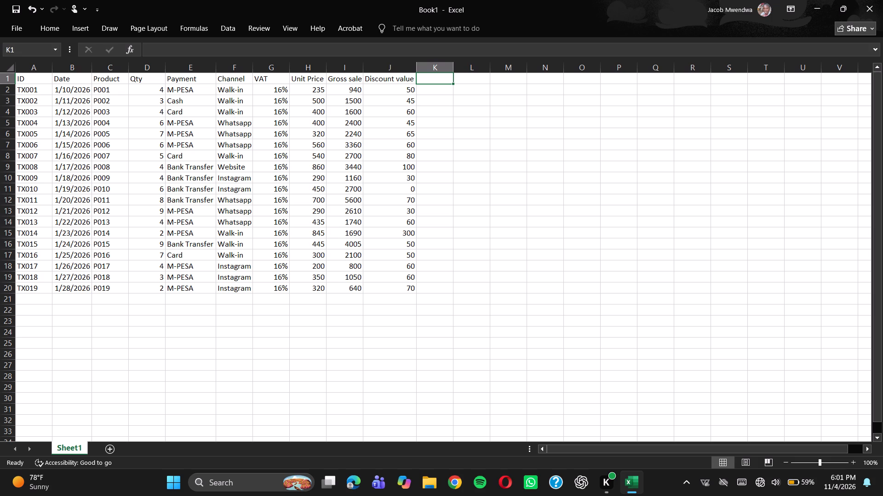
key(n)
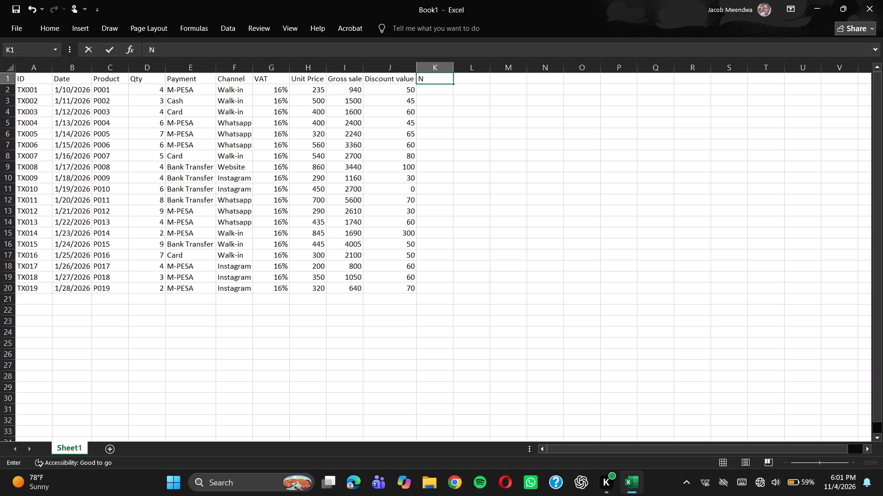
text(ale)
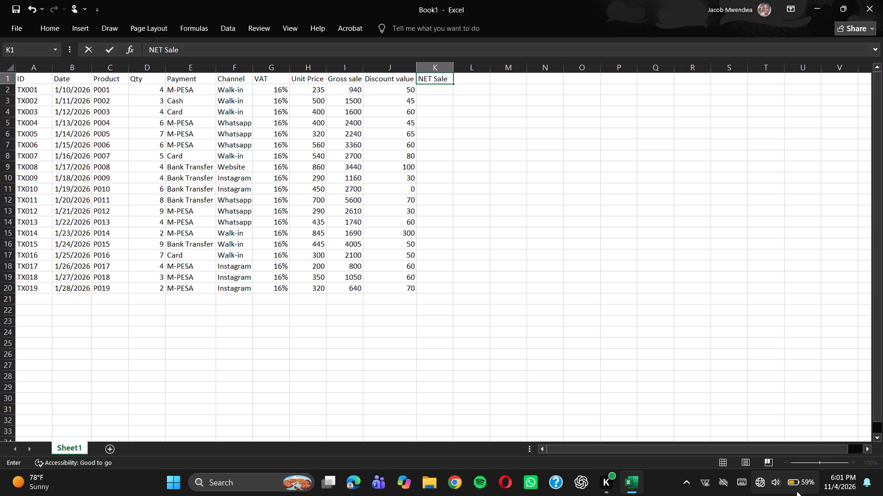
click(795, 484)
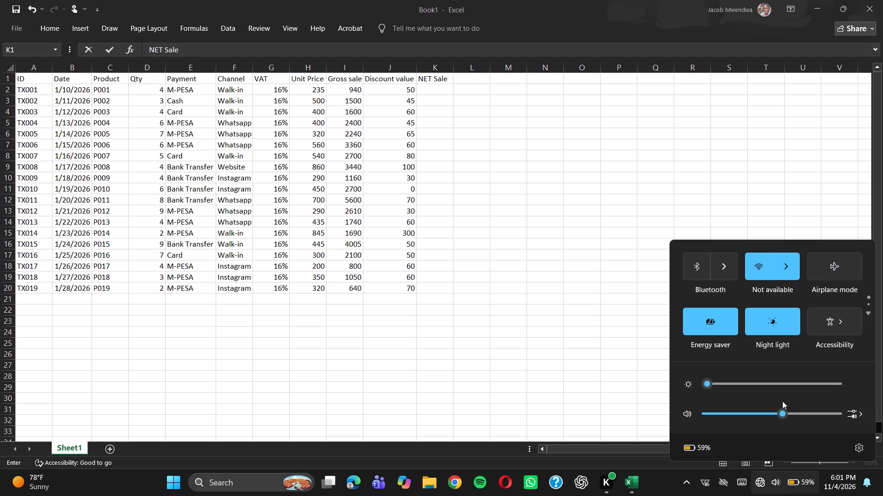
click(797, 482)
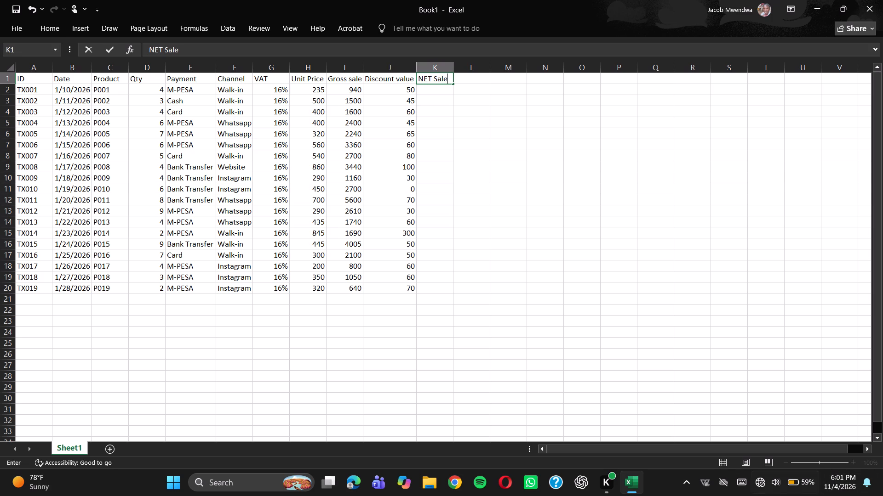
Calculate the net sale for TX001 in cell K2 with the formula =I2-J2.
click(434, 90)
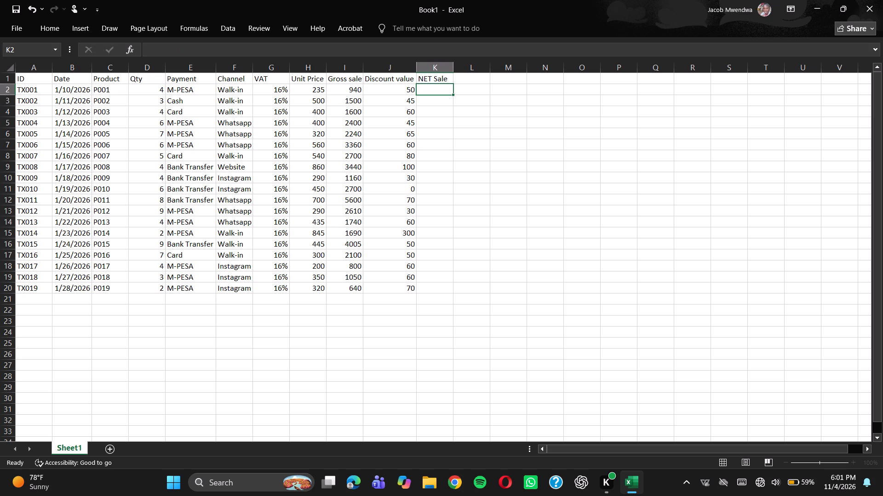
key(equal)
key(i)
key(2)
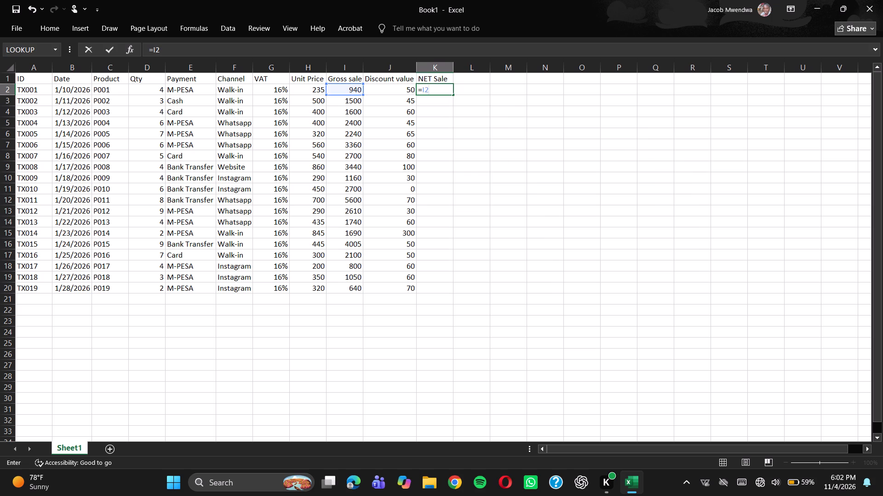
key(minus)
key(j)
key(2)
key(Return)
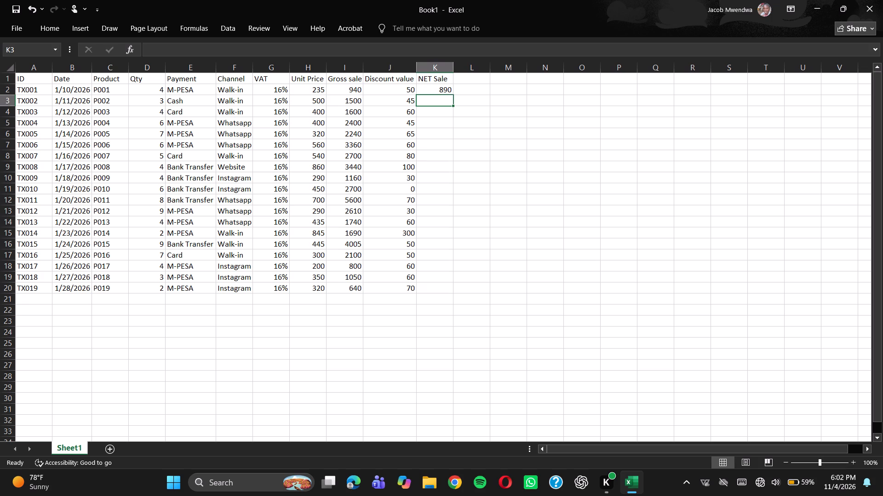
Calculate the net sale for TX002 in cell K3 with the formula =I3-J3.
click(442, 90)
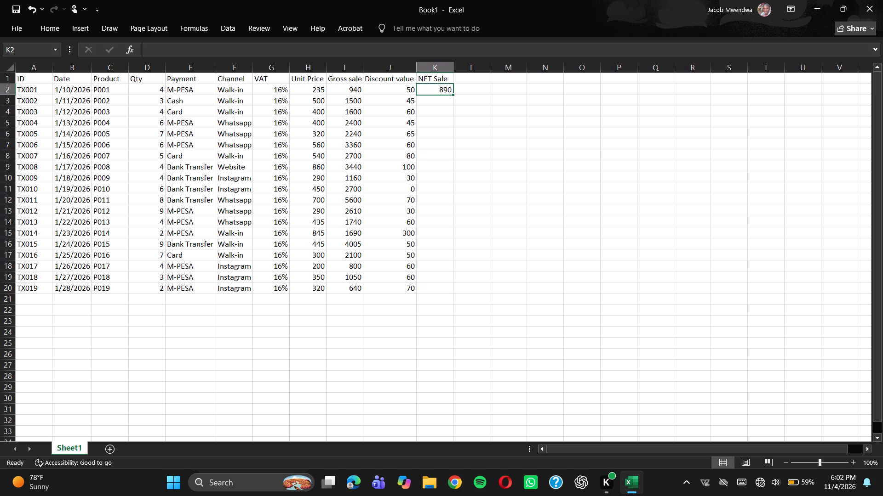
click(442, 104)
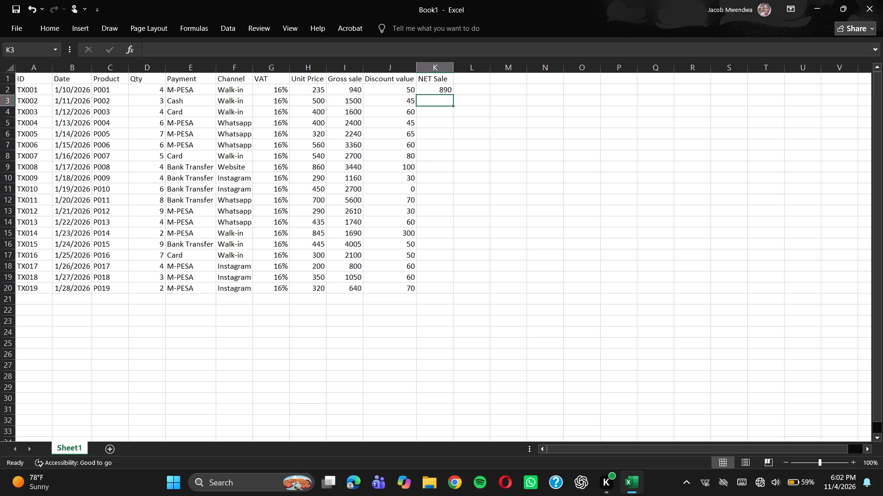
key(equal)
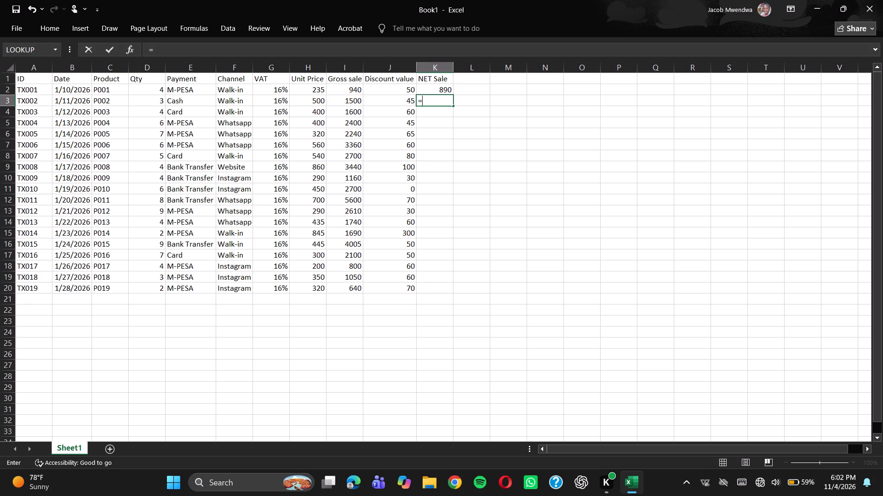
key(i)
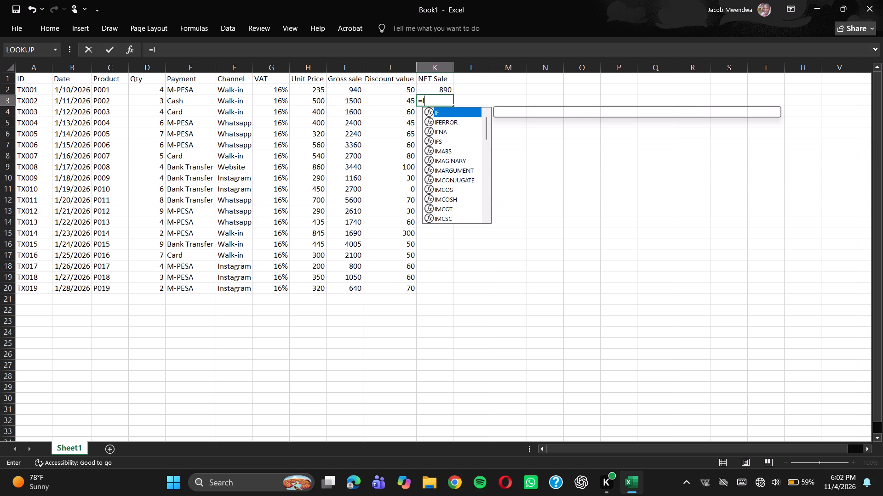
key(2)
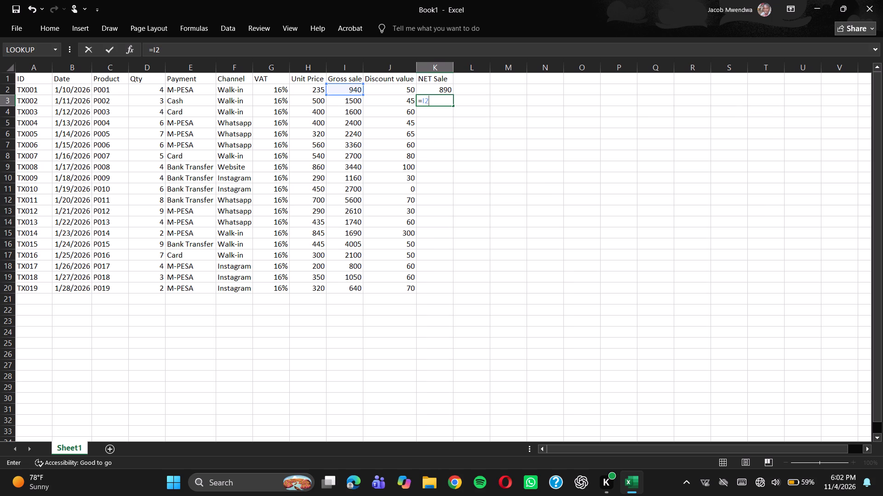
key(minus)
key(BackSpace)
key(BackSpace)
text(3-J3)
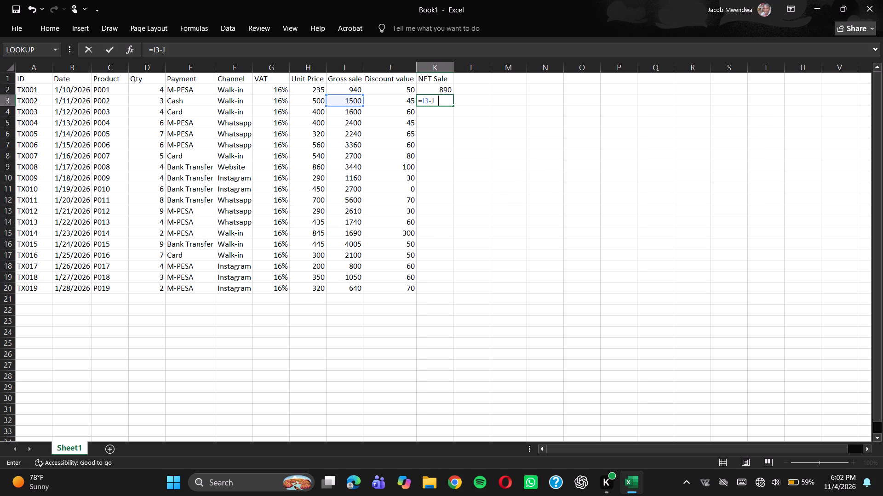
key(Return)
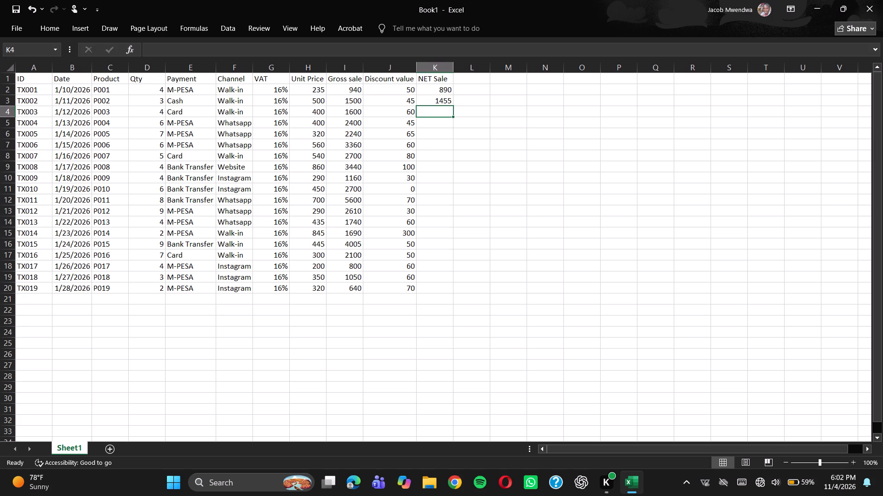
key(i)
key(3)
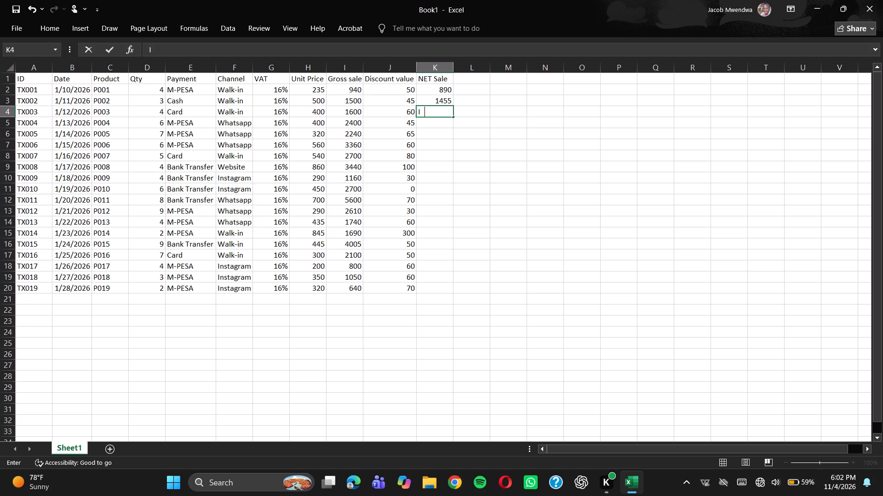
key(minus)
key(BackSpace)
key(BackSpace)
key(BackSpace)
Calculate the net sale for TX003 in cell K4 with the formula =I4-J4.
key(equal)
text(I3)
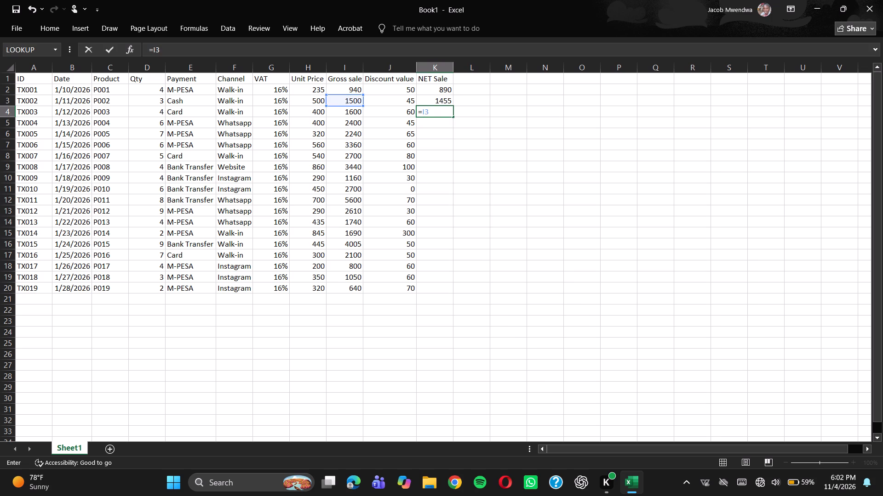
key(minus)
text(J3)
key(BackSpace)
key(BackSpace)
key(BackSpace)
key(BackSpace)
key(4)
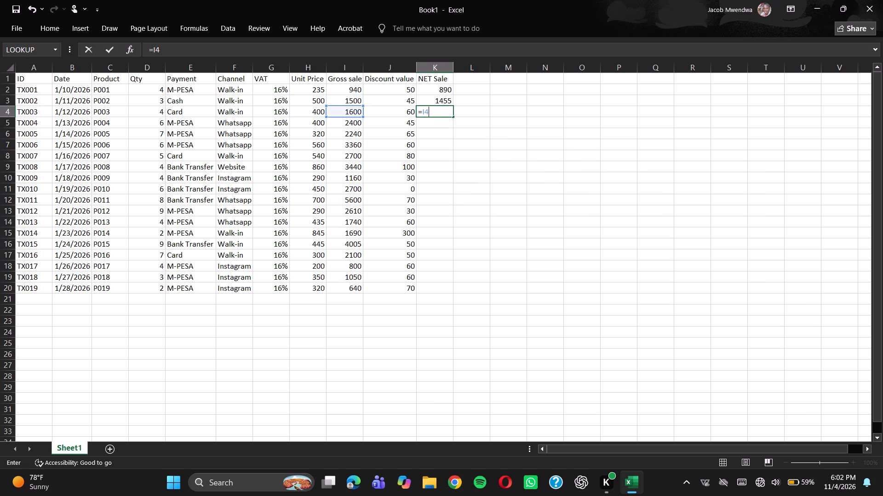
key(minus)
key(j)
key(4)
key(Return)
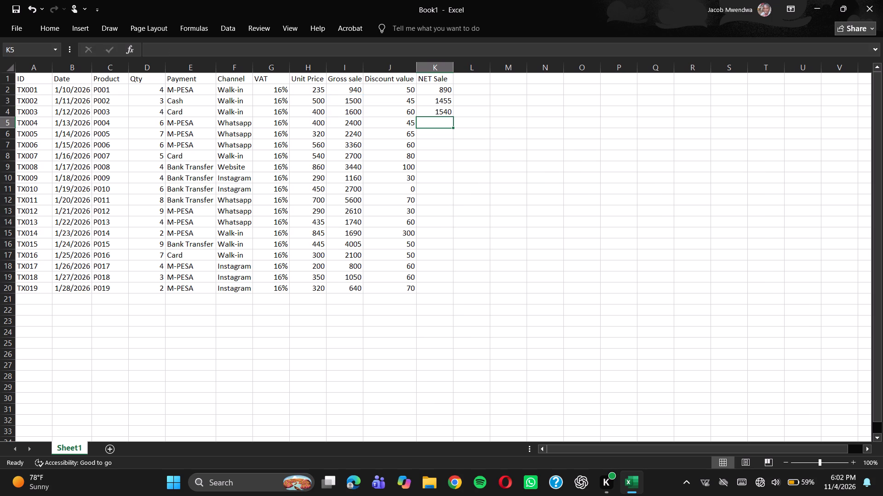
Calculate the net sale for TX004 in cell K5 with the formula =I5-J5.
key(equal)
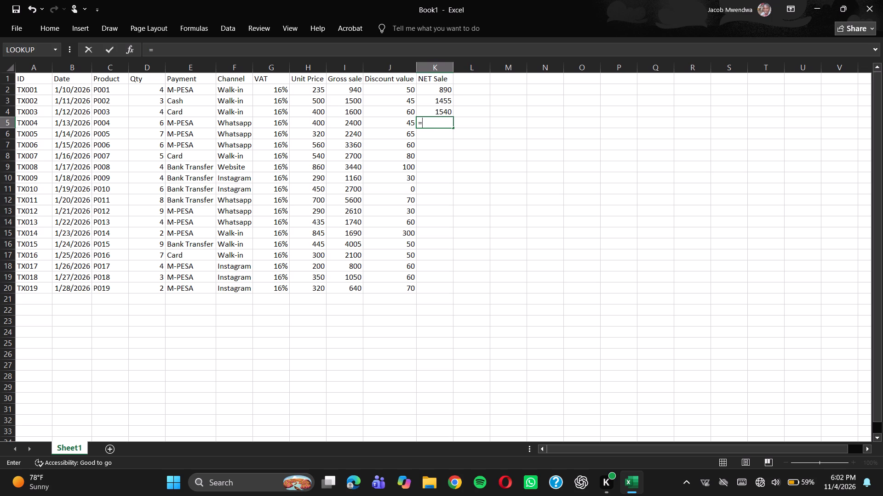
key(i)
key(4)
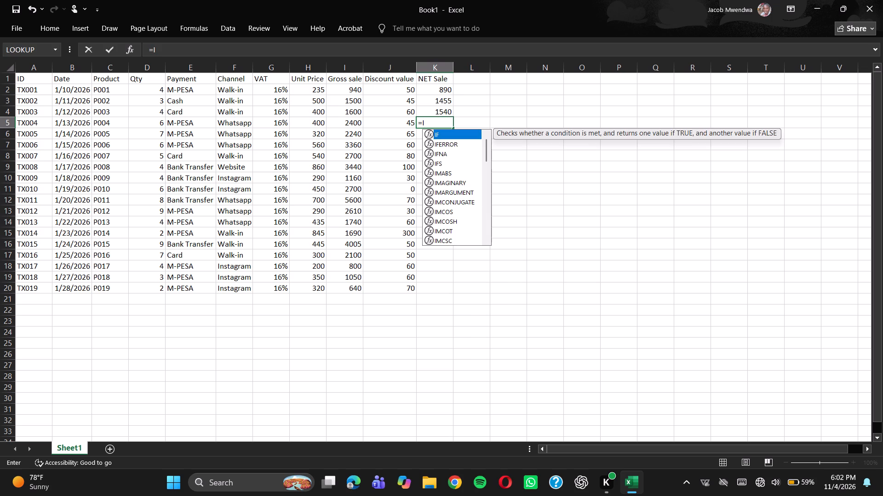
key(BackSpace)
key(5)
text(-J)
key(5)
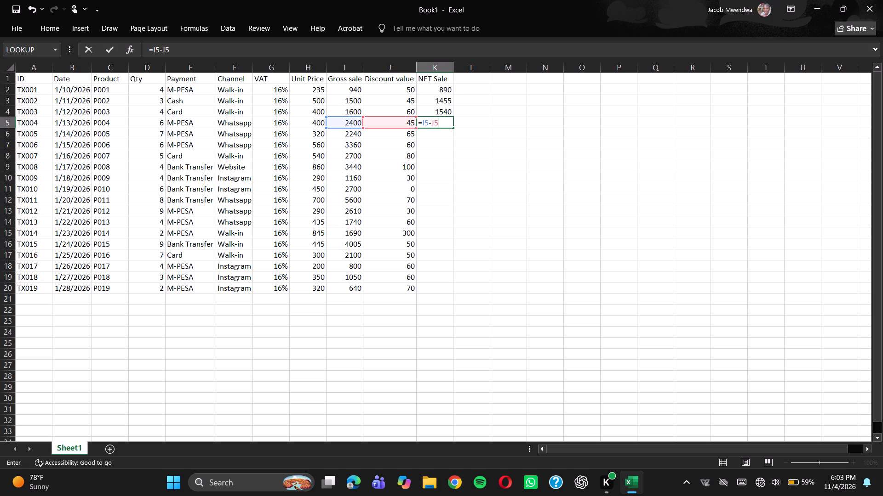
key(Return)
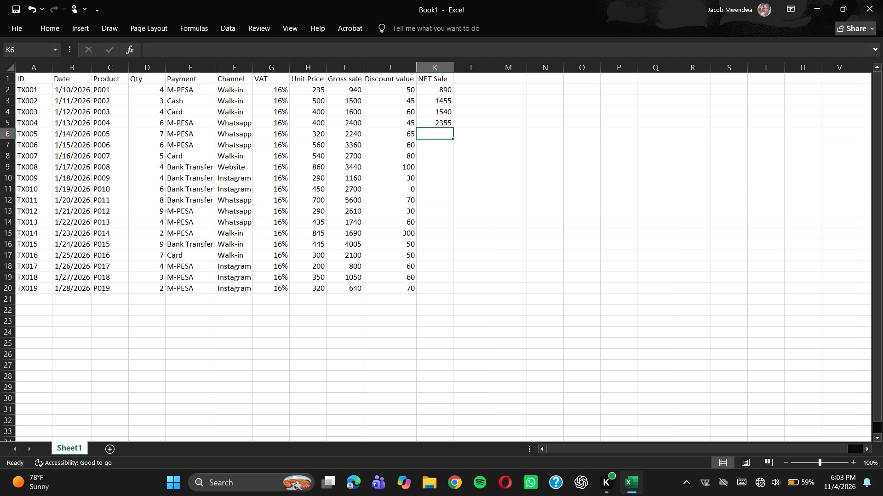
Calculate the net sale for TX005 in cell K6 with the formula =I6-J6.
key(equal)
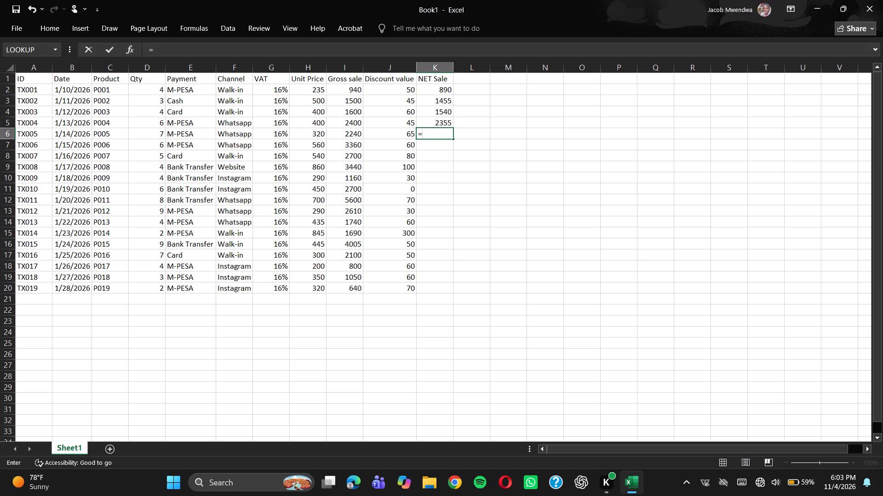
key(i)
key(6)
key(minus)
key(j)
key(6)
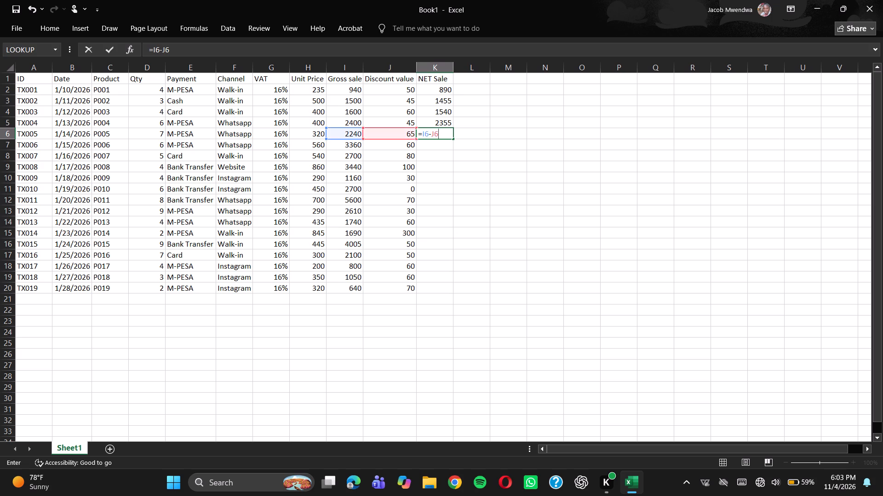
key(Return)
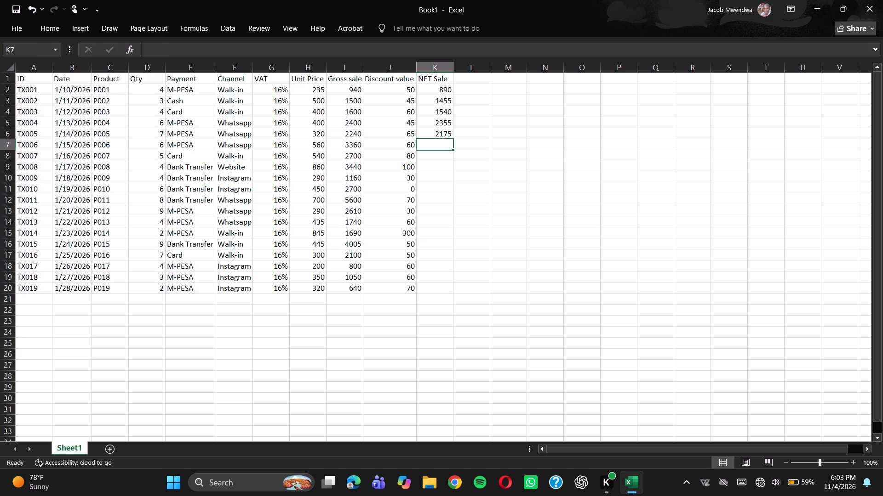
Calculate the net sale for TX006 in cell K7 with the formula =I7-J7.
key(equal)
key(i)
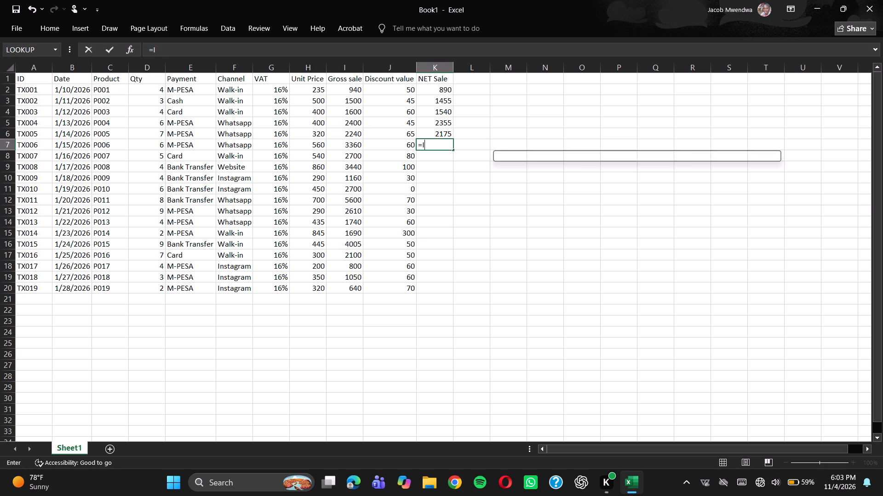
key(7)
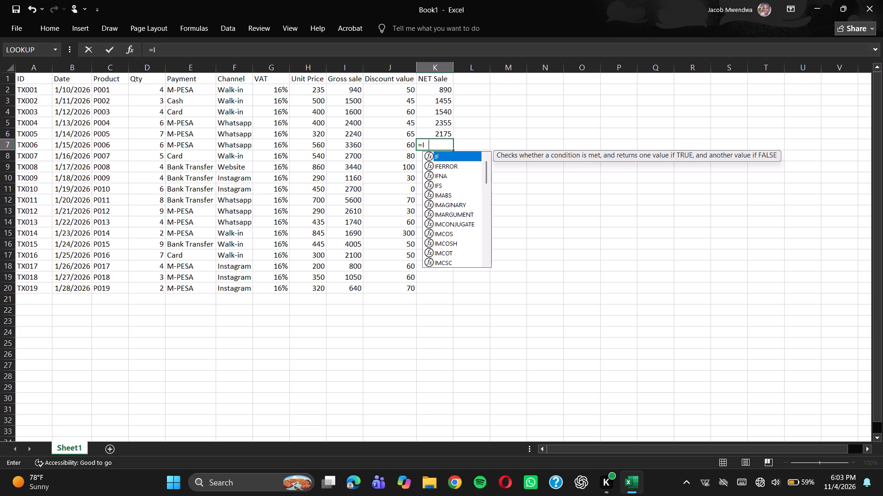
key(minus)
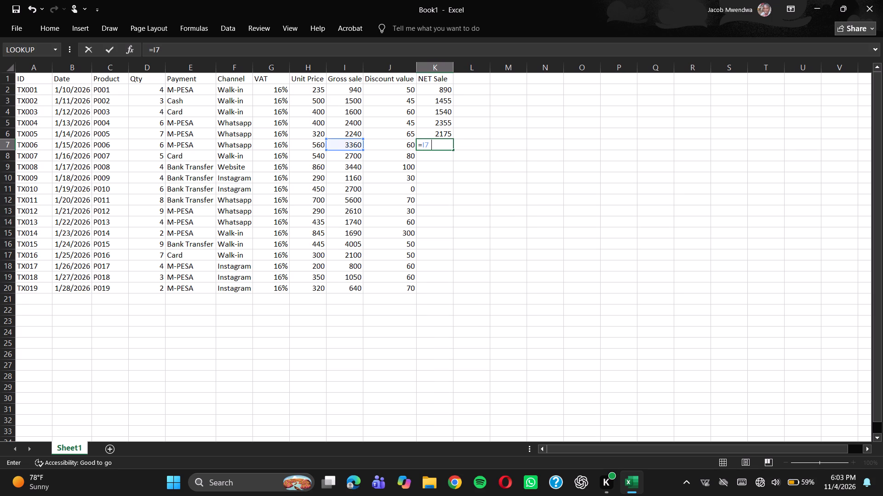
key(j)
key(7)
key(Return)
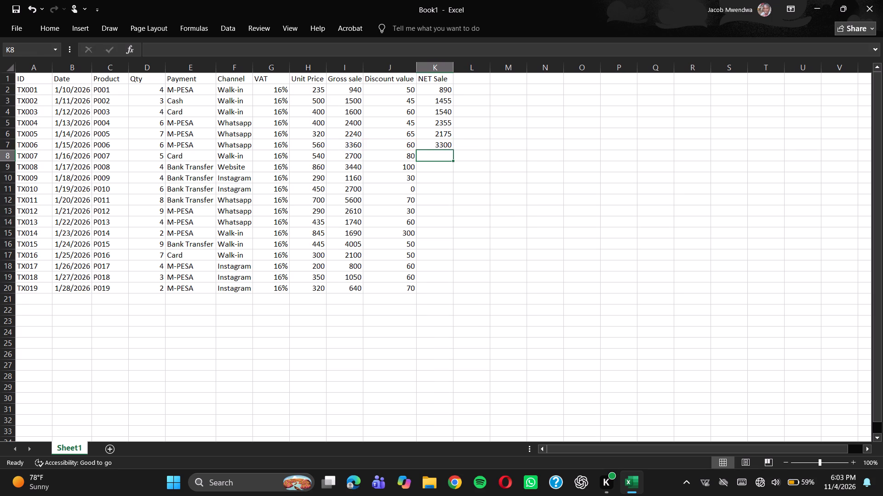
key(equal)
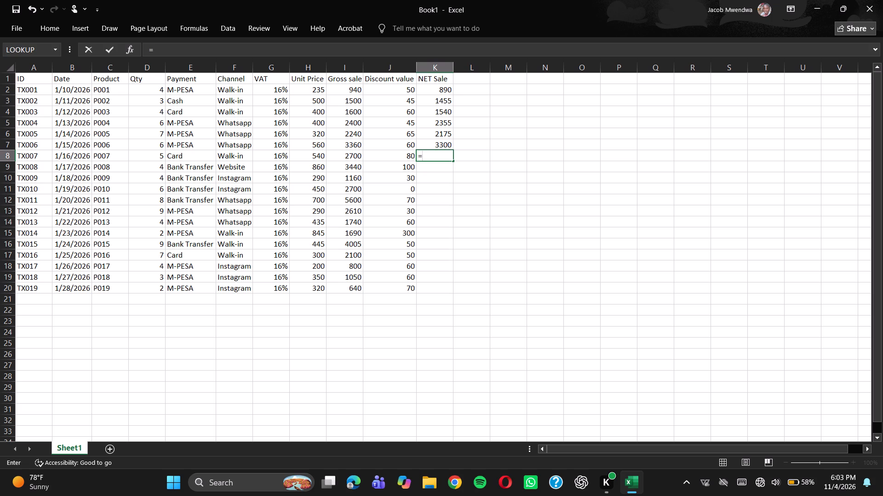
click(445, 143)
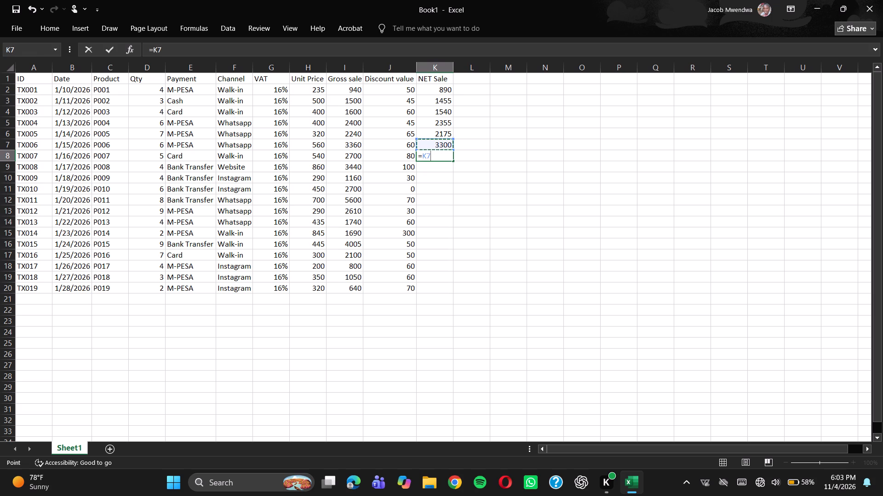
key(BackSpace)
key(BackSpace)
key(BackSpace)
Clear the net sale formulas from cells K7 up to K2, keeping the "NET Sale" header.
key(Up)
key(BackSpace)
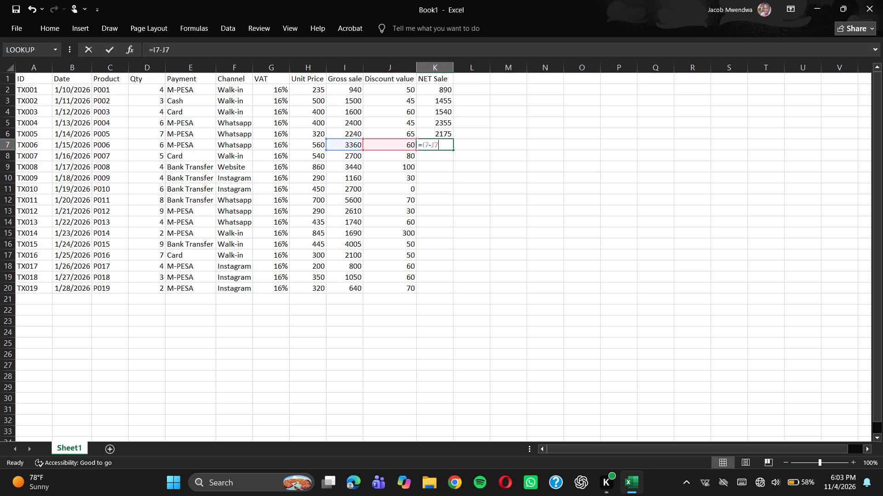
key(Up)
key(BackSpace)
key(Up)
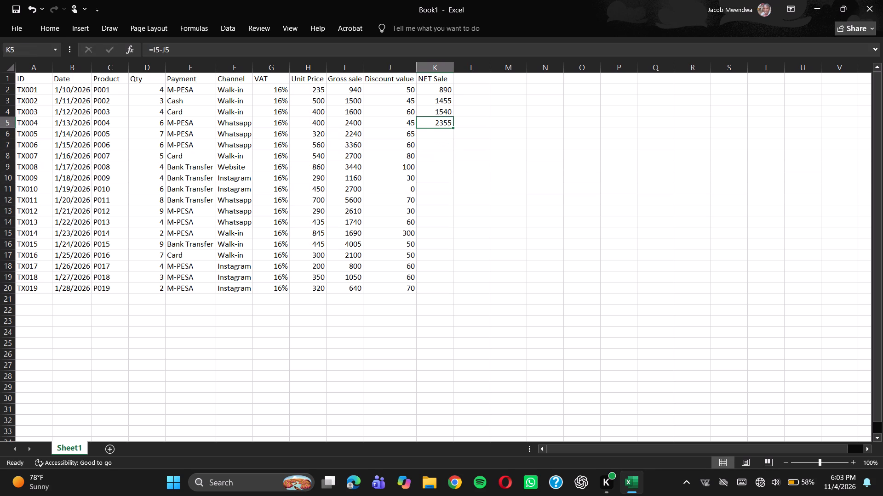
key(BackSpace)
key(Up)
key(BackSpace)
key(Up)
key(BackSpace)
key(Up)
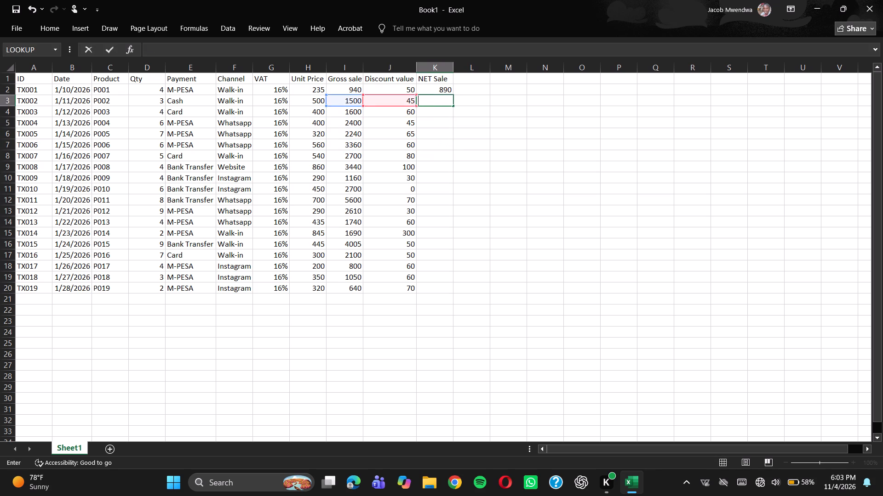
key(BackSpace)
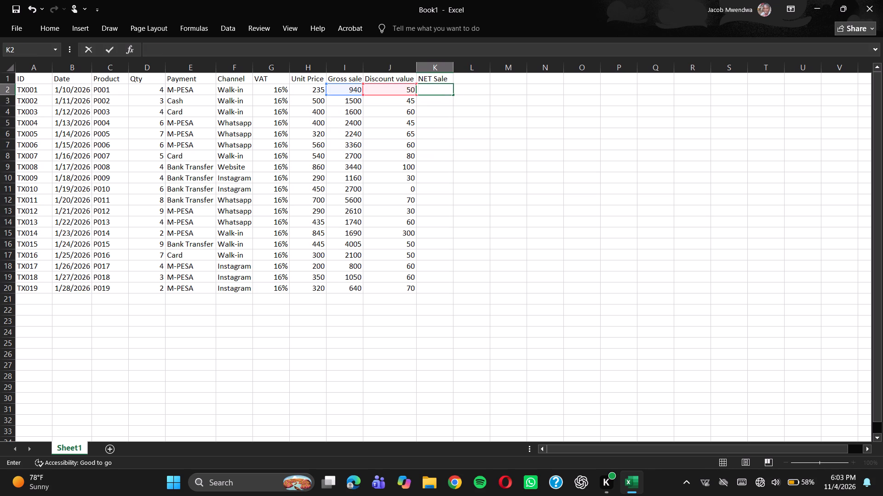
Replace the discount values for TX001, TX002 and TX003 in cells J2 to J4 with 200, 200 and 250.
click(400, 88)
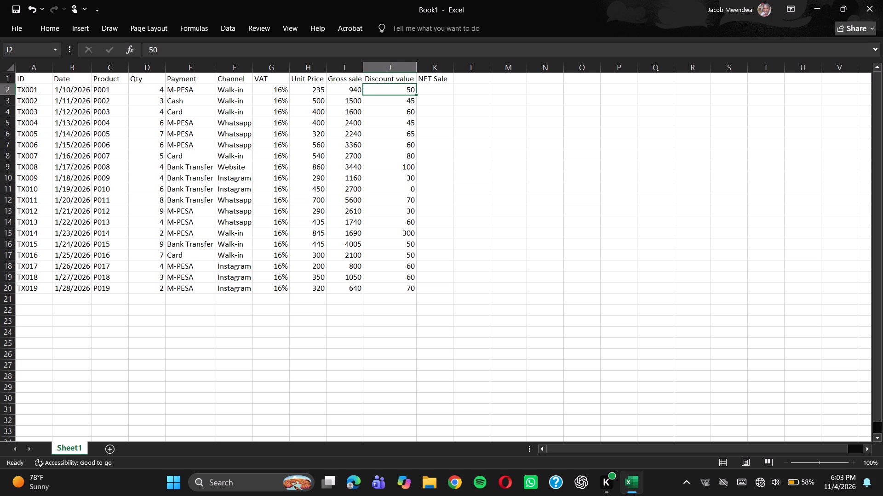
key(BackSpace)
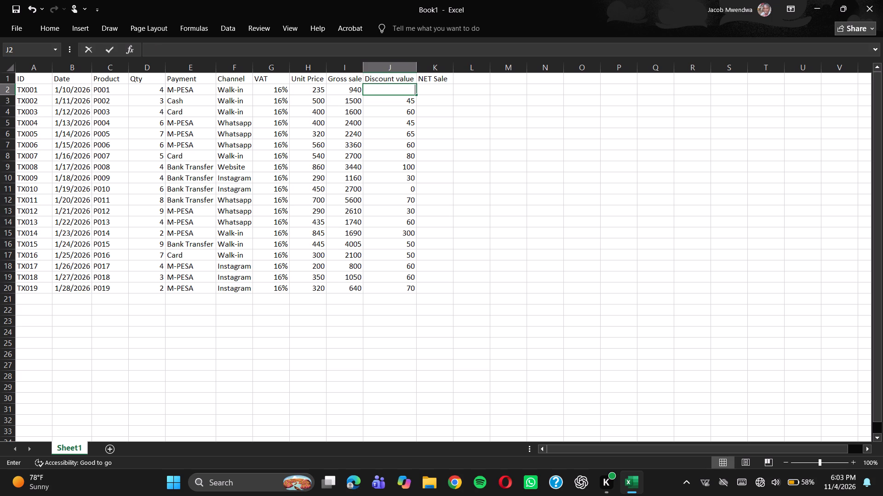
key(2)
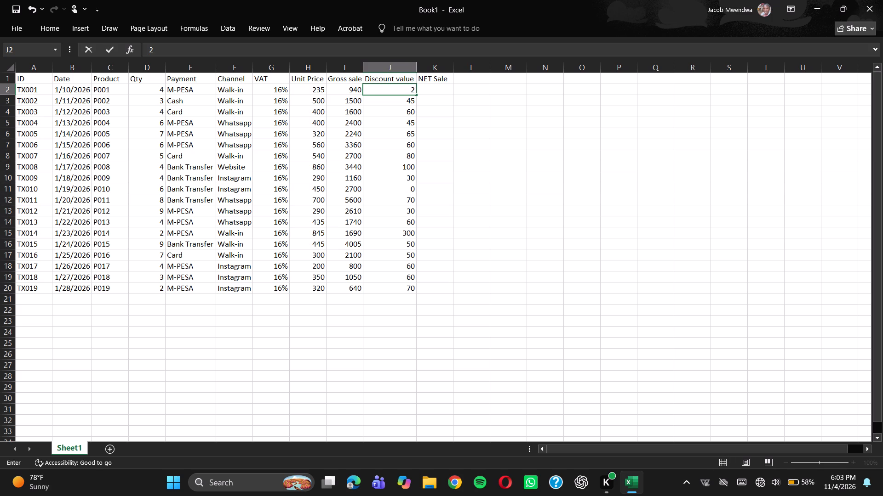
text(00)
key(Down)
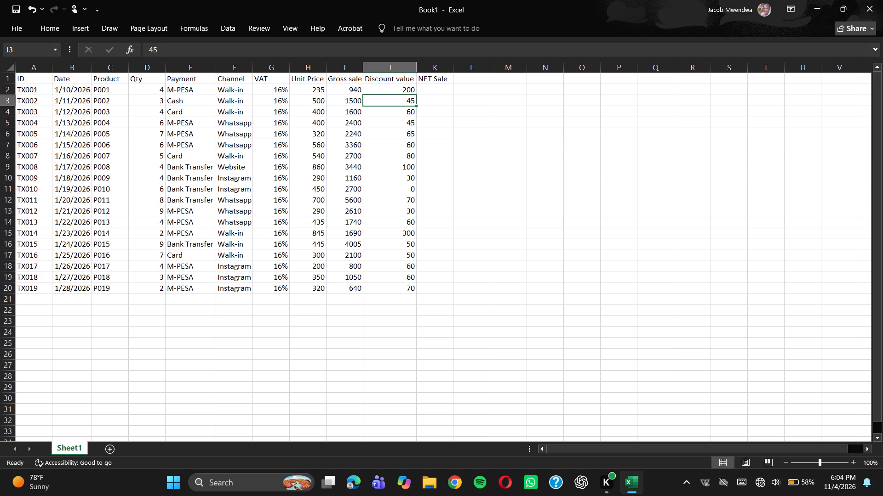
key(2)
text(00)
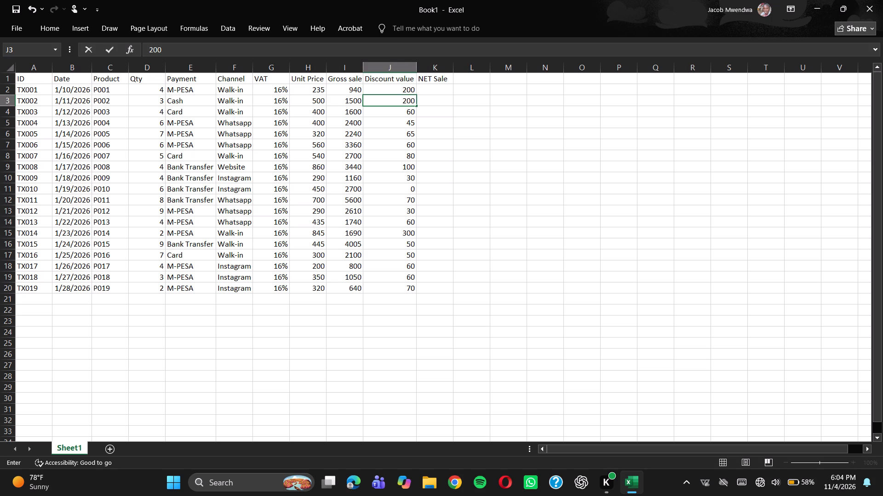
key(Down)
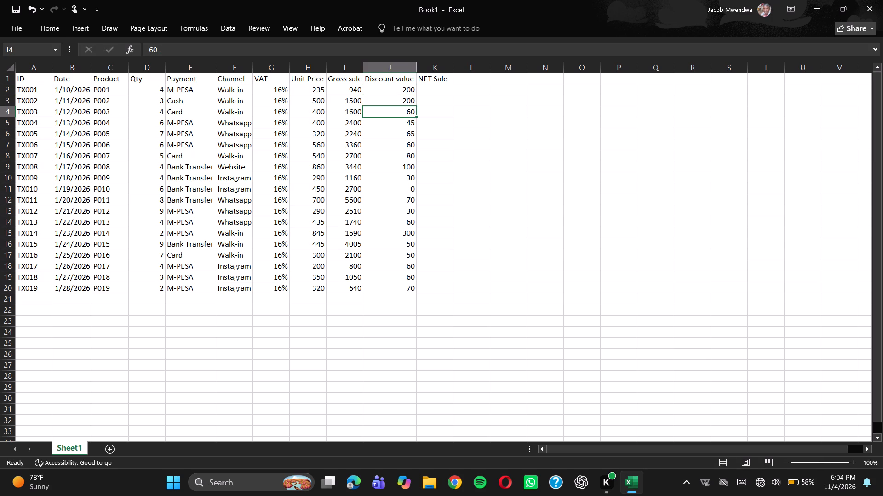
text(250)
key(Down)
Replace the discount values for TX004 to TX007 in cells J5 to J8 with 200, 140, 150 and 160.
text(200)
key(Down)
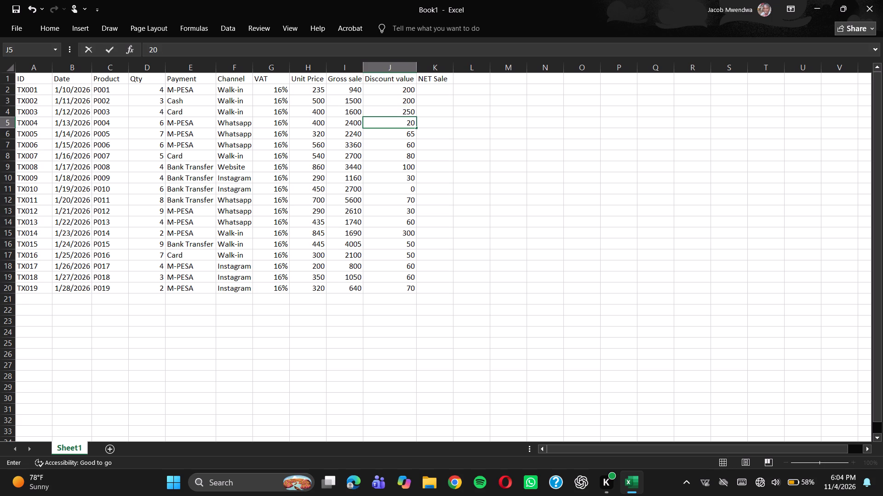
text(140)
key(Down)
text(150)
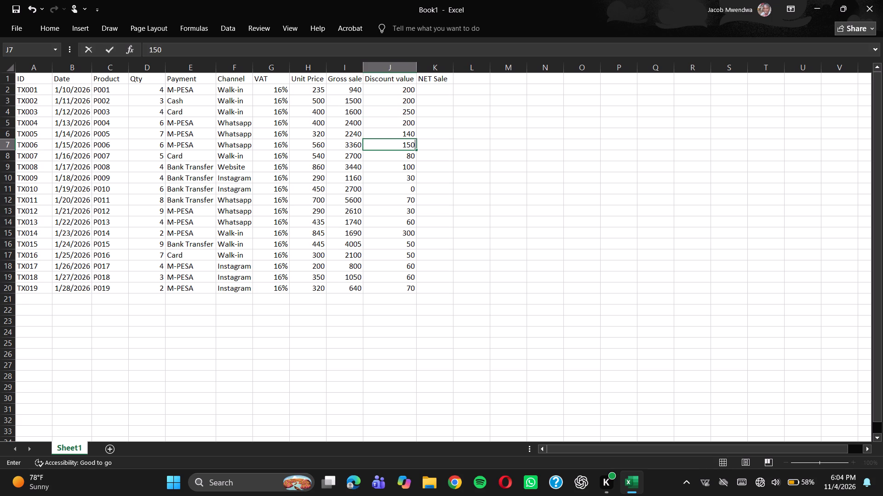
key(Down)
text(160)
key(Down)
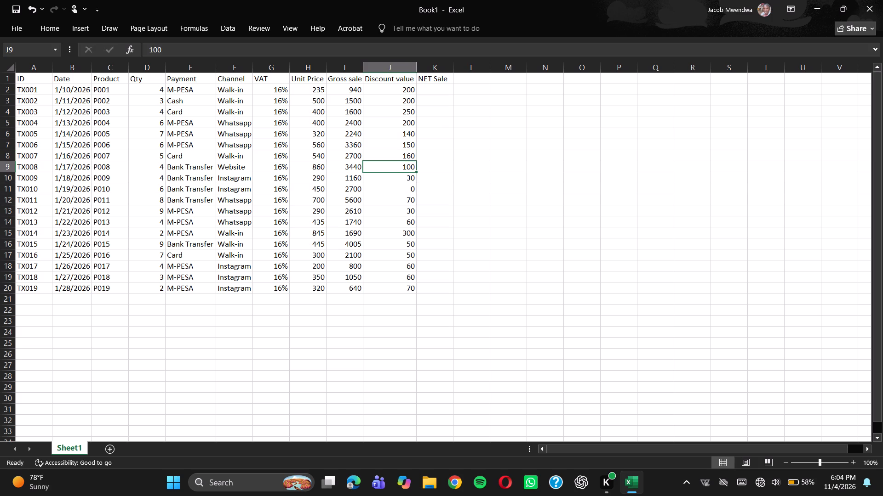
Replace the discount values for TX009, TX010 and TX011 in cells J10 to J12 with 200, 230 and 40.
key(Down)
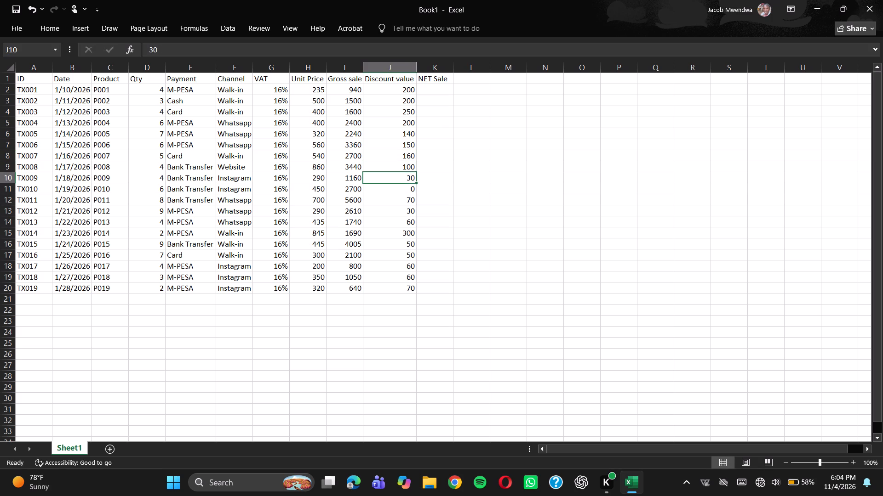
text(200)
key(Down)
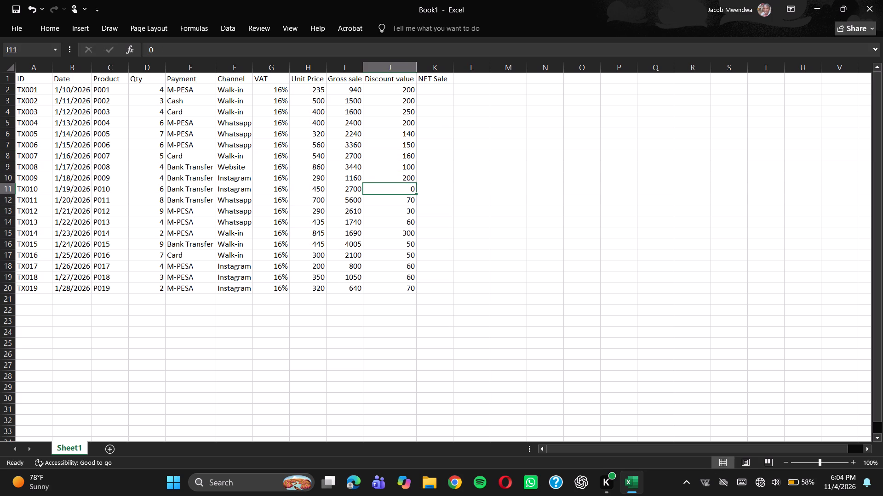
text(230)
key(Down)
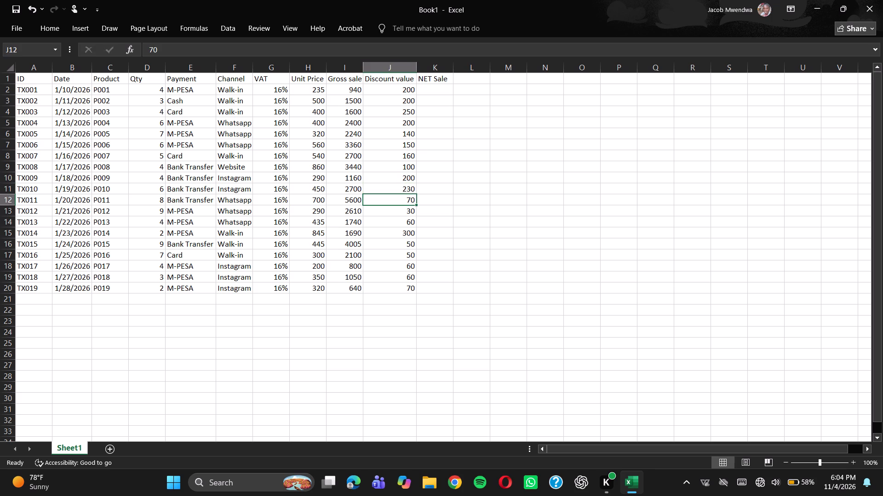
key(4)
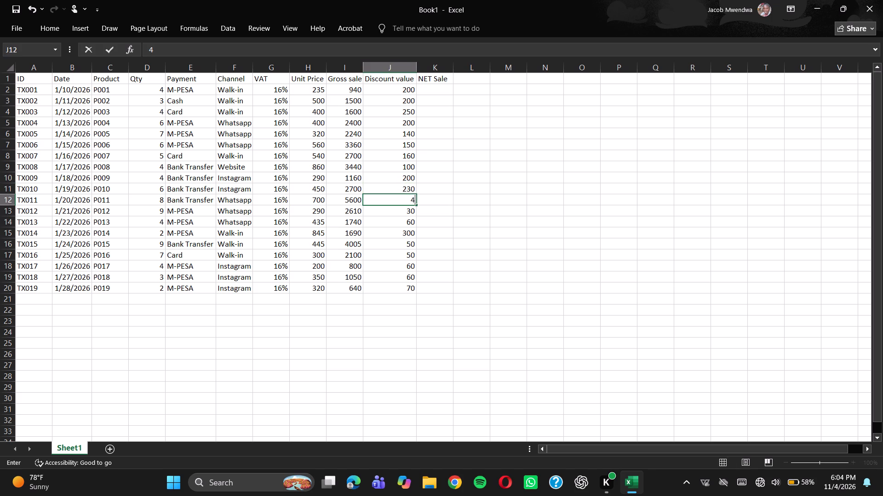
key(0)
key(Down)
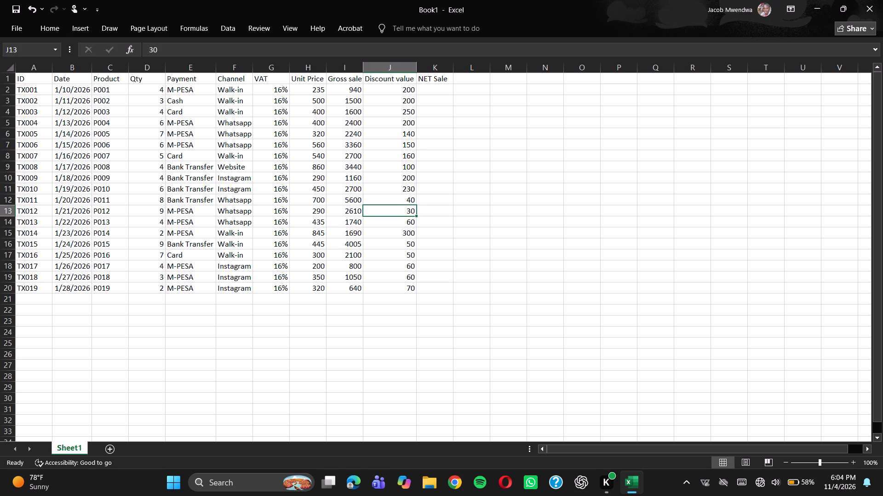
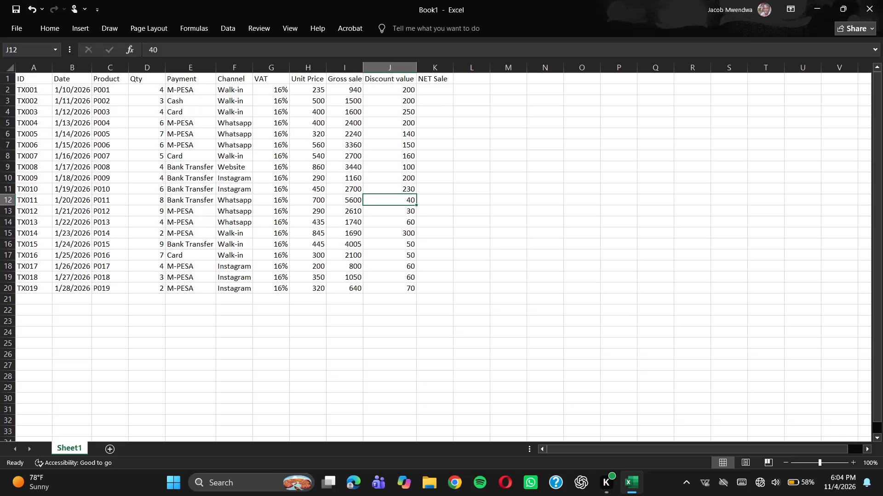
Replace the discount values for TX011 to TX014 in cells J12 to J15 with 400, 300, 200 and 150.
key(0)
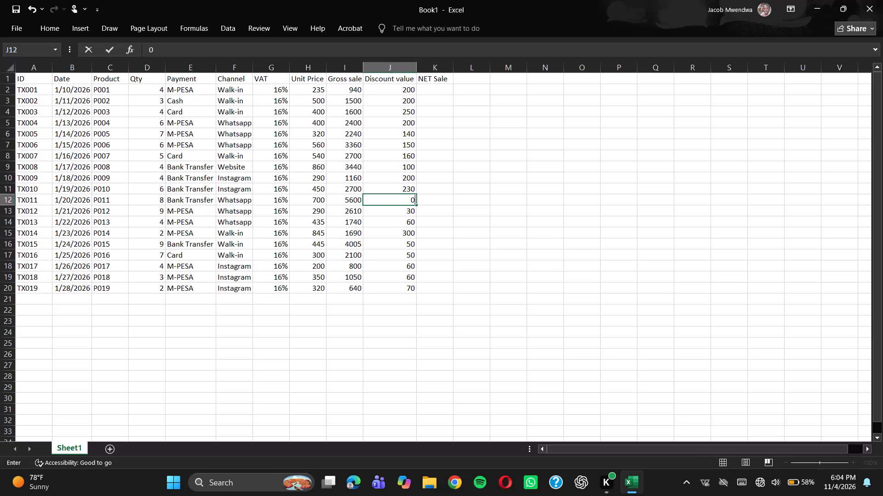
key(4)
text(00)
key(Down)
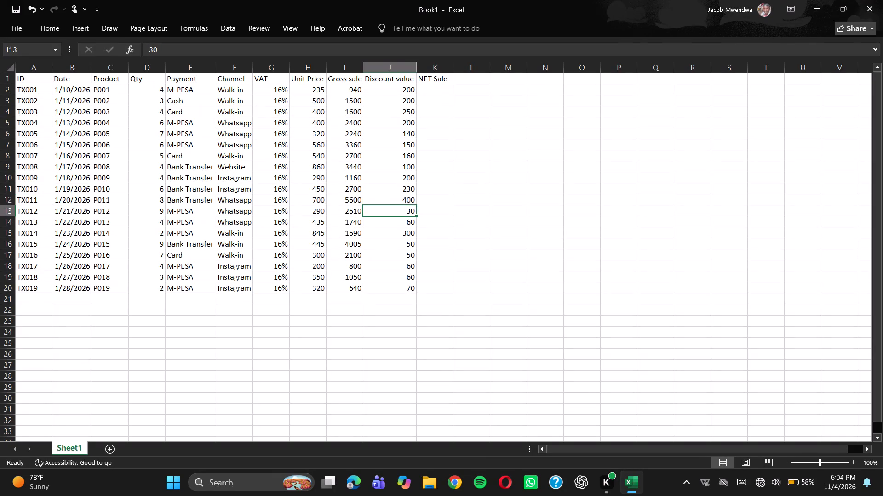
text(300)
key(Down)
text(200)
key(Down)
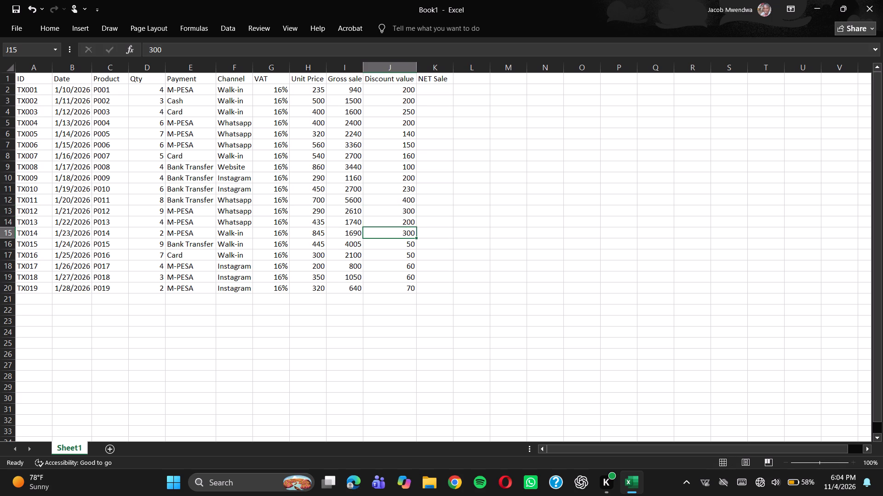
text(150)
key(Down)
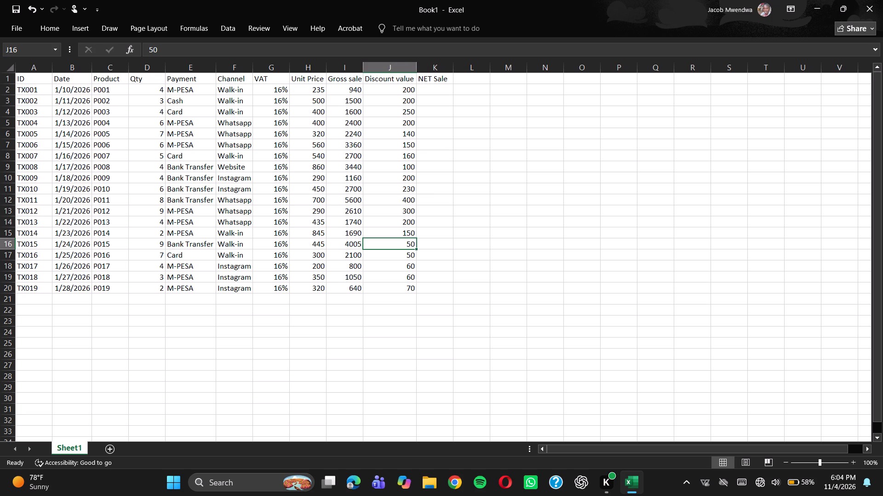
Replace the discount values for TX015 to TX019 in cells J16 to J20 with 310, 205, 100, 90 and 90.
text(310)
key(Down)
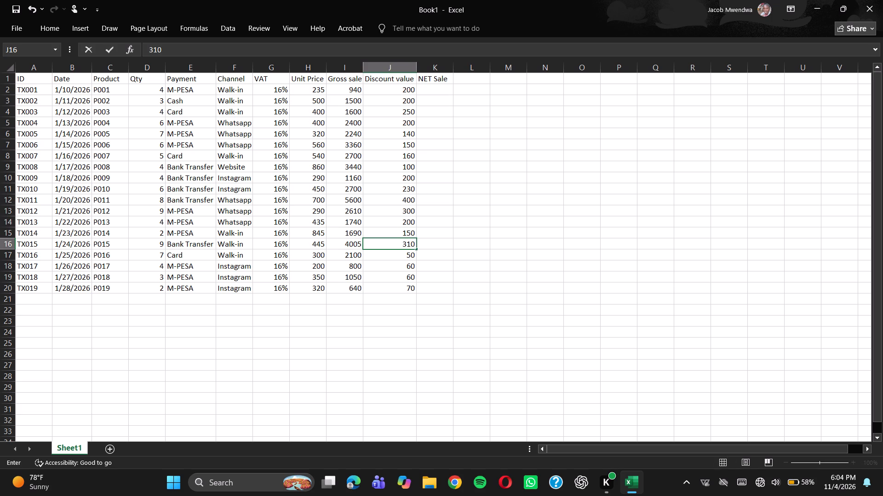
text(20)
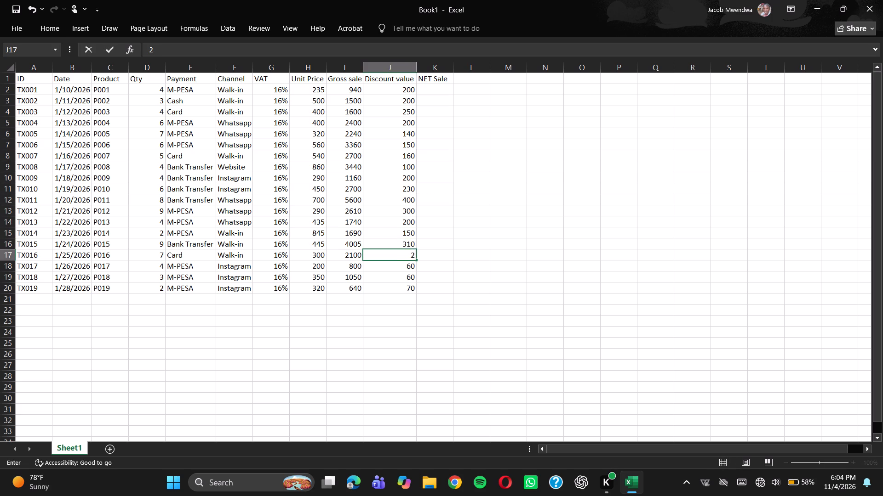
key(5)
key(Down)
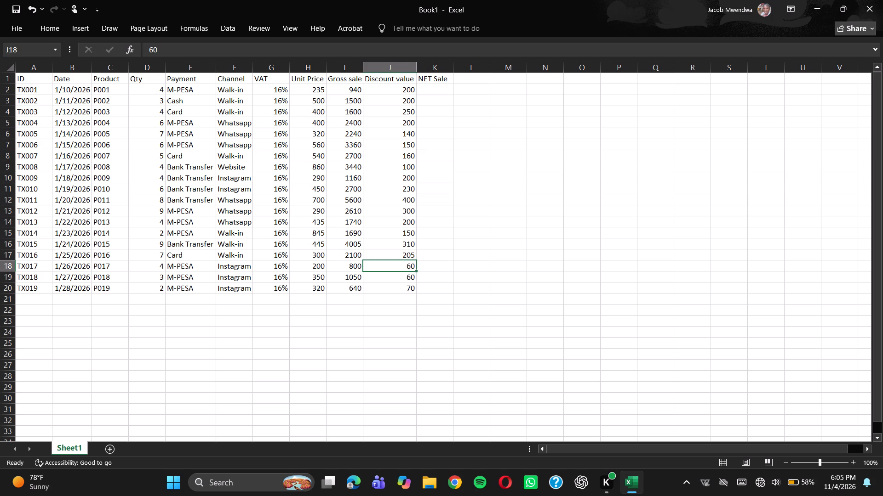
key(1)
text(00)
key(Down)
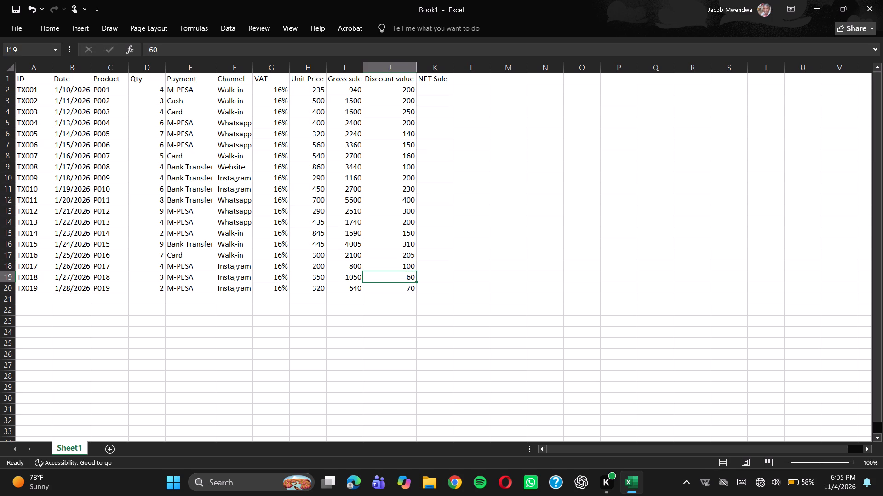
text(90)
key(Down)
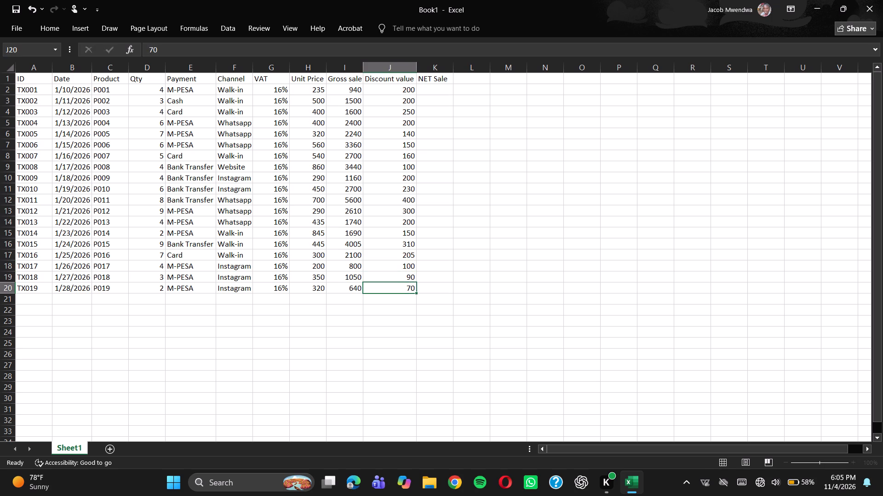
text(90)
Enter the net sale formulas =I2-J2 and =I3-J3 for TX001 and TX002 in cells K2 and K3.
click(431, 91)
key(equal)
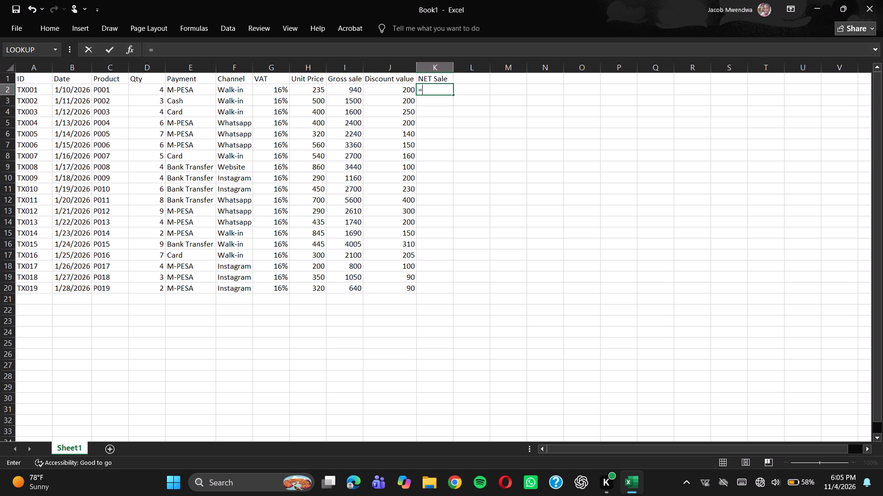
text(I2)
key(minus)
text(J2)
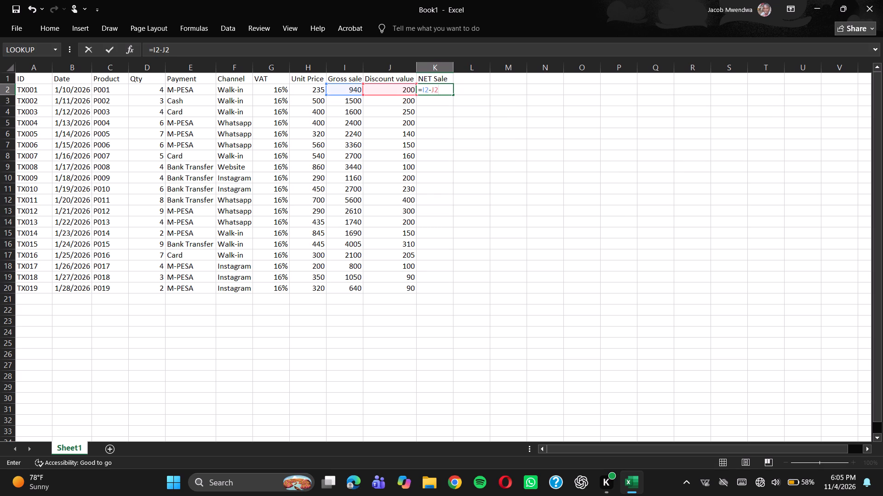
key(Return)
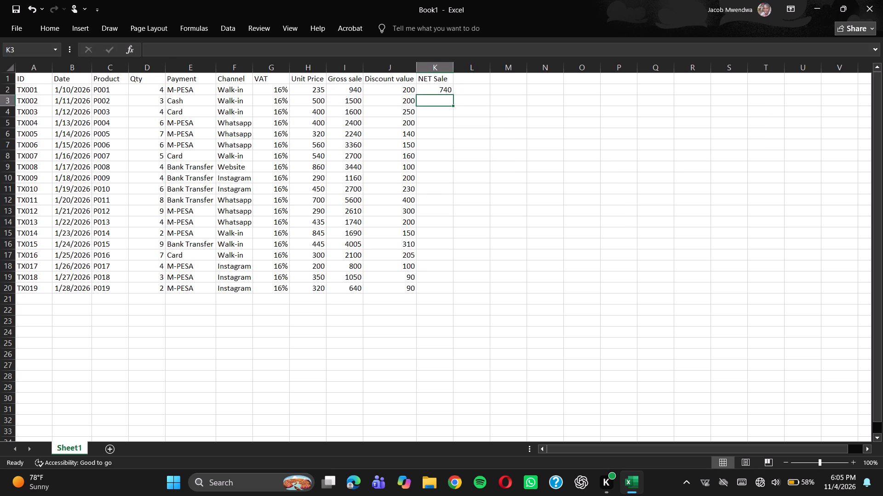
key(equal)
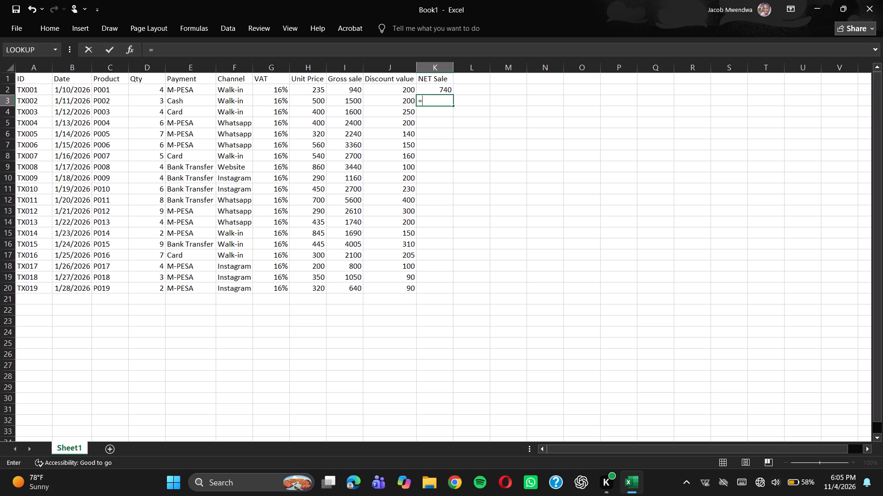
text(I3)
key(minus)
text(J3)
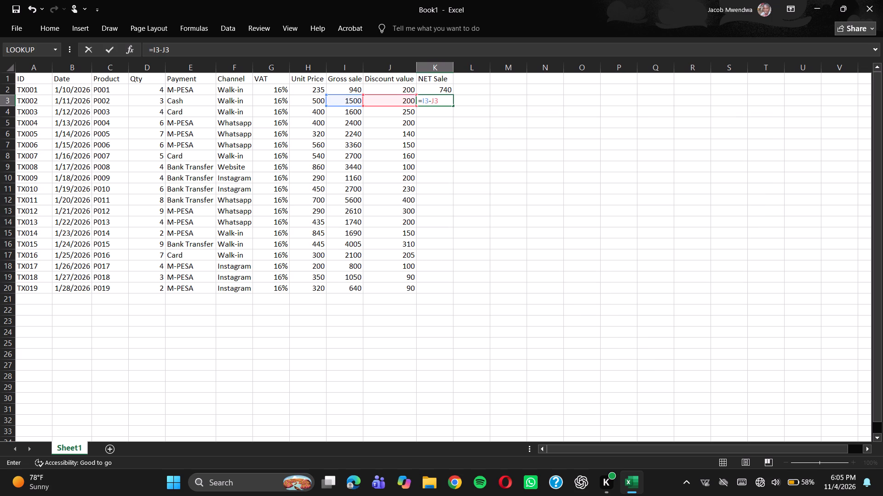
key(Return)
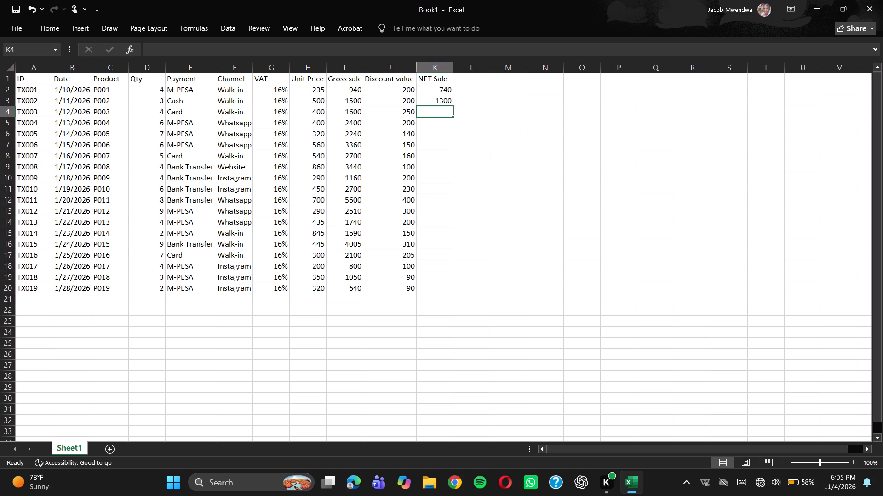
Enter the net sale formulas =I4-J4 and =I5-J5 for TX003 and TX004 in cells K4 and K5.
key(equal)
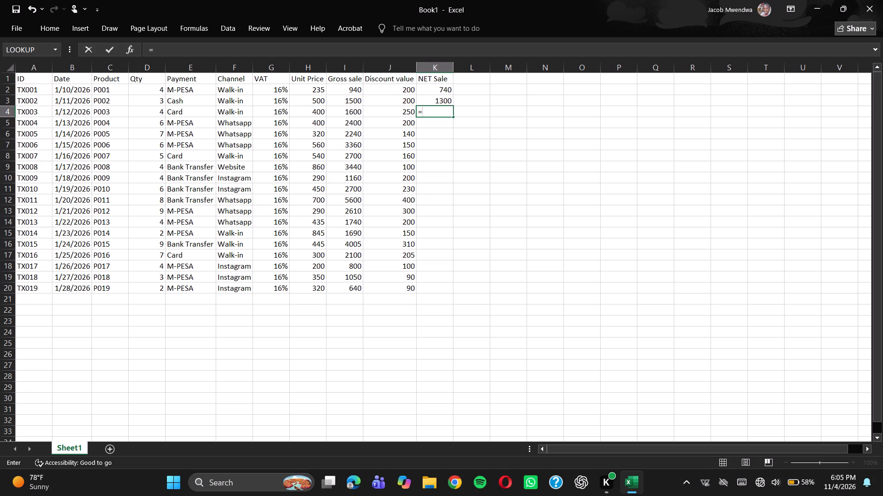
text(I4)
key(minus)
text(J4)
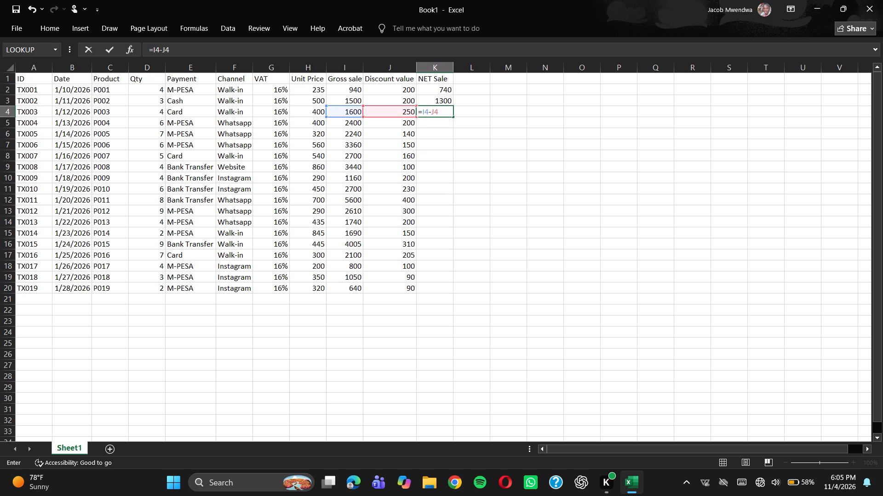
key(Return)
key(equal)
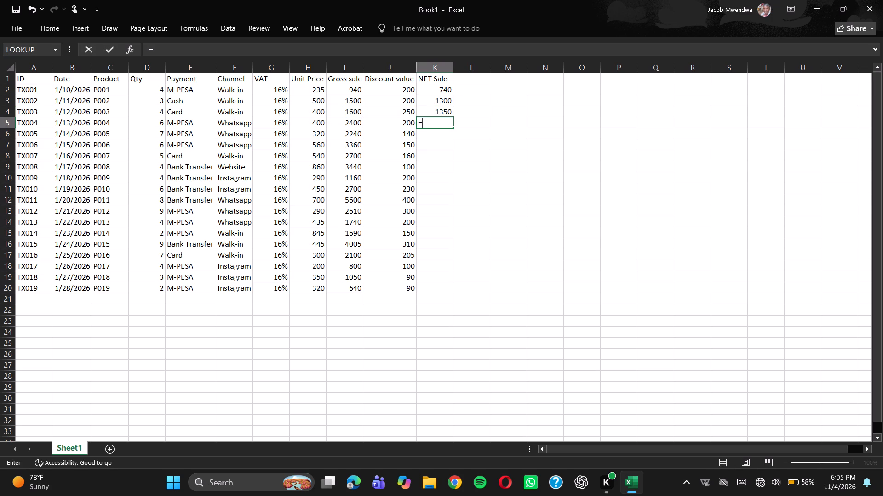
text(I5)
key(minus)
key(j)
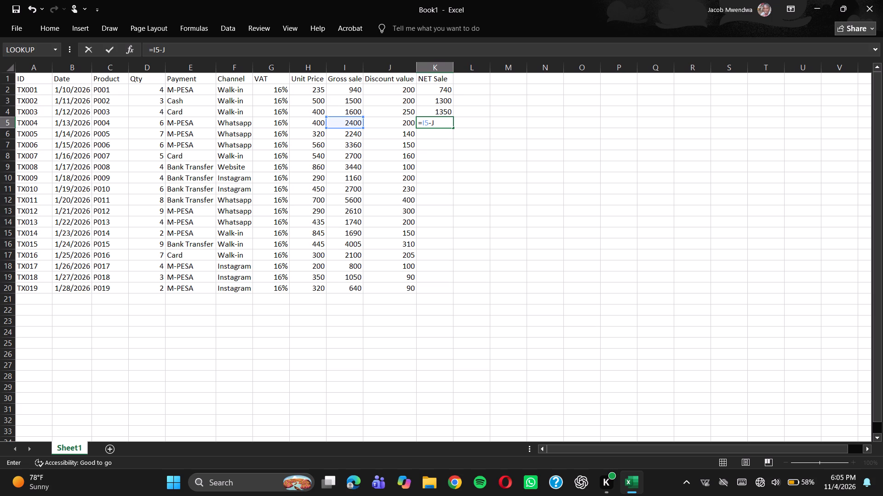
key(5)
key(Return)
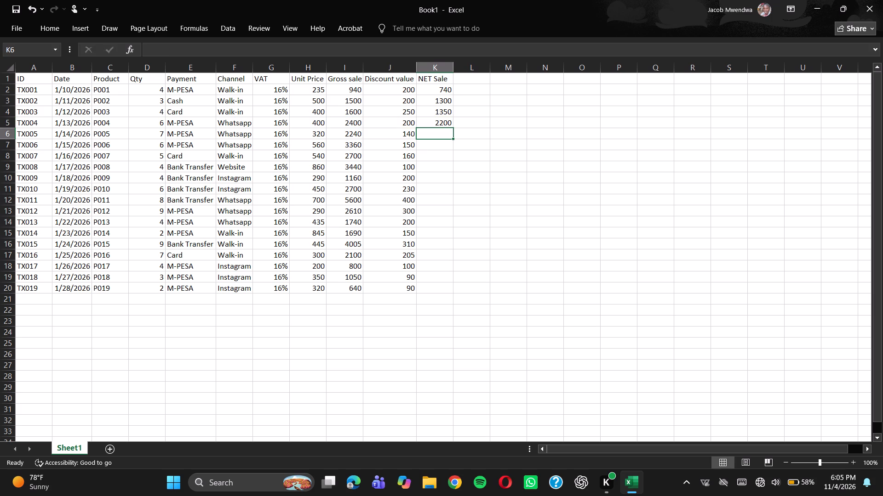
Enter the net sale formula =I6-J6 for TX005 in cell K6.
key(equal)
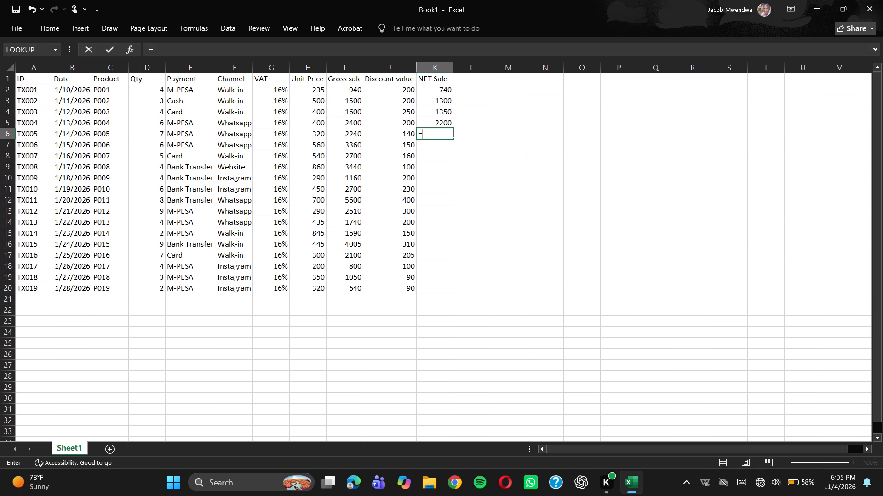
key(i)
key(5)
key(BackSpace)
key(6)
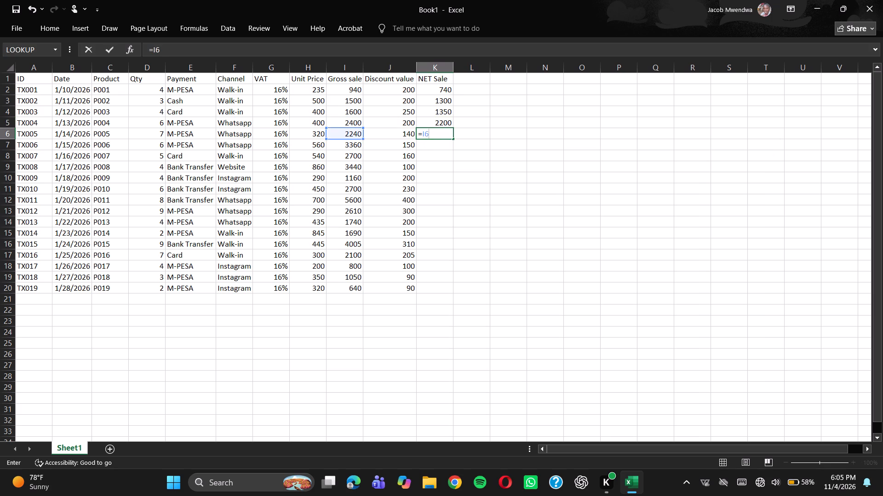
key(minus)
text(J6)
key(Return)
Enter the net sale formulas =I7-J7 and =I8-J8 for TX006 and TX007 in cells K7 and K8.
key(equal)
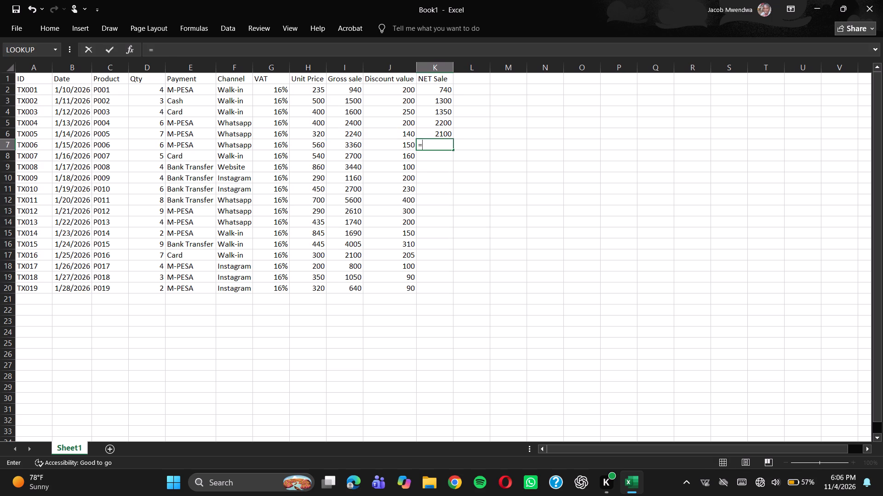
key(i)
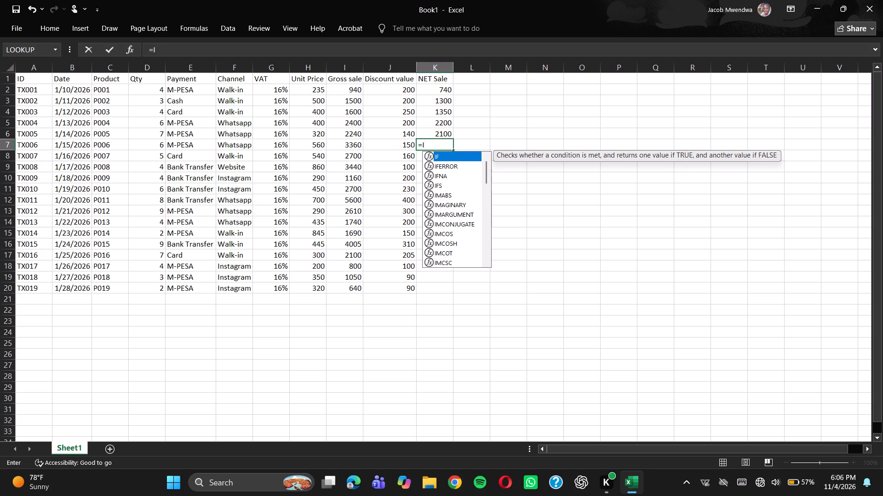
key(7)
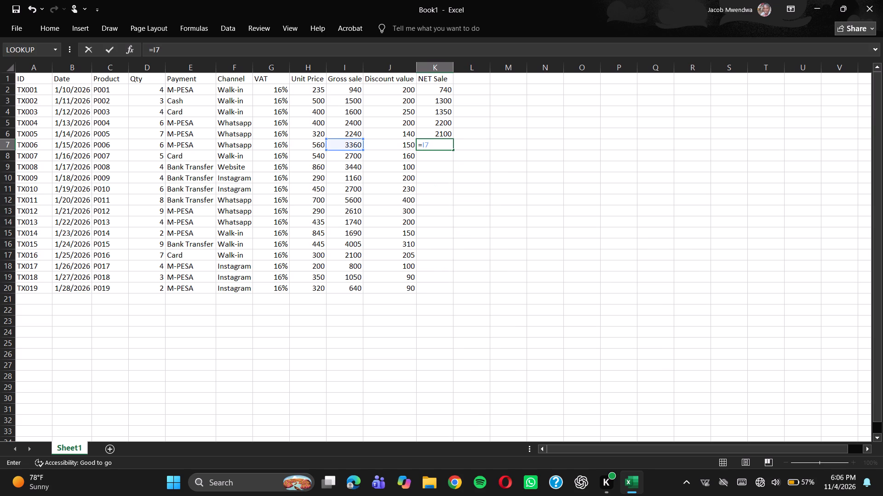
key(minus)
text(J7)
key(Return)
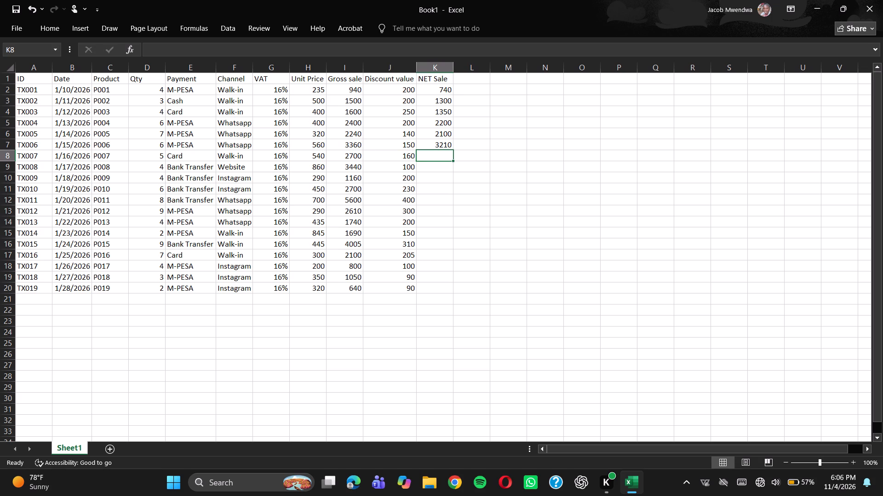
key(equal)
text(I8)
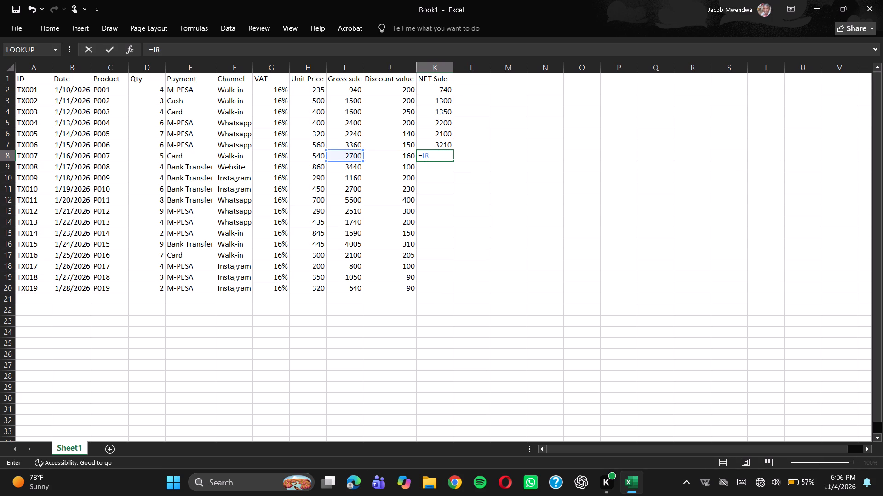
key(minus)
key(j)
key(8)
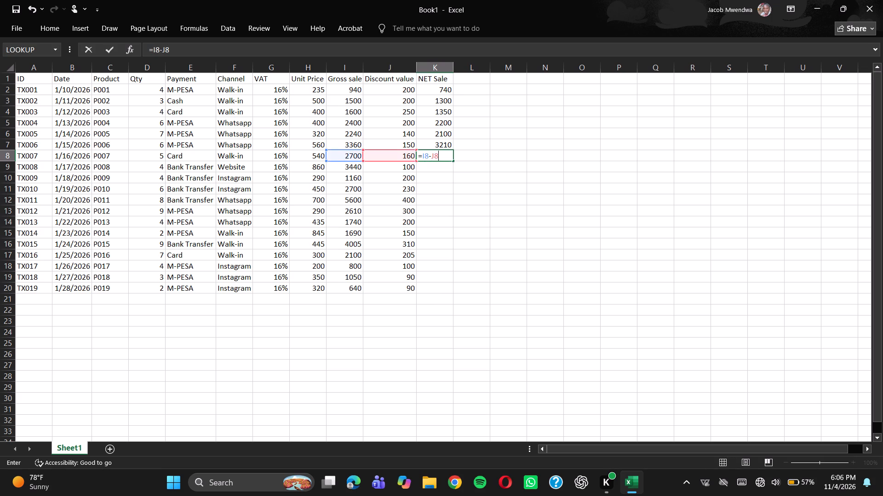
key(Return)
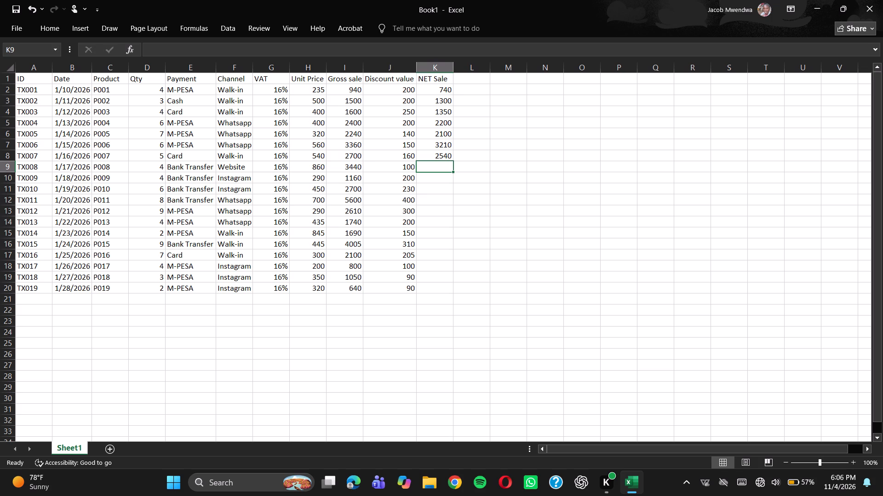
Enter the net sale formulas =I9-J9 and =I10-J10 for TX008 and TX009 in cells K9 and K10.
key(equal)
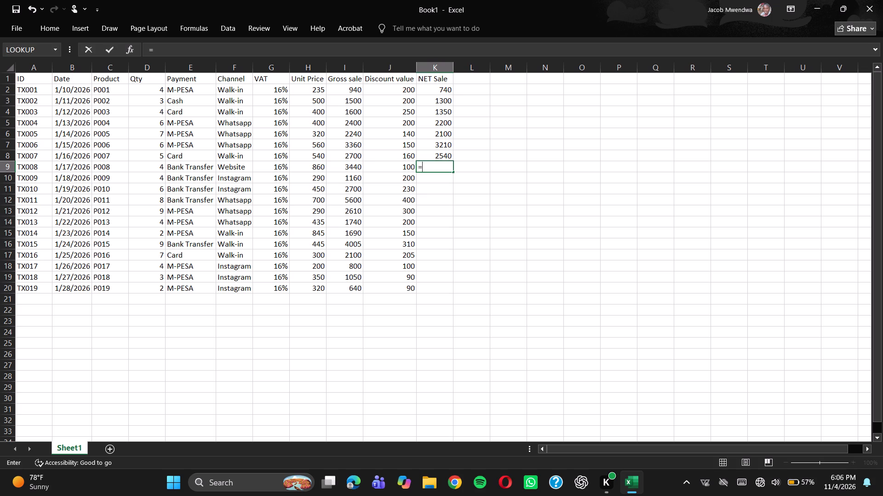
text(I9)
key(minus)
text(J9)
key(Return)
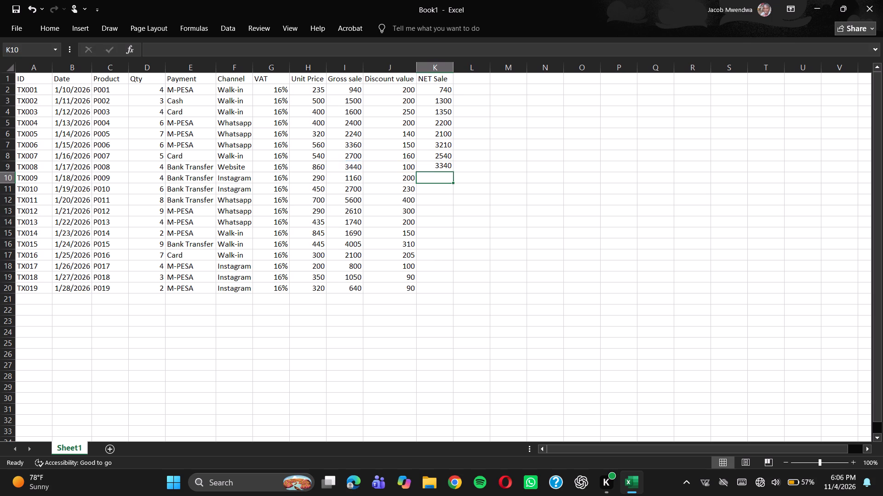
key(equal)
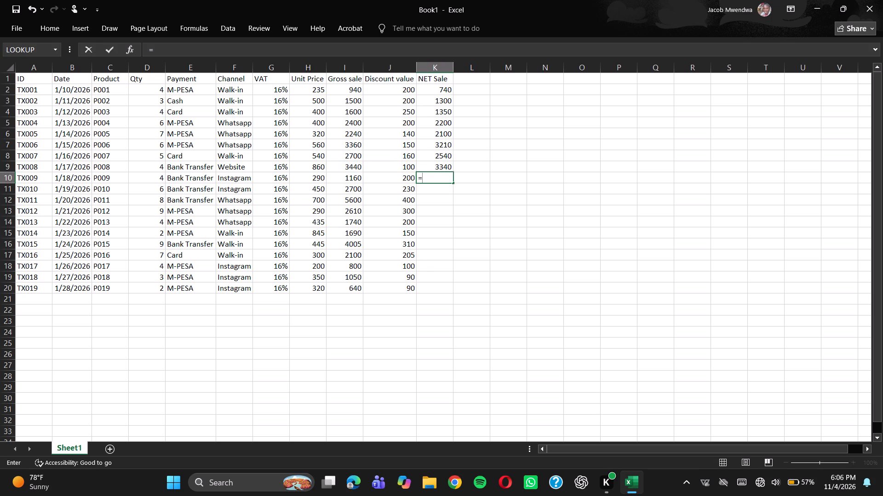
text(I10)
key(minus)
key(j)
text(10)
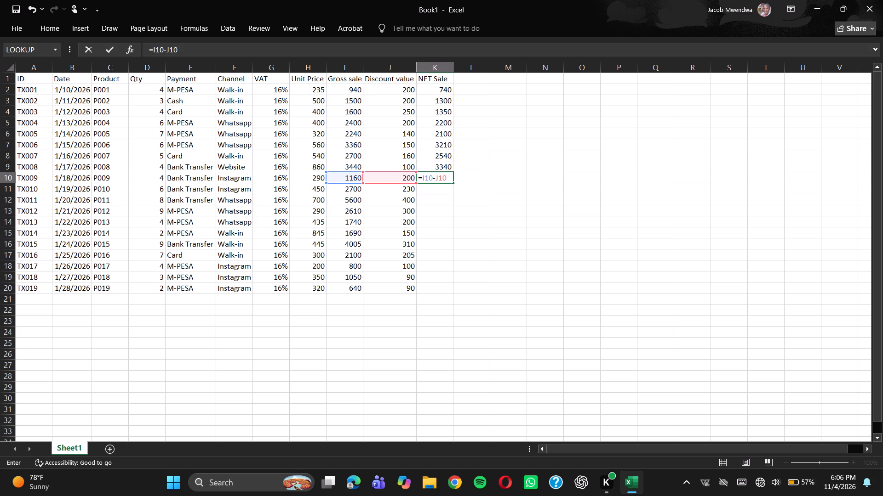
key(Return)
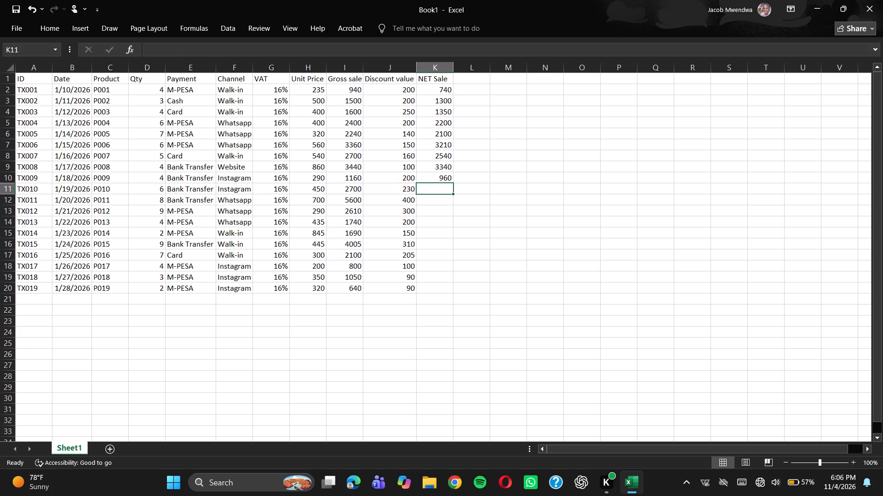
Enter the net sale formulas =I11-J11 and =I12-J12 for TX010 and TX011 in cells K11 and K12.
text(=1)
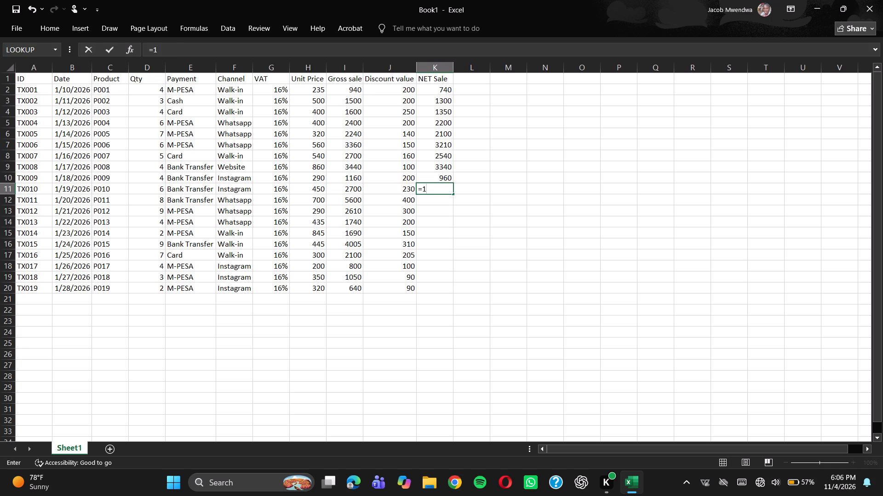
key(BackSpace)
text(I11)
key(minus)
text(J11)
key(Return)
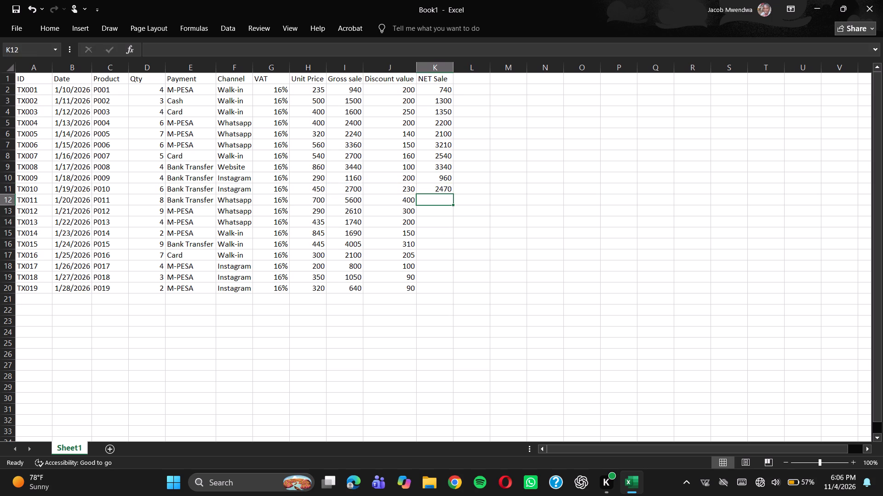
key(equal)
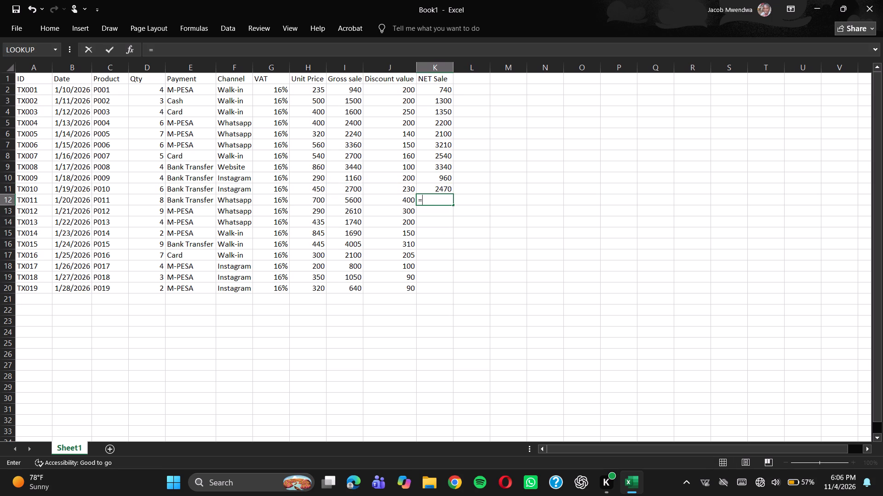
text(I12)
key(minus)
text(J12)
key(Return)
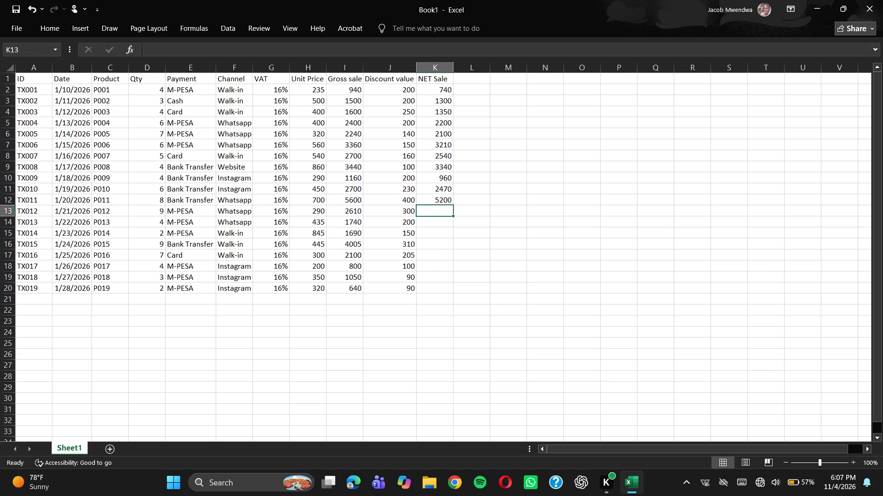
Enter the net sale formulas =I13-J13 and =I14-J14 for TX012 and TX013 in cells K13 and K14.
key(equal)
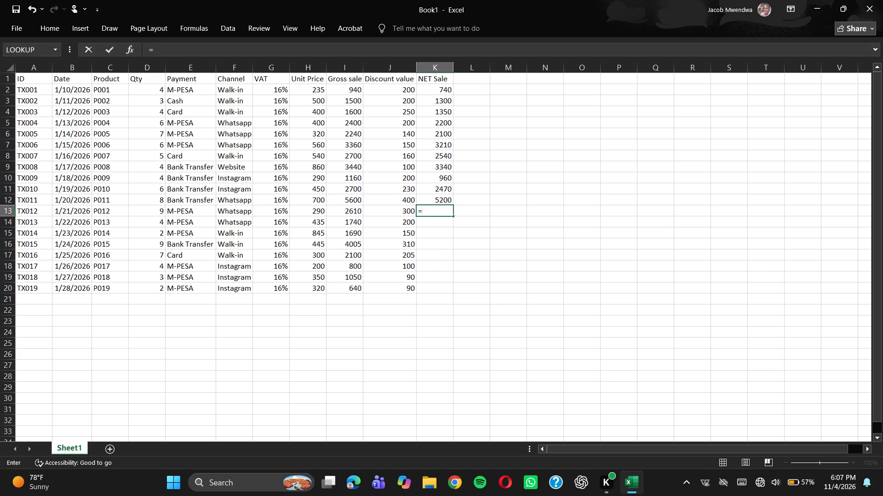
text(I13)
key(minus)
text(J13)
key(Return)
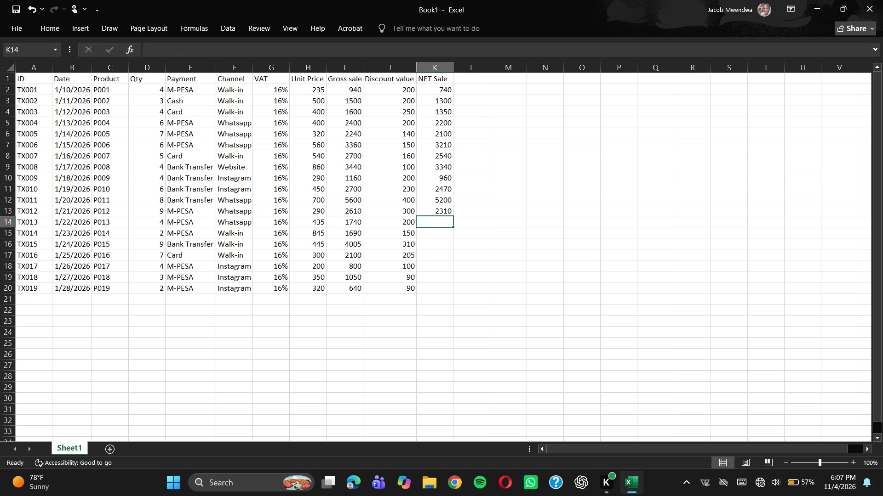
key(equal)
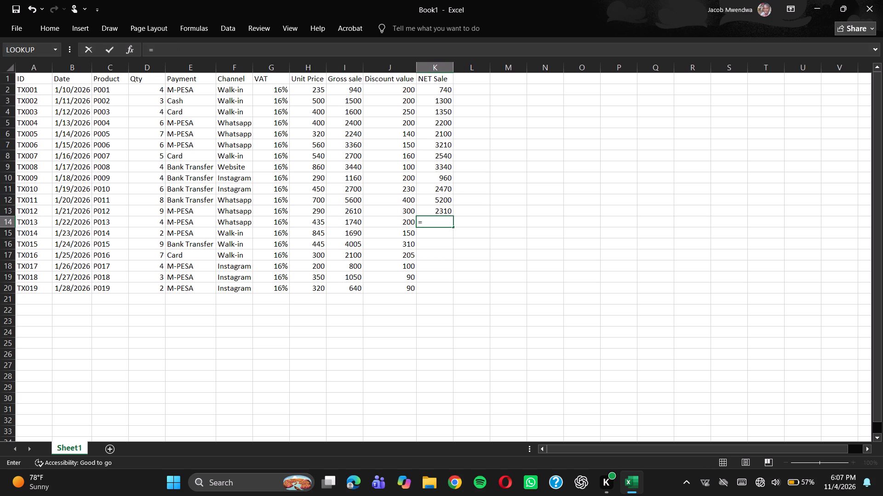
key(i)
text(14)
key(minus)
text(J1)
key(4)
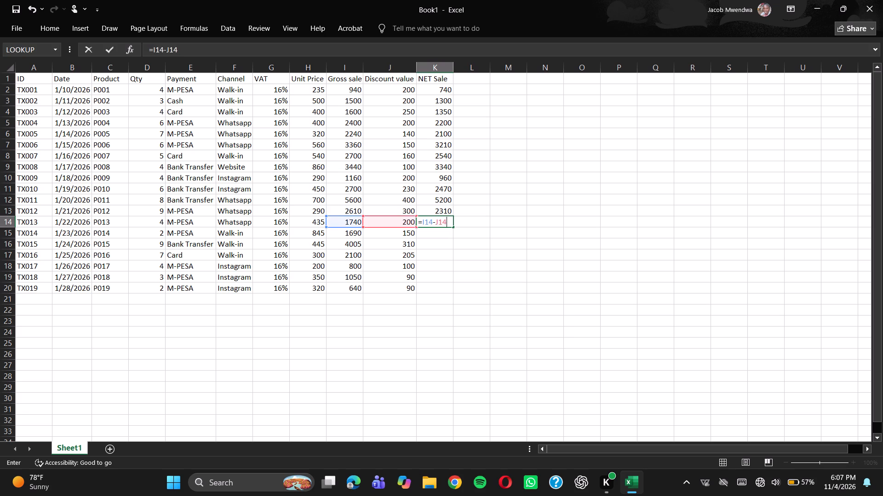
key(Return)
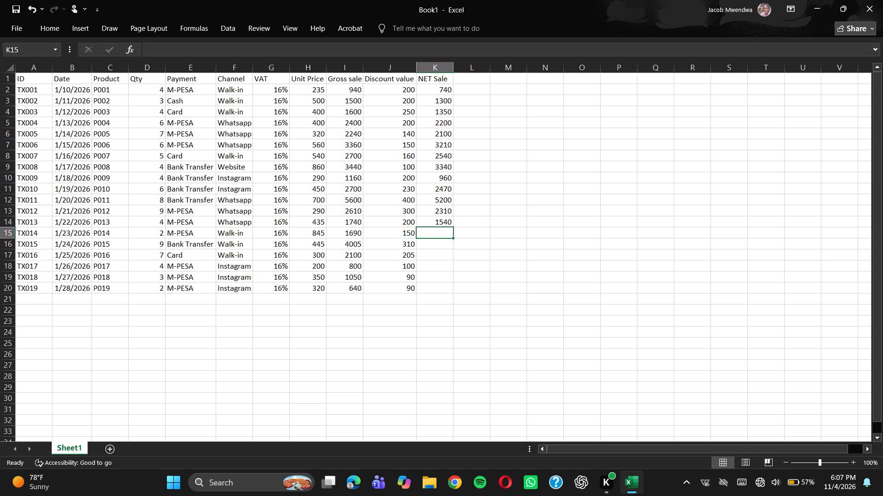
Enter the net sale formula =I15-J15 for TX014 in cell K15.
key(equal)
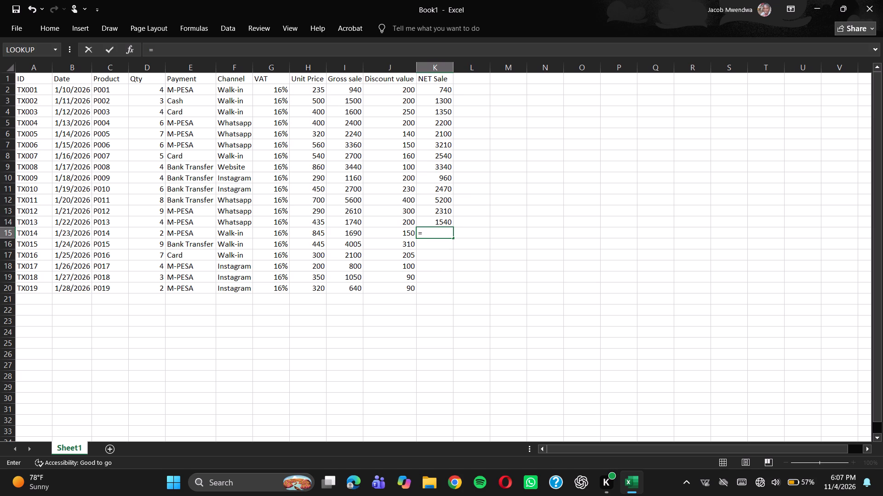
text(I15)
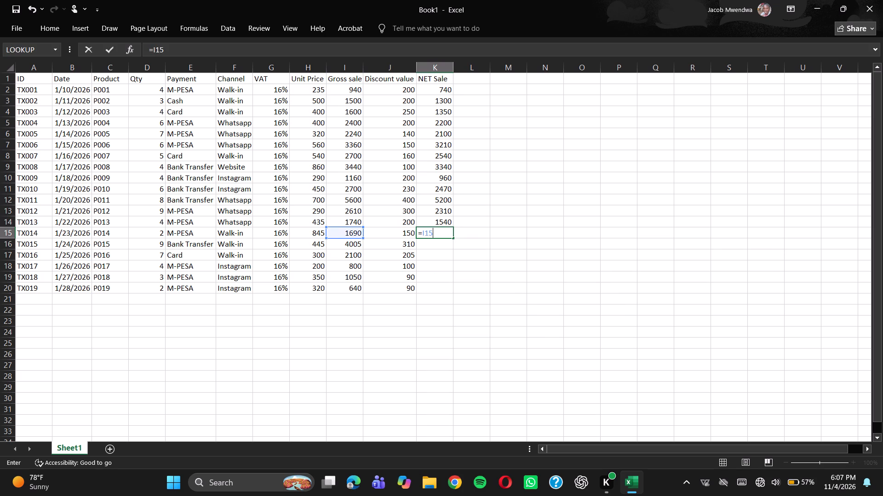
text(-J15)
key(Return)
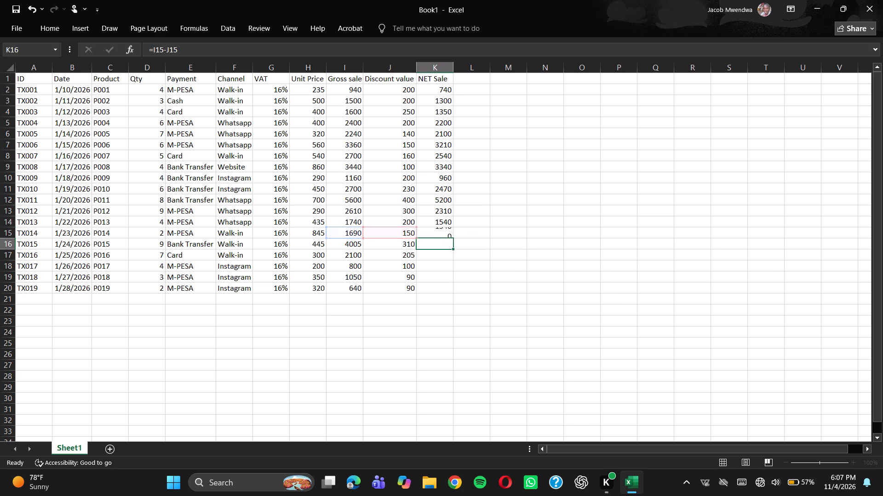
Enter the net sale formulas =I16-J16 and =I17-J17 for TX015 and TX016 in cells K16 and K17.
key(equal)
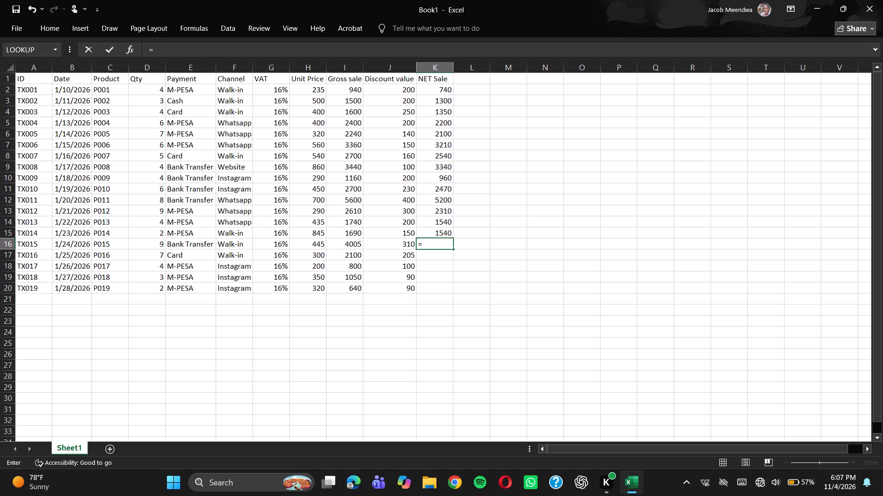
text(I1)
key(6)
key(minus)
text(J16)
key(Return)
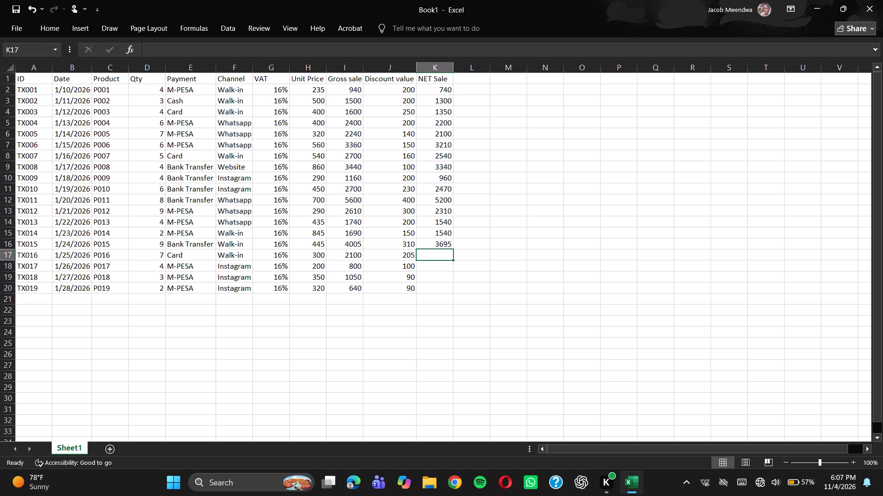
key(equal)
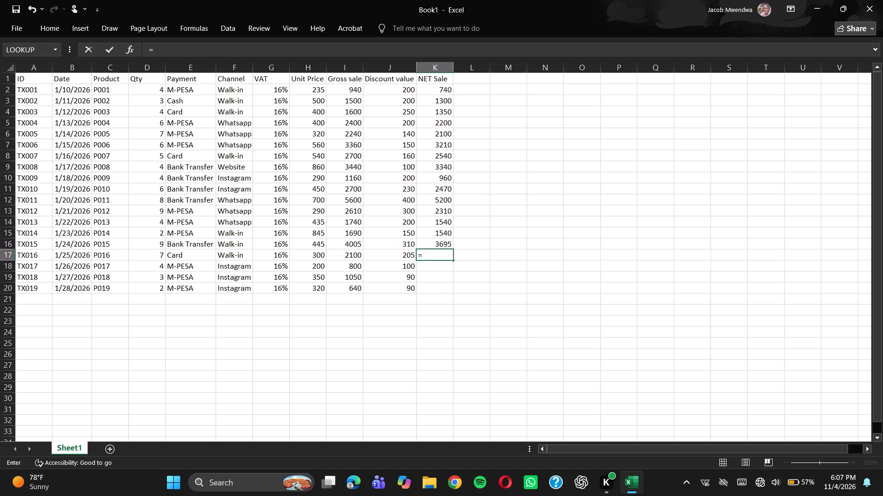
key(i)
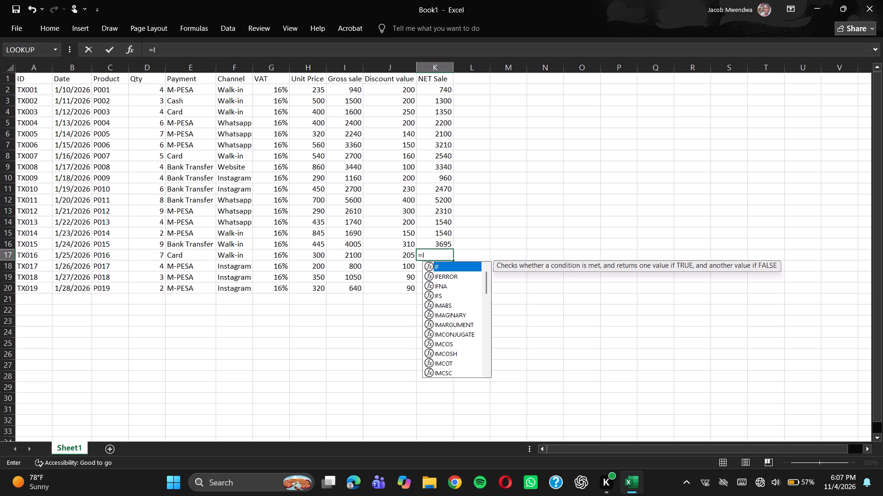
text(17)
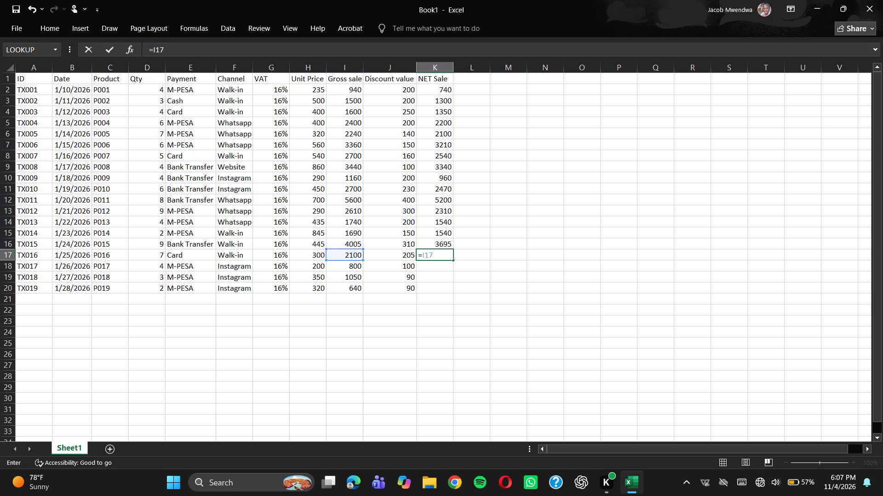
key(minus)
text(J17)
key(Return)
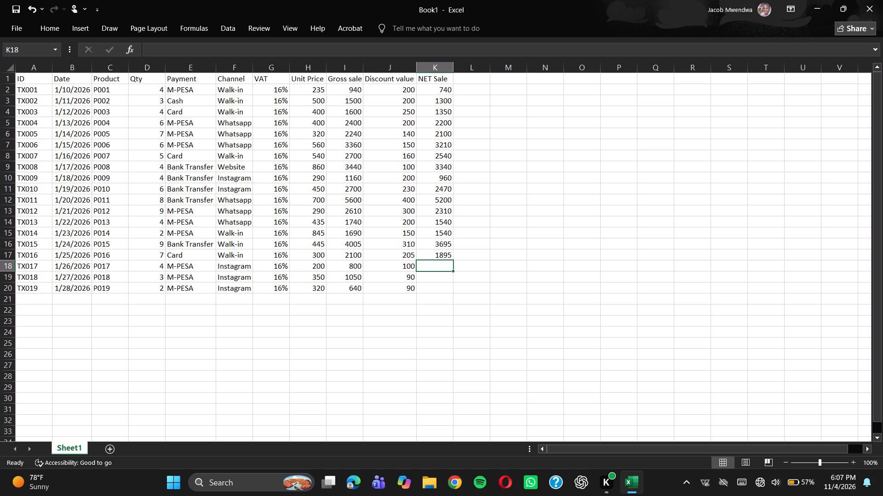
Enter the net sale formula =I18-J18 for TX017 in cell K18.
key(equal)
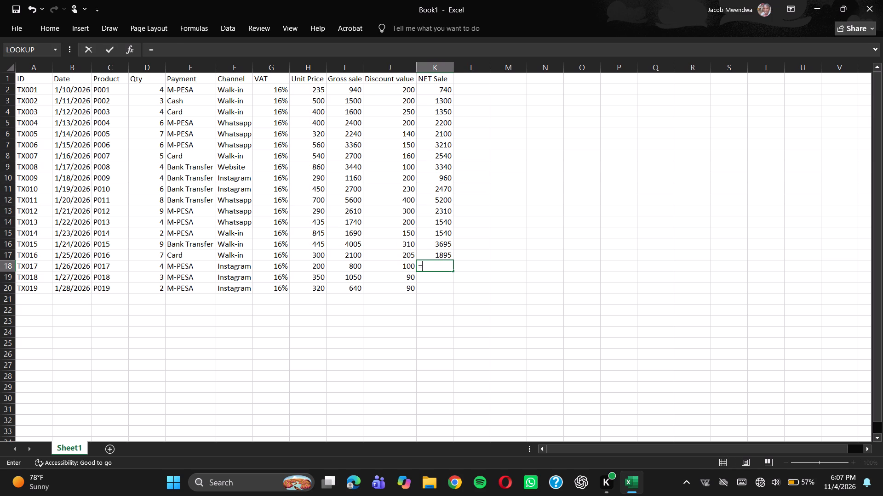
key(i)
text(18)
key(minus)
text(I1)
key(8)
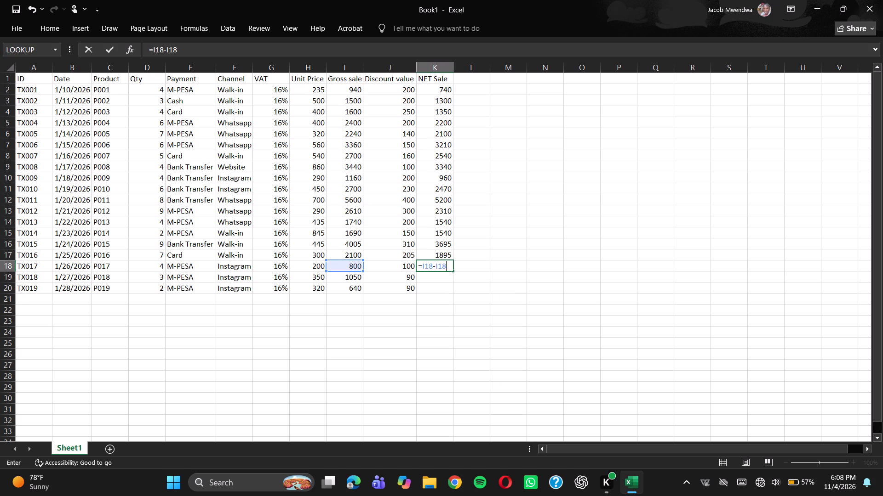
key(BackSpace)
key(BackSpace)
key(BackSpace)
text(J1)
key(8)
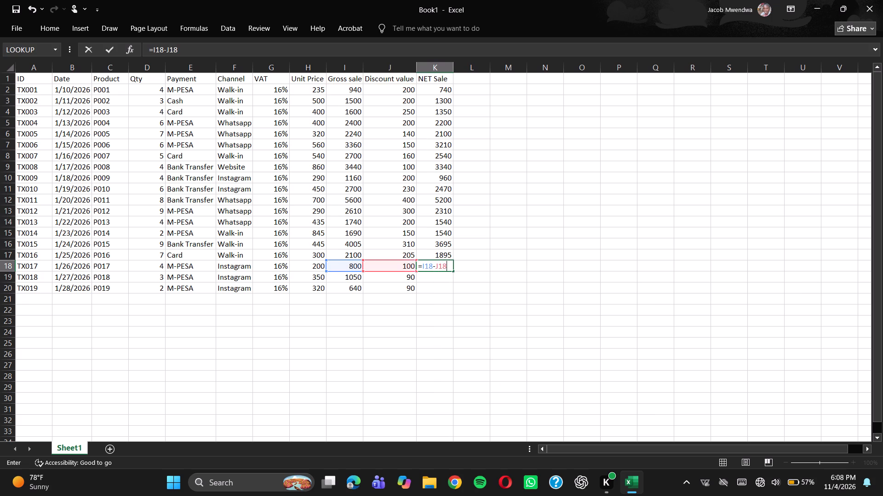
key(Return)
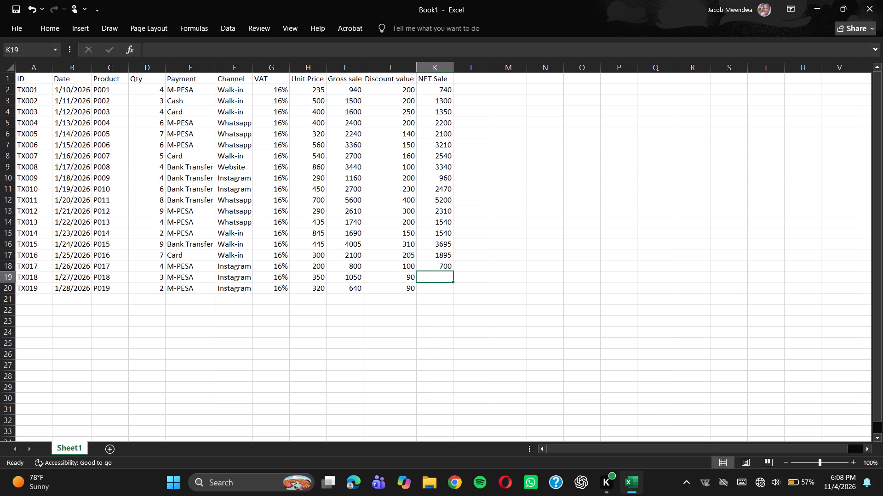
Enter the net sale formulas =I19-J19 and =I20-J20 for TX018 and TX019 in cells K19 and K20.
key(equal)
text(I19)
key(minus)
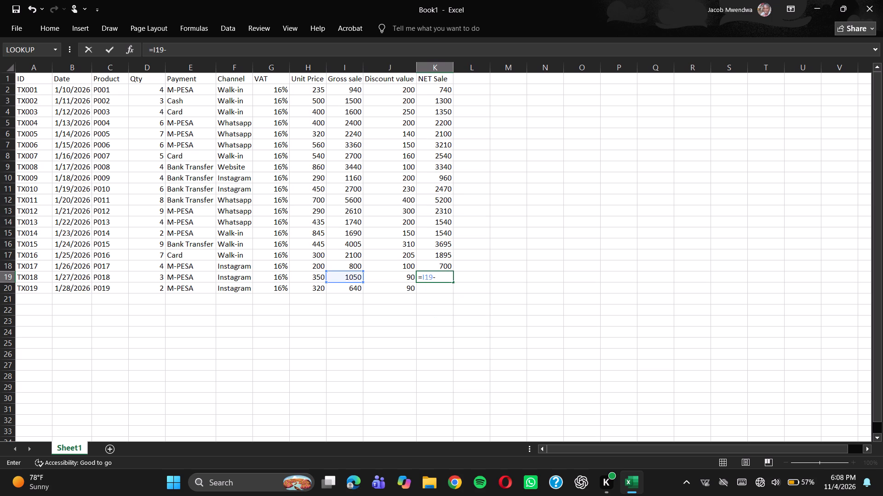
text(J1)
key(9)
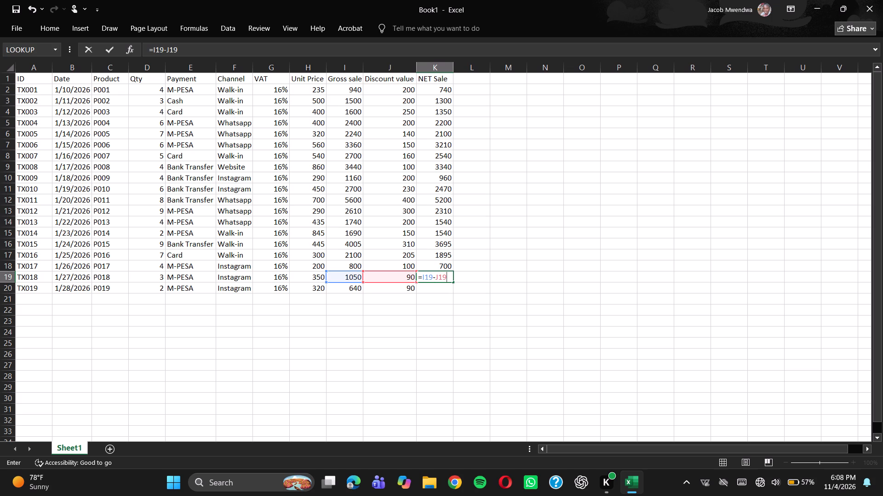
key(Return)
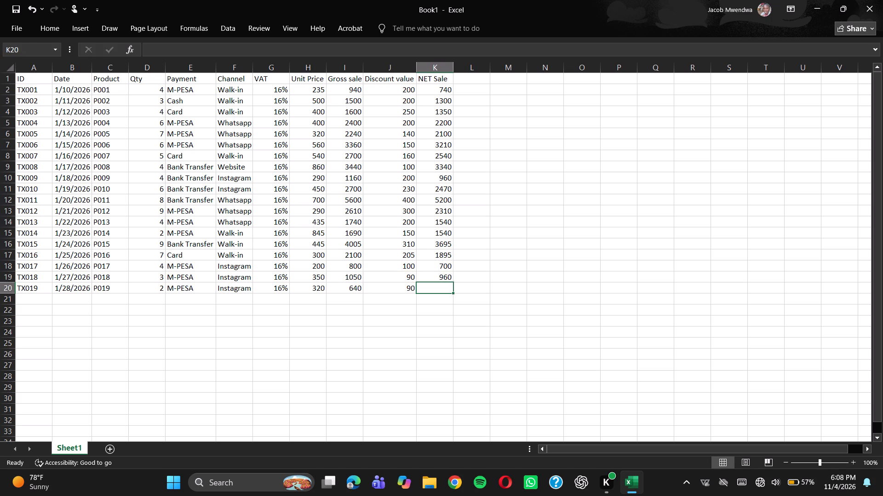
key(equal)
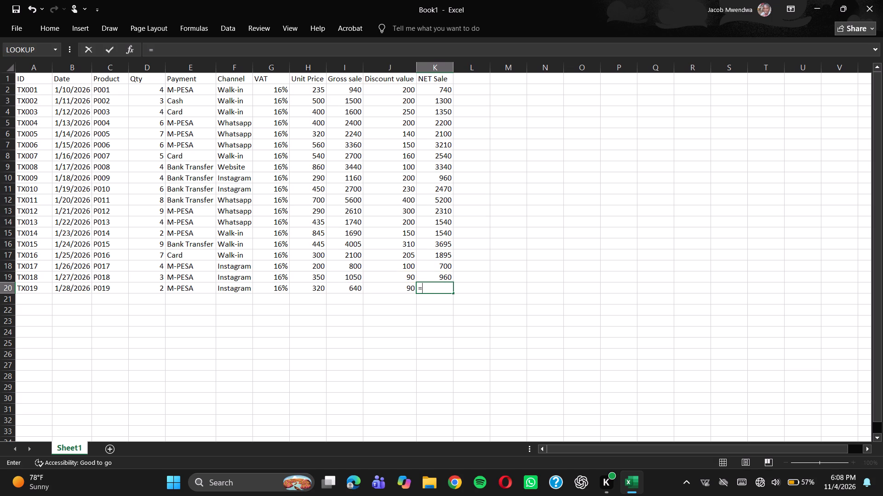
key(i)
text(20)
key(minus)
text(J20)
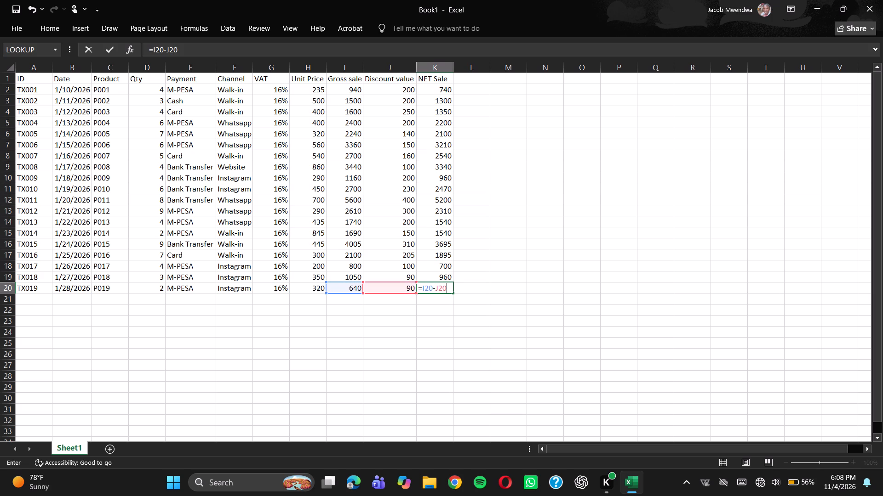
key(Return)
Add the column header Buying Cost in cell L1 and autofit column L to the header's width.
scroll(431, 91, up, 1)
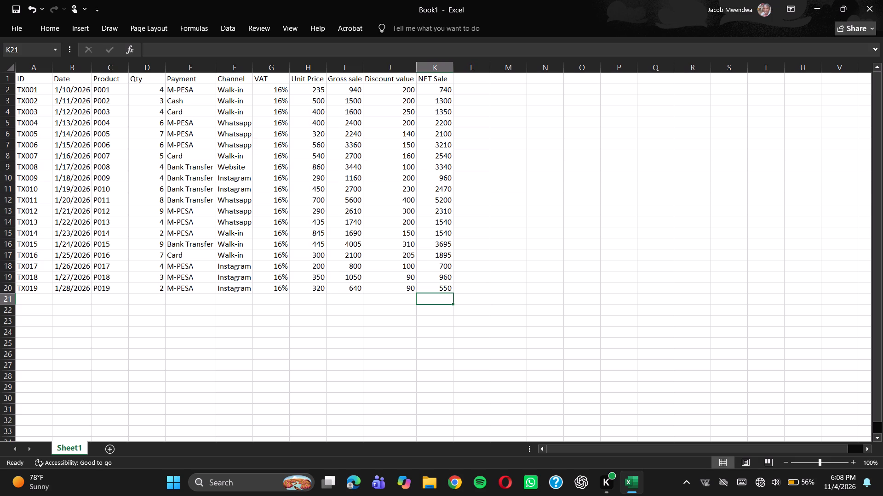
click(471, 82)
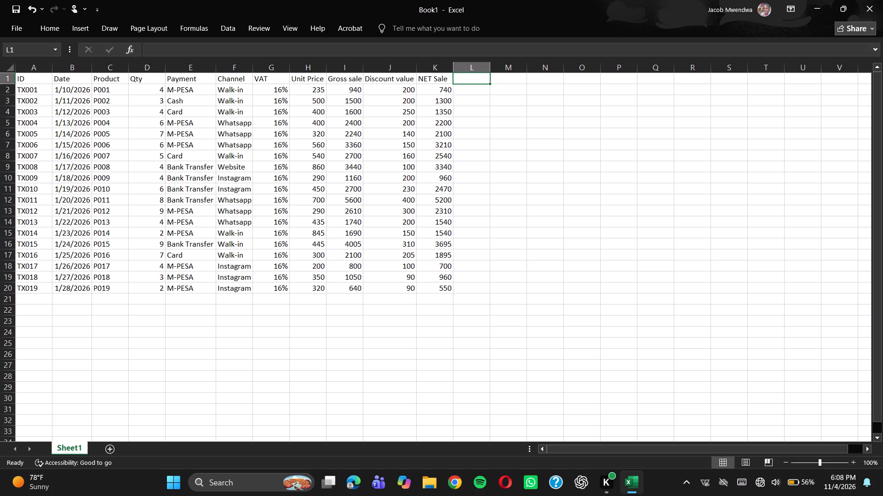
key(b)
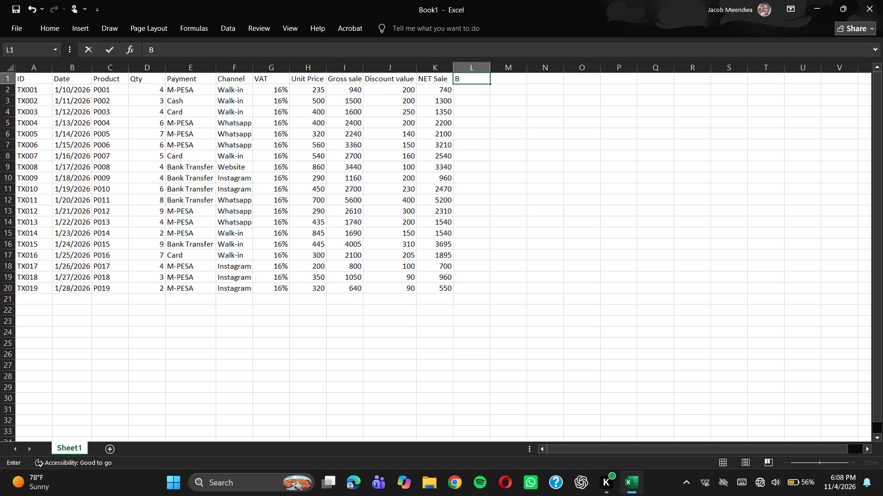
text(uyin)
key(g)
key(space)
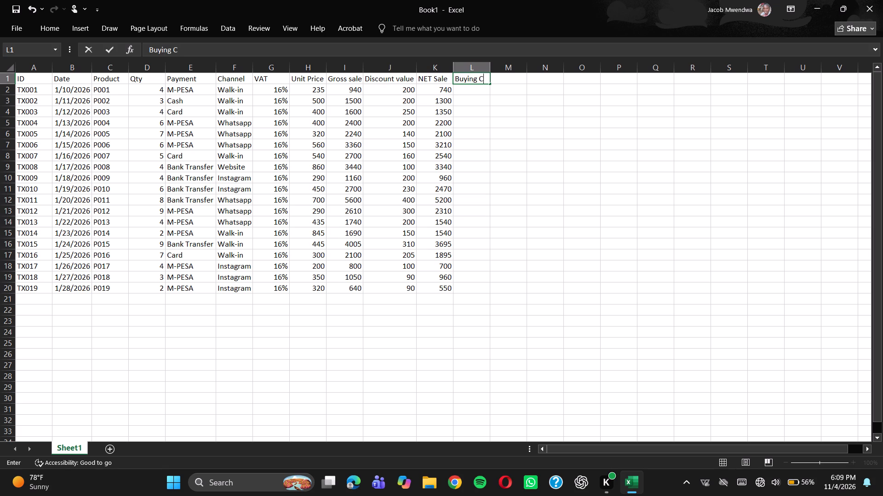
text(ost)
click(472, 89)
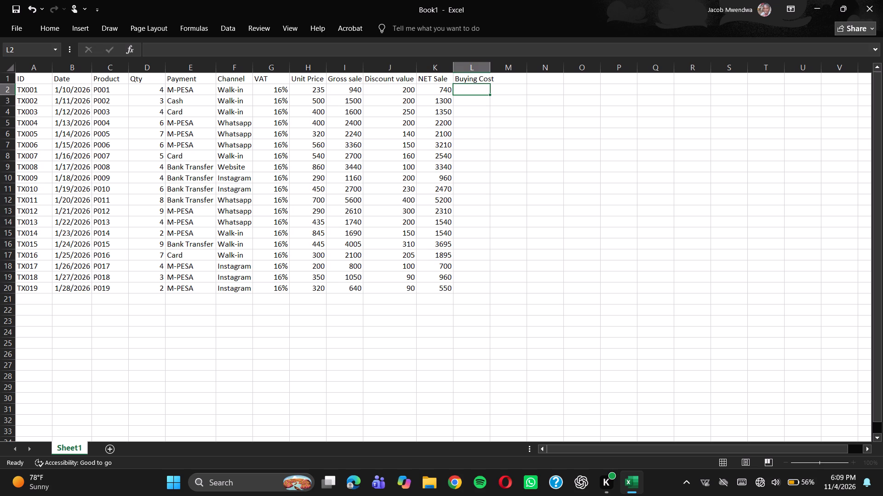
double_click(490, 68)
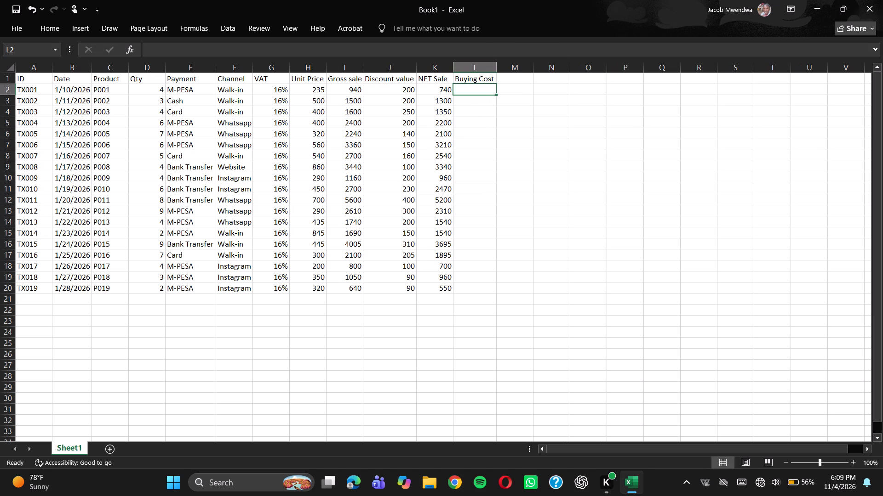
Add the column header Total Cost in cell M1.
click(510, 79)
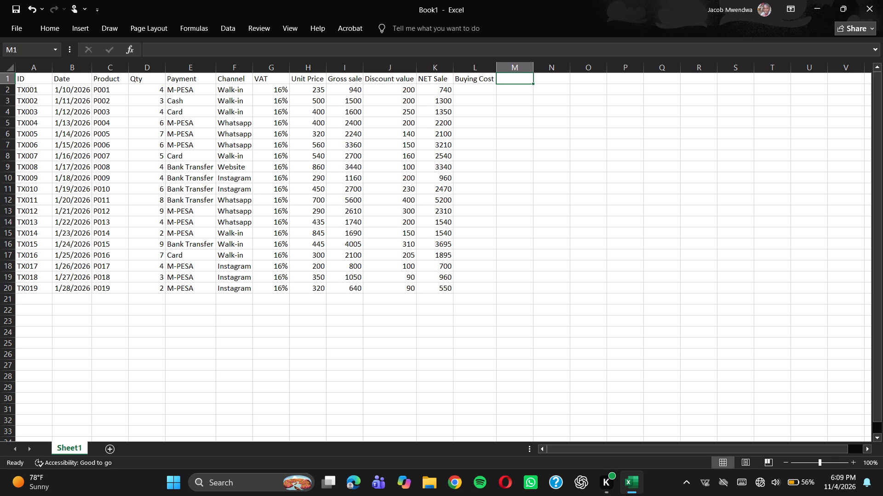
text(otal)
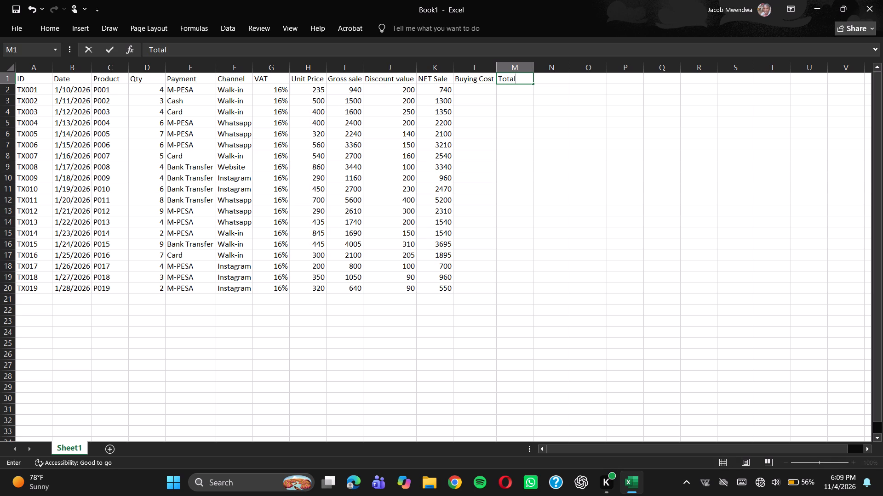
key(space)
text(oa)
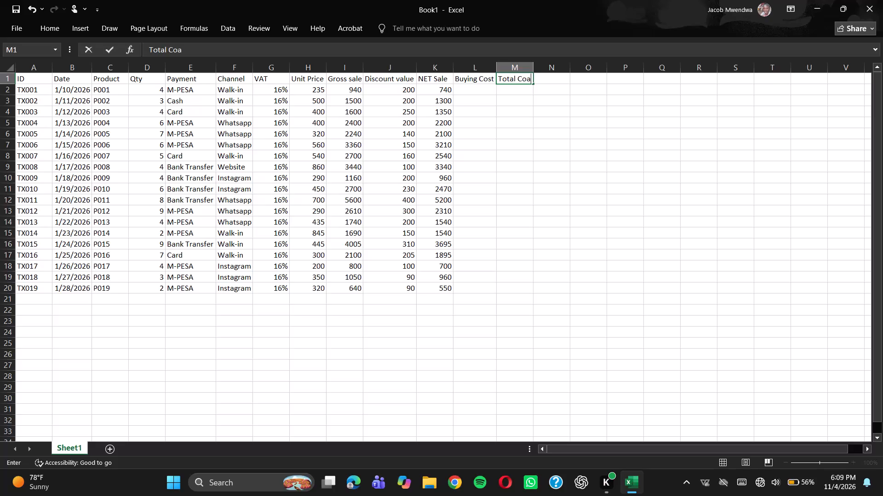
key(BackSpace)
text(st)
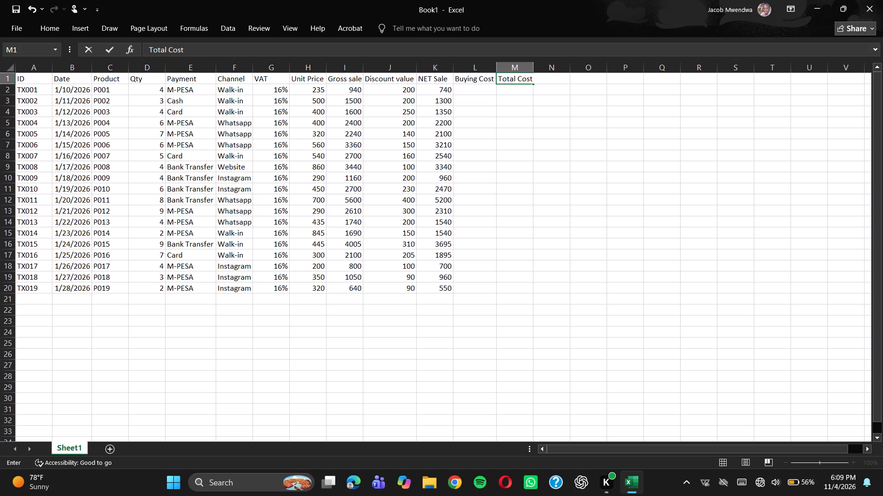
Enter the buying costs 150, 300 and 200 for TX001 to TX003 in cells L2 to L4.
click(474, 89)
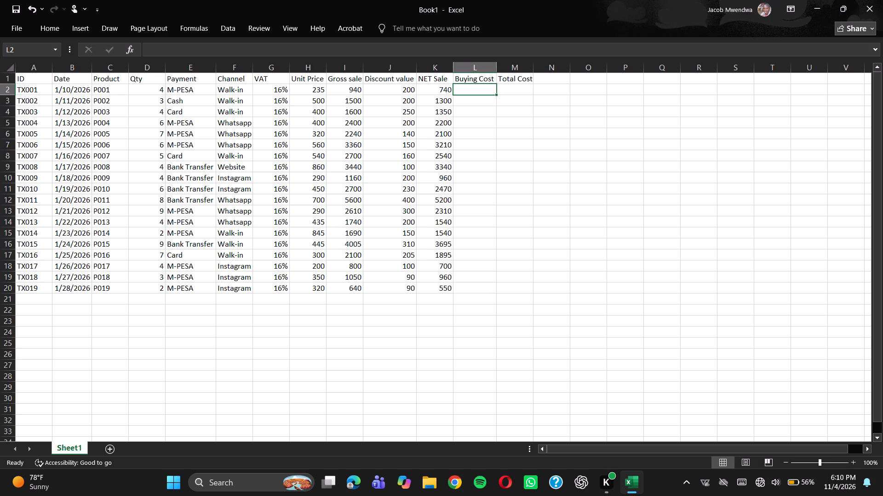
click(470, 91)
text(200)
key(BackSpace)
key(BackSpace)
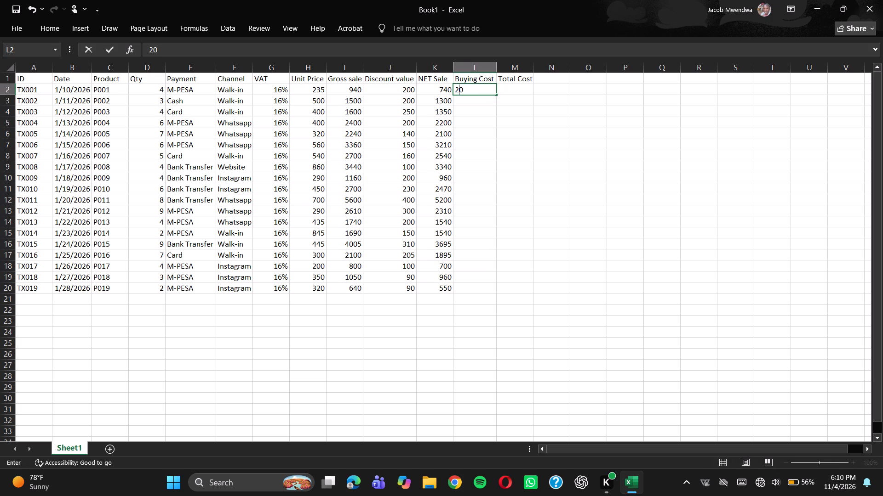
key(BackSpace)
text(150)
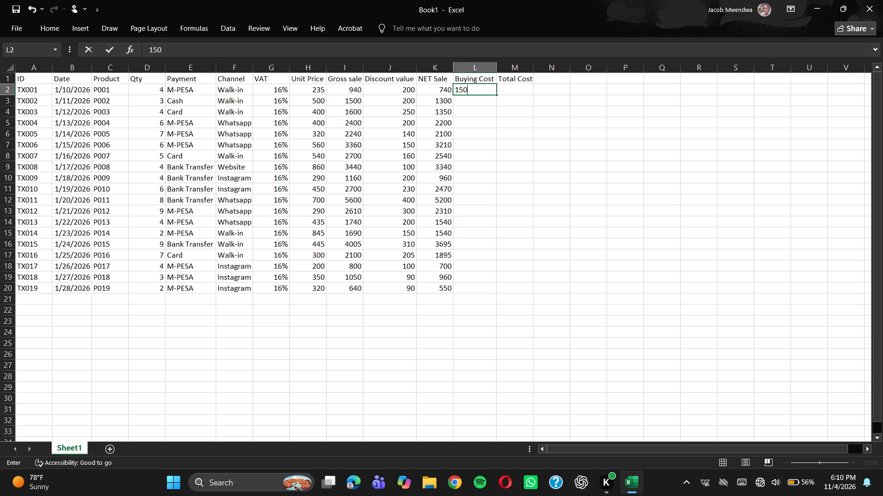
click(474, 105)
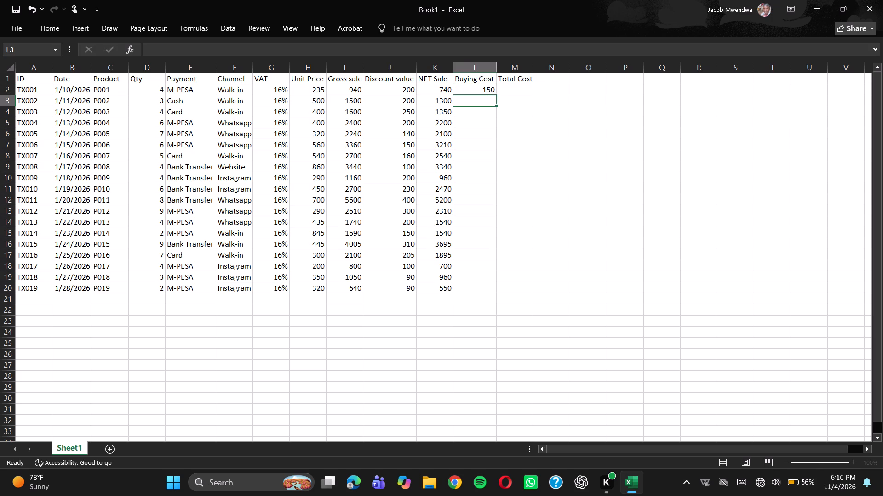
text(300)
key(Down)
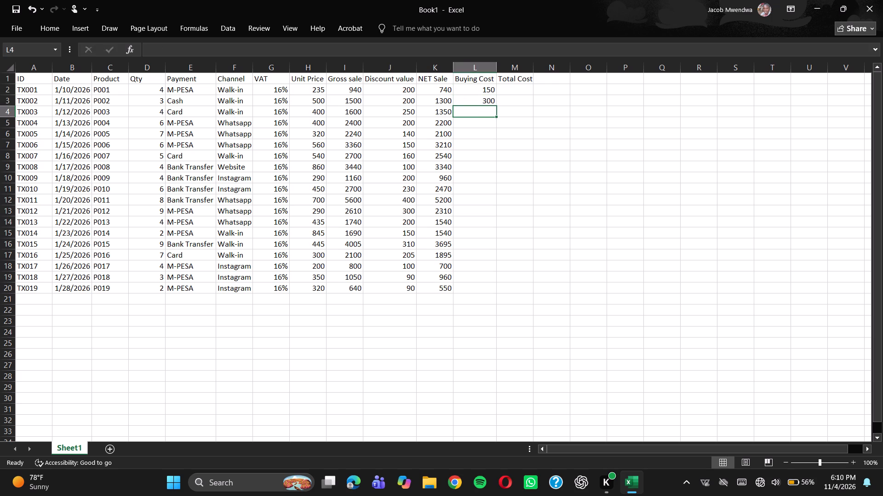
text(200)
key(Down)
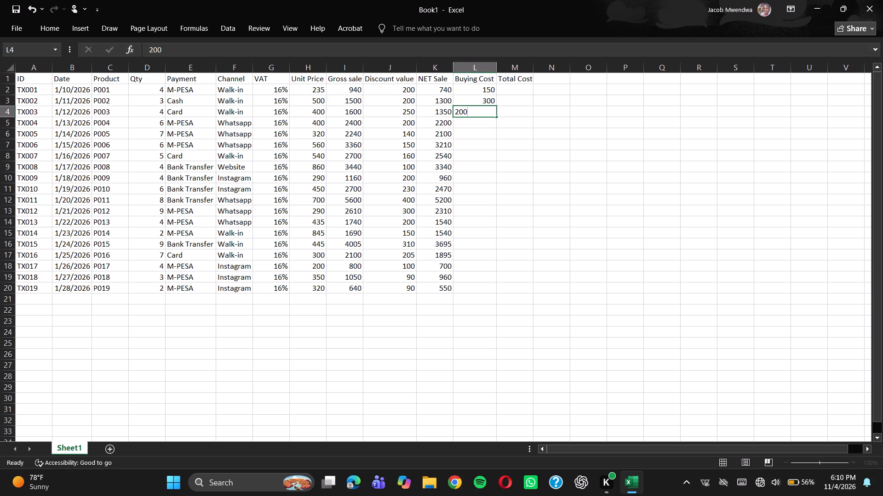
Enter the buying costs 150, 150, 400 and 300 for TX004 to TX007 in cells L5 to L8.
text(150)
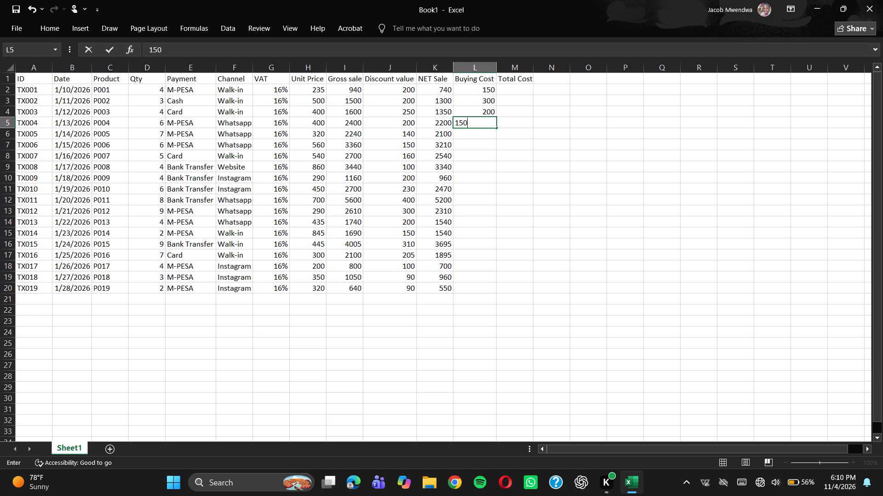
key(Down)
text(150)
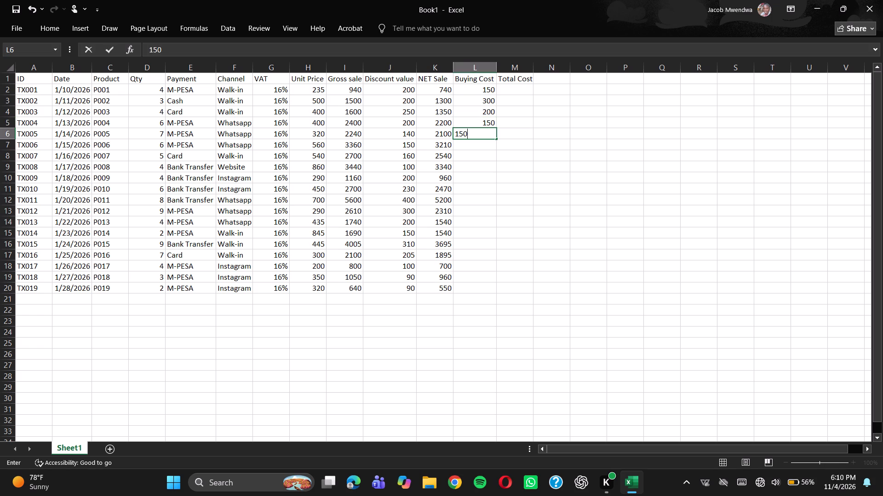
key(Down)
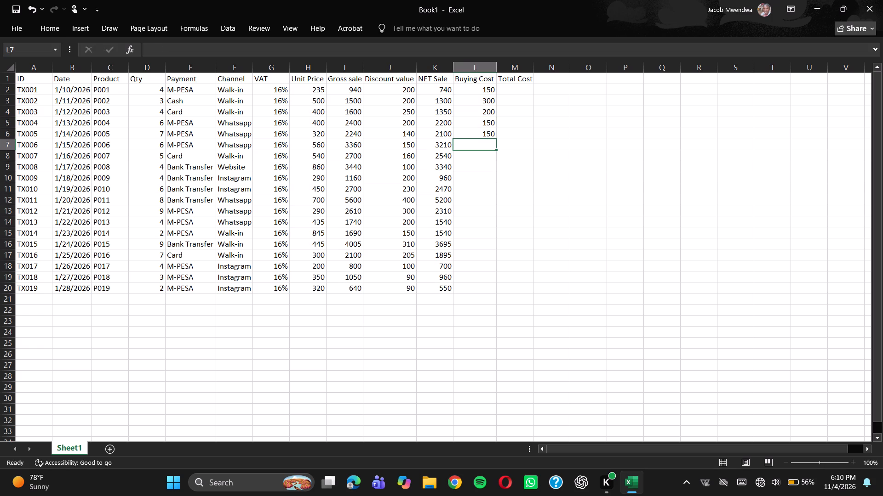
text(400)
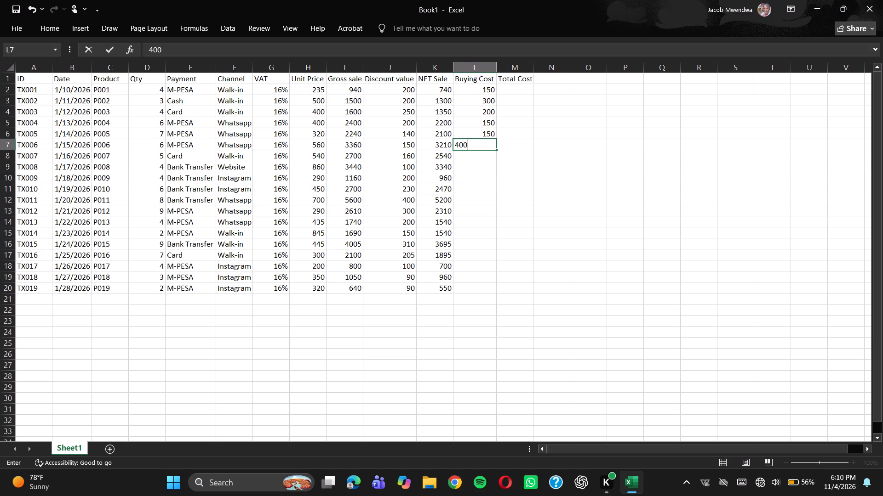
key(Down)
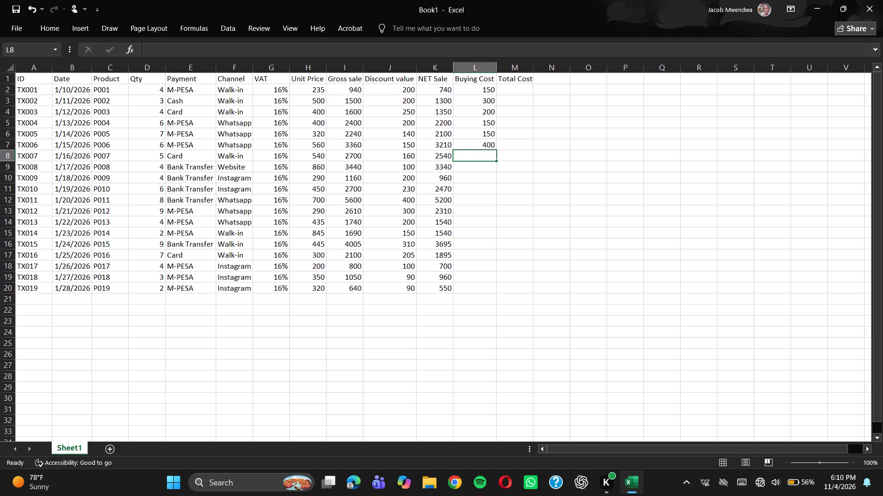
text(300)
key(Down)
Enter the buying costs 450, 100, 250 and 400 for TX008 to TX011 in cells L9 to L12.
text(450)
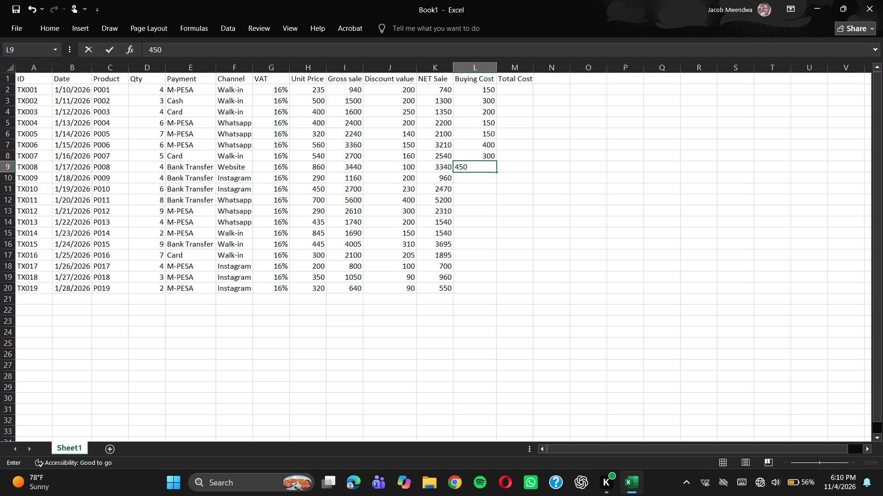
key(Down)
text(100)
key(Down)
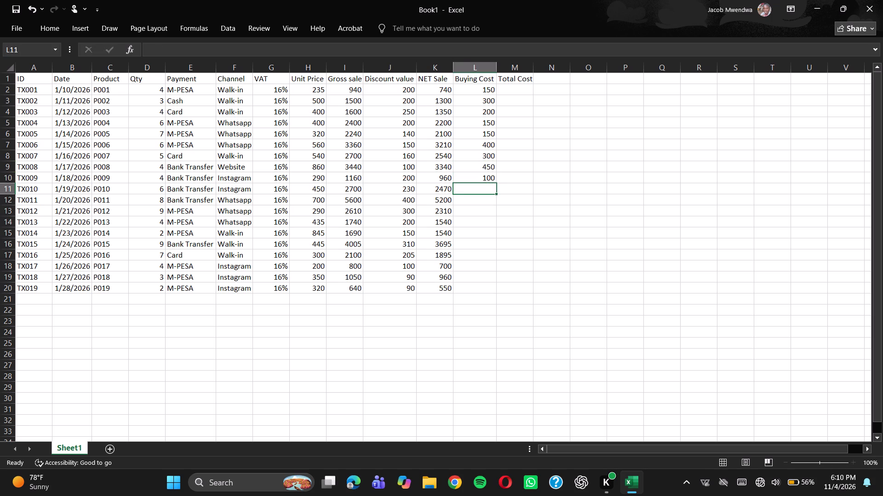
text(250)
key(Down)
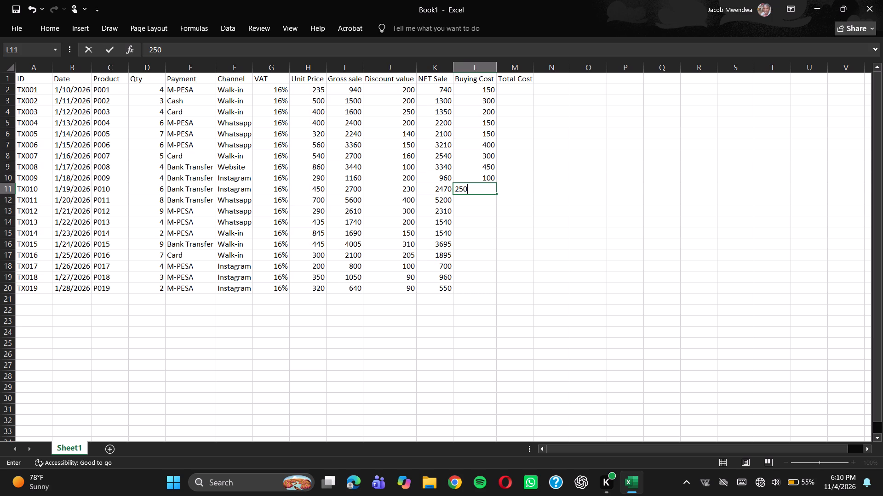
text(400)
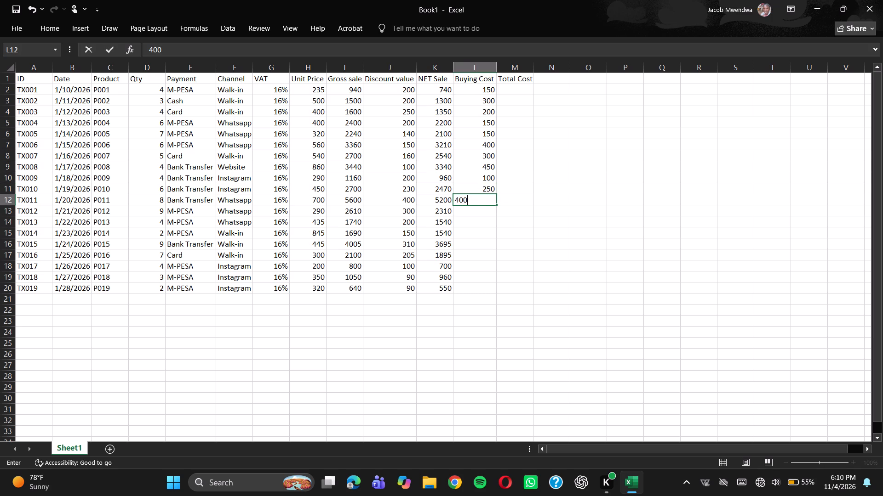
key(Down)
Enter the buying costs 100, 250, 500 and 200 for TX012 to TX015 in cells L13 to L16.
text(100)
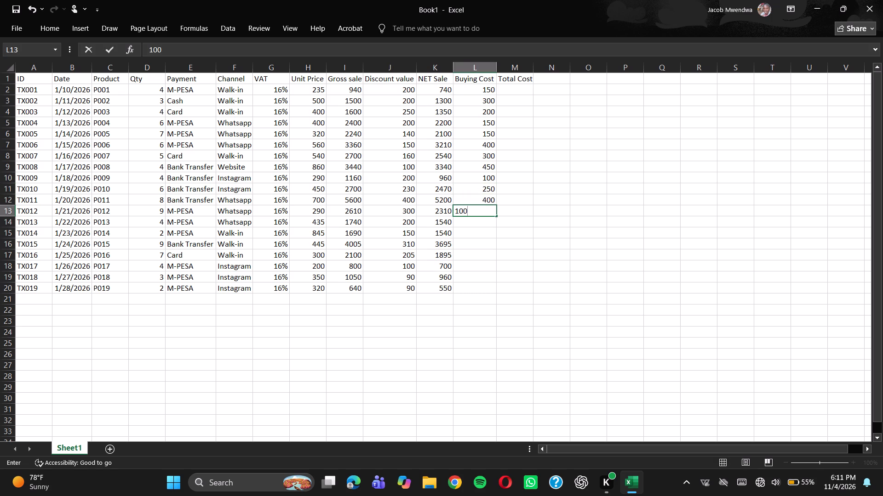
key(Down)
text(250)
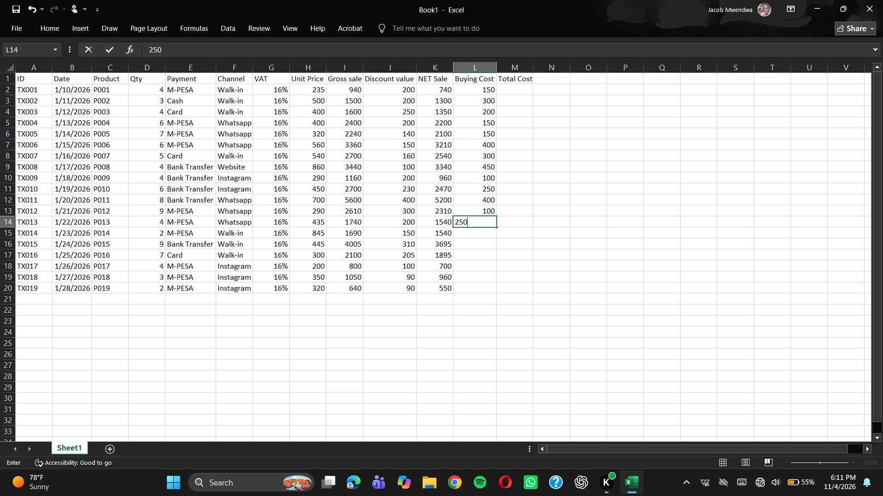
key(Down)
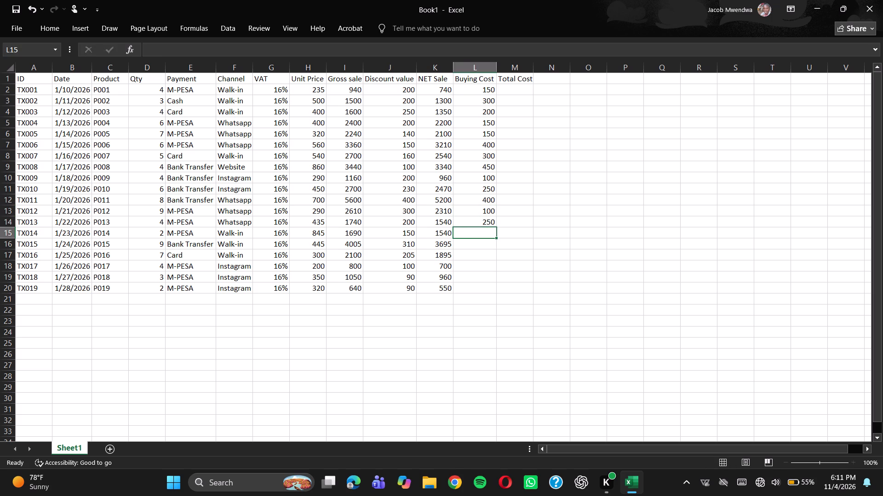
text(500)
key(Down)
text(200)
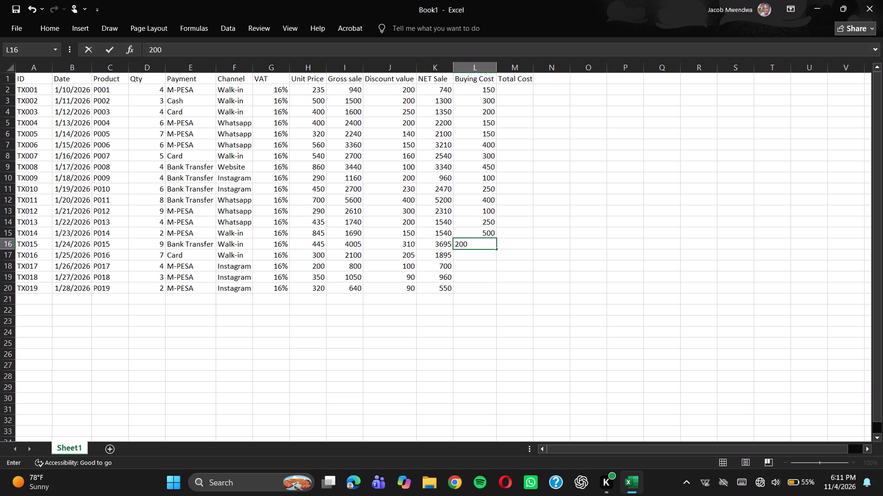
key(Down)
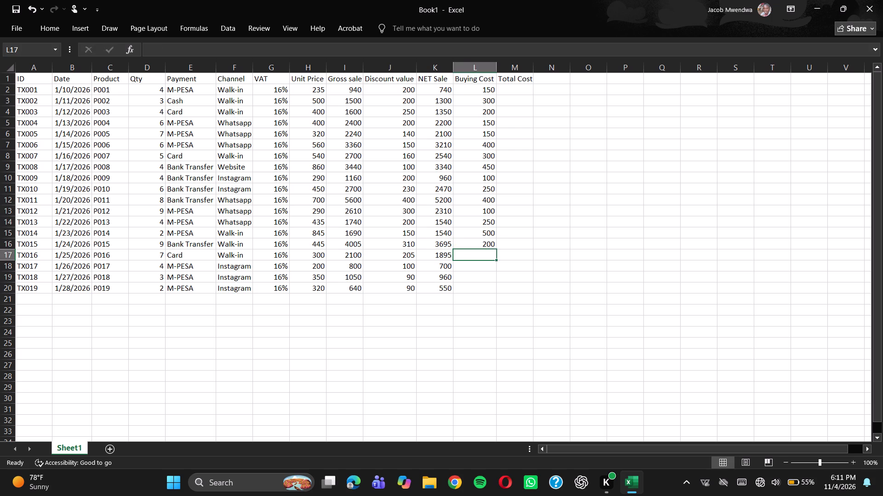
Enter the buying costs 130, 90, 200 and 150 for TX016 to TX019 in cells L17 to L20.
key(1)
text(30)
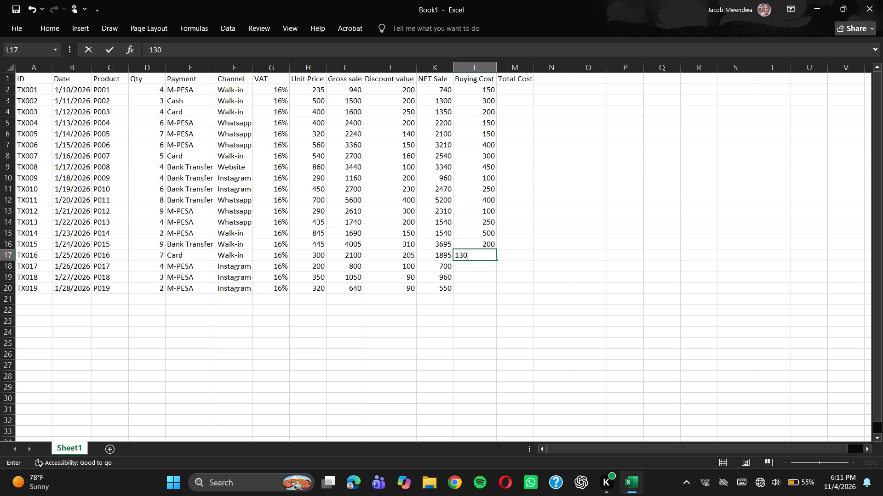
key(Down)
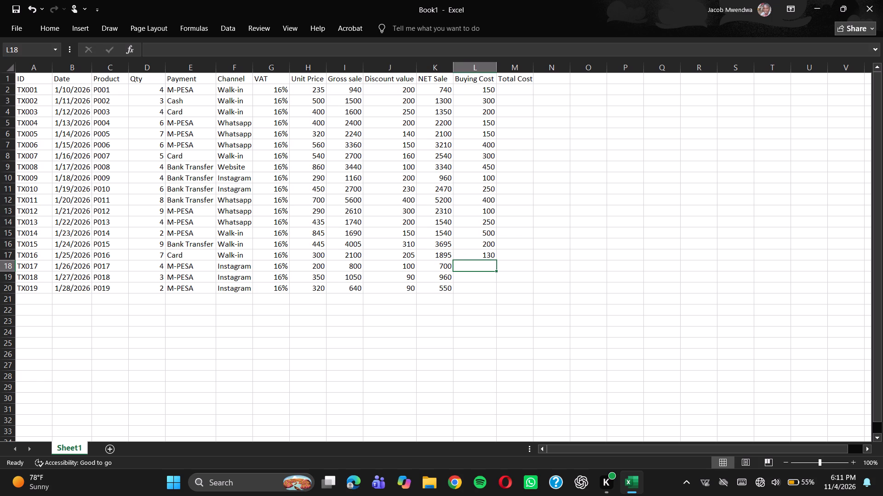
key(5)
key(BackSpace)
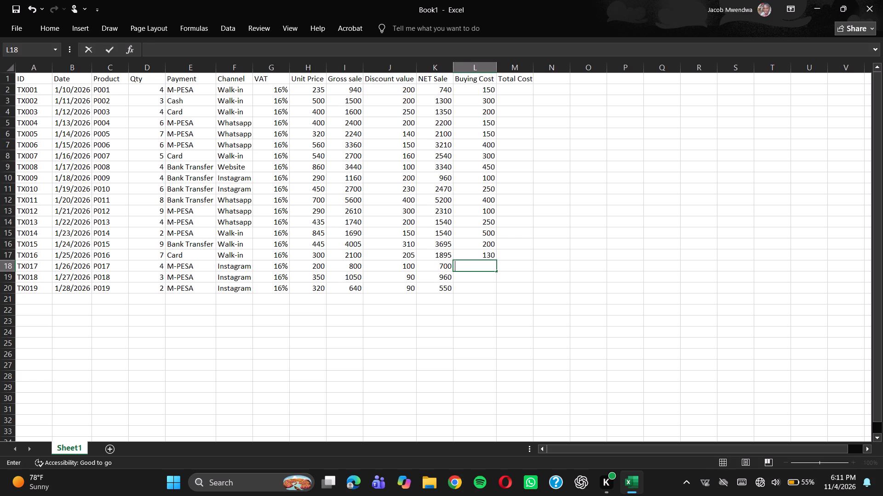
text(90)
key(Down)
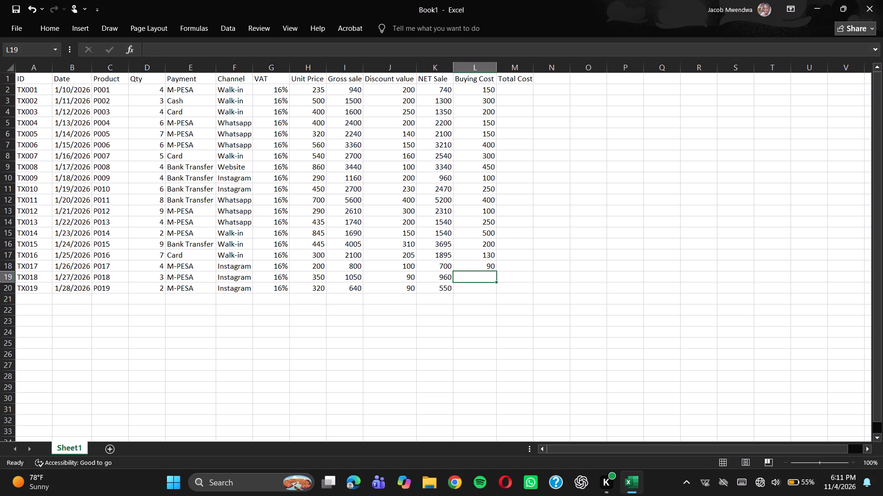
text(200)
key(Down)
key(1)
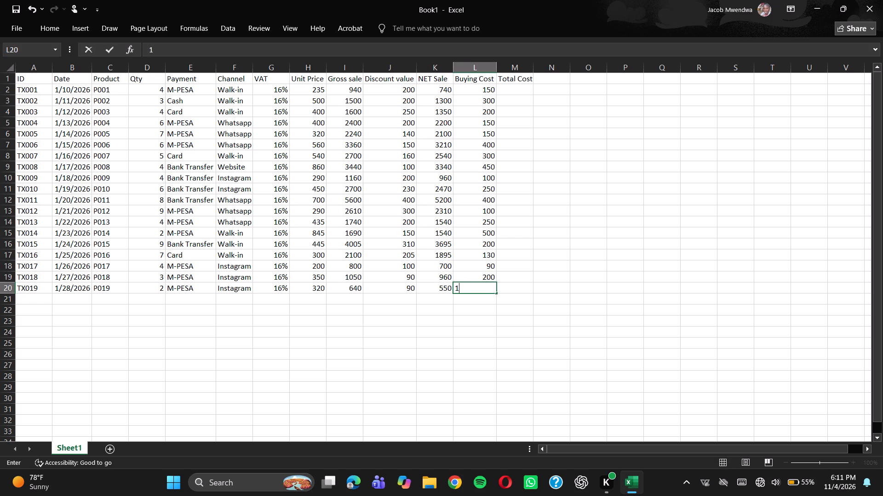
text(50)
Calculate the total cost for TX001 in cell M2 with the formula =D2*L2.
click(514, 90)
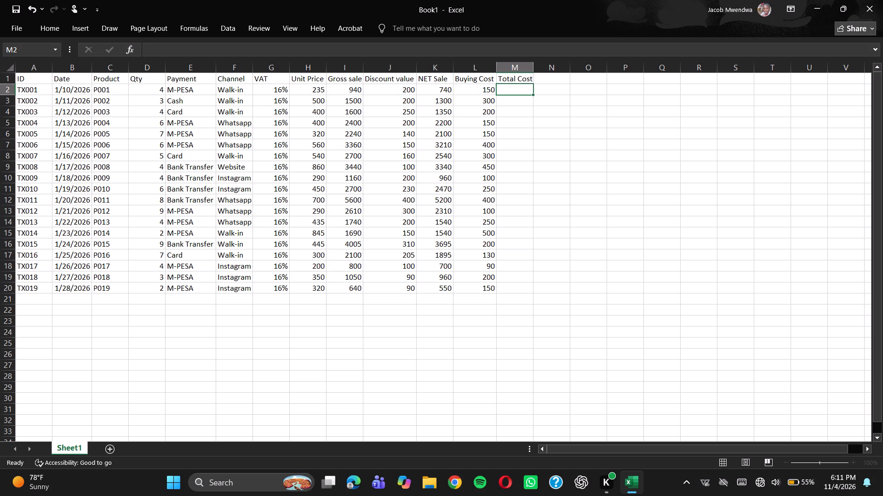
key(equal)
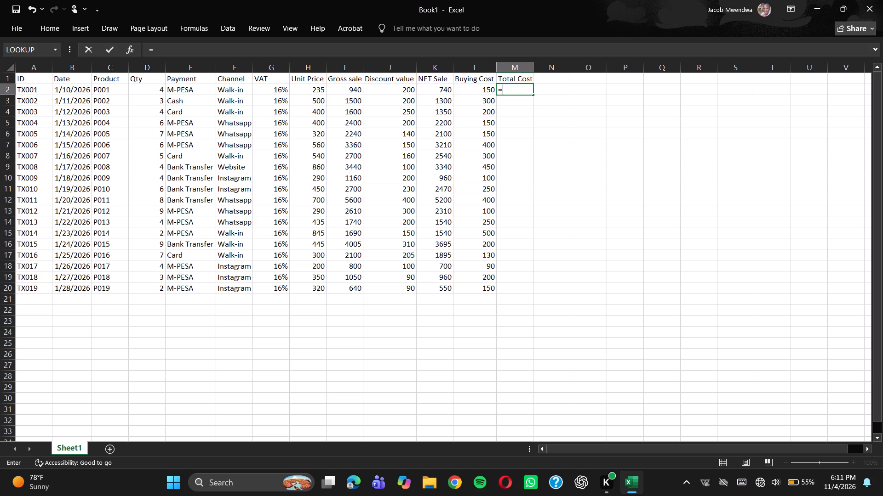
key(d)
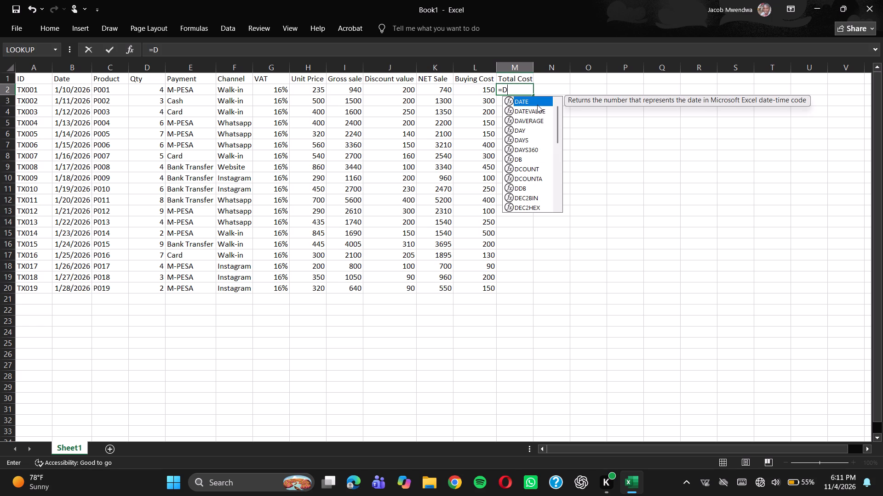
key(2)
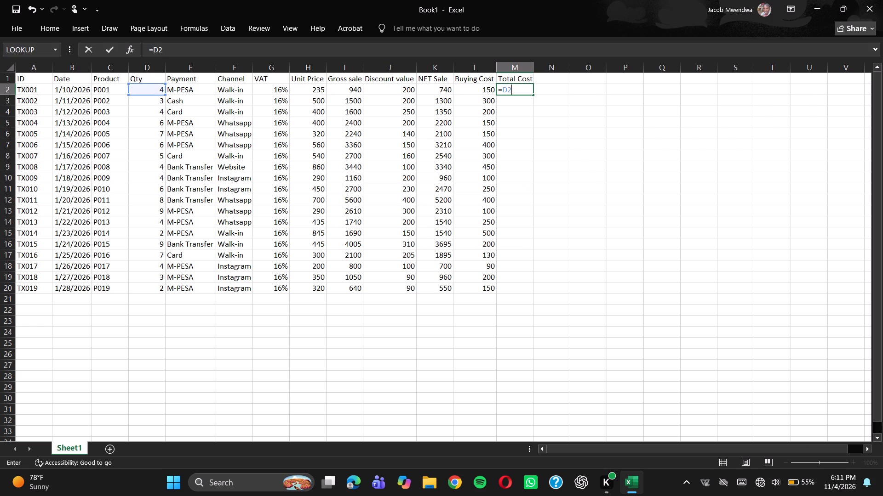
key(shift+asterisk)
text(L2)
key(Return)
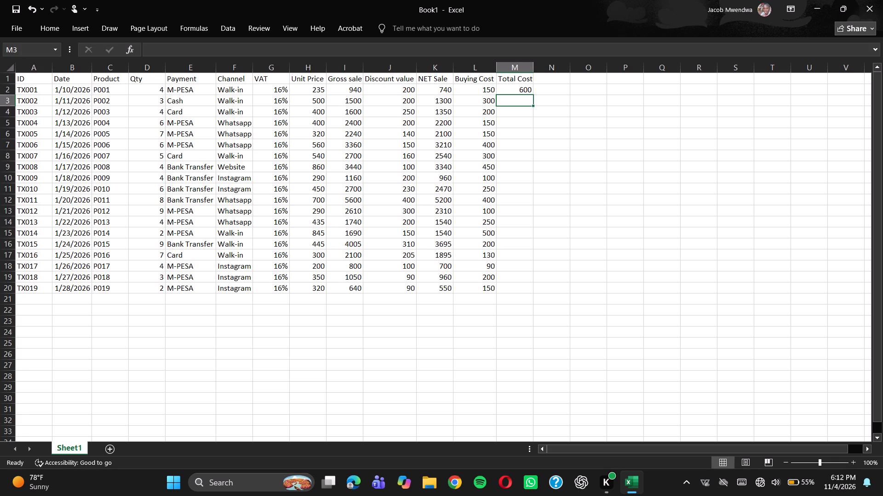
Calculate the total costs for TX002 and TX003 with =D3*L3 in cell M3 and =D4*L4 in cell M4.
key(equal)
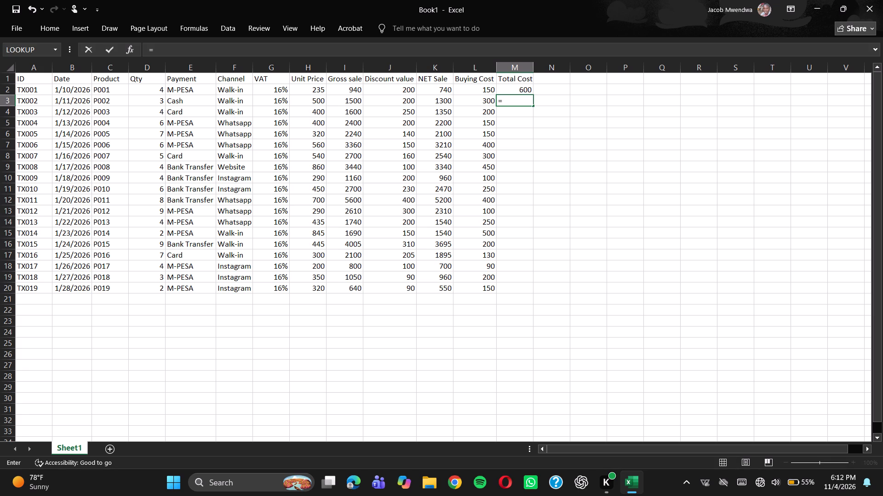
text(D3)
key(shift+asterisk)
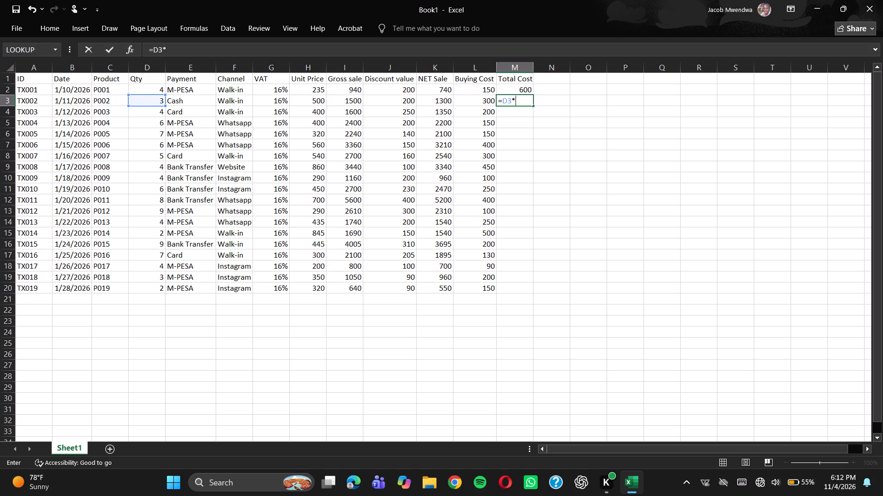
key(l)
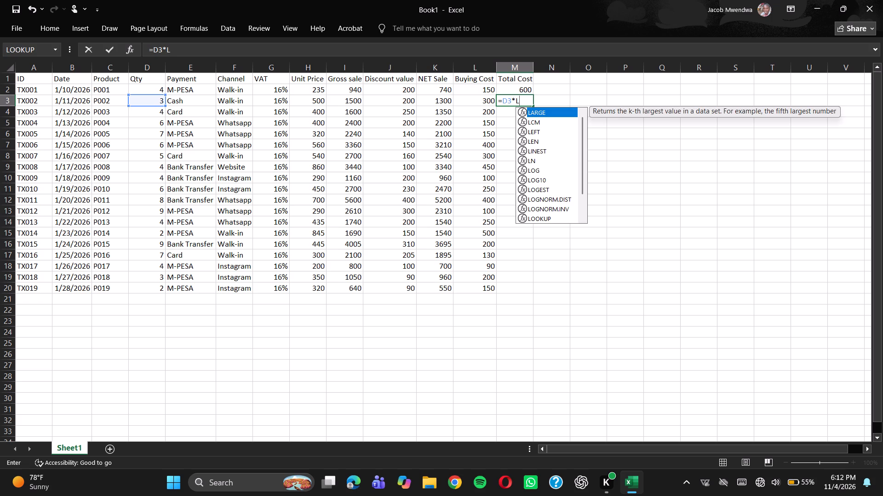
key(3)
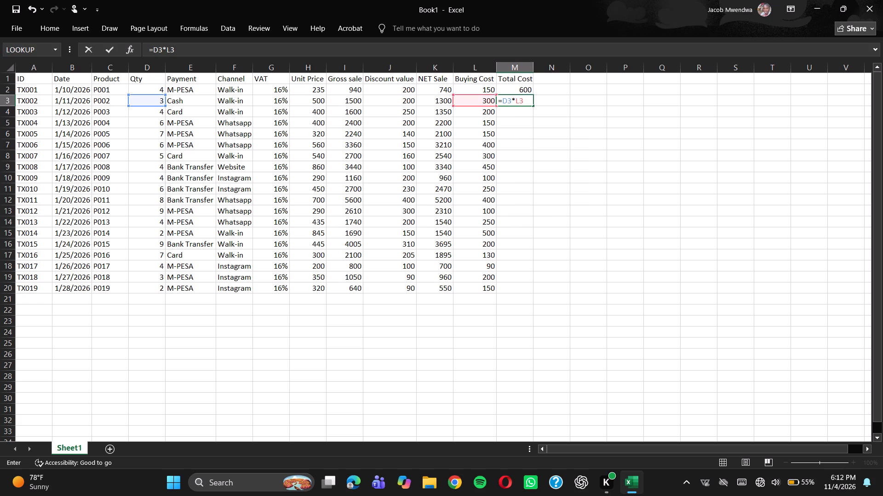
key(Return)
key(equal)
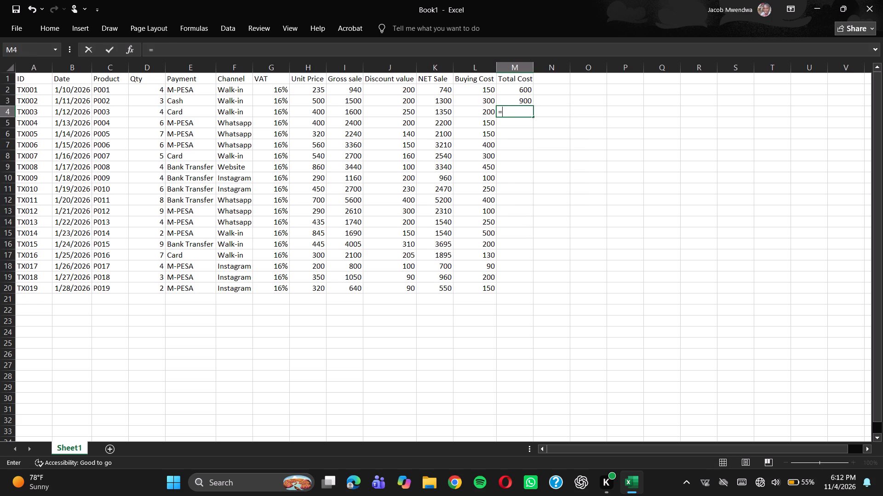
text(D4)
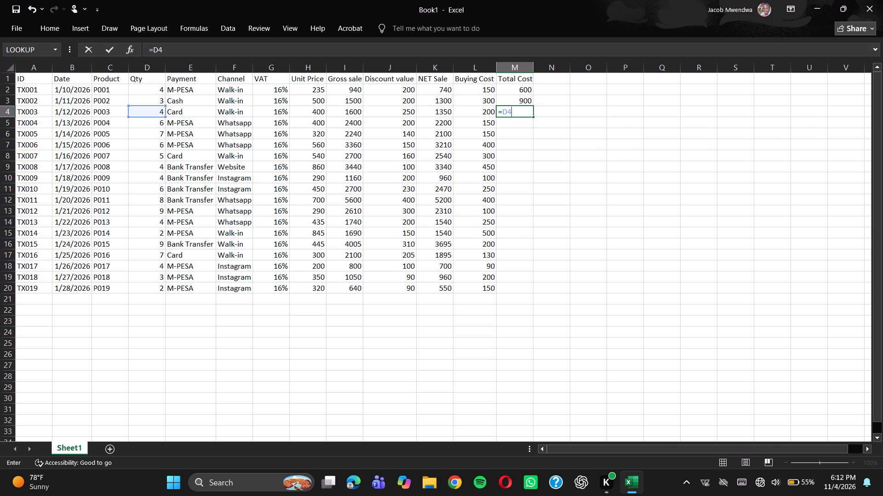
key(shift+asterisk)
key(l)
key(3)
key(BackSpace)
key(4)
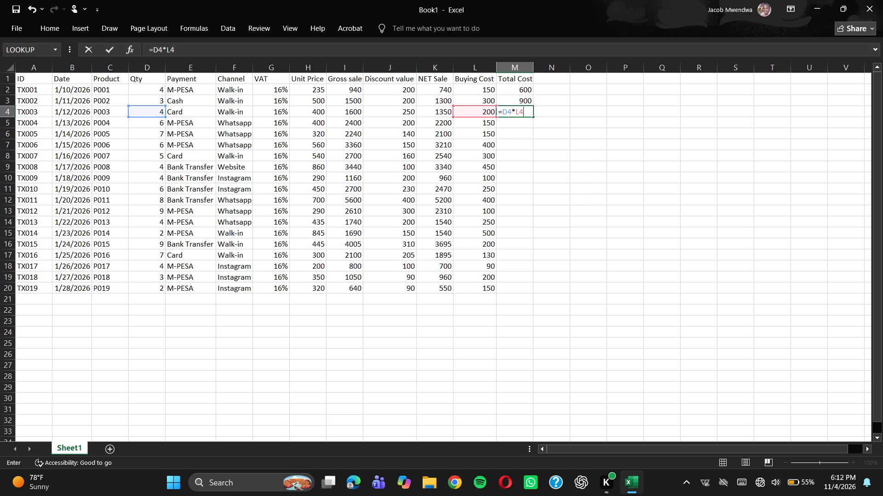
key(Return)
Calculate the total costs for TX004 and TX005 with =D5*L5 in cell M5 and =D6*L6 in cell M6.
key(equal)
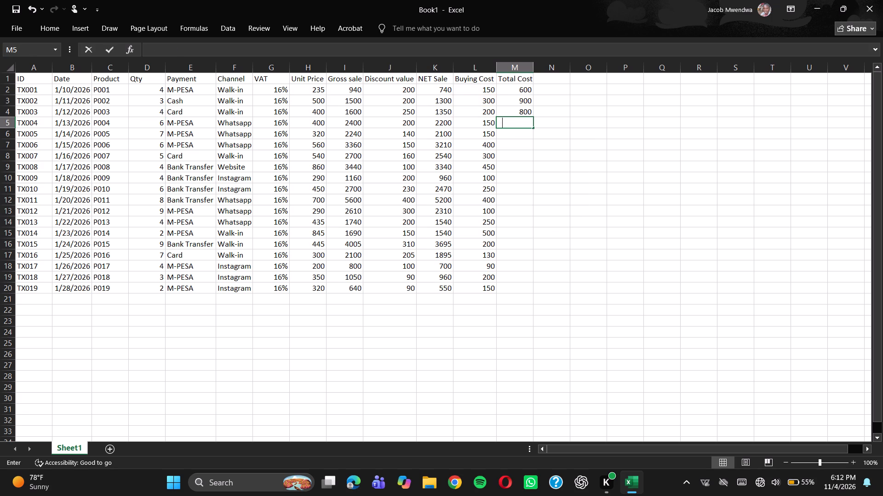
key(d)
key(5)
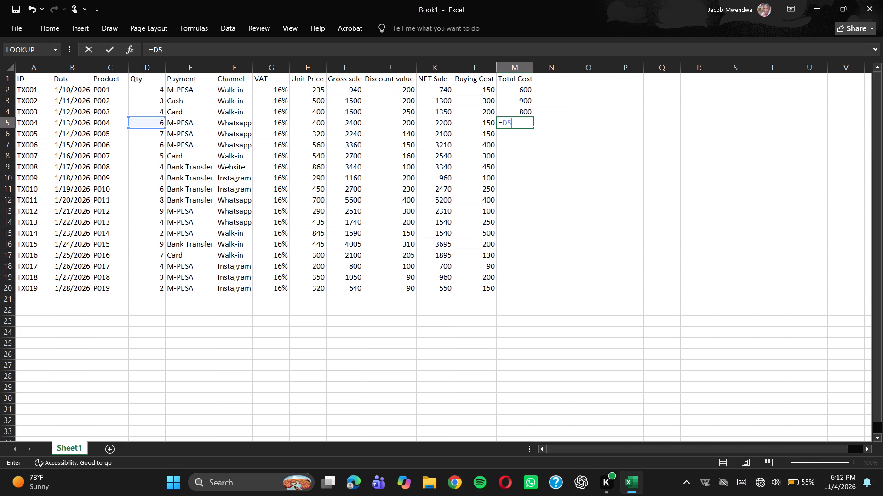
key(shift+asterisk)
key(l)
key(5)
key(Return)
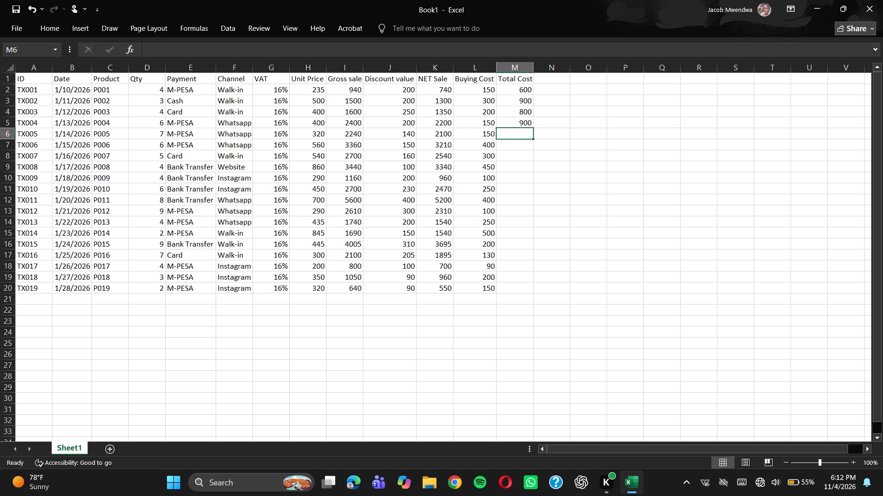
key(equal)
text(D6)
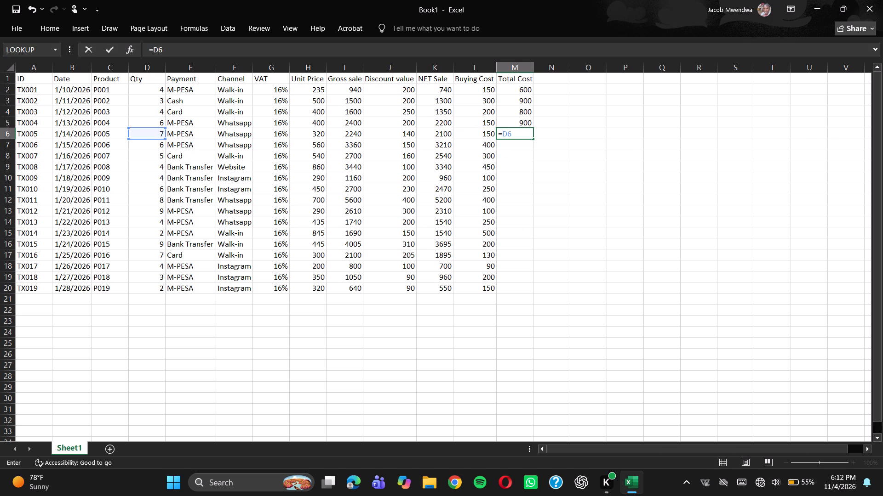
text(*L6)
key(Return)
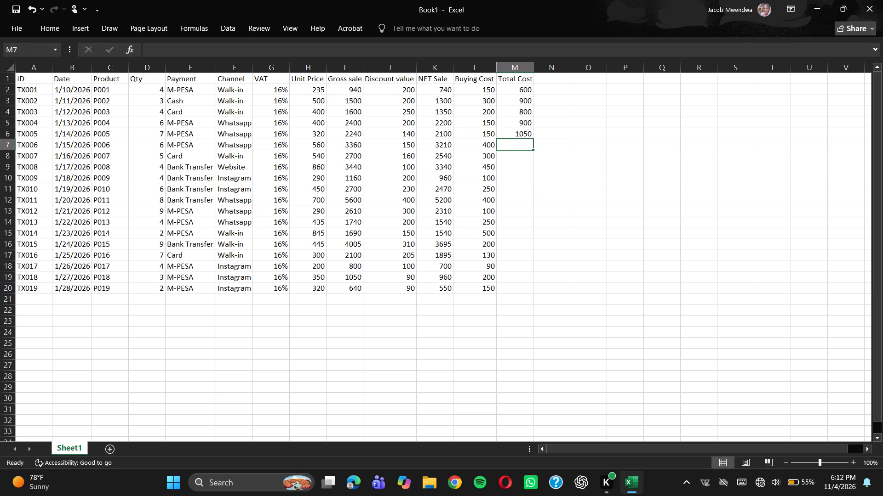
Calculate the total costs for TX006 and TX007 with =D7*L7 in cell M7 and =D8*L8 in cell M8.
key(equal)
key(d)
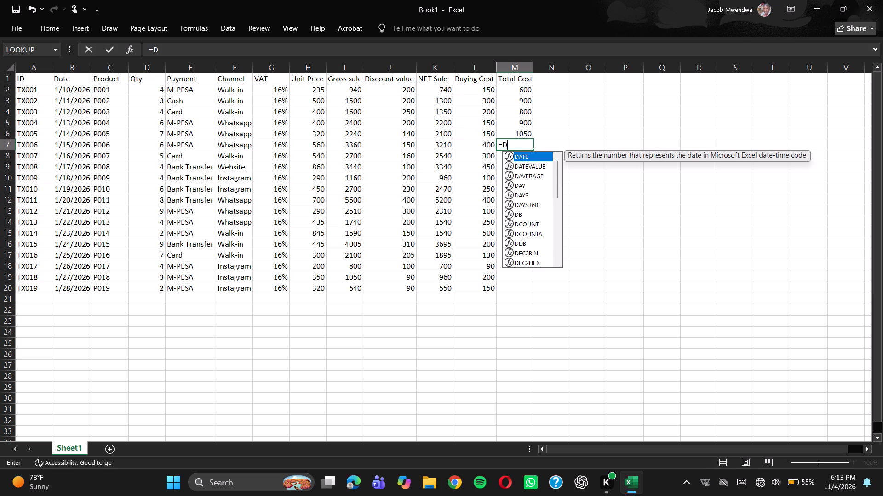
key(7)
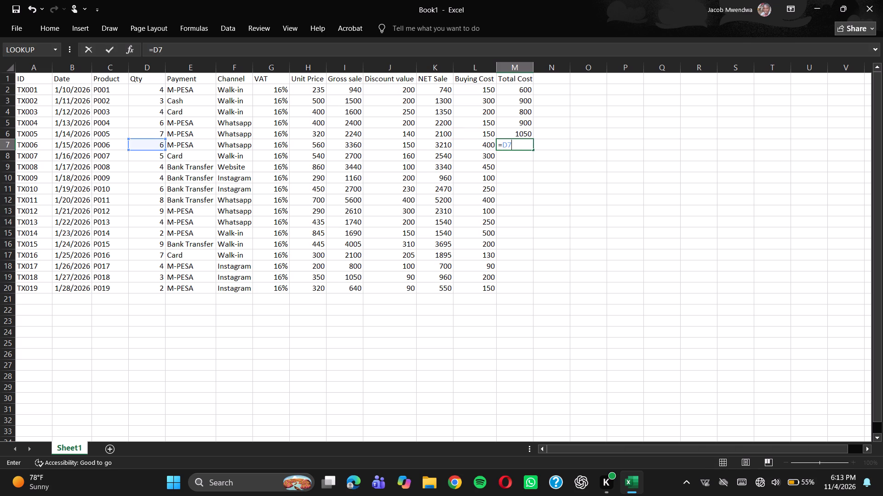
text(*L7)
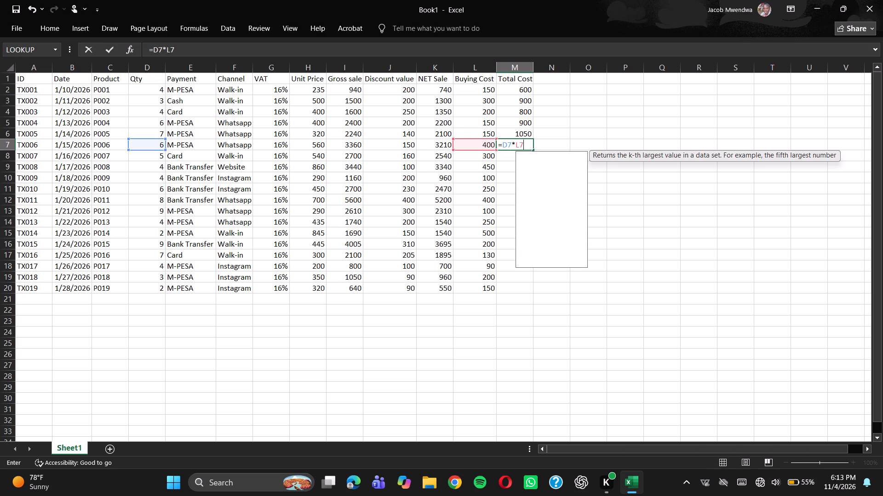
key(Return)
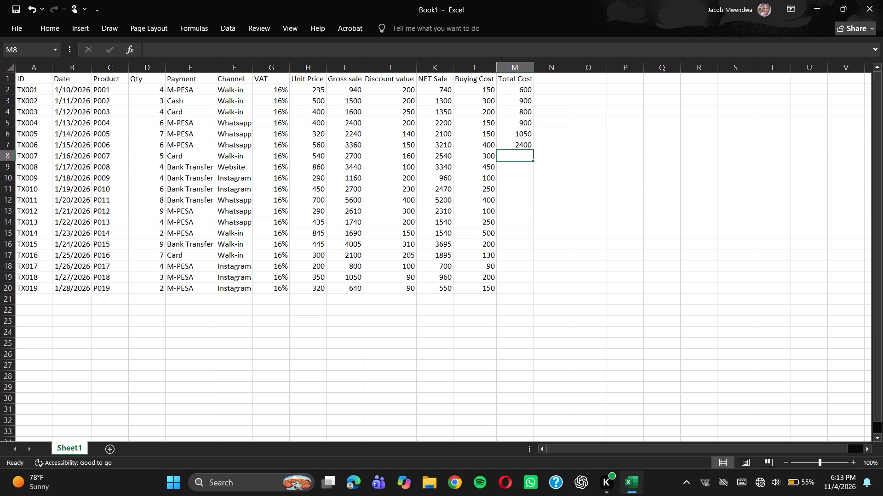
key(equal)
key(d)
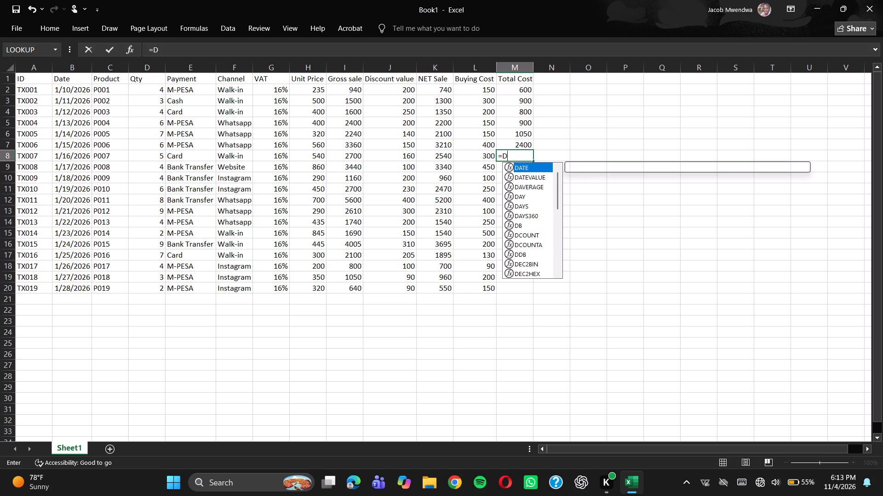
key(8)
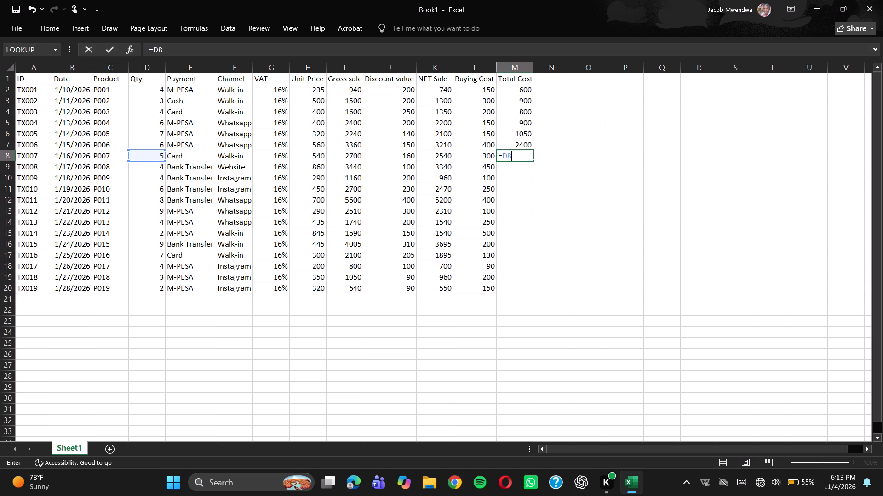
key(shift+asterisk)
text(L8)
key(Return)
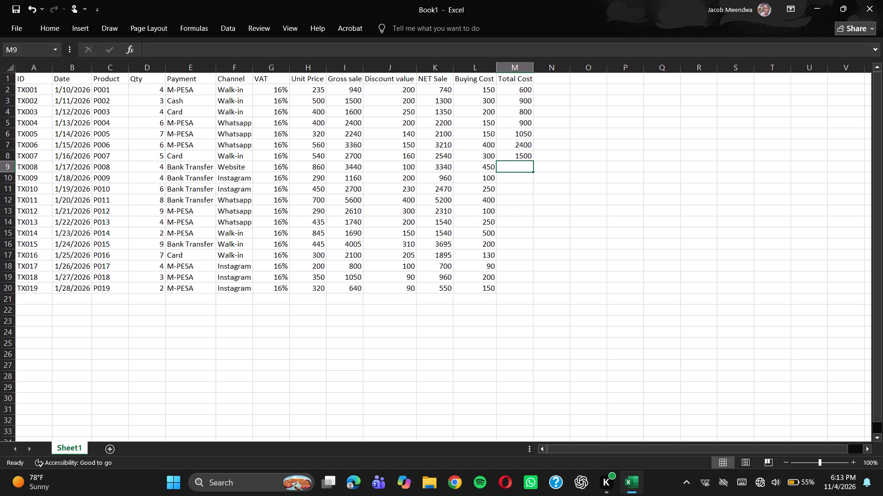
Calculate the total costs for TX008 and TX009 with =D9*L9 in cell M9 and =D10*L10 in cell M10.
key(equal)
key(d)
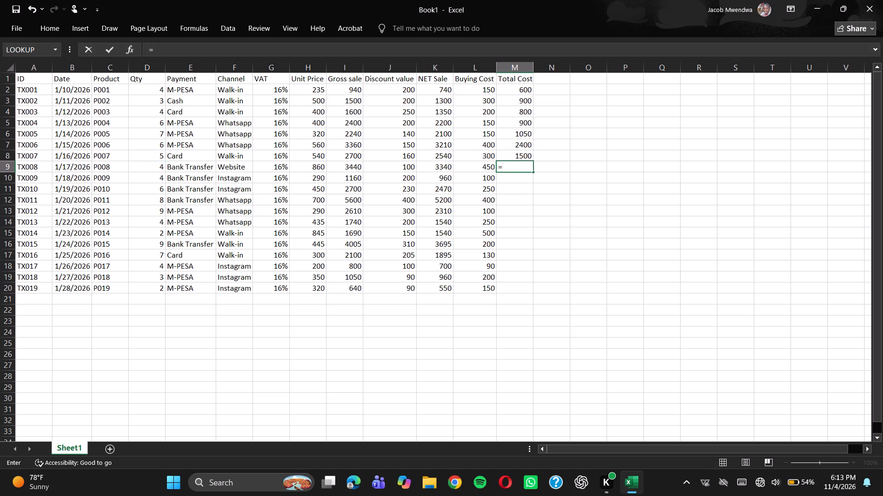
key(9)
key(shift+asterisk)
key(l)
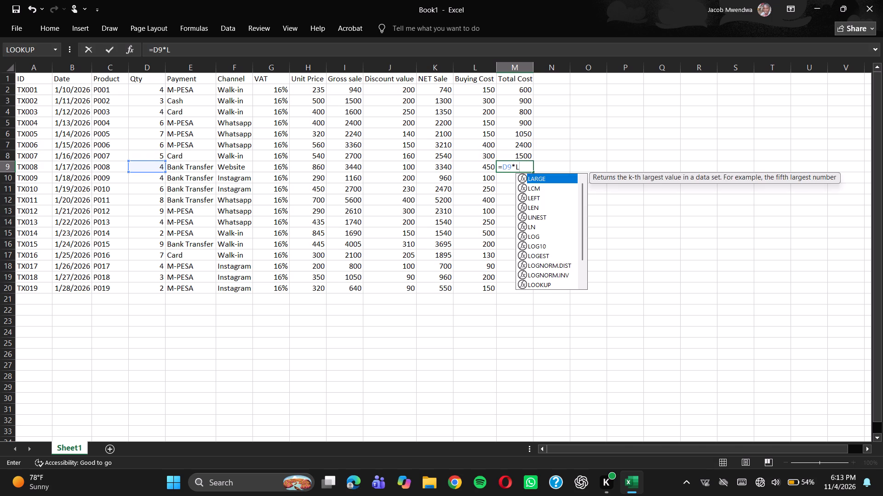
key(9)
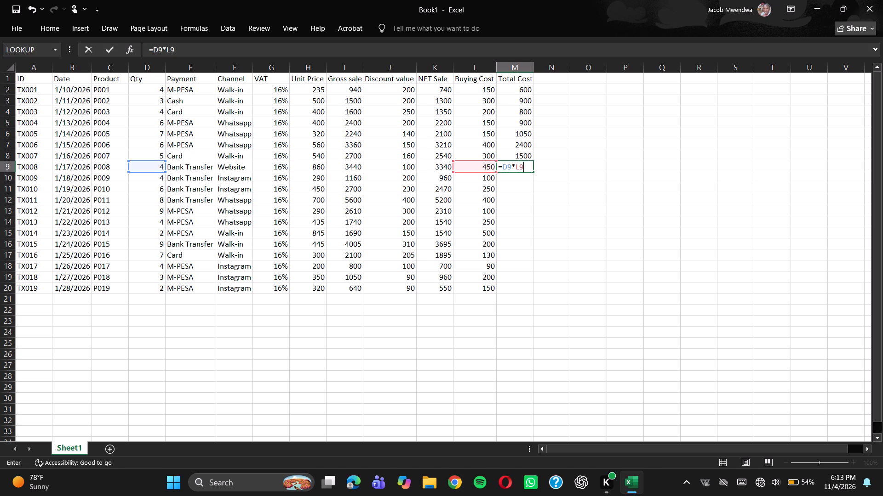
key(Return)
key(equal)
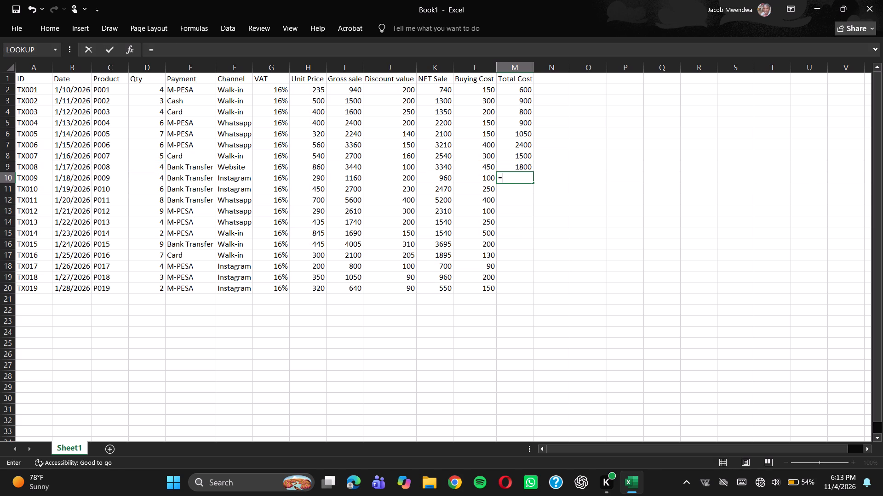
key(d)
text(10)
key(shift+asterisk)
text(L10)
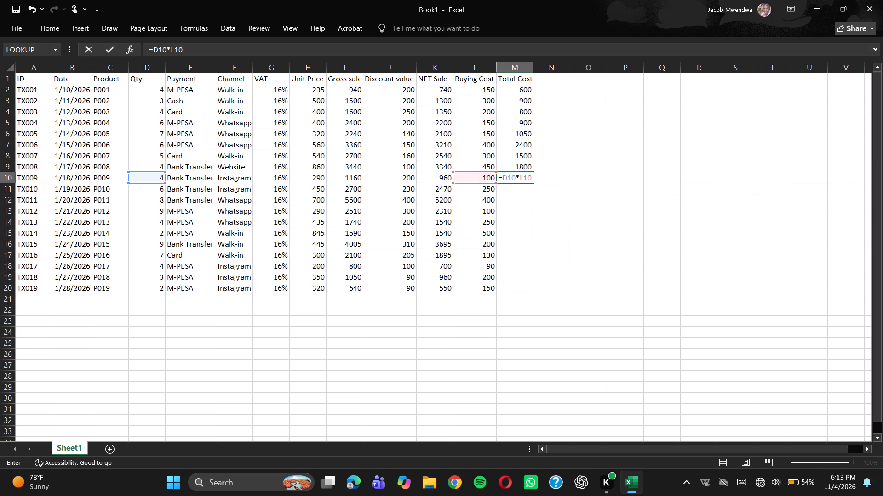
key(Return)
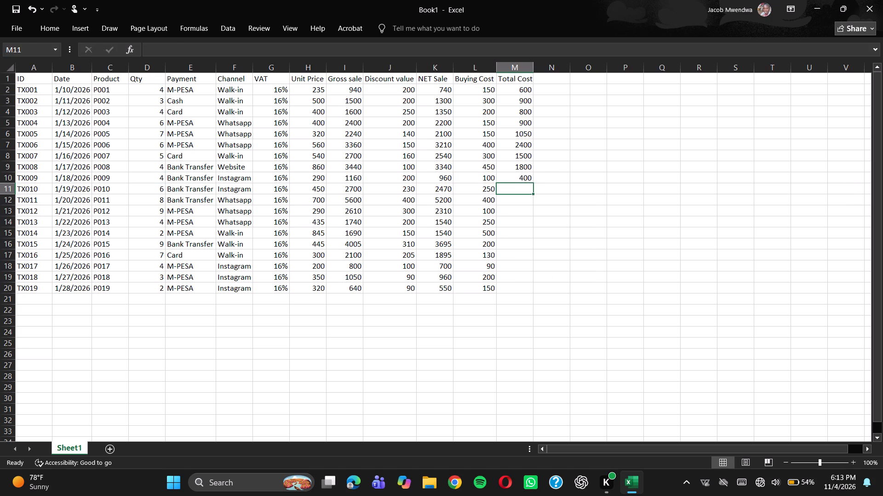
Calculate the total costs for TX010 and TX011 with =D11*L11 in cell M11 and =D12*L12 in cell M12.
key(equal)
key(d)
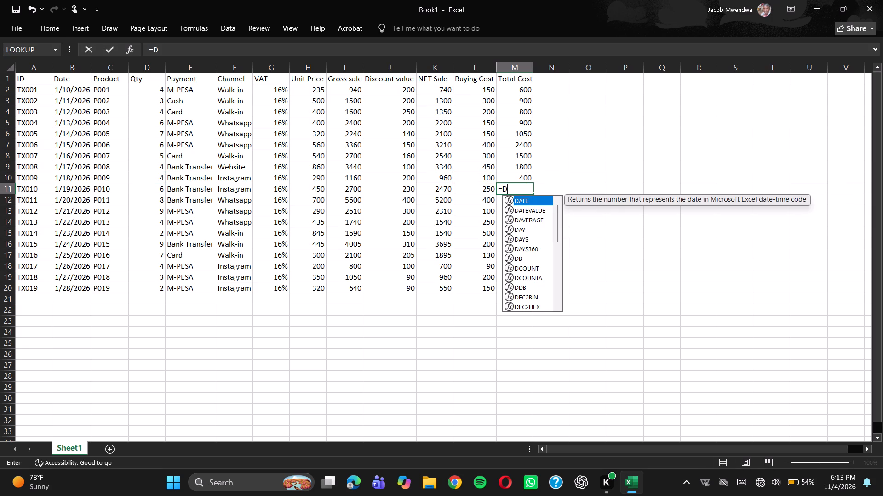
text(11)
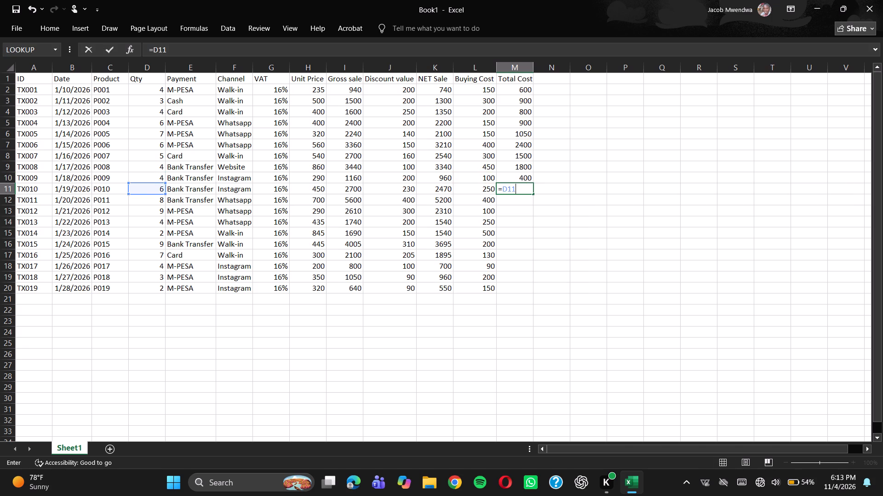
key(shift+asterisk)
text(L11)
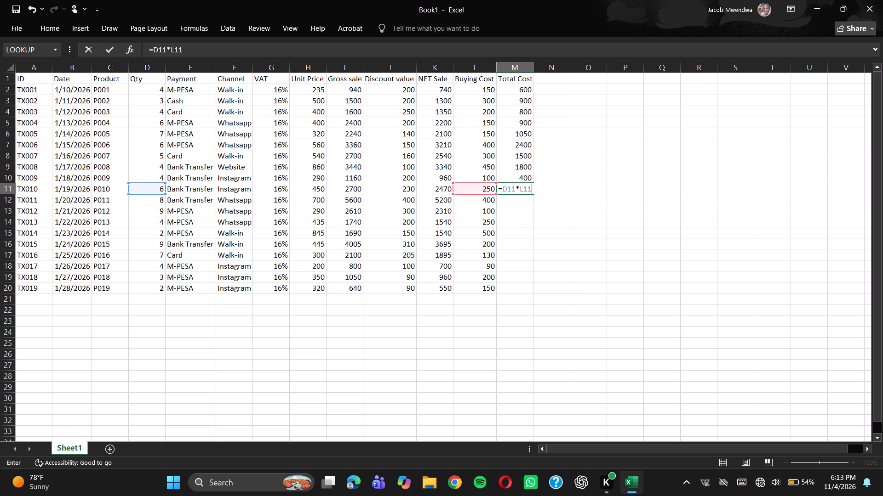
key(Return)
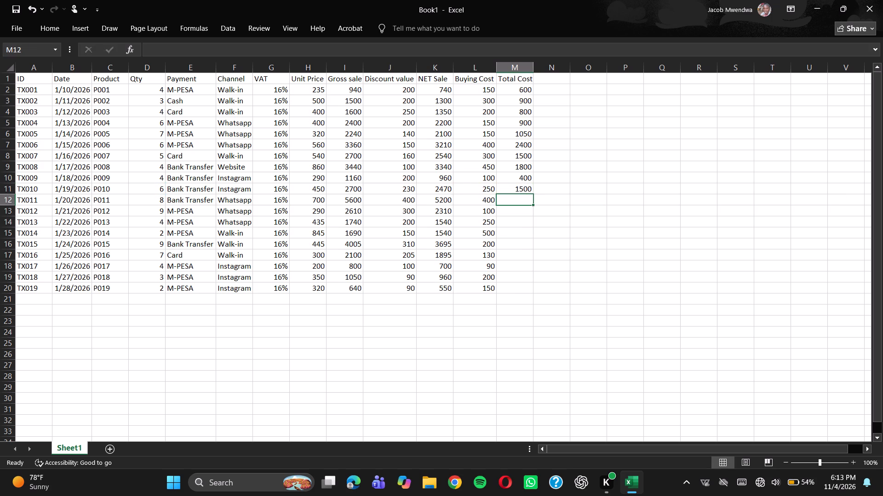
key(equal)
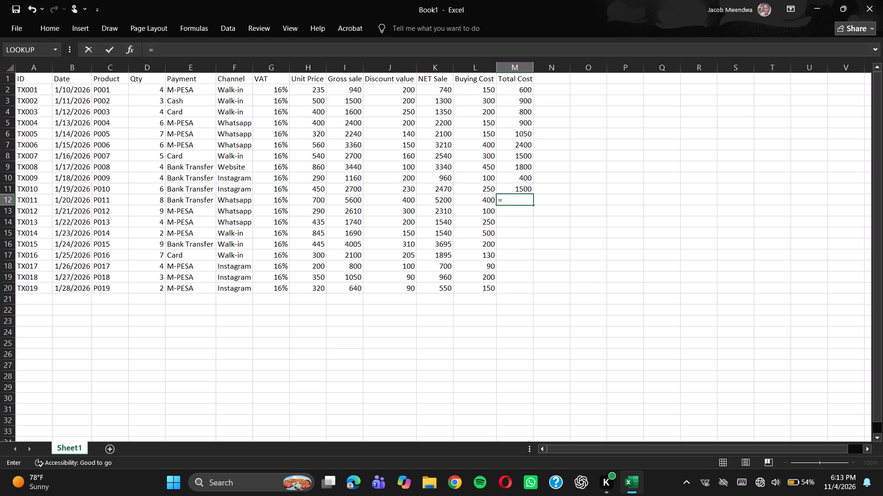
key(d)
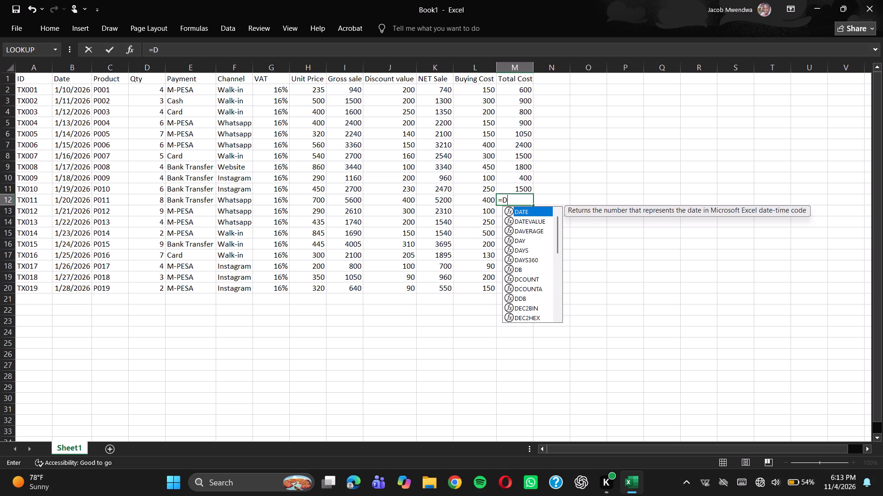
text(12)
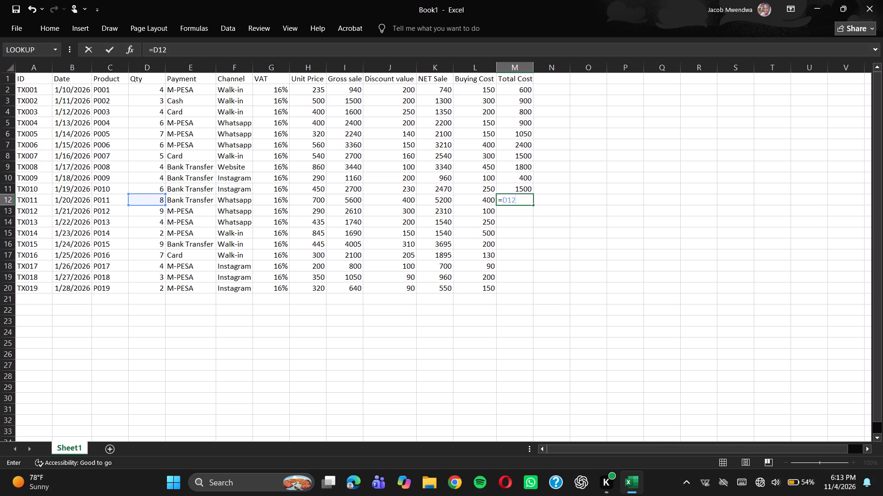
key(shift+asterisk)
text(L12)
key(Return)
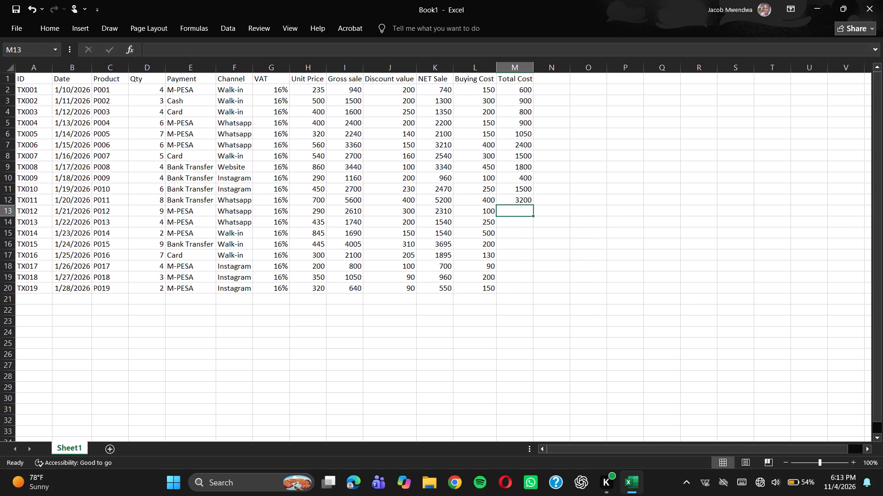
Calculate the total costs for TX012 and TX013 with =D13*L13 in cell M13 and =D14*L14 in cell M14.
key(equal)
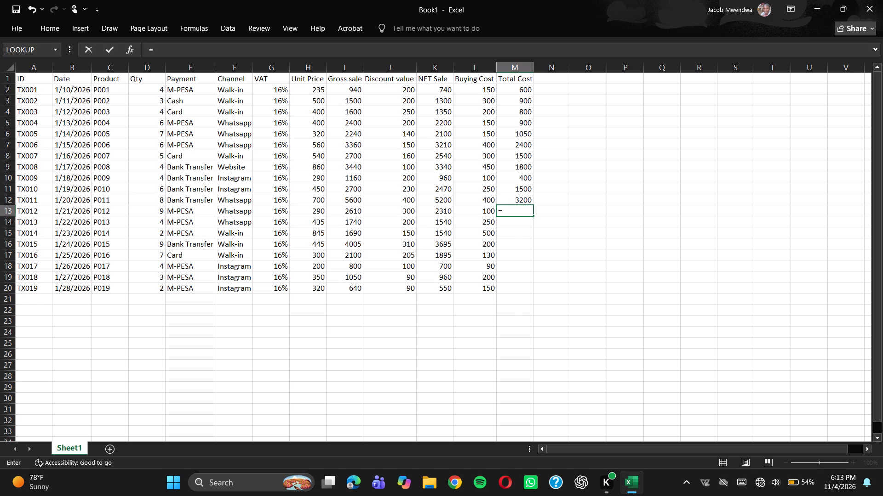
key(d)
text(12)
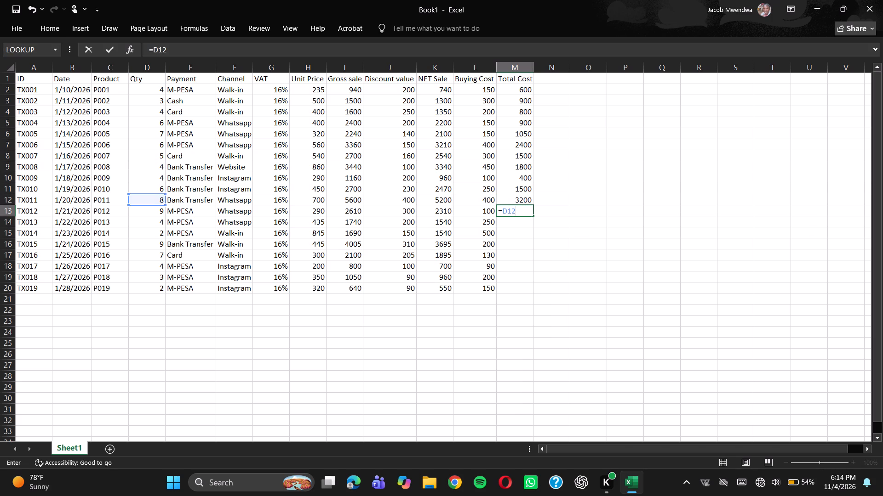
key(BackSpace)
key(3)
key(shift+asterisk)
text(L1)
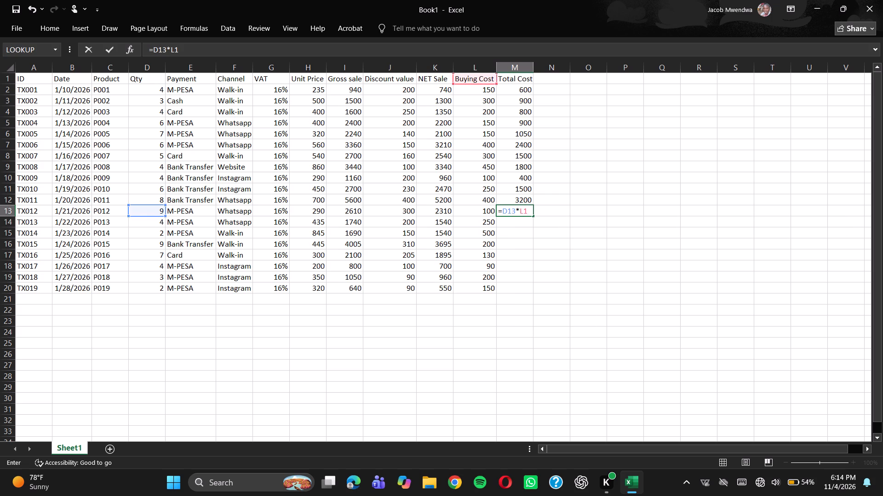
key(3)
key(Return)
key(equal)
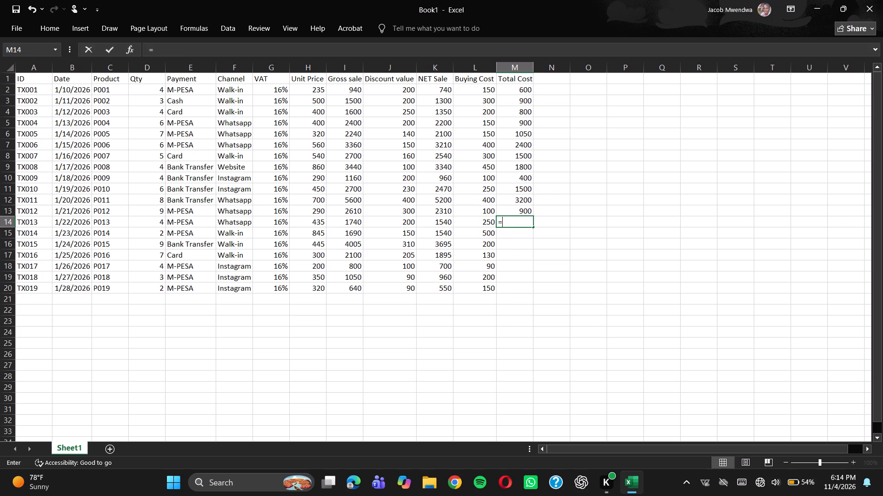
text(D14)
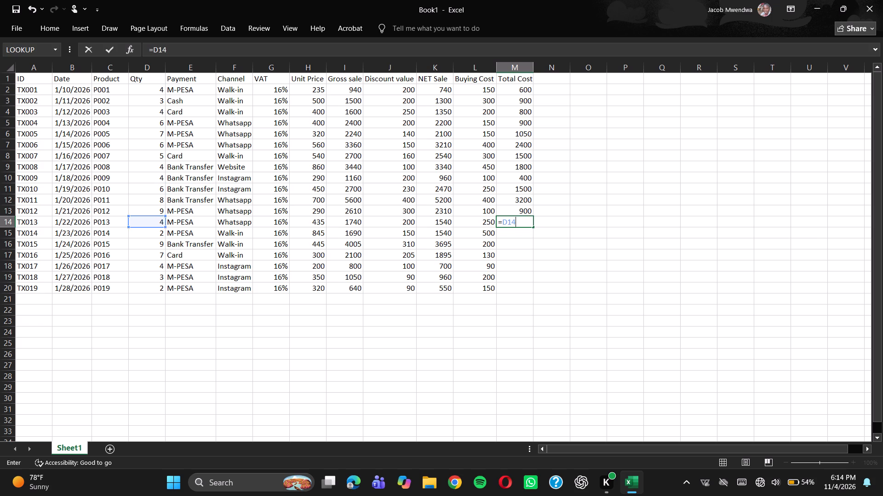
key(shift+asterisk)
text(L14)
key(Return)
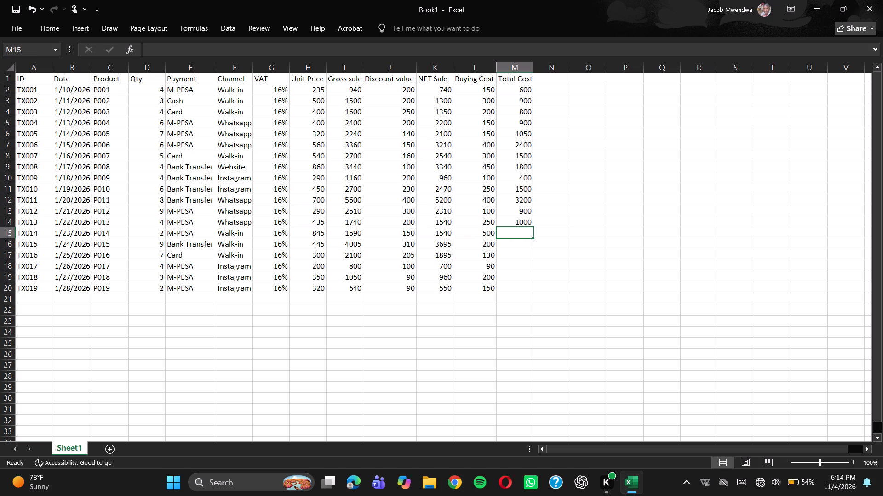
Calculate the total costs for TX014 and TX015 with =D15*L15 in cell M15 and =D16*L16 in cell M16.
key(equal)
text(D15)
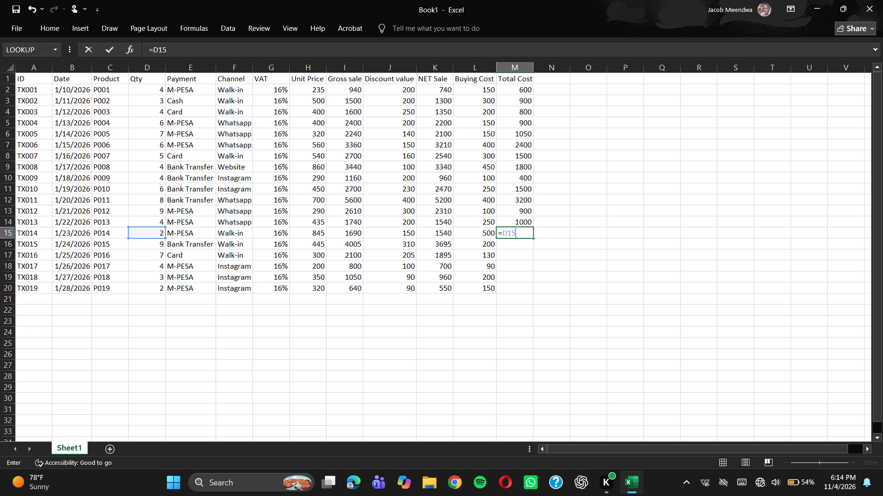
key(shift+asterisk)
text(L15)
key(Return)
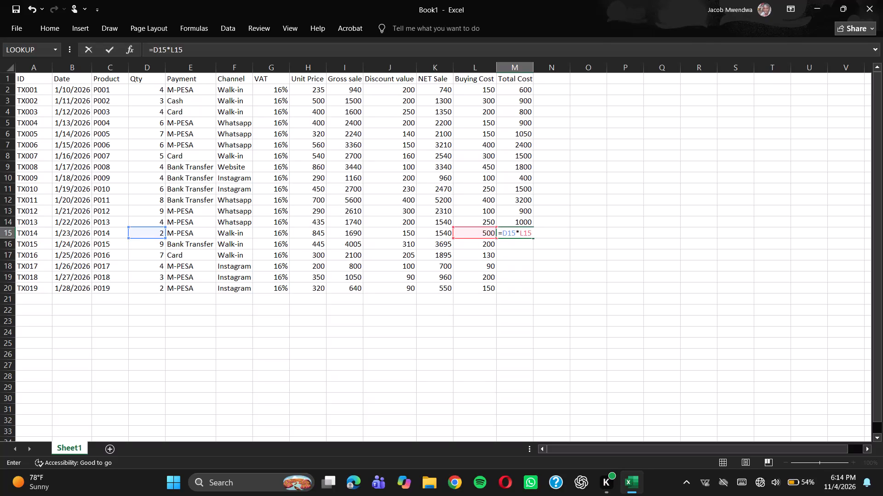
key(equal)
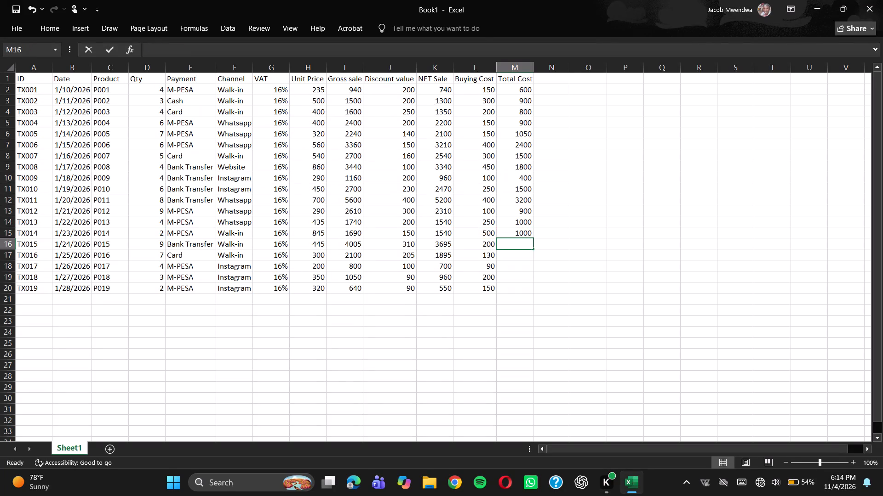
text(D16)
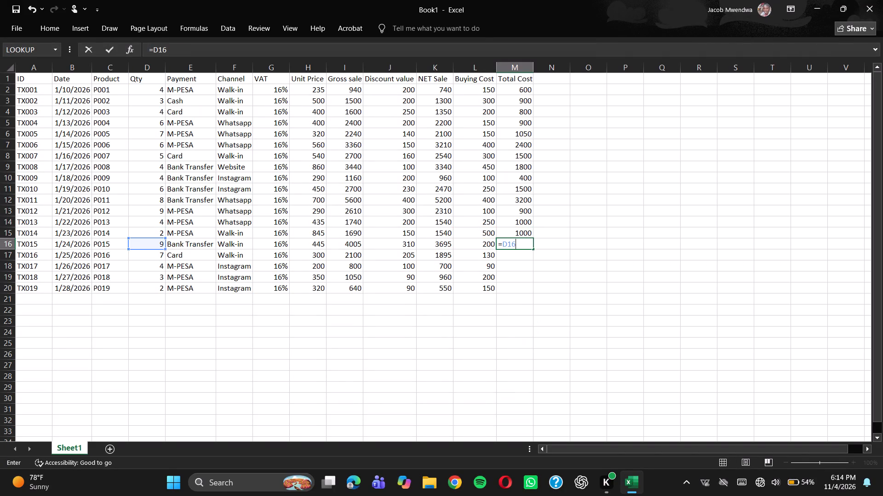
key(shift+asterisk)
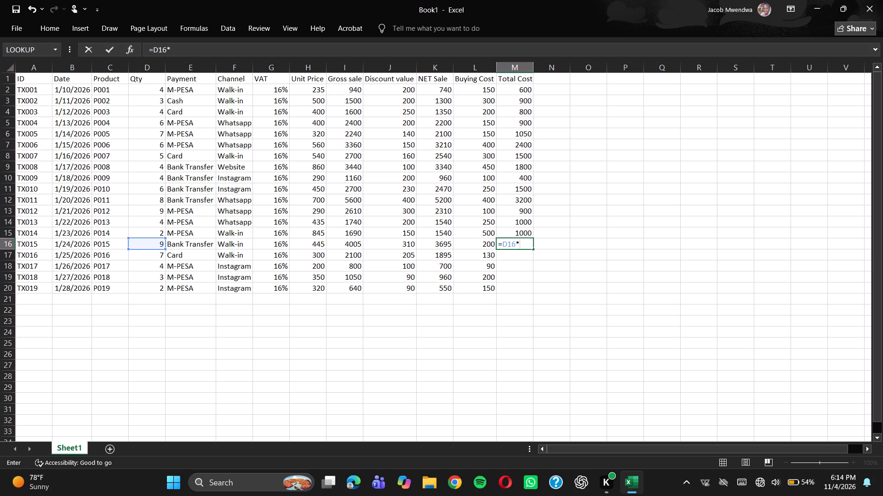
text(L16)
key(Return)
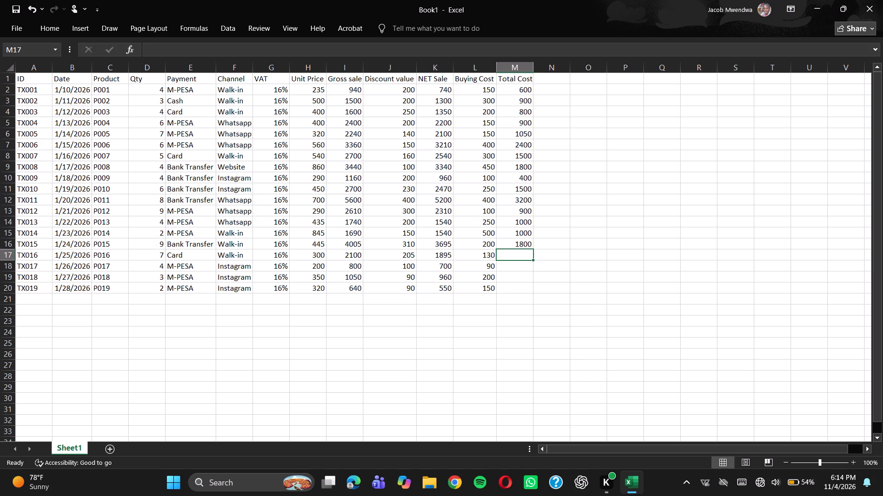
Calculate the total costs for TX016 and TX017 with =D17*L17 in cell M17 and =D18*L18 in cell M18.
key(equal)
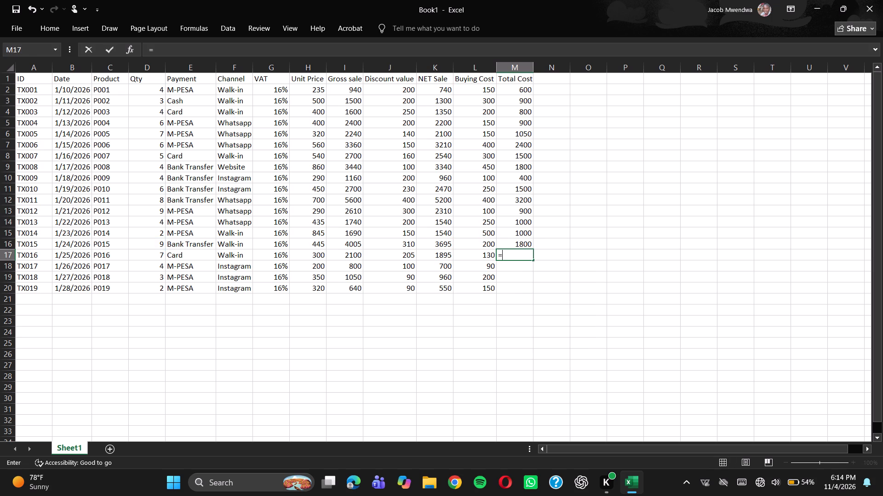
key(d)
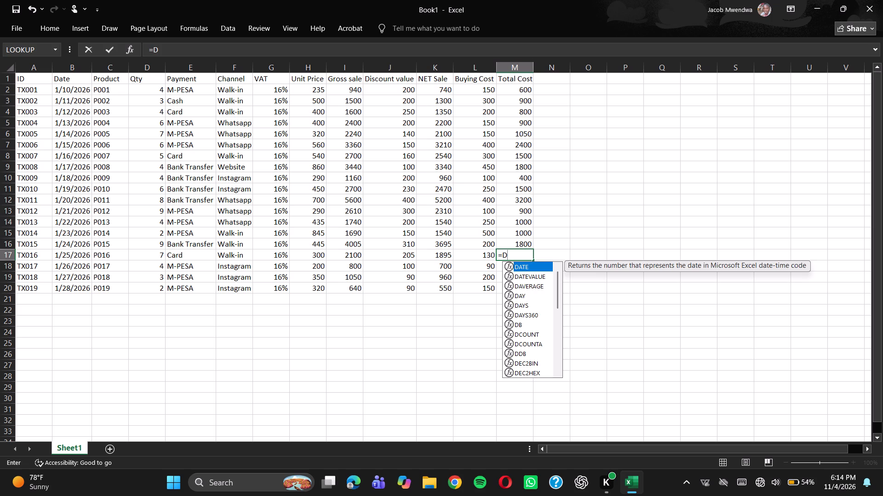
text(17)
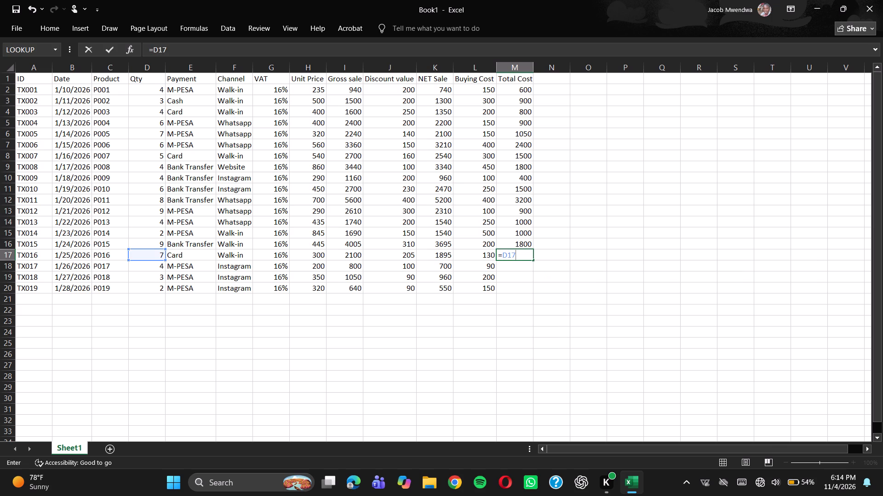
text(*L17)
key(Return)
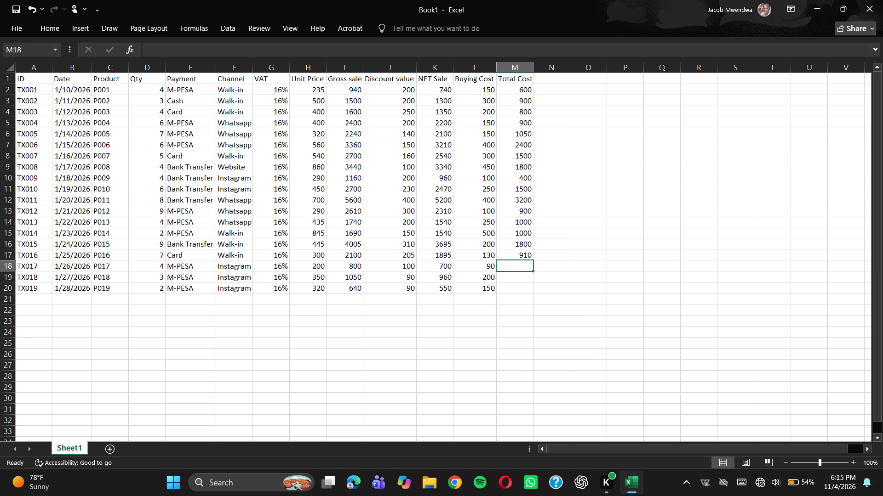
key(equal)
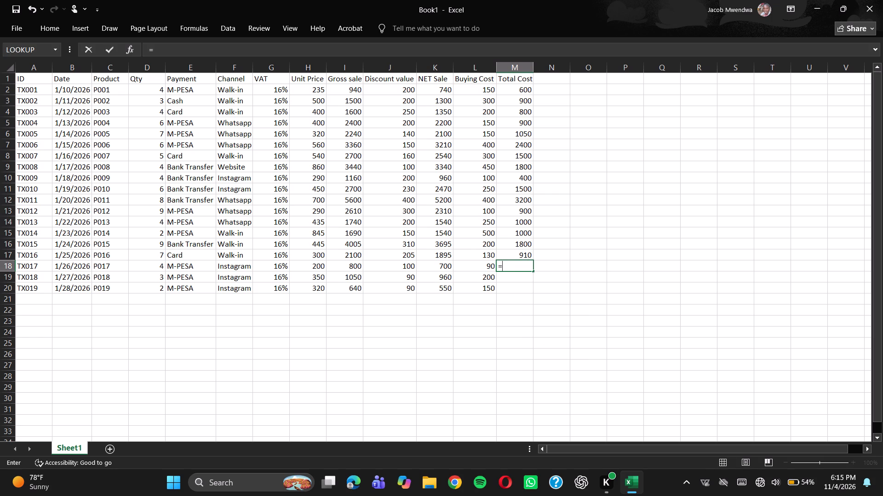
text(D18)
key(shift+asterisk)
key(l)
text(18)
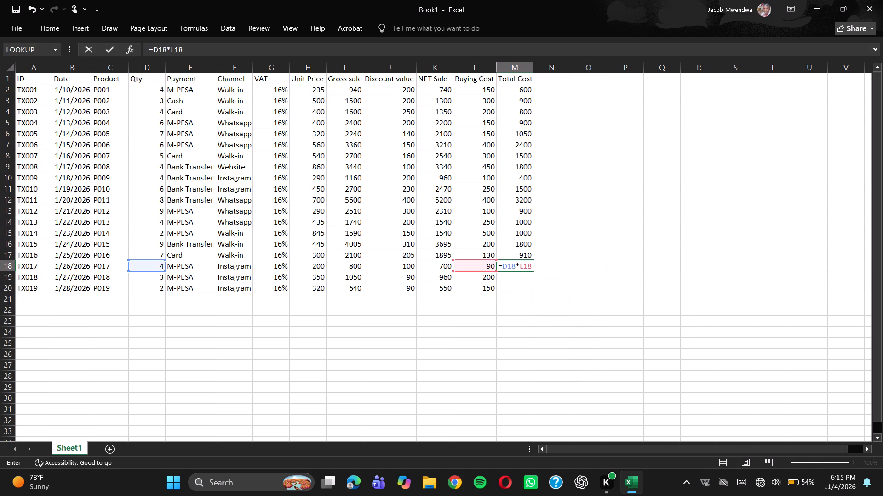
key(Return)
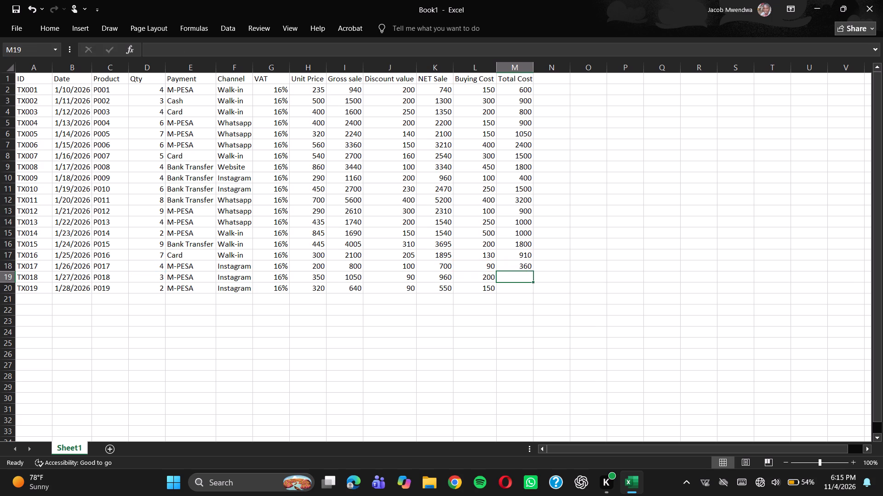
Calculate the total costs for TX018 and TX019 with =D19*L19 in cell M19 and =D20*L20 in cell M20.
key(equal)
key(d)
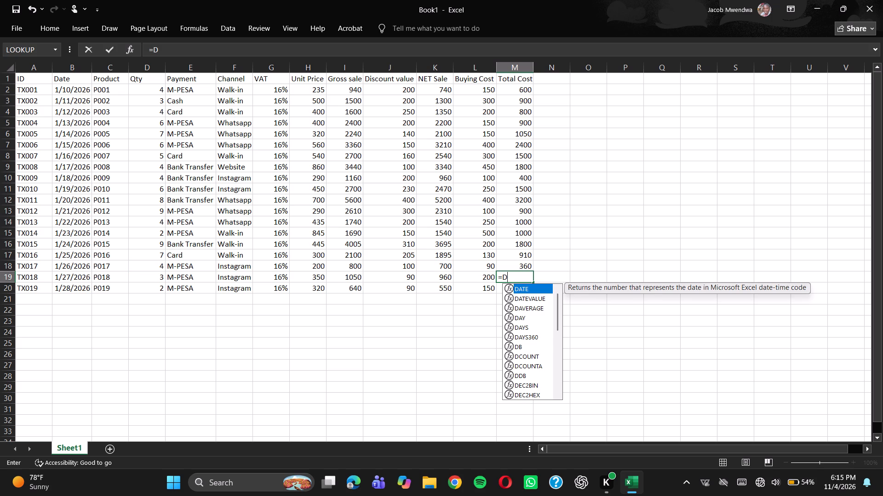
text(19)
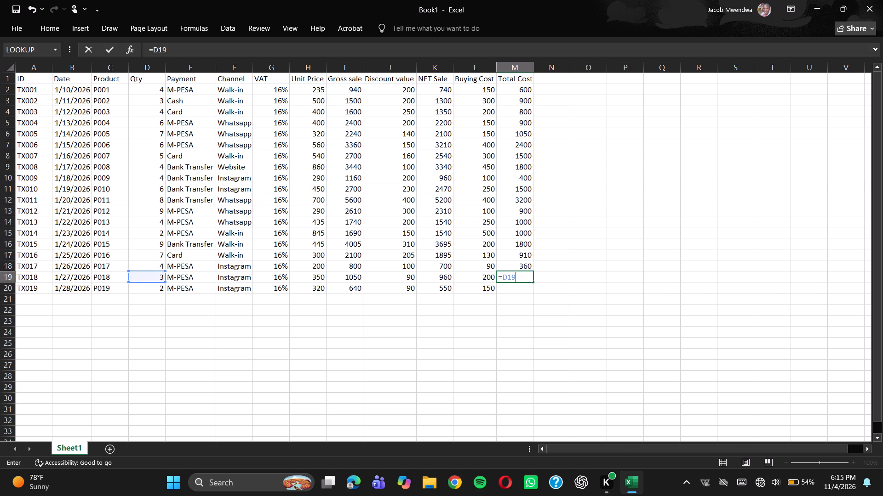
key(shift+asterisk)
text(L19)
key(Return)
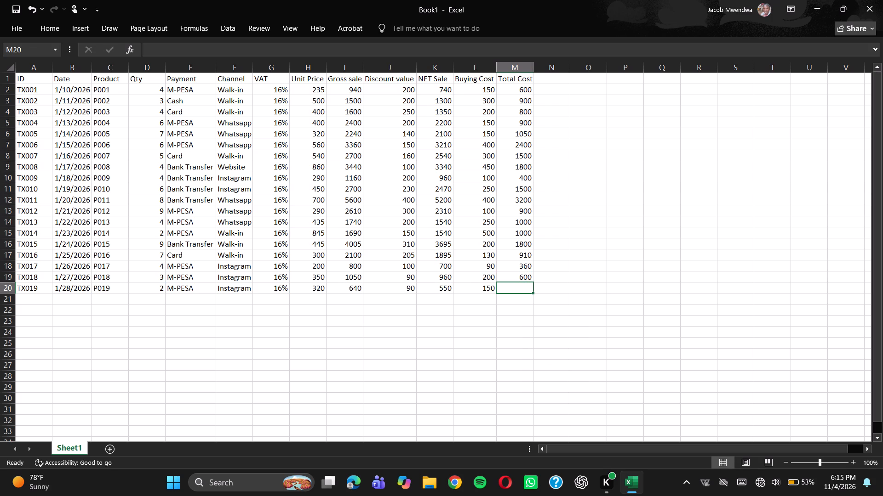
key(equal)
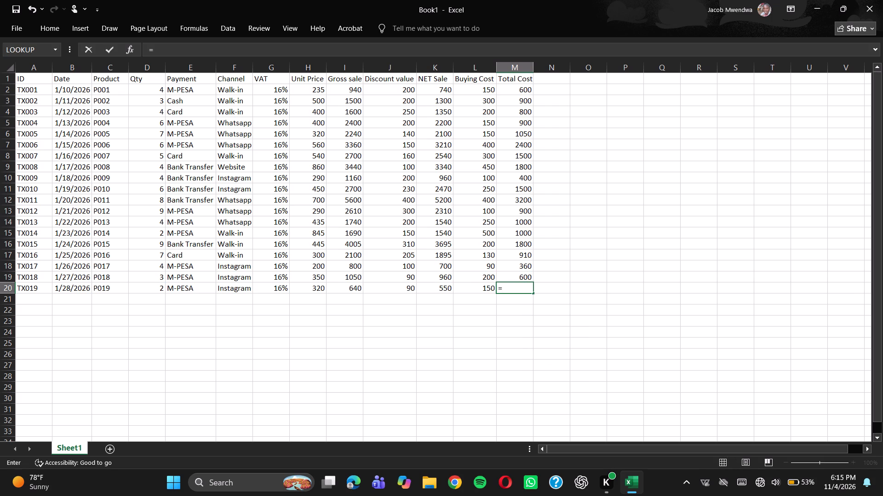
key(d)
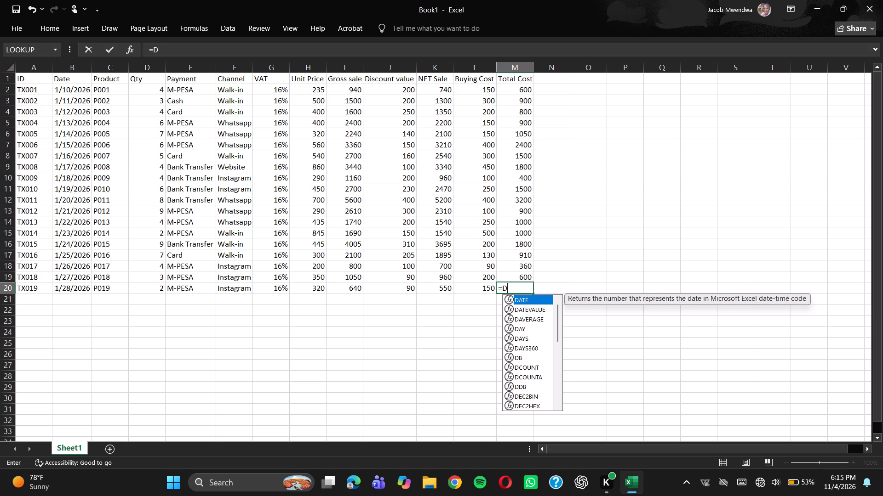
text(20)
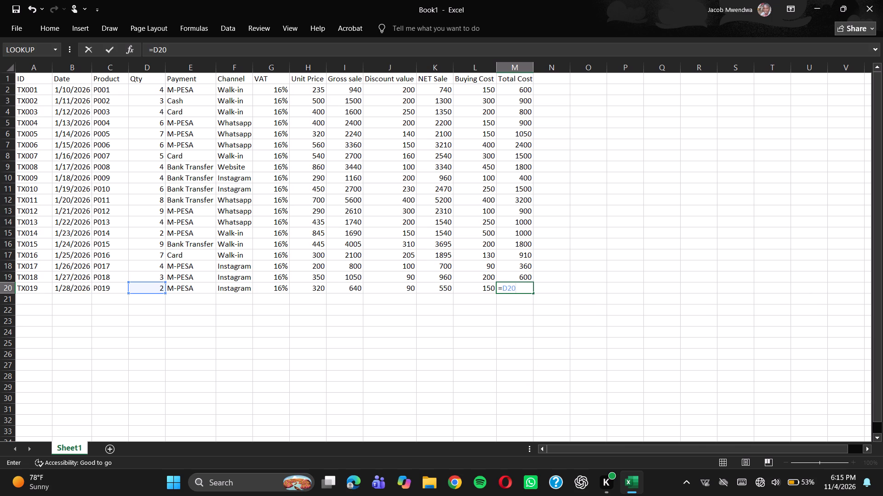
key(shift+asterisk)
text(L20)
key(Return)
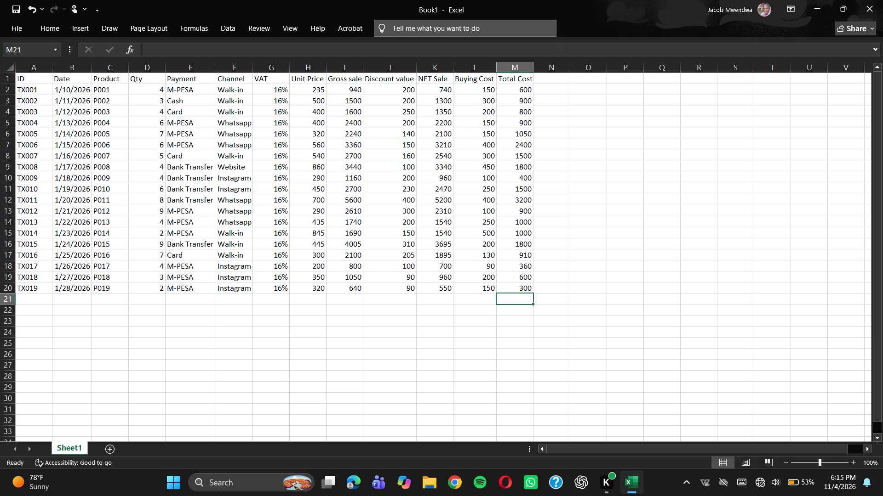
Add the column header Gross Profit in cell N1, beside Total Cost.
click(550, 80)
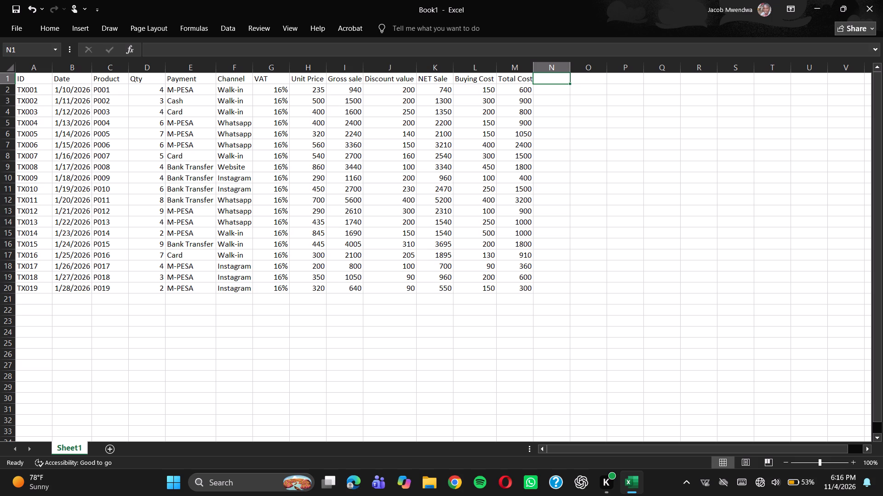
text(ross)
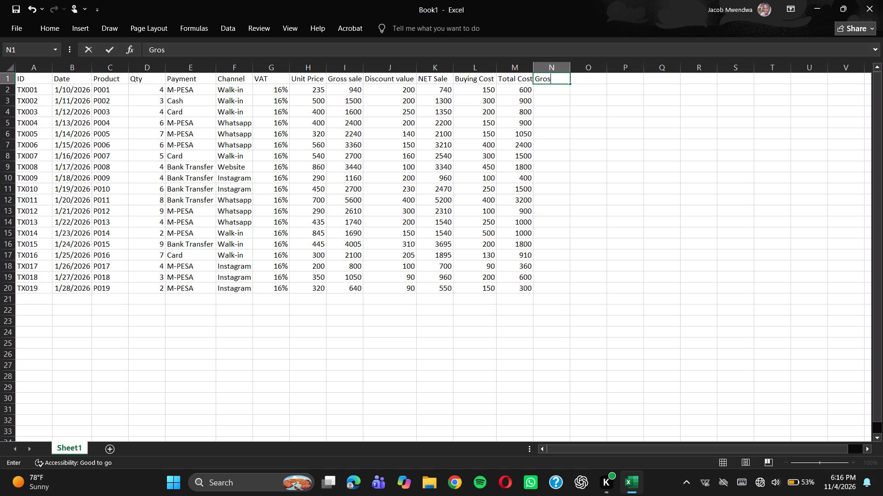
key(space)
text(rofit)
Calculate the gross profit for TX001 with =K2-M2 in cell N2.
click(559, 91)
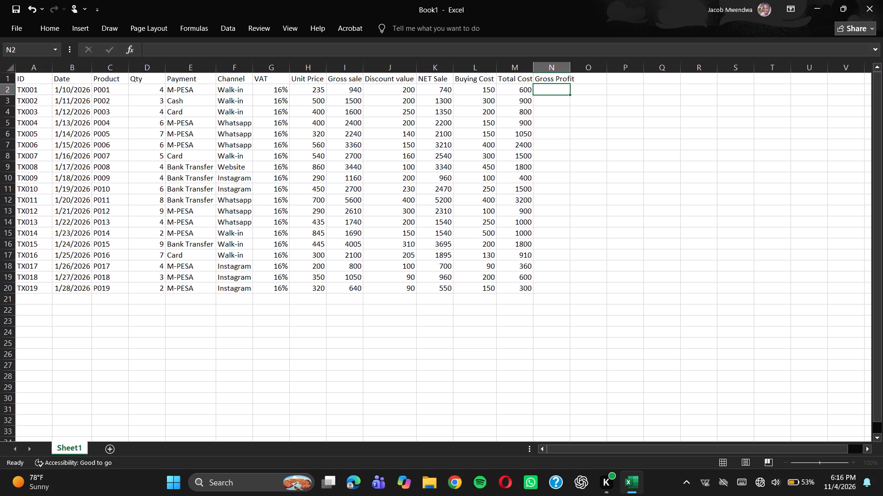
key(equal)
click(548, 90)
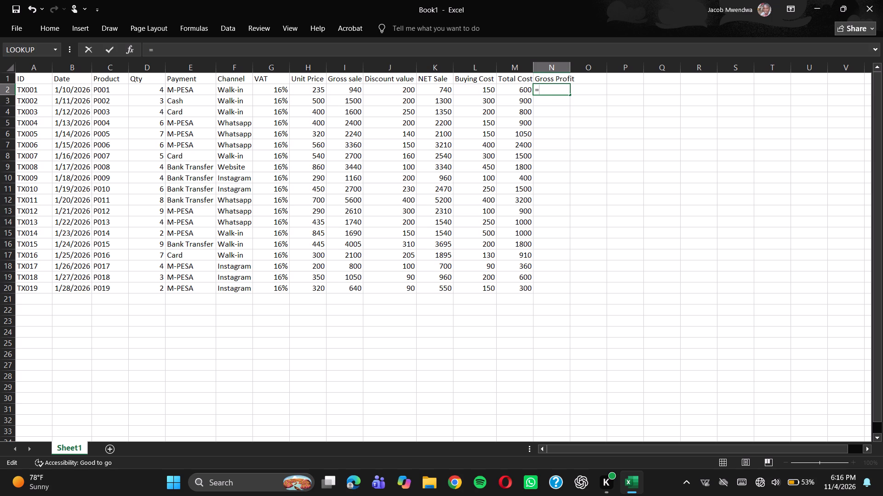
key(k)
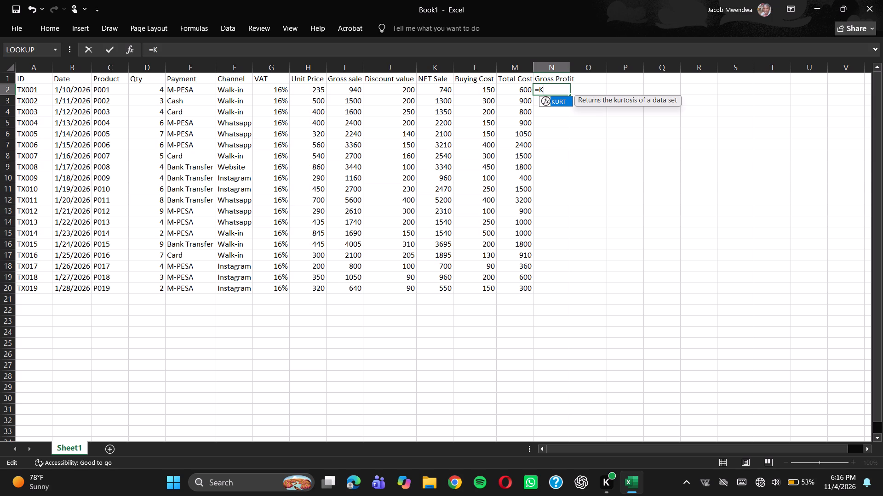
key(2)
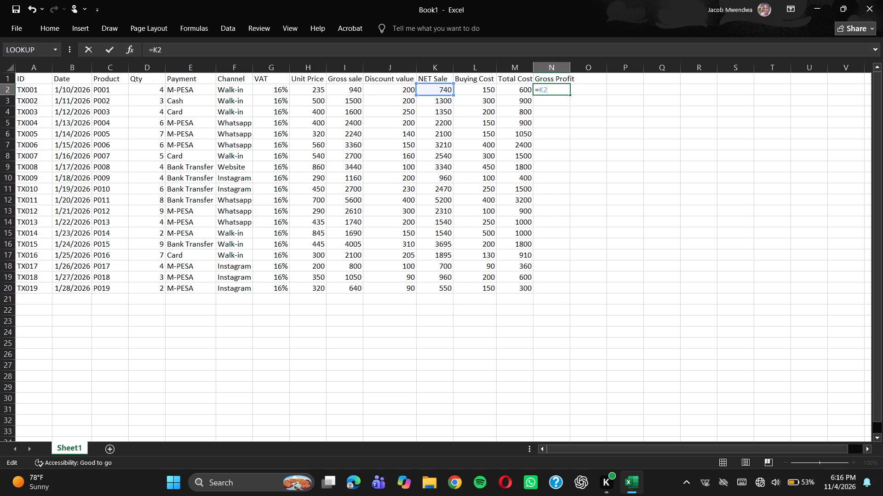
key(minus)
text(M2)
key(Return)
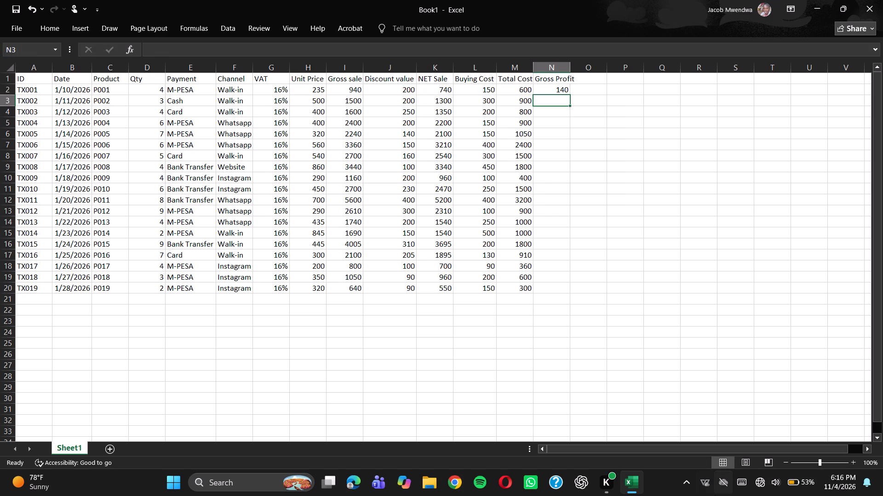
Check the connection status of the available Wi-Fi network in Windows, then return to the Excel worksheet.
click(790, 489)
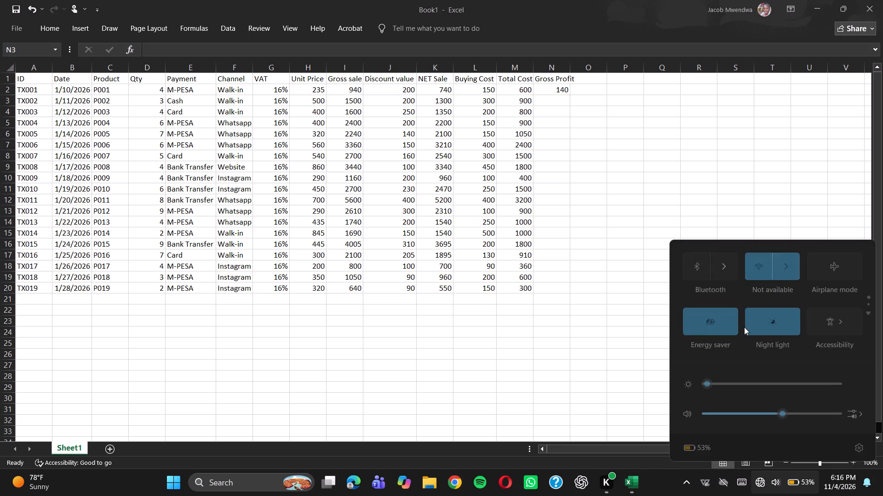
click(785, 264)
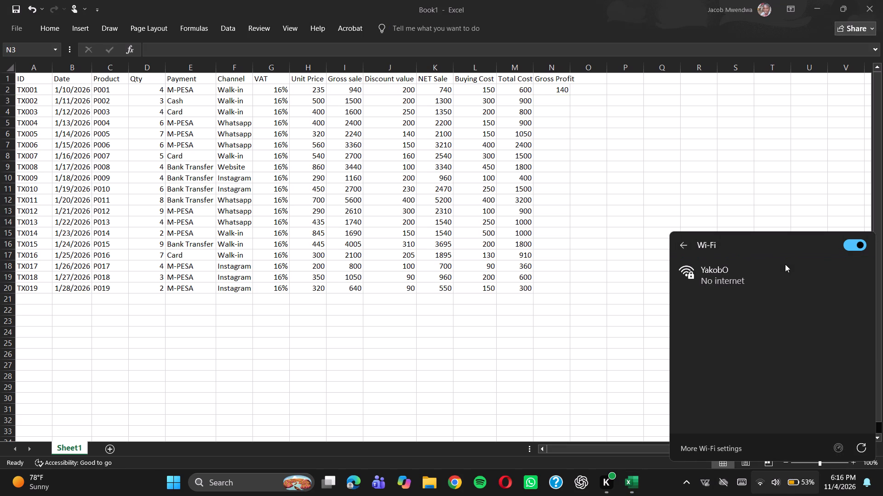
click(751, 274)
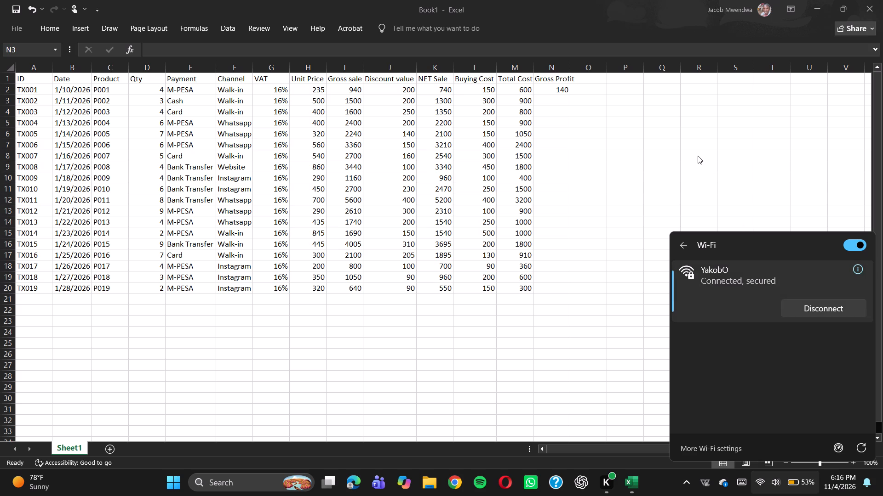
click(698, 156)
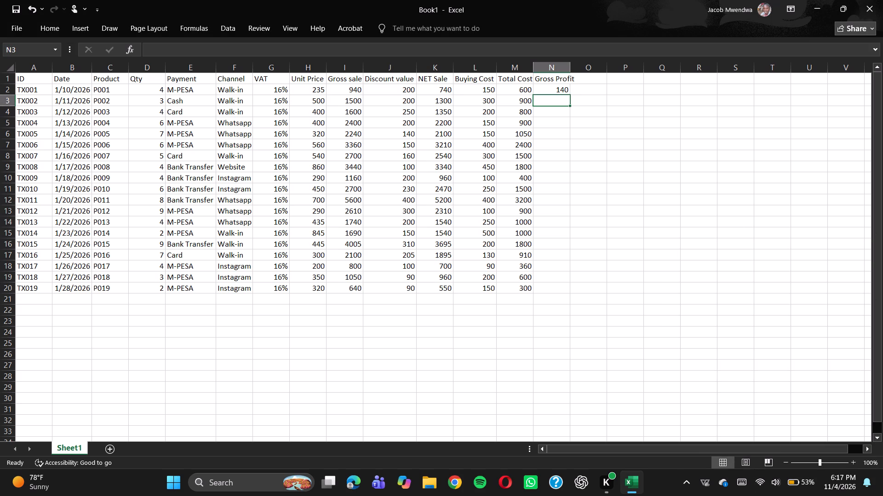
Calculate the gross profit for TX002 with =K3-M3 in cell N3.
click(559, 98)
key(equal)
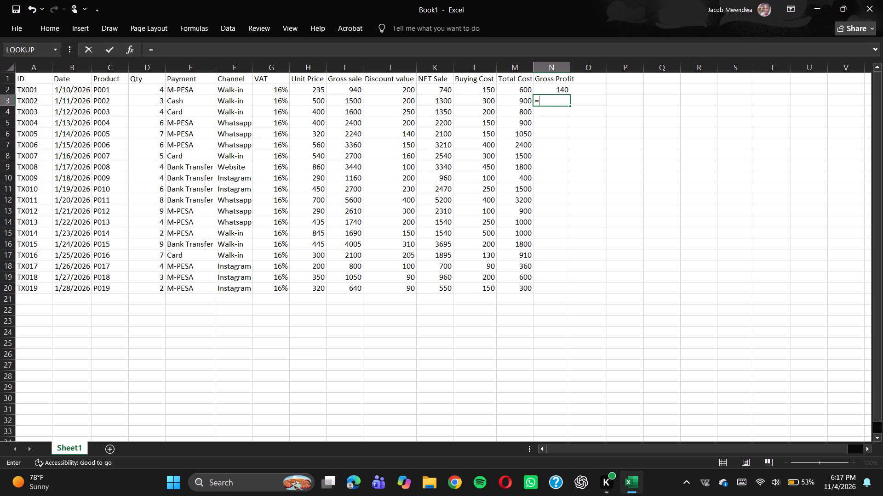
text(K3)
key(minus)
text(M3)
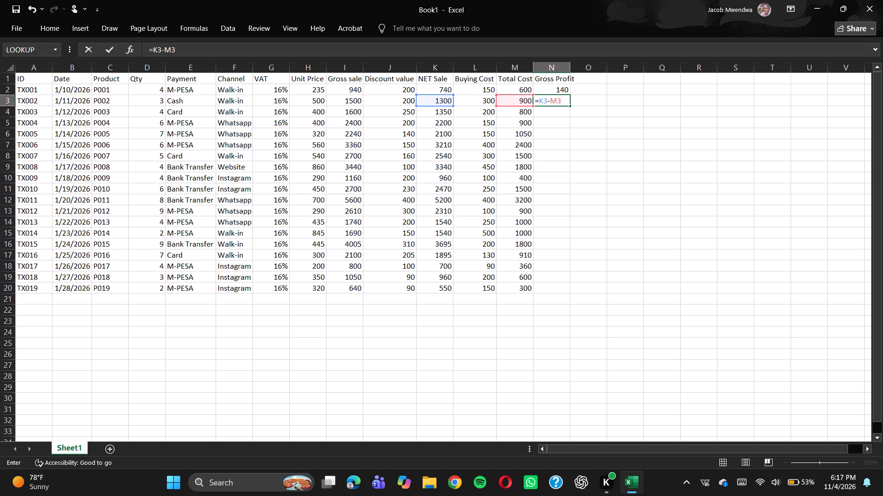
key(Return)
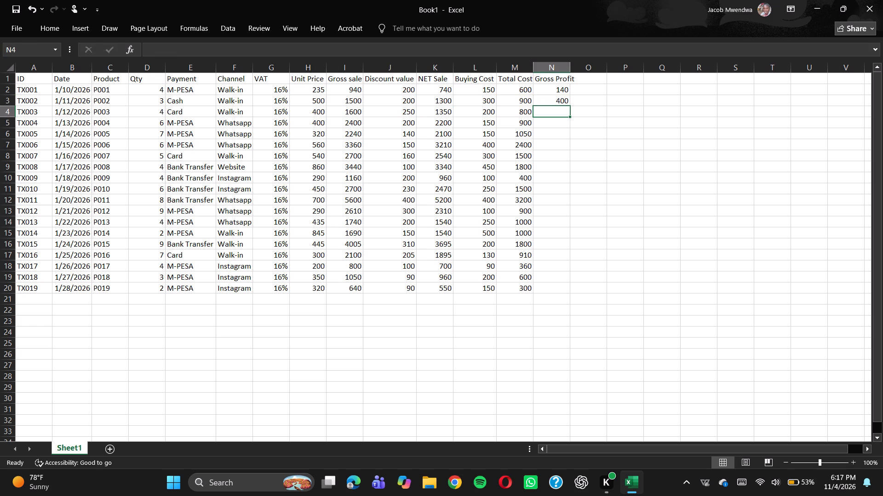
Calculate the gross profits for TX003 and TX004 with =K4-M4 in cell N4 and =K5-M5 in cell N5.
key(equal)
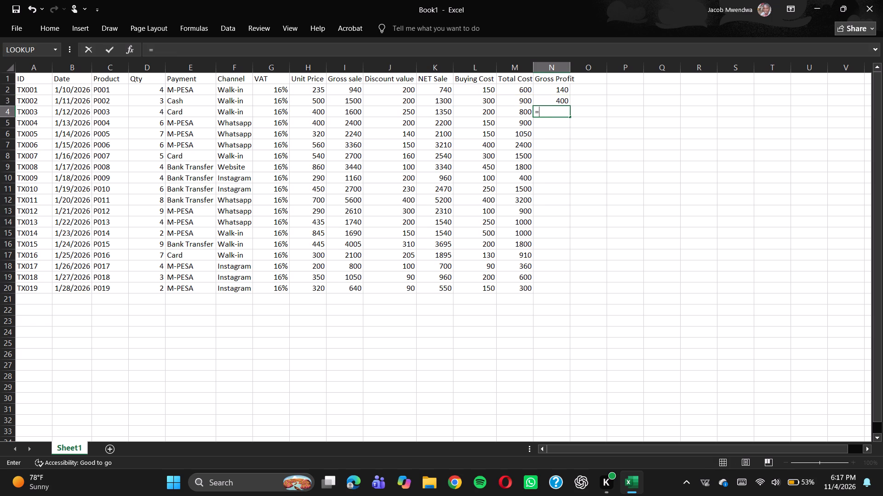
text(K4-)
text(M4)
key(Return)
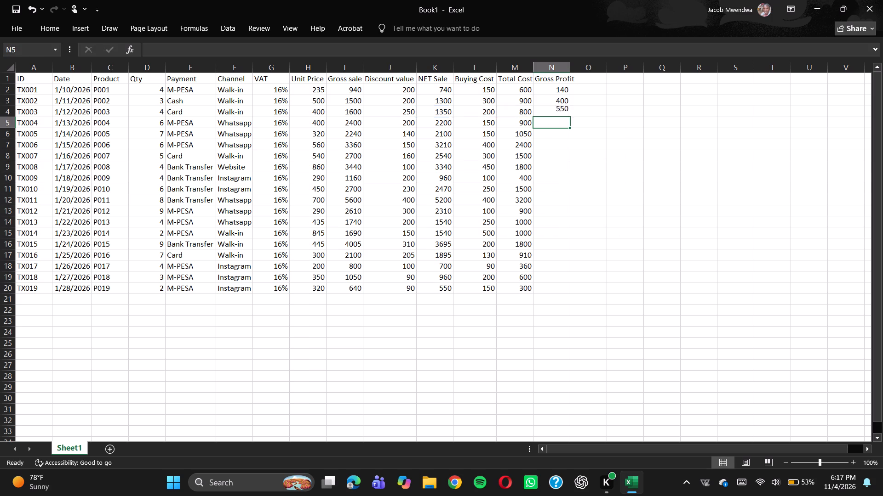
key(equal)
text(K5)
key(minus)
text(M5)
key(Return)
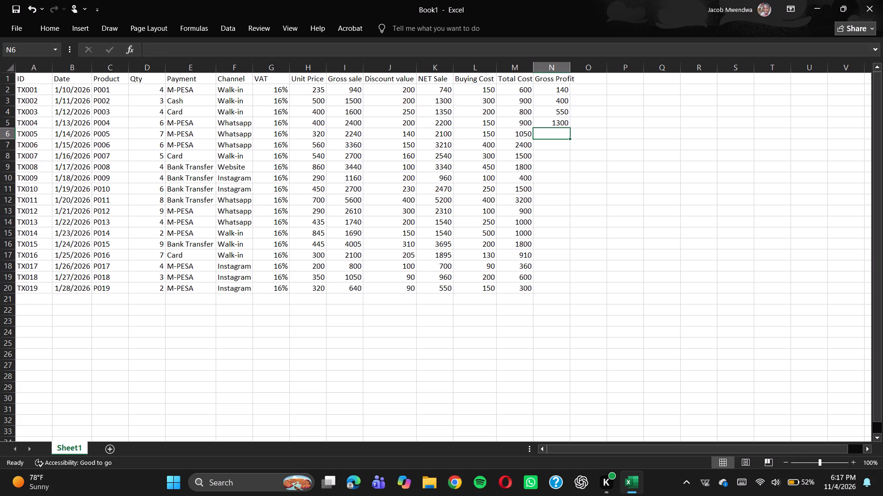
Calculate the gross profits for TX005 and TX006 with =K6-M6 in cell N6 and =K7-M7 in cell N7.
key(equal)
text(K6)
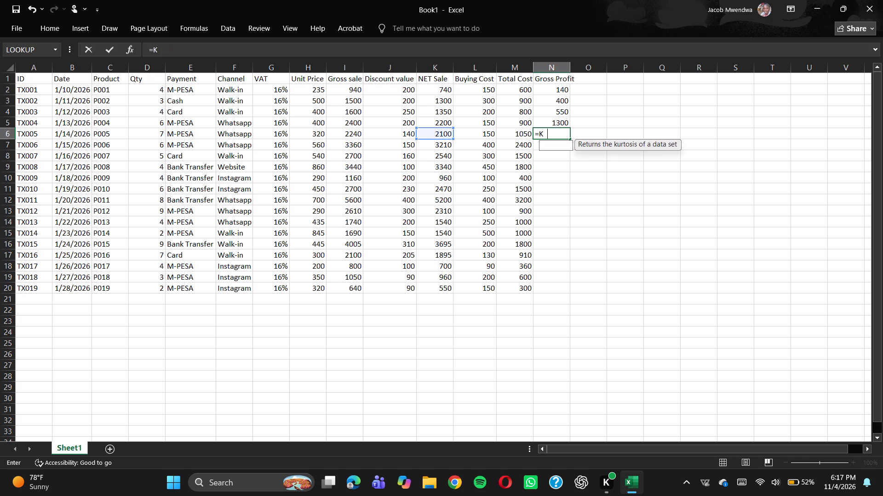
text(-M6)
key(Return)
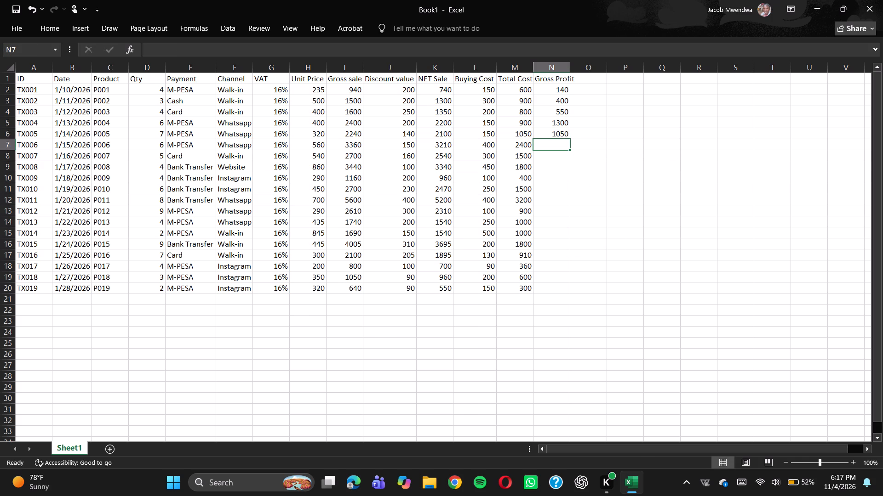
key(equal)
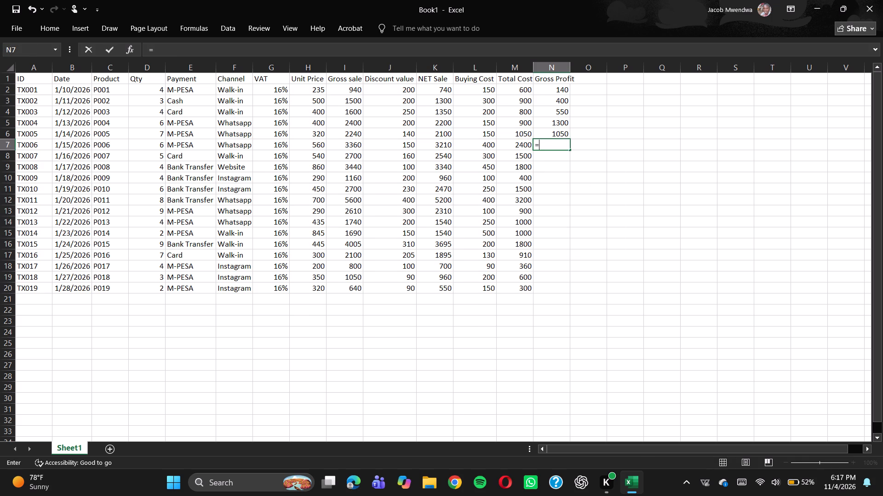
text(K7)
key(minus)
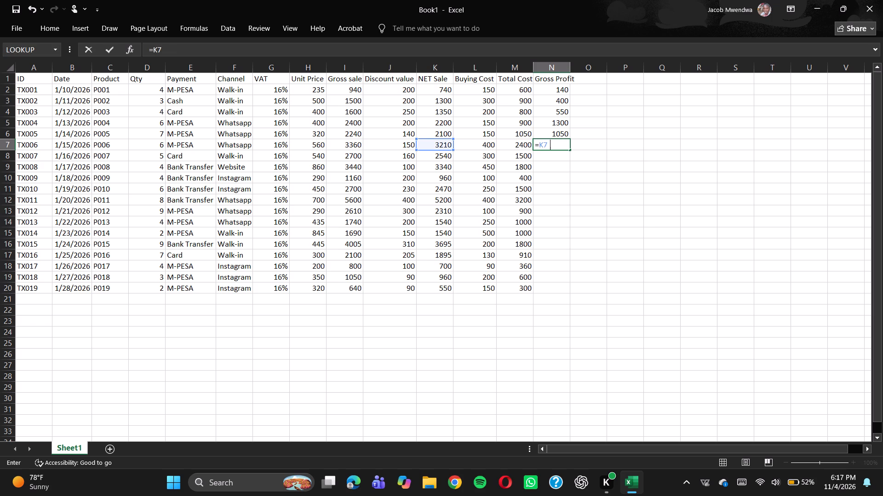
text(M7)
key(Return)
Calculate the gross profits for TX007 and TX008 with =K8-M8 in cell N8 and =K9-M9 in cell N9.
key(equal)
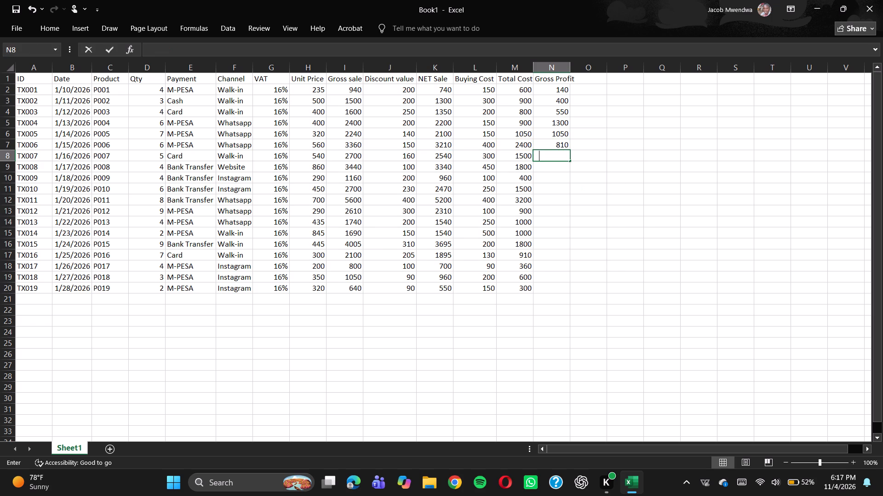
key(k)
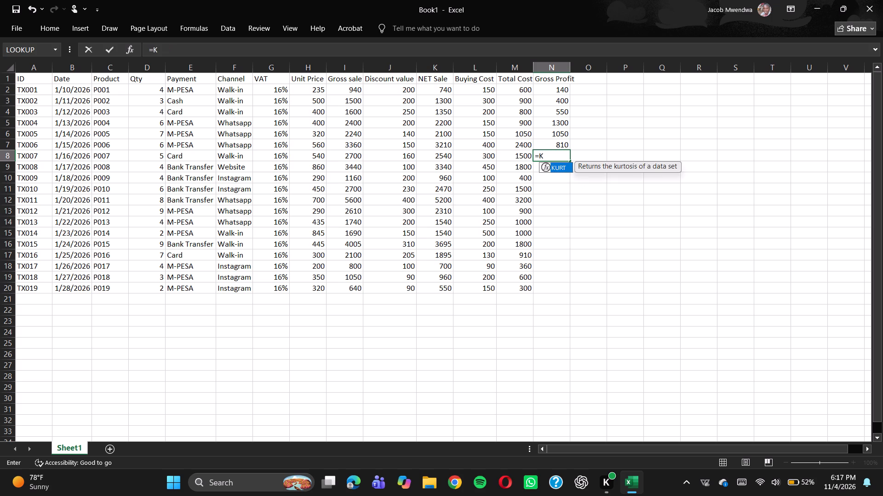
key(8)
text(-M)
key(9)
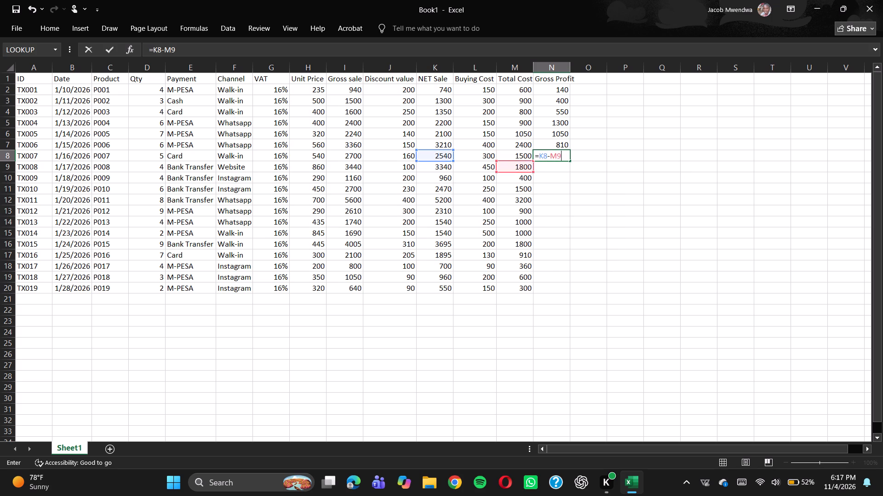
key(BackSpace)
key(8)
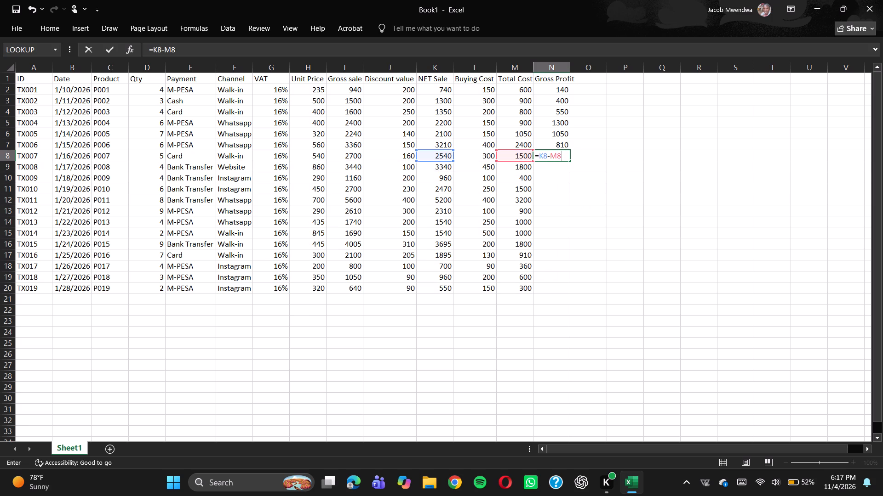
key(Return)
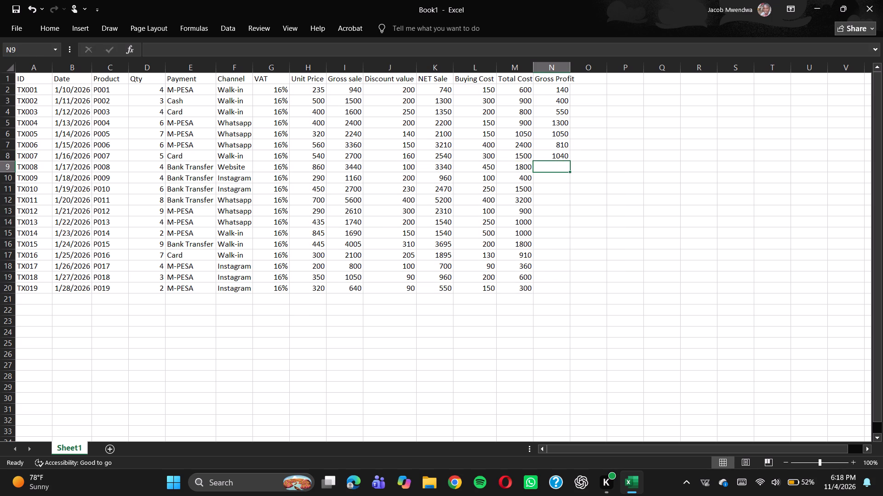
key(equal)
text(K9)
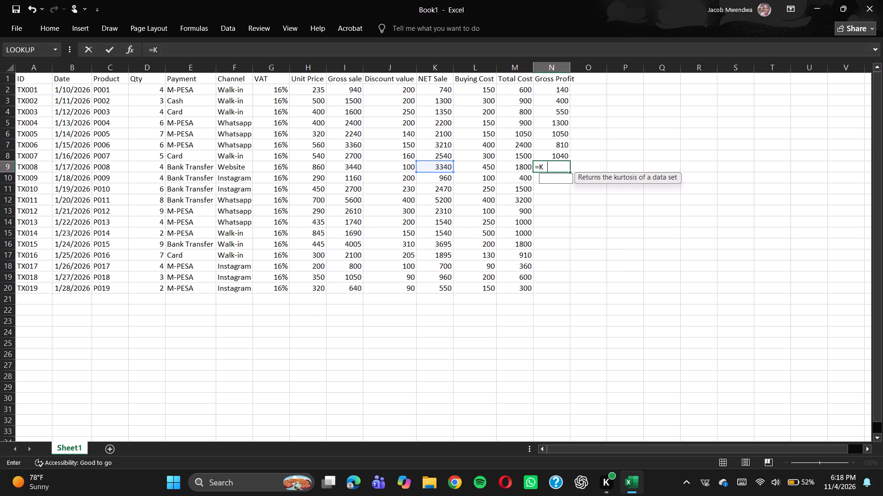
text(-M9)
key(Return)
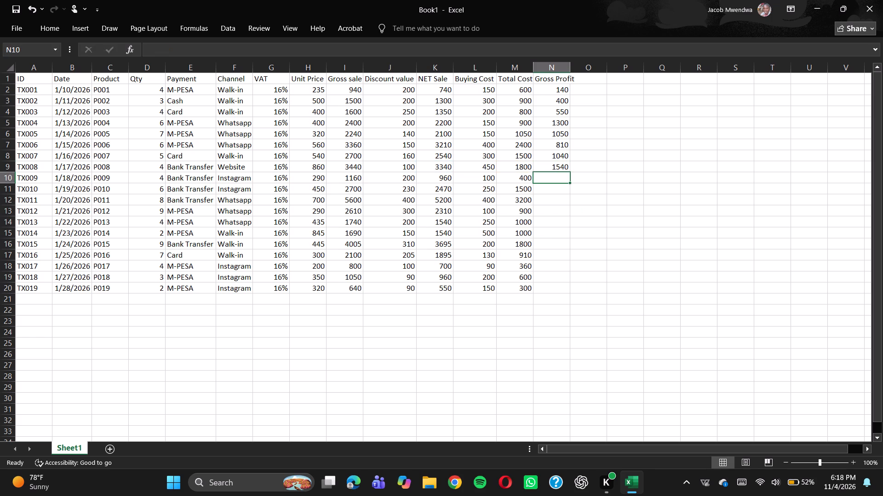
Calculate the gross profits for TX009 and TX010 with =K10-M10 in cell N10 and =K11-M11 in cell N11.
key(equal)
text(K10)
key(minus)
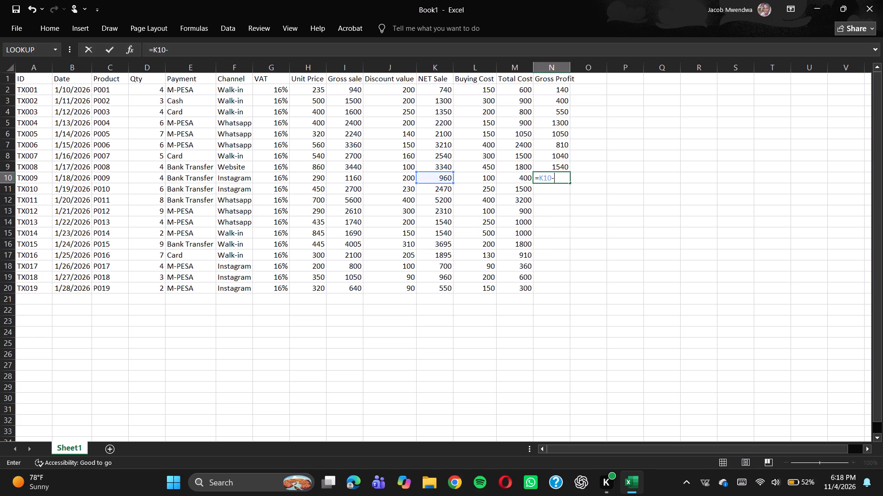
text(M10)
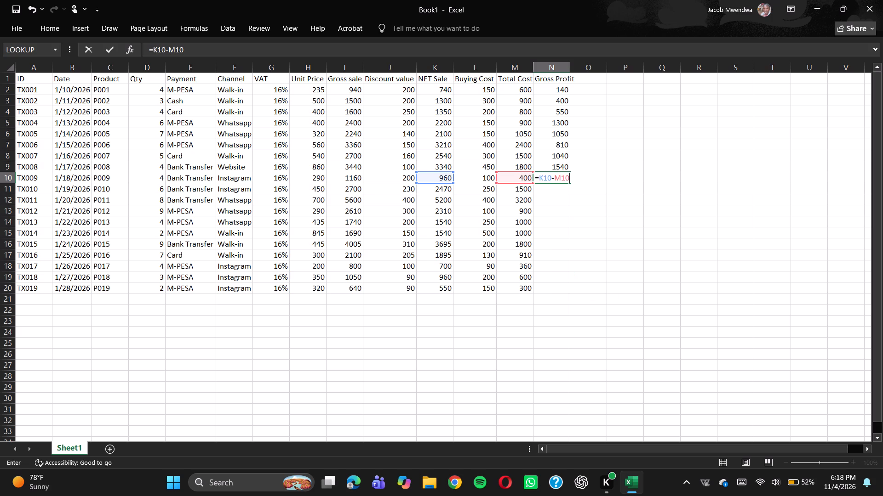
key(Return)
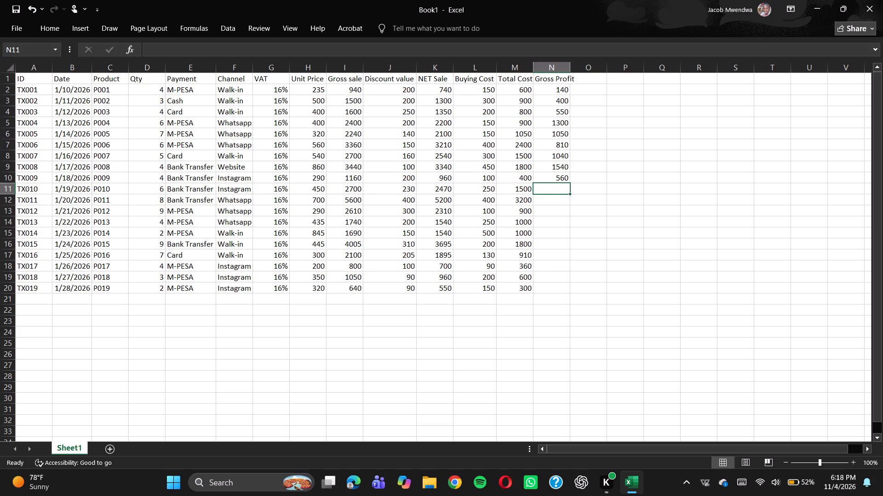
text(=K12)
key(BackSpace)
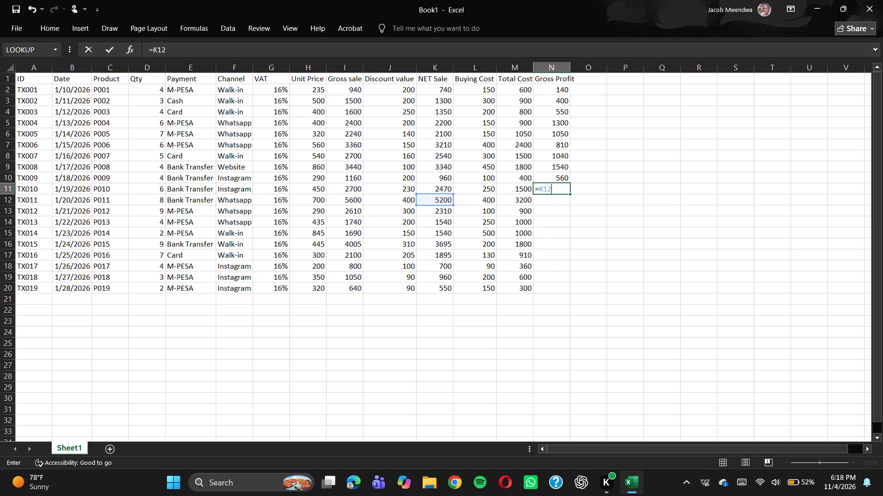
key(1)
text(-M11)
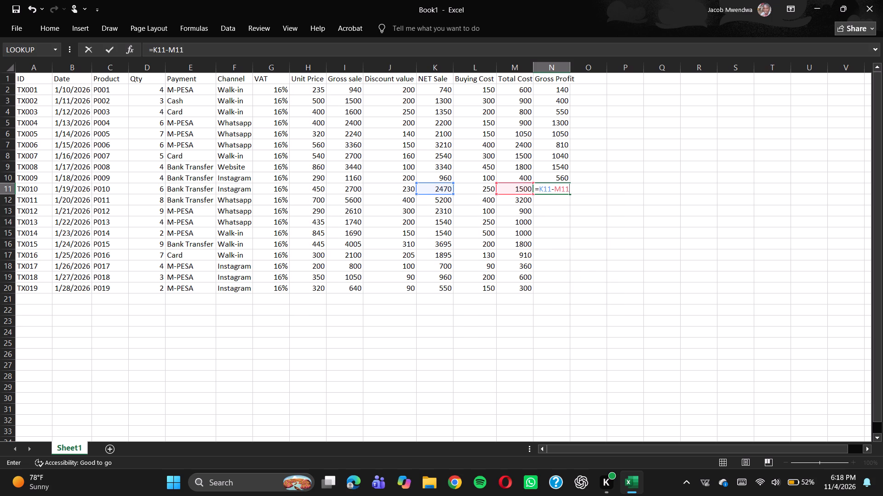
key(Return)
Calculate the gross profits for TX011 and TX012 with =K12-M12 in cell N12 and =K13-M13 in cell N13.
key(equal)
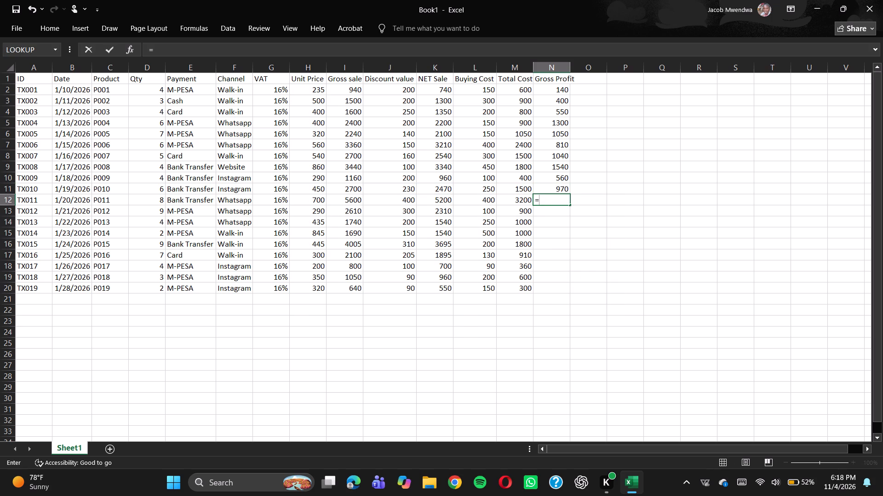
key(k)
text(12)
key(minus)
text(M12)
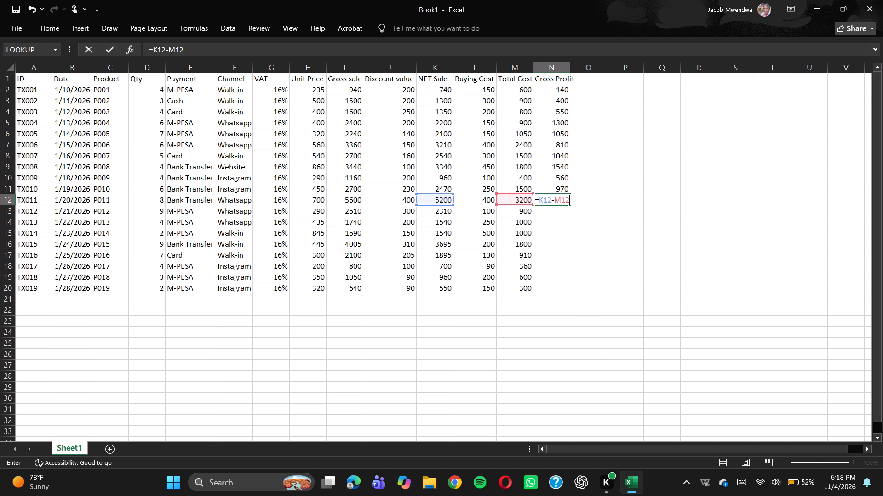
key(Return)
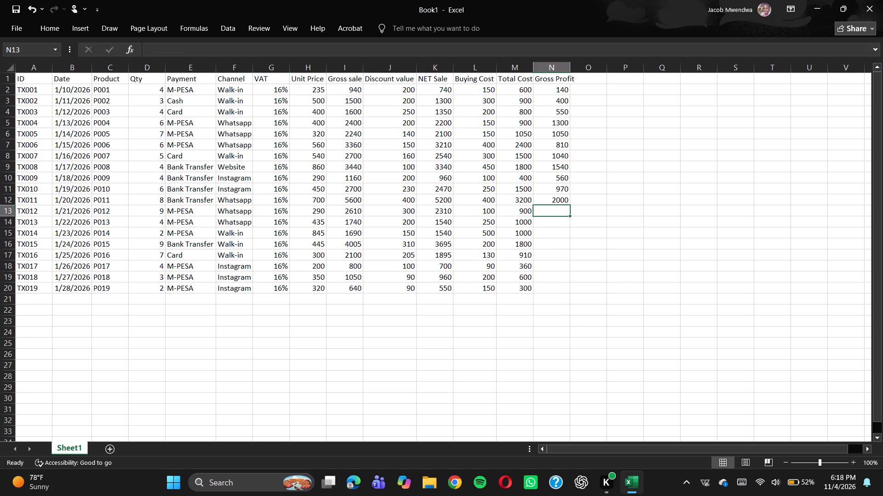
key(equal)
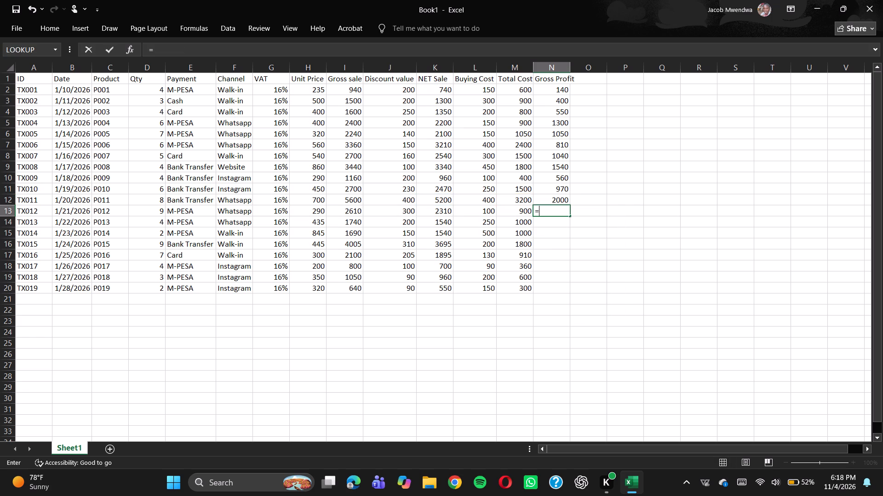
text(K13)
text(-M13)
key(Return)
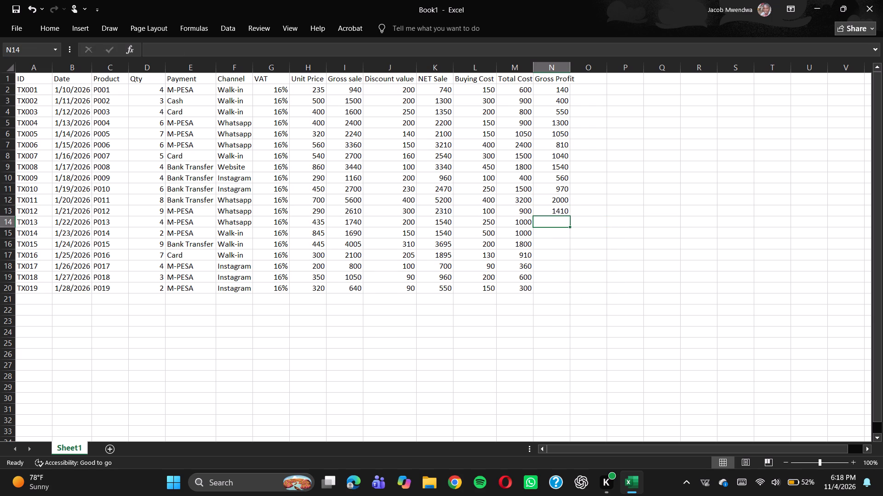
Calculate the gross profit for TX013 in cell N14 as net sale minus total cost with =K14-M14.
key(equal)
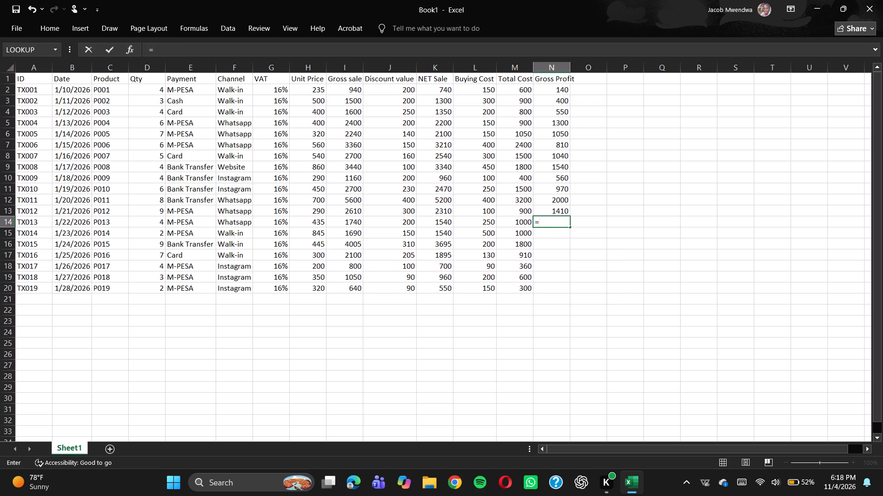
text(K14)
key(minus)
text(K1)
key(4)
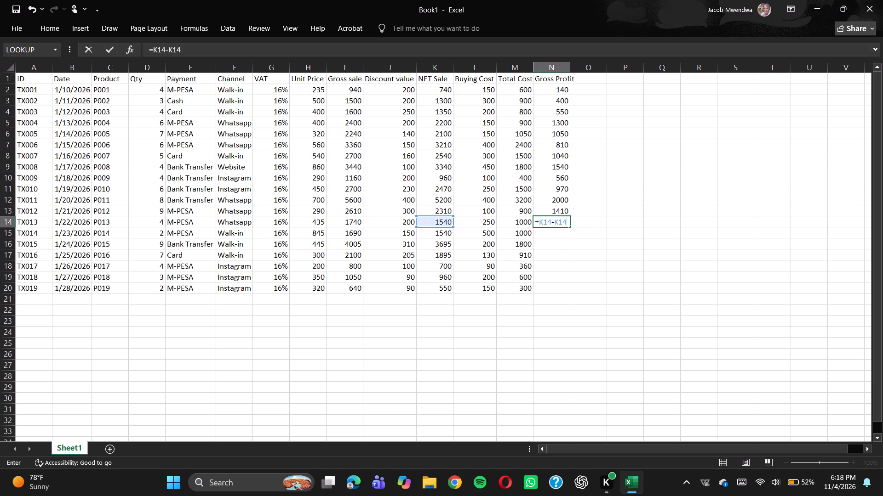
key(BackSpace)
key(BackSpace)
key(BackSpace)
text(M14)
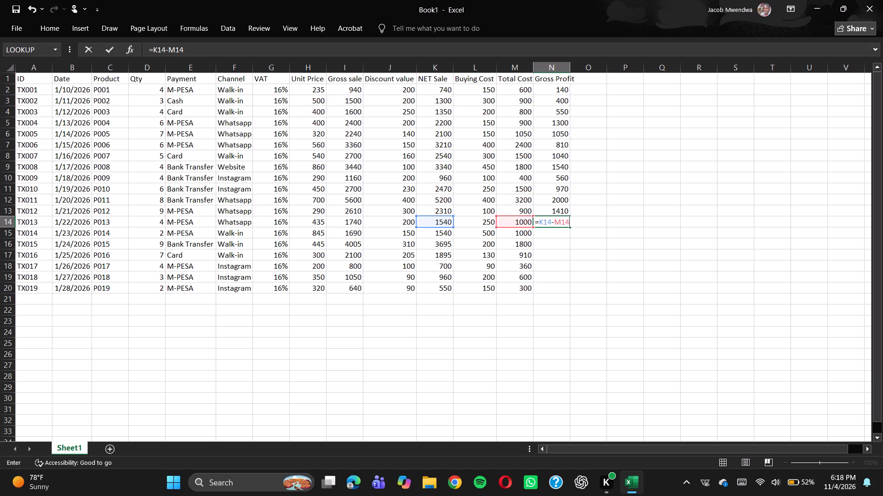
key(Return)
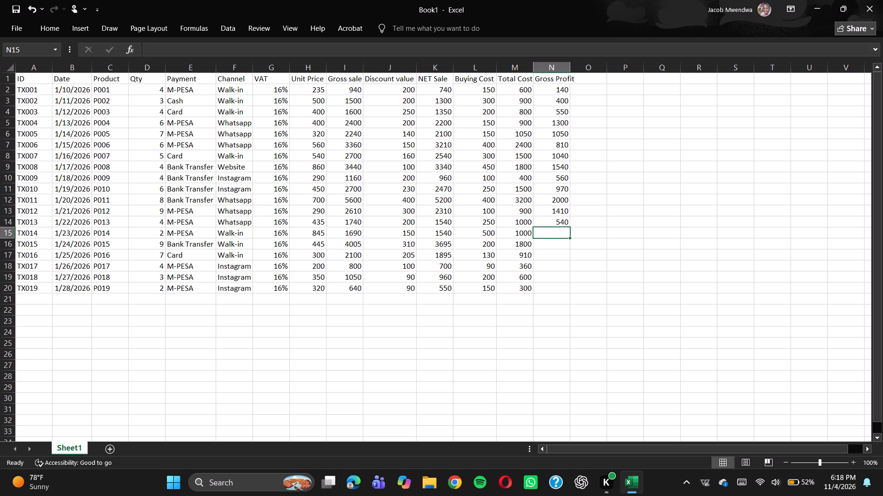
Calculate the gross profits for TX014 and TX015 with =K15-M15 in cell N15 and =K16-M16 in cell N16.
key(equal)
key(k)
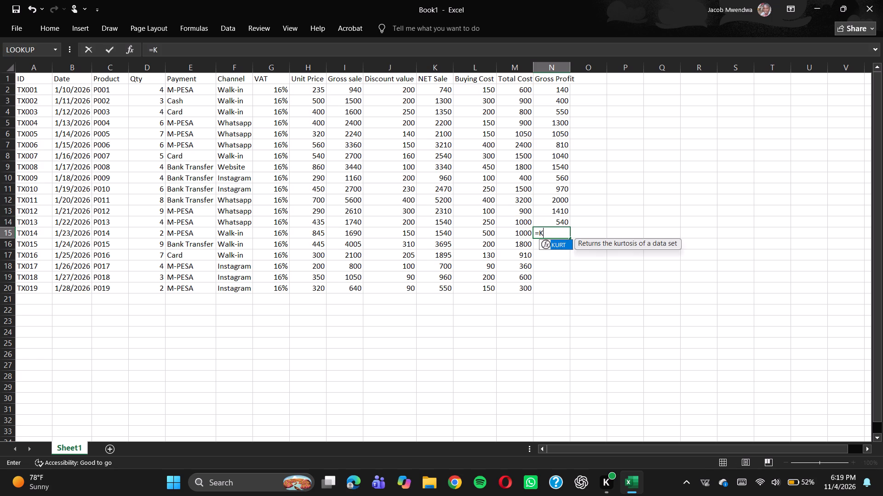
key(1)
key(5)
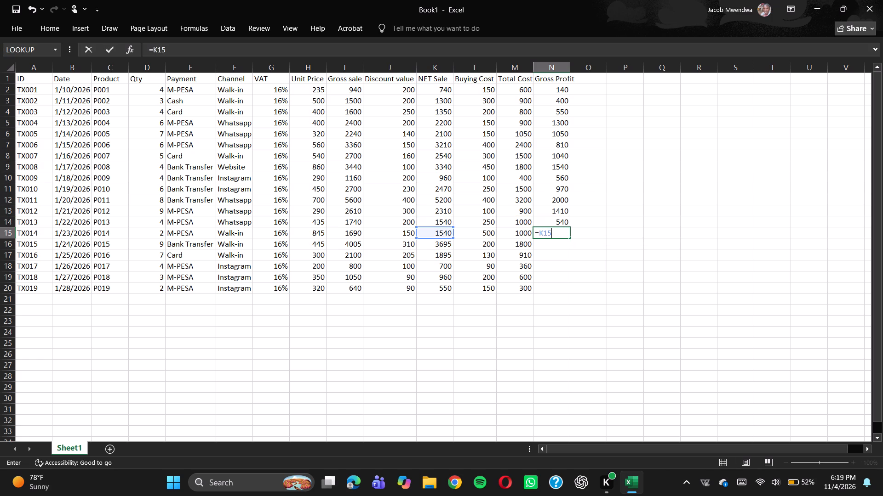
text(-M15)
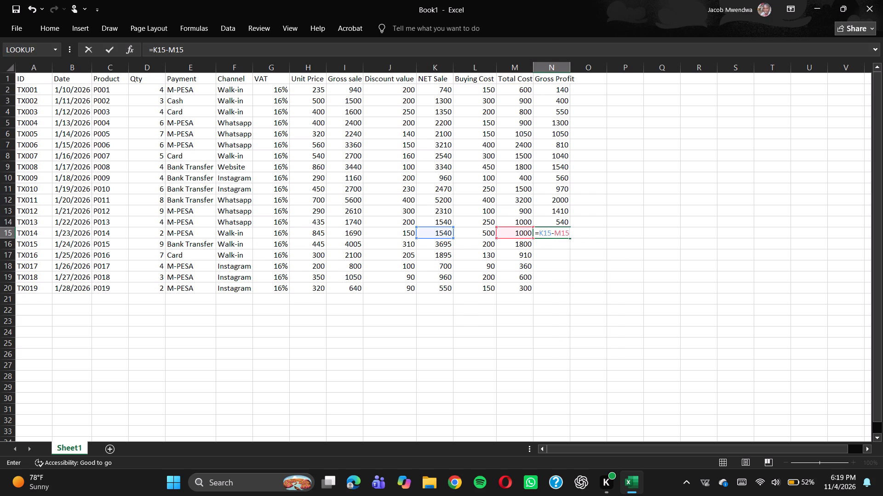
key(Return)
key(equal)
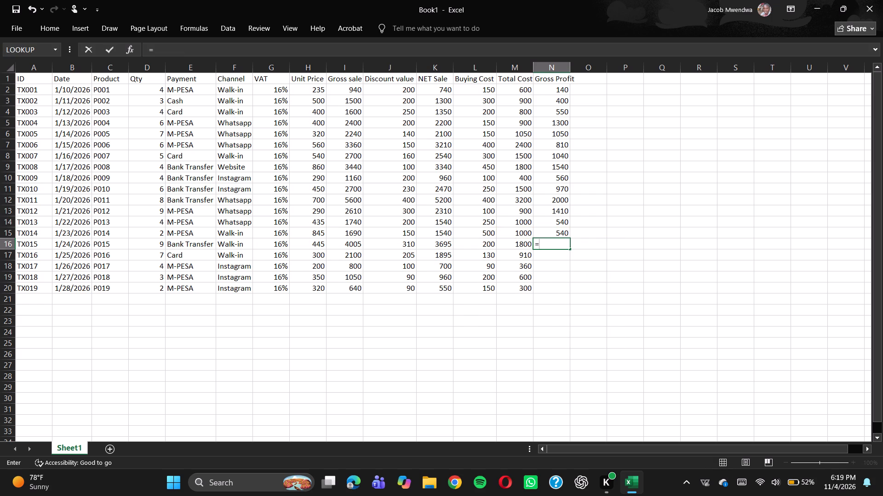
text(K16)
text(-M16)
key(Return)
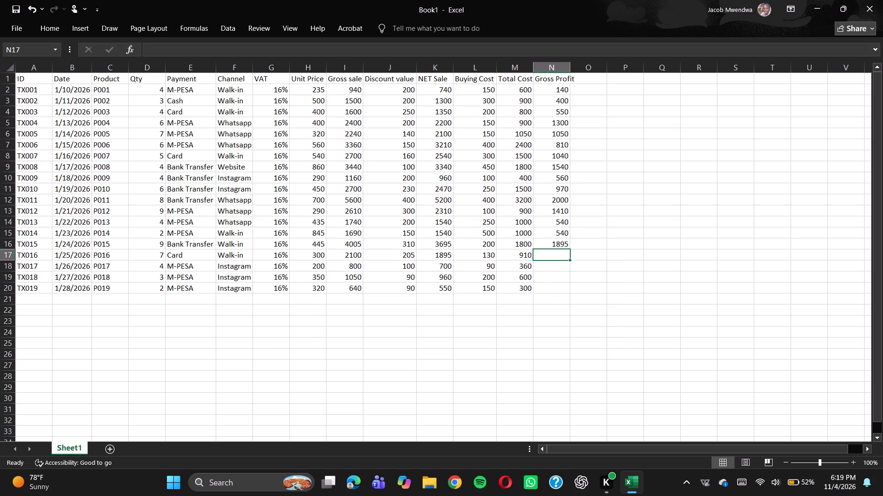
Calculate the gross profits for TX016 and TX017 with =K17-M17 in cell N17 and =K18-M18 in cell N18.
key(equal)
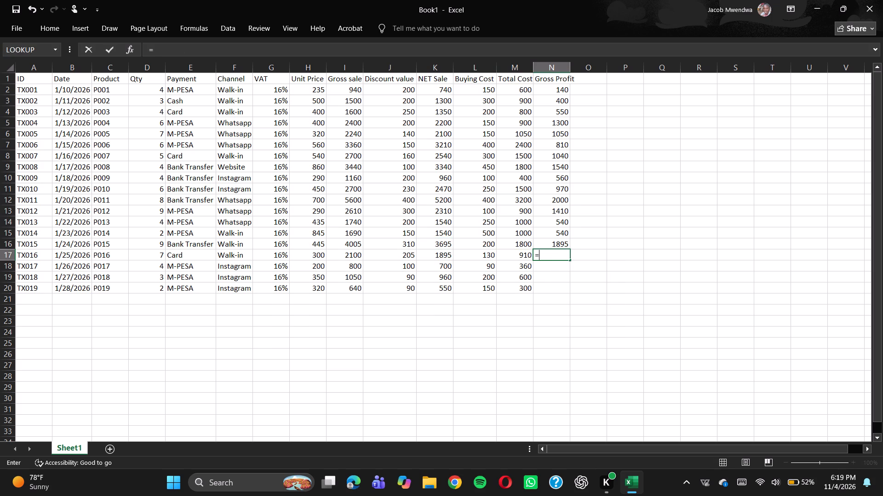
text(K1)
key(7)
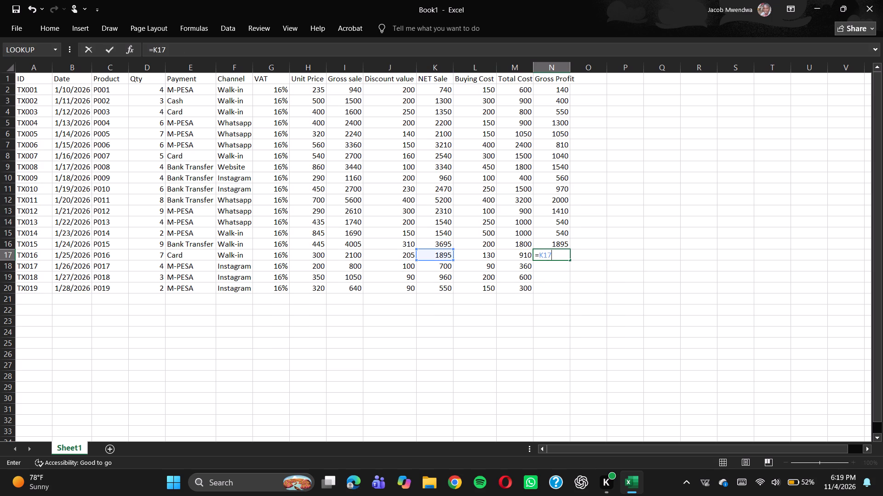
key(minus)
text(M1)
key(7)
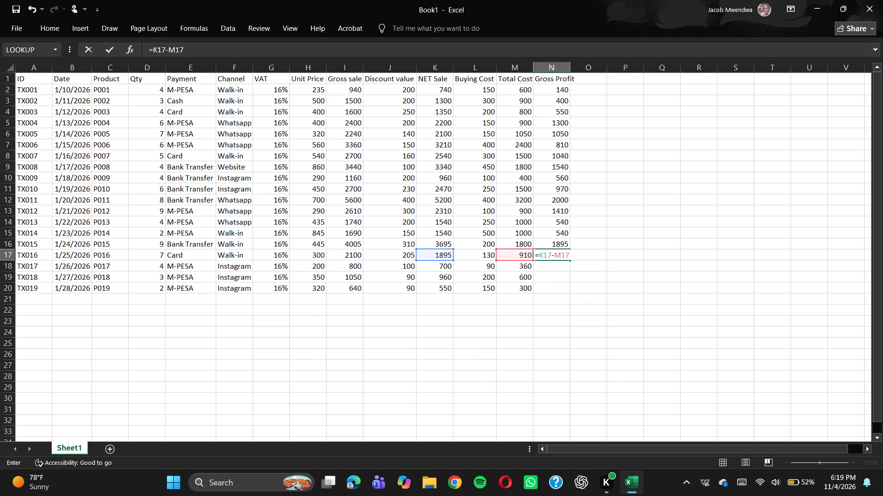
key(Return)
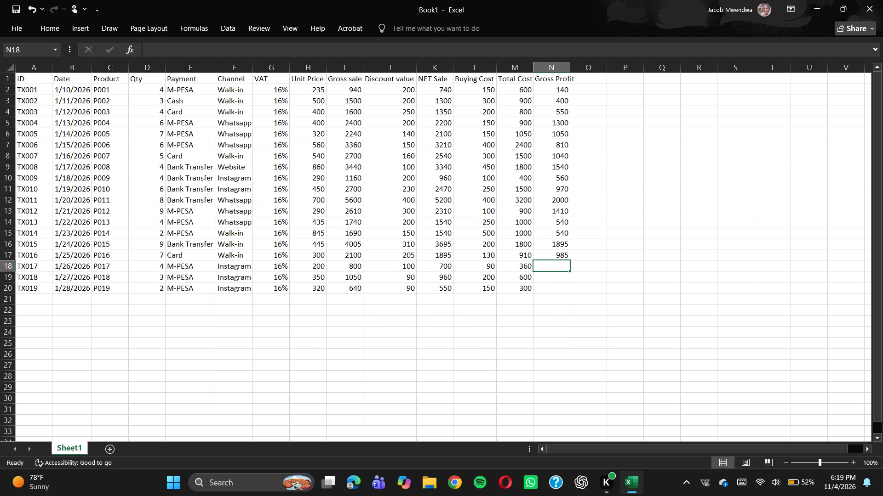
key(equal)
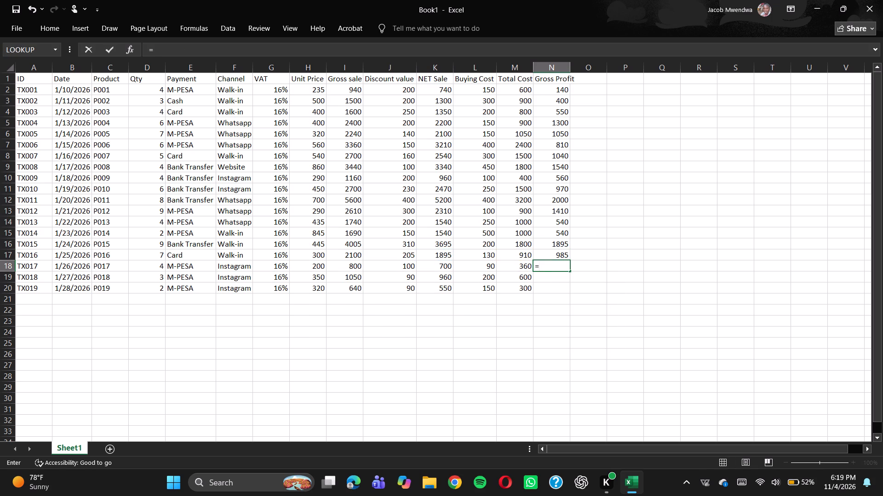
key(k)
text(18)
key(minus)
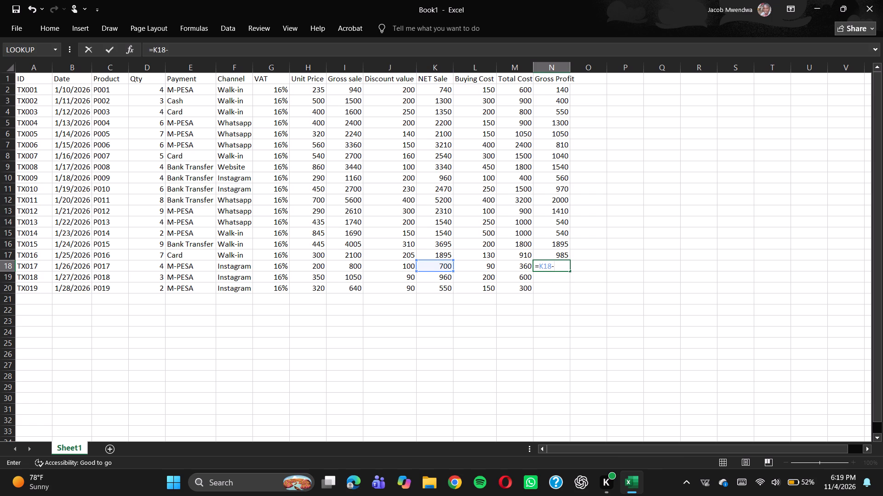
text(M1)
key(8)
key(Return)
Calculate the gross profits for TX018 and TX019 with =K19-M19 in cell N19 and =K20-M20 in cell N20.
key(equal)
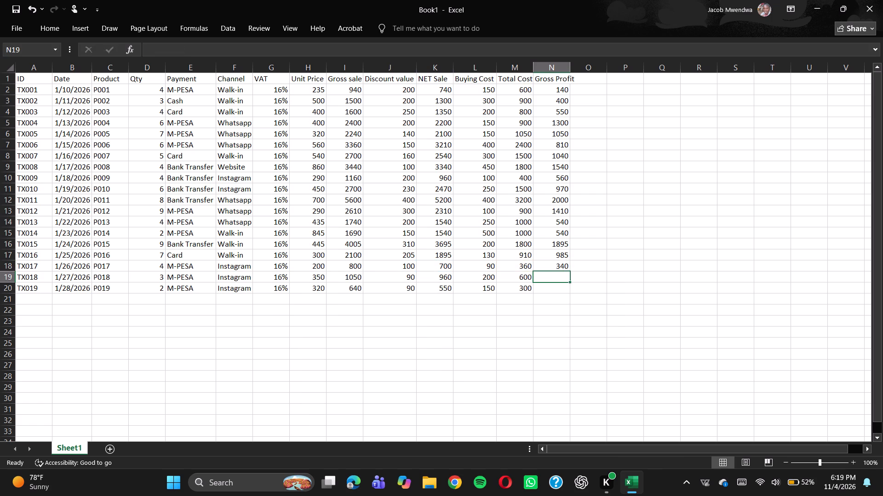
key(k)
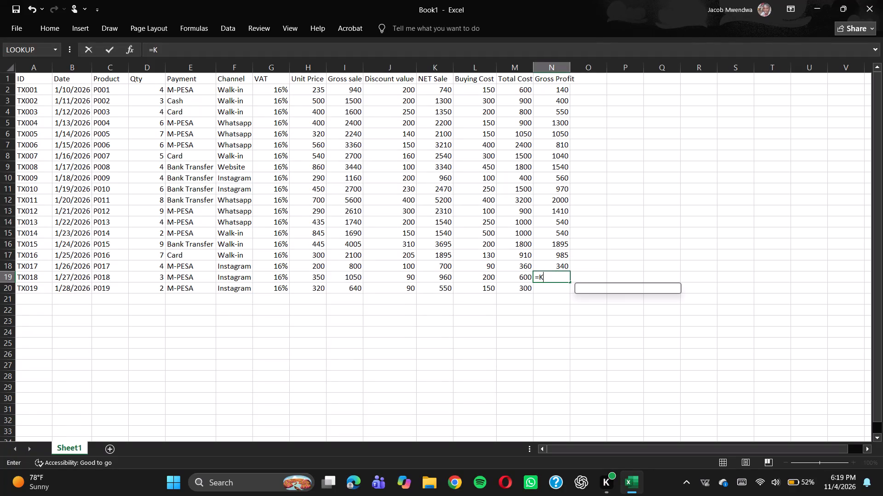
text(19)
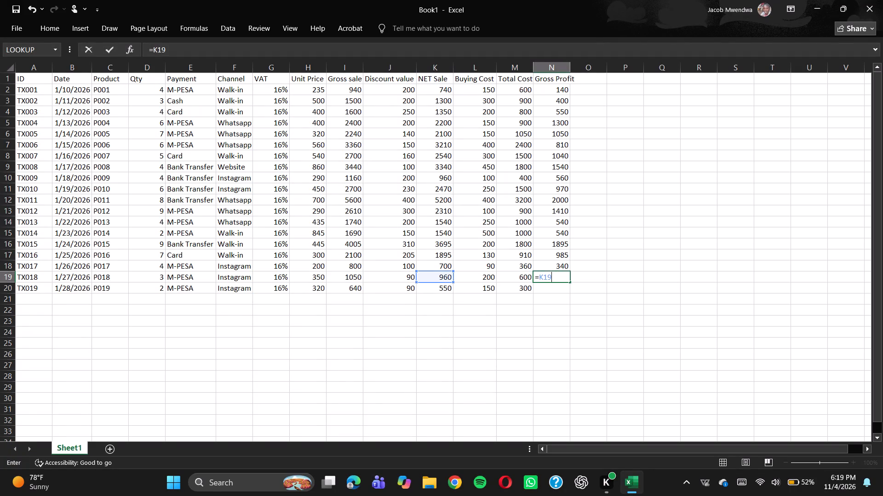
key(minus)
text(M19)
key(Return)
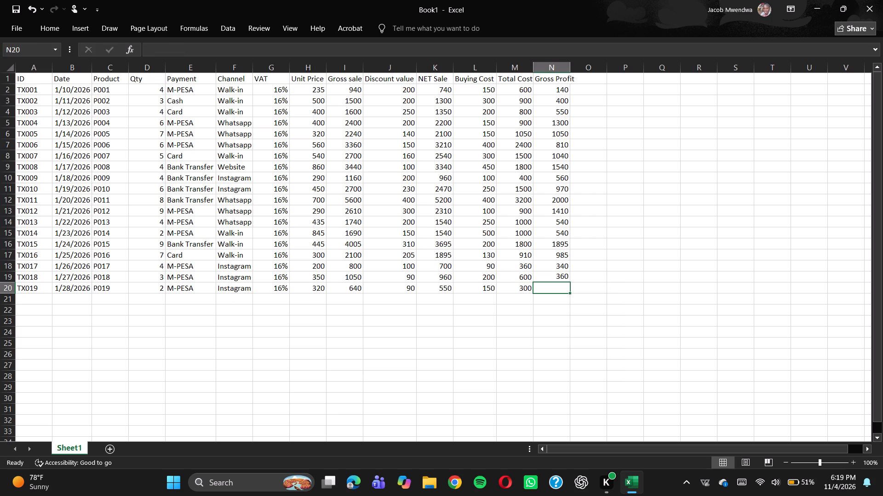
key(equal)
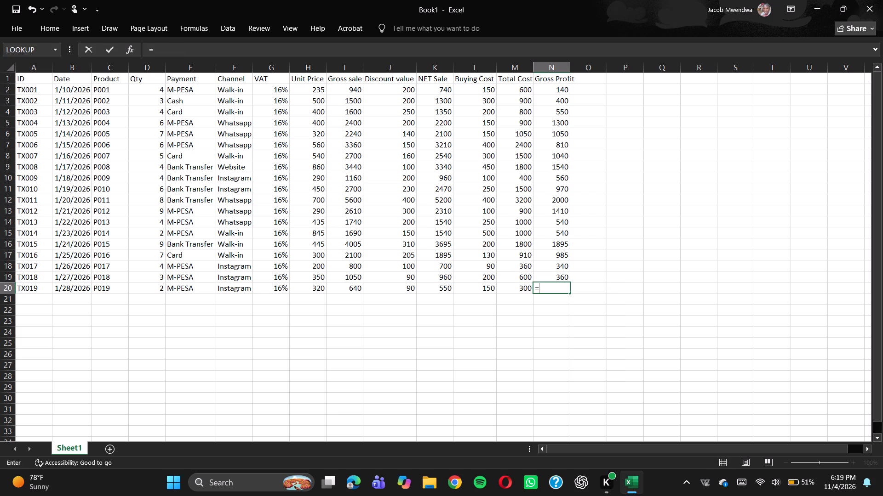
key(k)
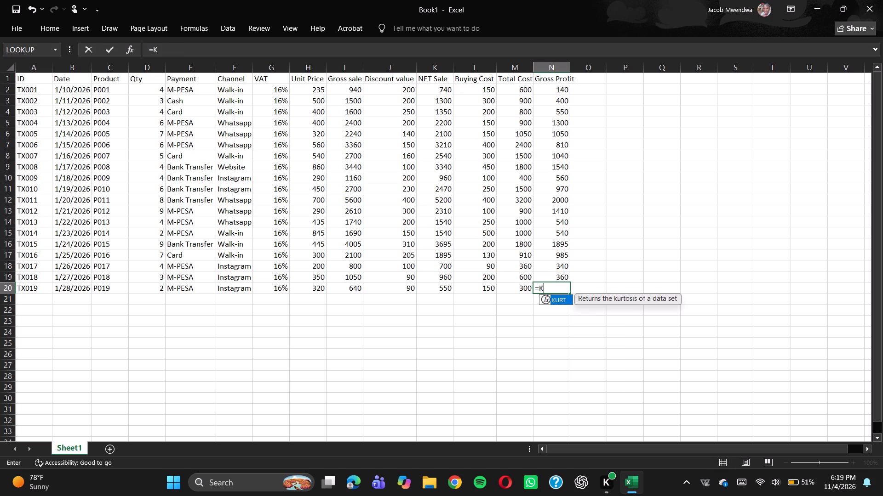
text(20)
text(-M20)
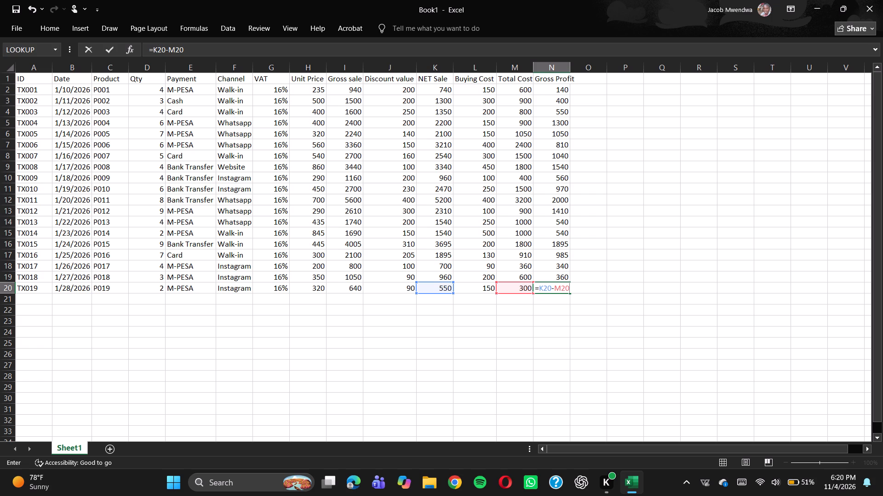
key(Return)
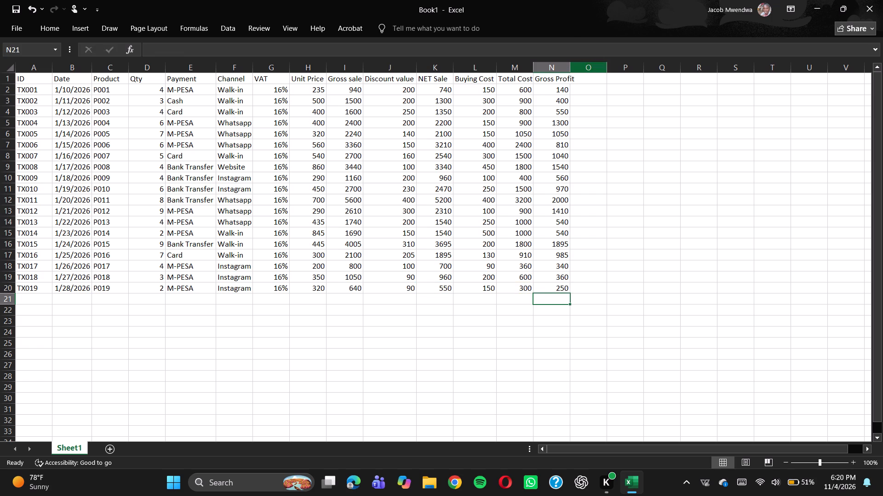
Autofit the width of column N to its Gross Profit header.
click(591, 81)
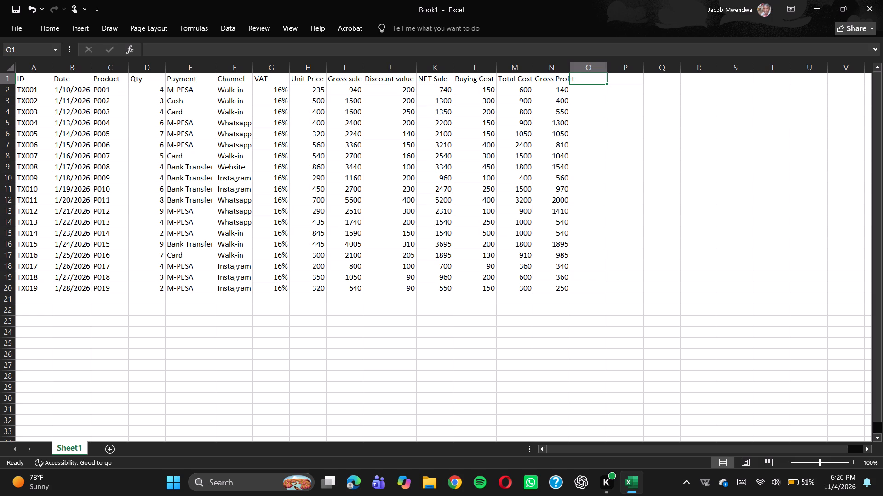
click(596, 83)
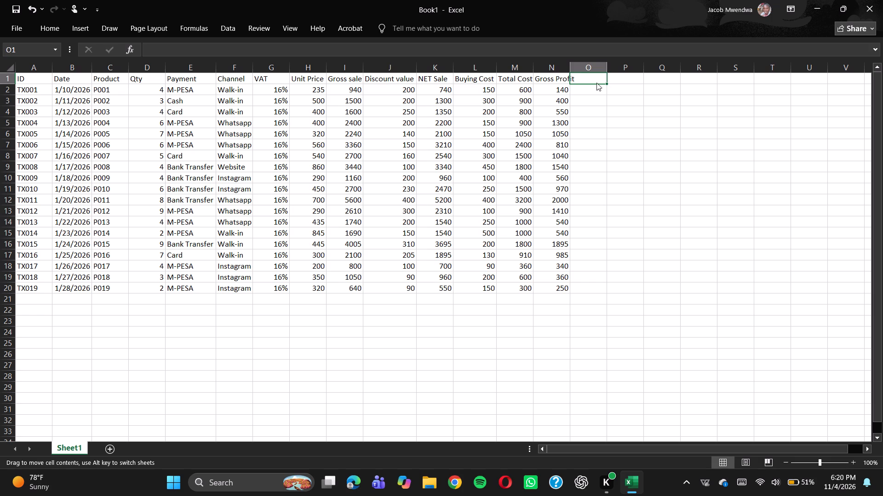
click(552, 96)
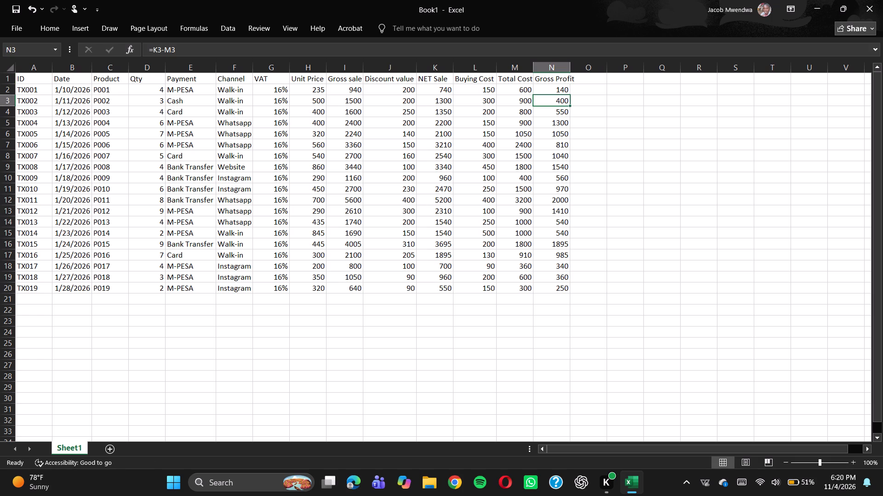
click(585, 80)
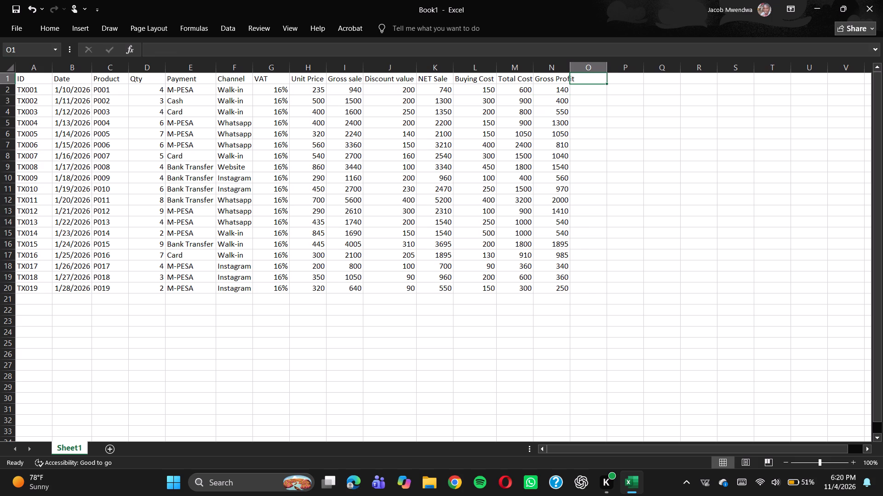
click(547, 82)
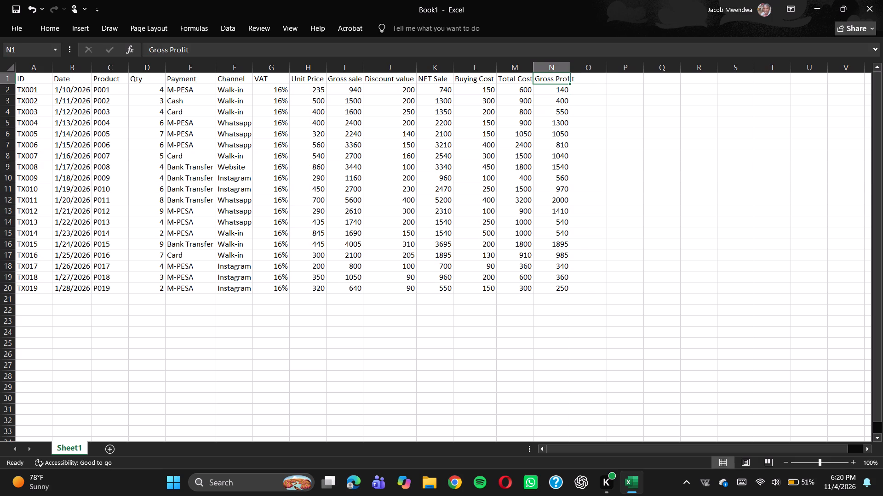
double_click(570, 66)
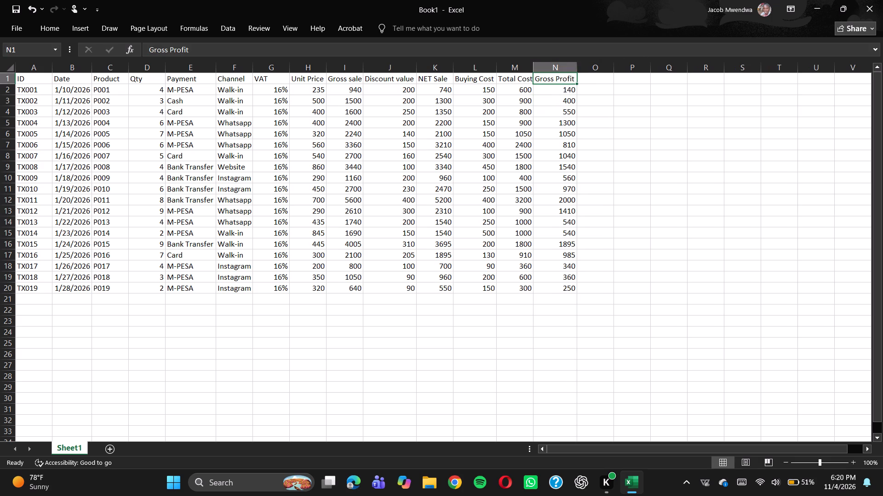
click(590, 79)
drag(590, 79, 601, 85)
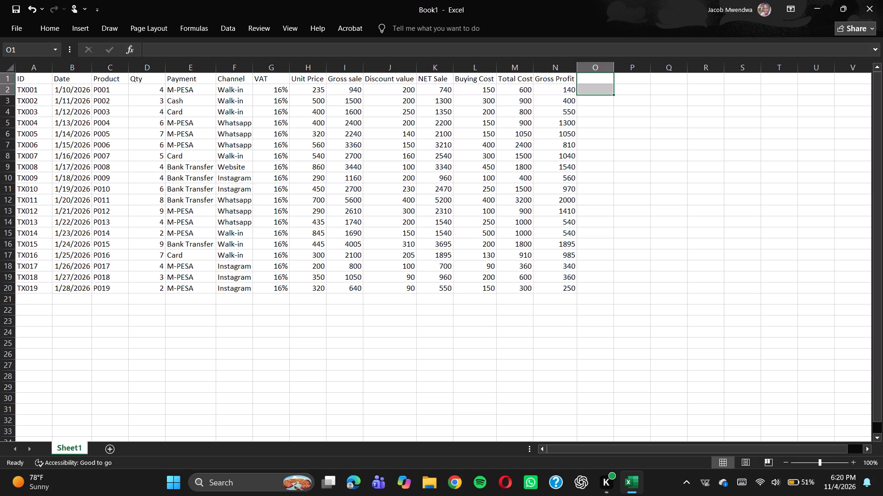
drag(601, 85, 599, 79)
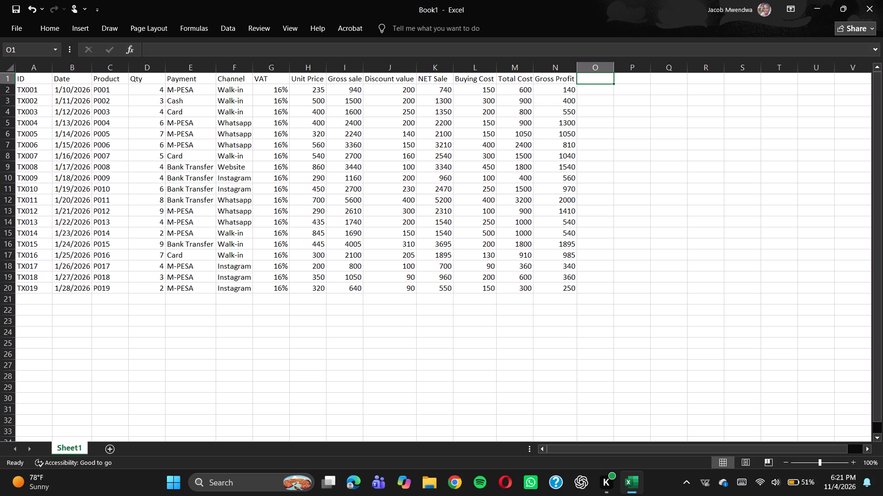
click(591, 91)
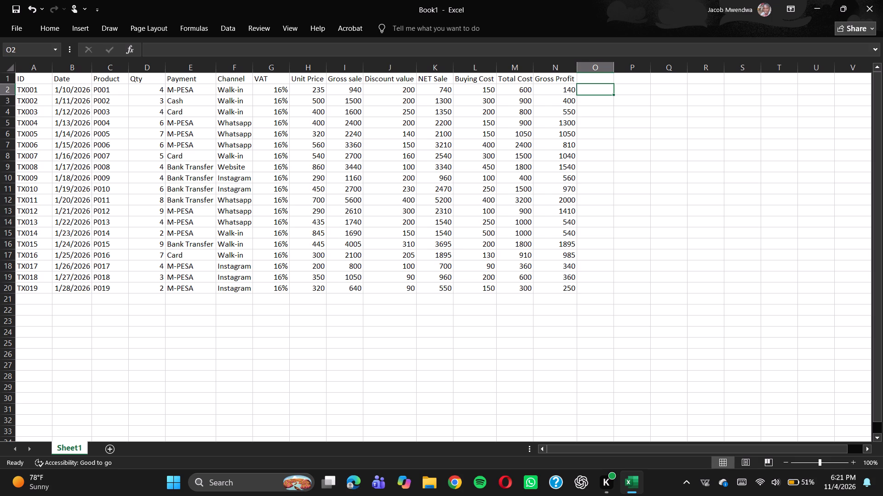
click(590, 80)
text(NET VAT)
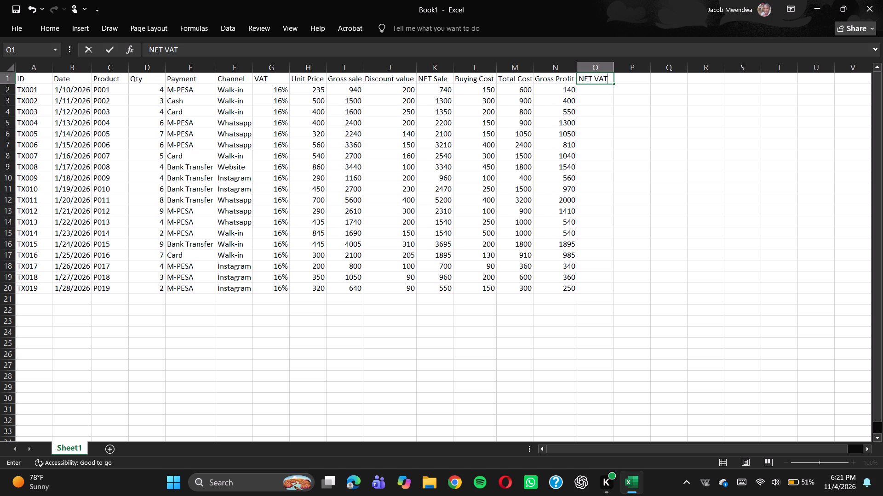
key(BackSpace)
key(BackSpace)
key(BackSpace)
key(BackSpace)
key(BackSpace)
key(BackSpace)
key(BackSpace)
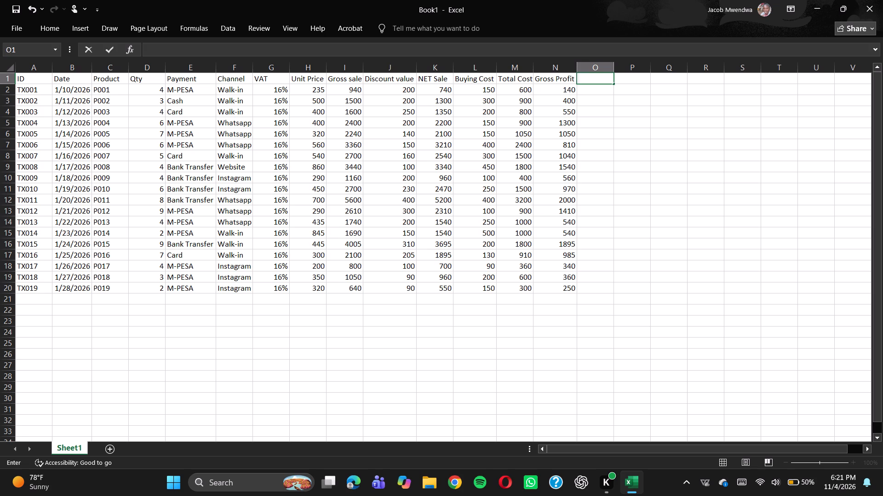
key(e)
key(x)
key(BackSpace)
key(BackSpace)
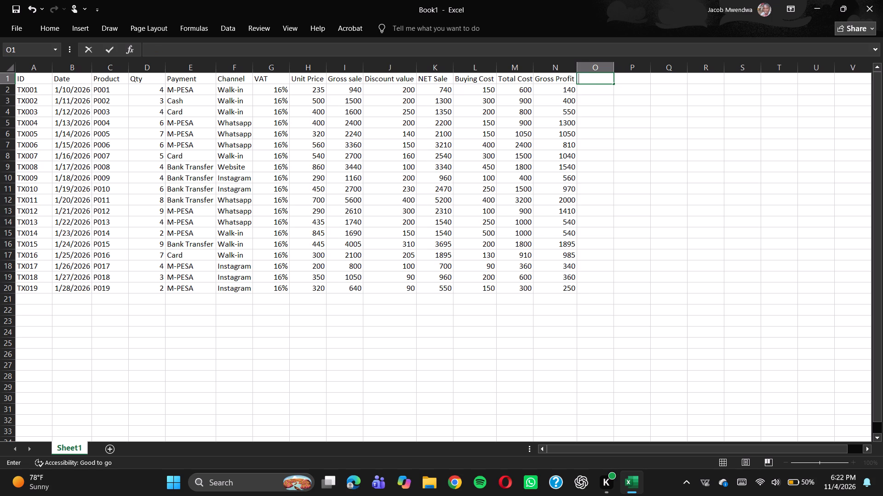
Enter the column header net VAT in cell O1, beside the Gross Profit header.
text(net)
key(space)
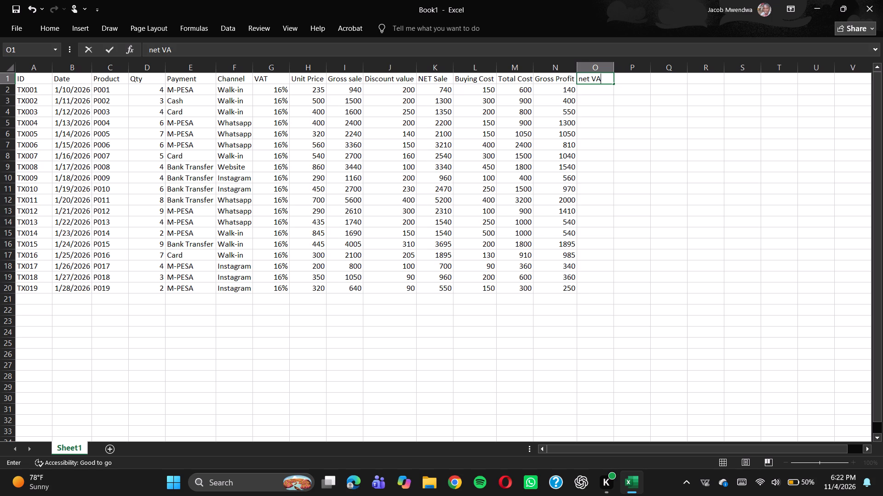
click(598, 91)
Calculate the net VAT for TX001 with the formula =N2*0.16 in cell O2.
key(equal)
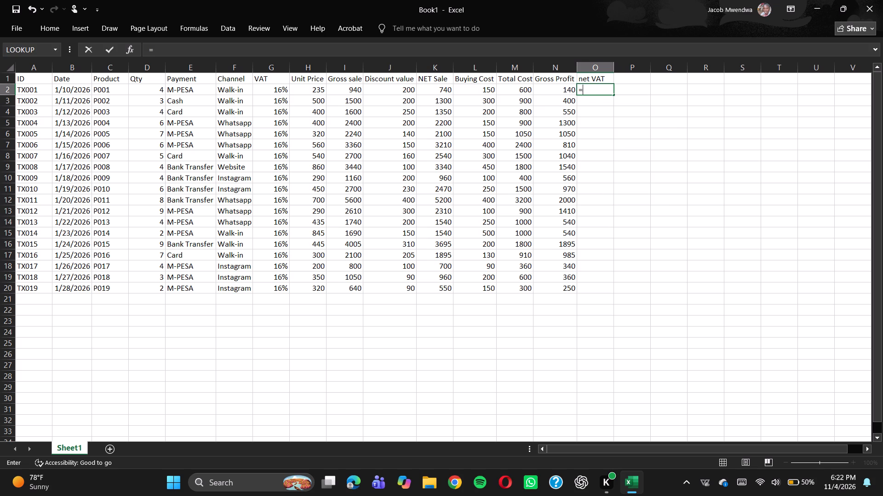
key(n)
key(2)
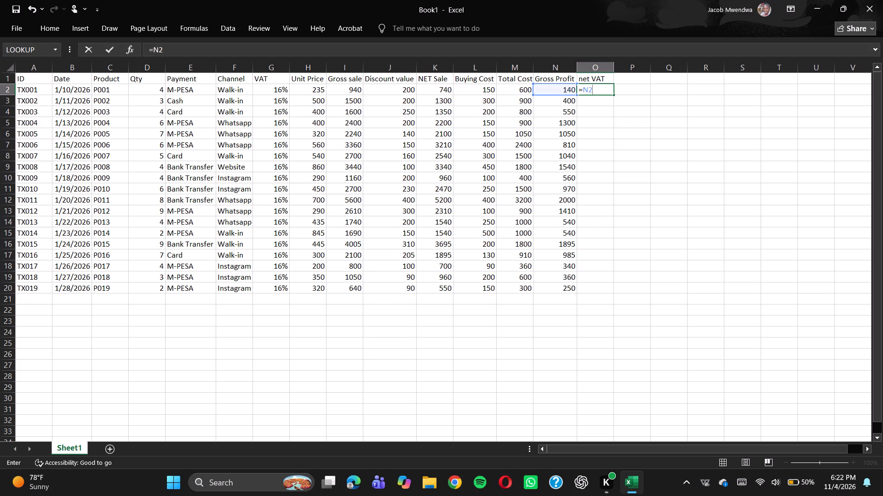
key(shift+asterisk)
text(0.1)
key(6)
key(Return)
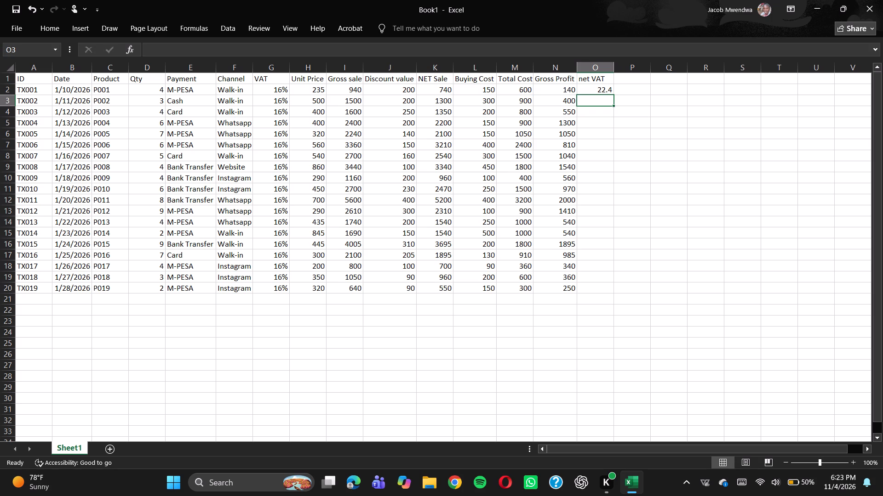
Calculate the net VAT for TX002 with the formula =N3*0.16 in cell O3.
key(equal)
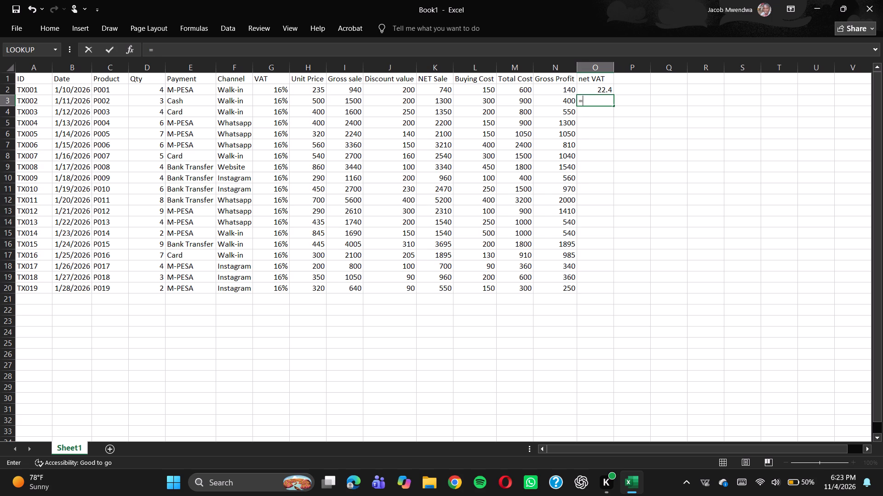
text(N3)
key(shift+asterisk)
key(0)
key(period)
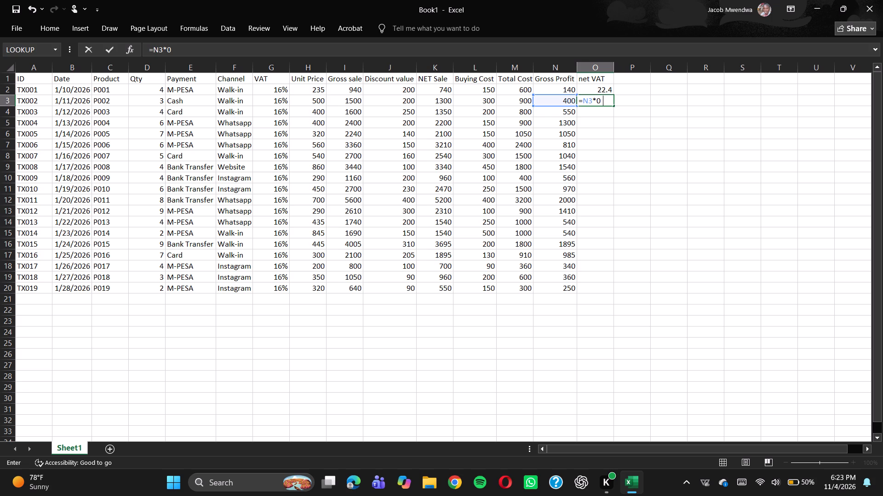
key(1)
key(6)
key(Return)
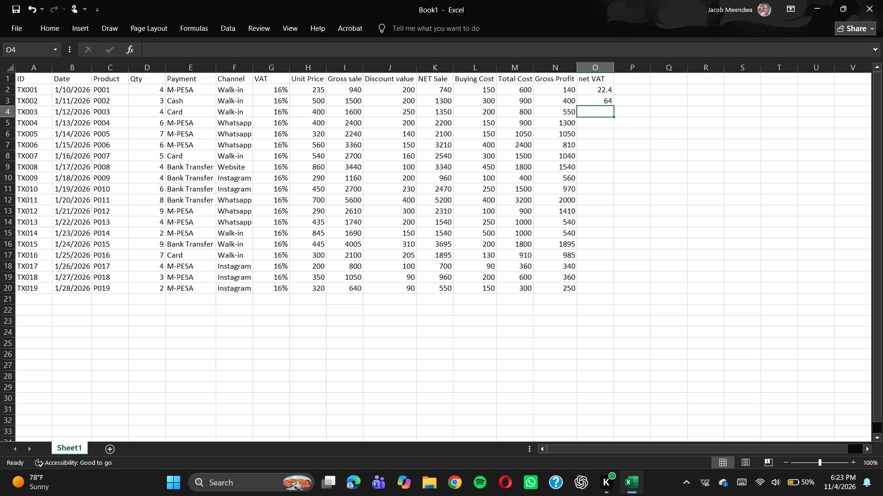
Calculate the net VAT for TX003 with the formula =N4*0.16 in cell O4.
key(equal)
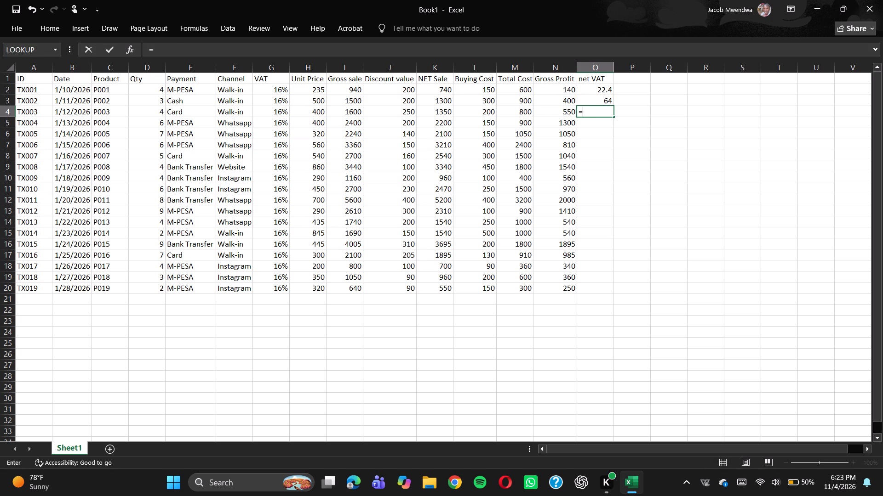
key(n)
key(4)
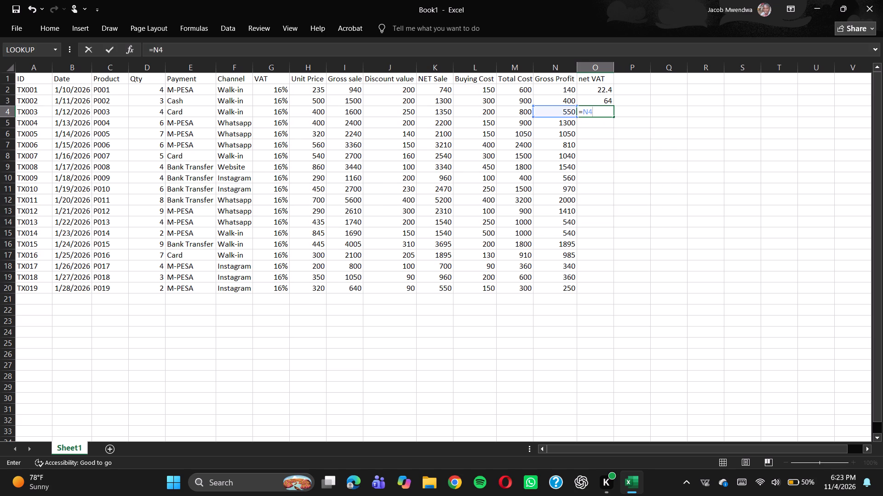
key(shift+asterisk)
text(0.1)
key(6)
key(Return)
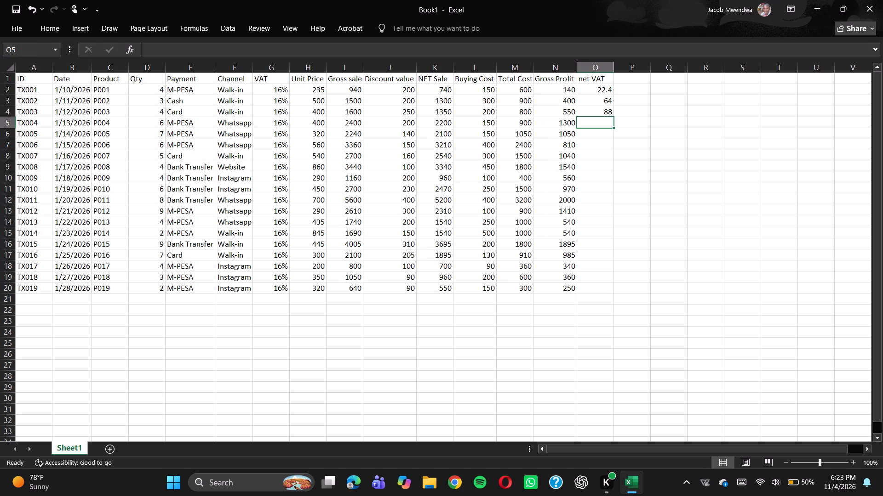
Calculate the net VAT for TX004 with the formula =N5*0.16 in cell O5.
key(equal)
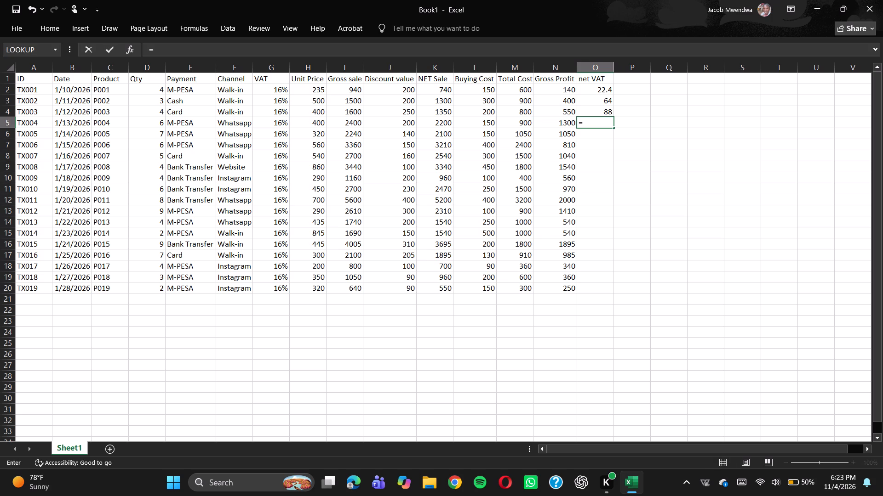
key(n)
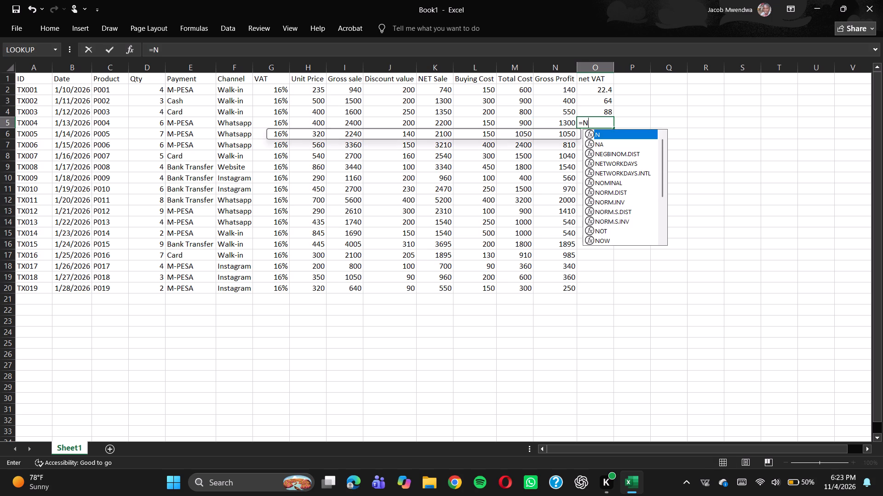
key(5)
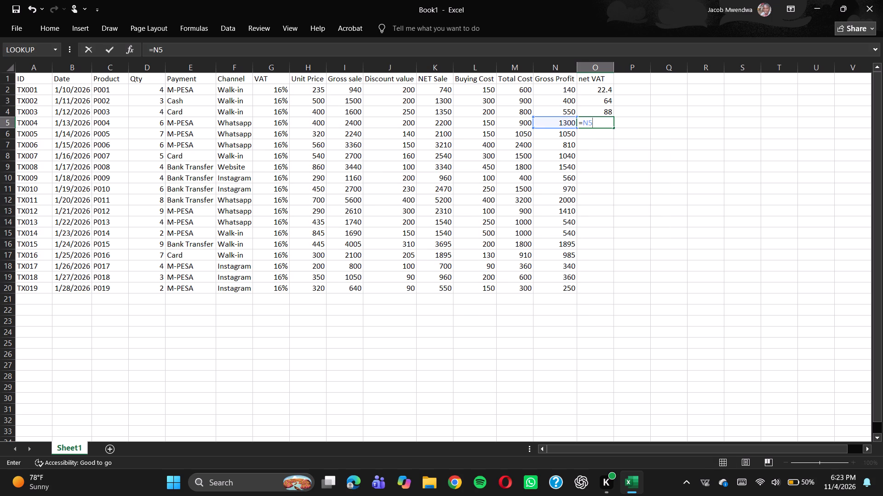
key(shift+asterisk)
text(0.1)
key(6)
key(Return)
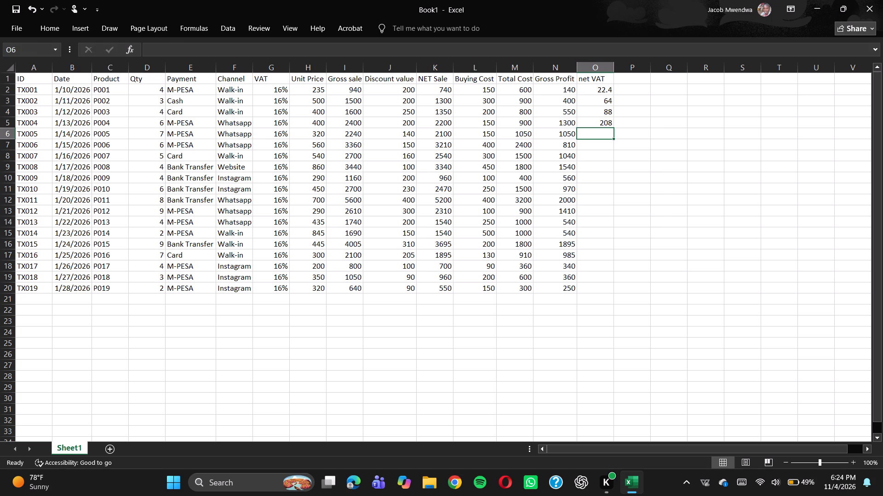
Calculate the net VAT for TX005 with the formula =N6*0.16 in cell O6.
key(equal)
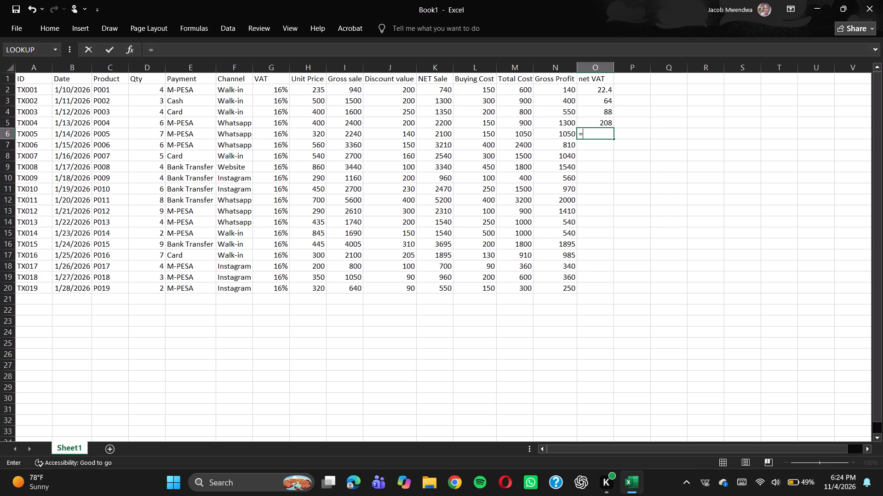
key(n)
key(6)
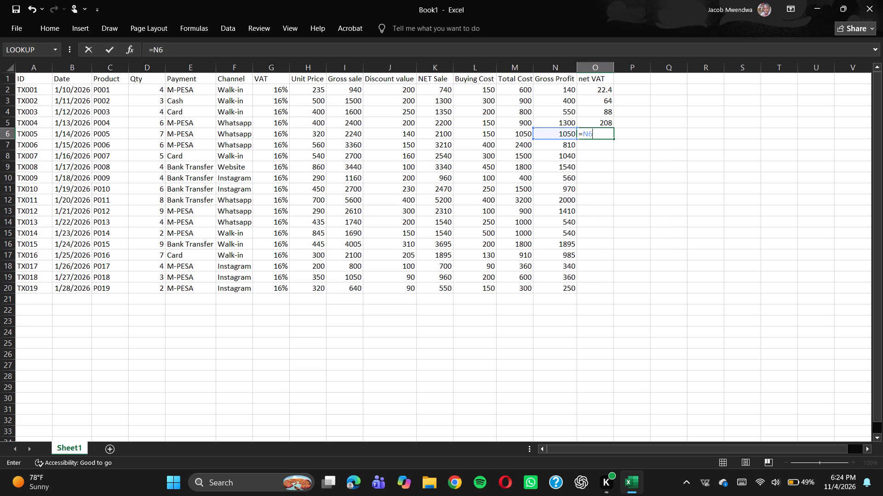
key(shift+asterisk)
key(0)
key(period)
text(16)
key(Return)
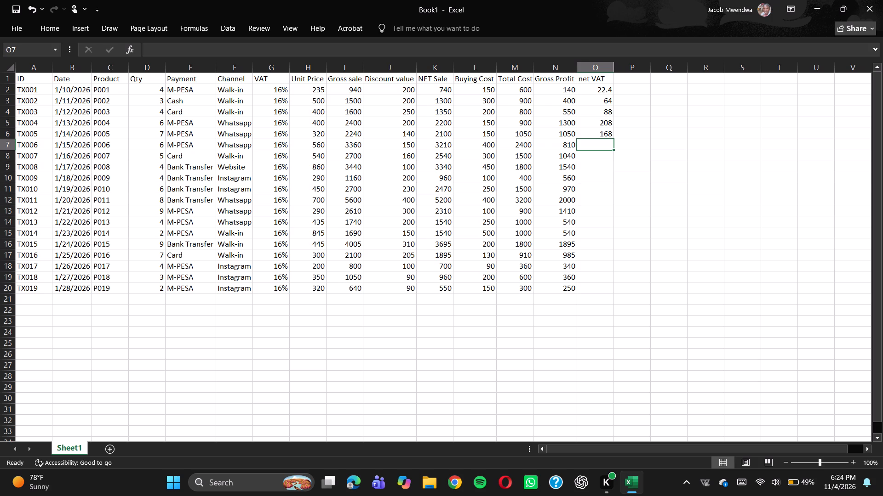
Calculate the net VAT for TX006 with the formula =N7*0.16 in cell O7.
key(equal)
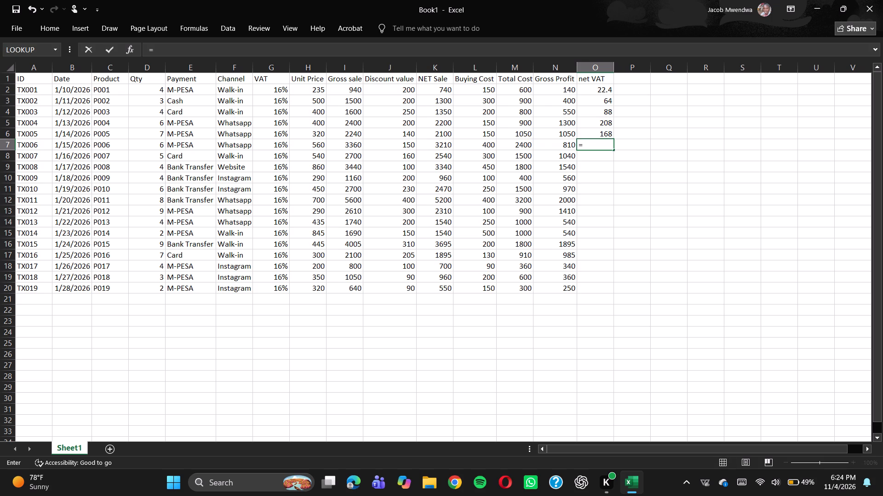
key(n)
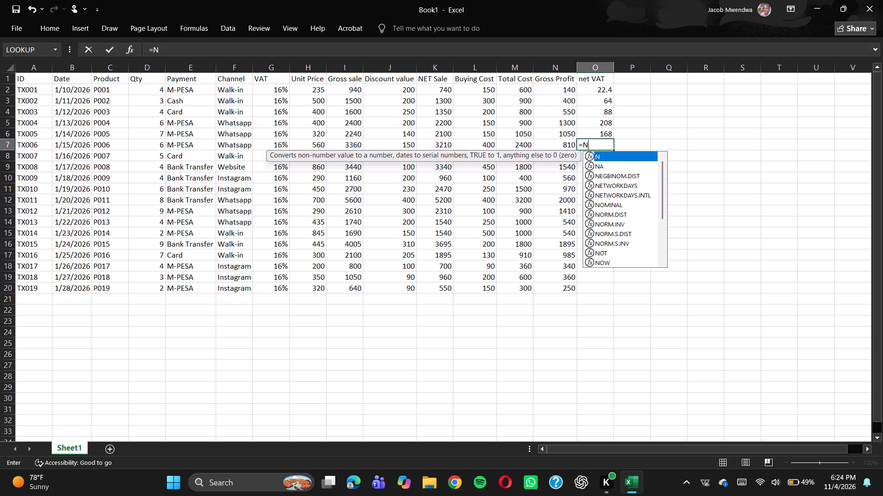
key(7)
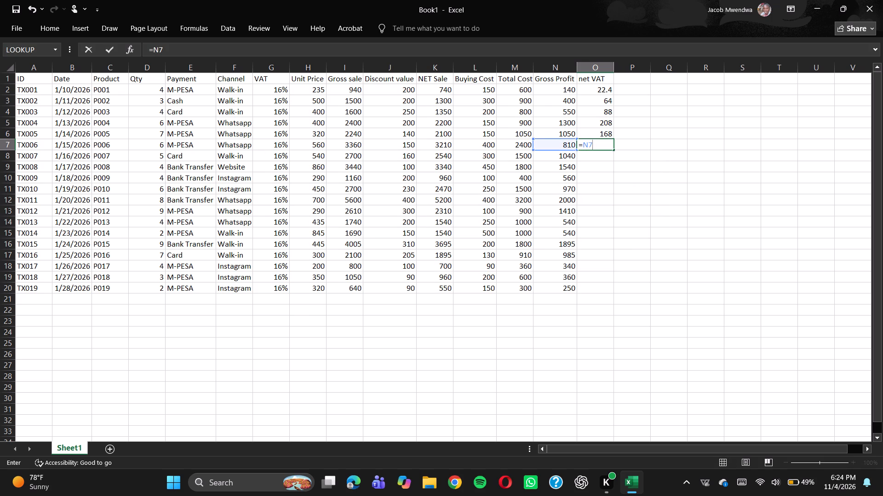
text(*0.16)
key(Return)
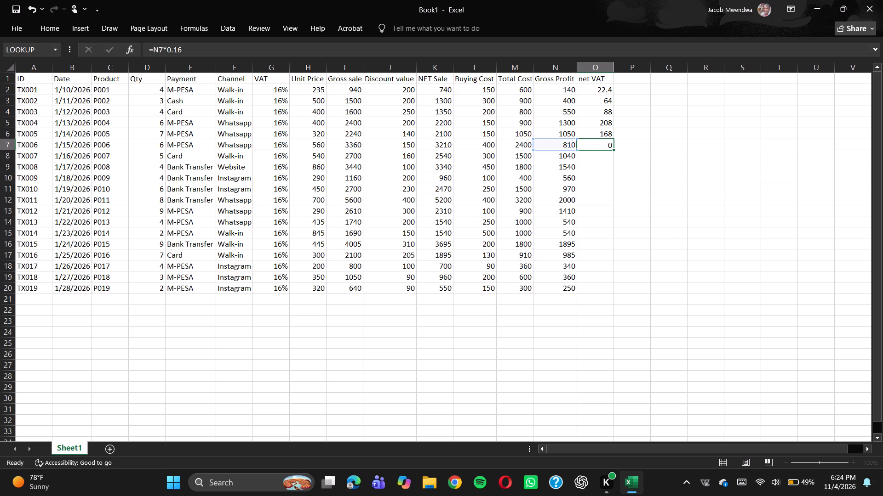
Calculate the net VAT for TX007 with the formula =N8*0.16 in cell O8.
key(equal)
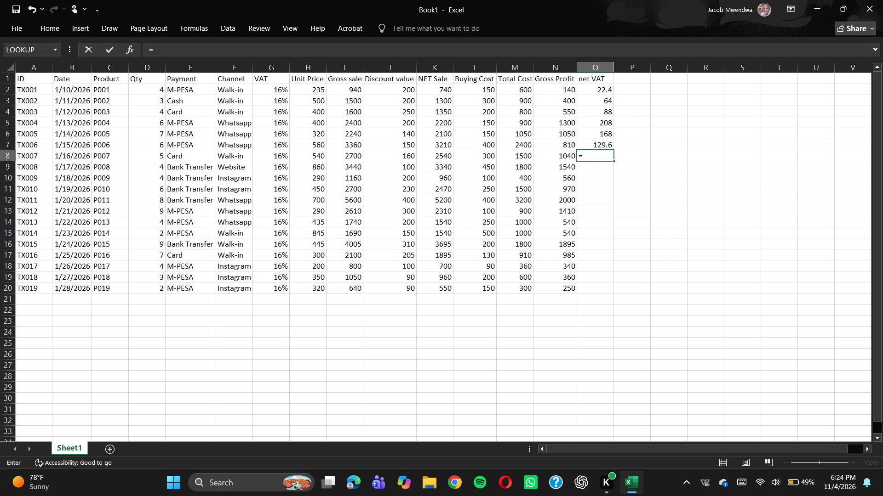
key(n)
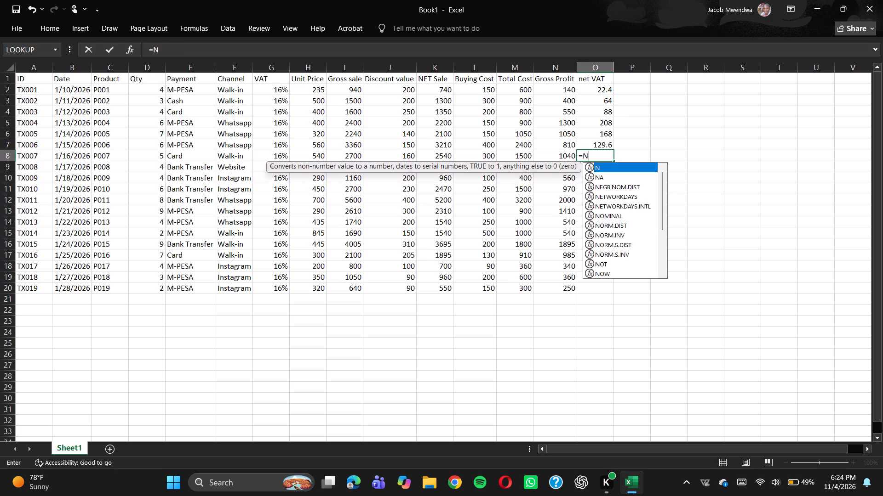
key(8)
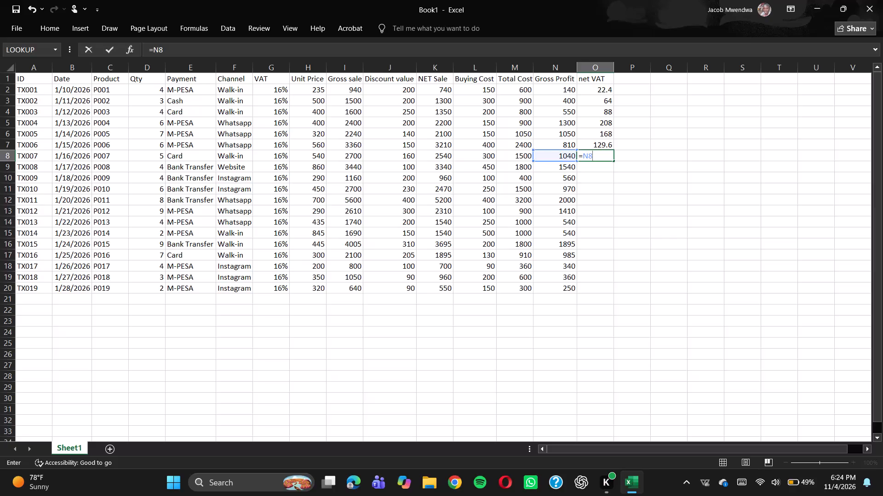
key(shift+asterisk)
text(0.)
text(16)
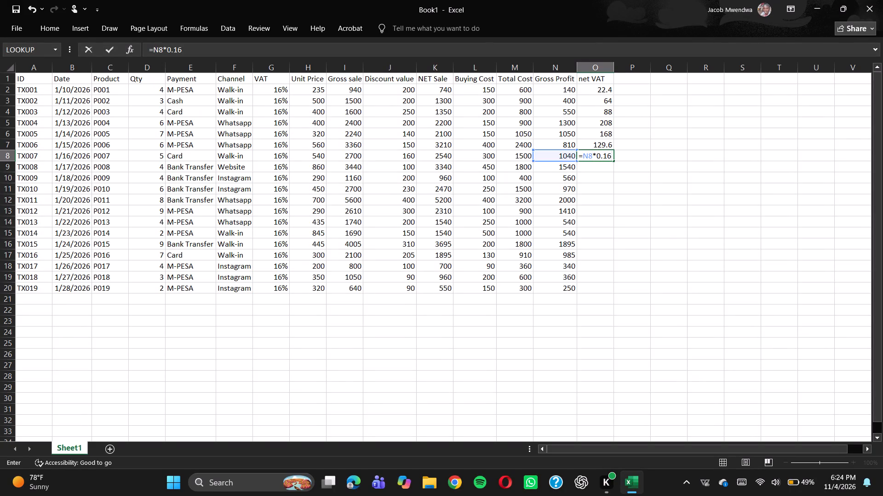
key(Return)
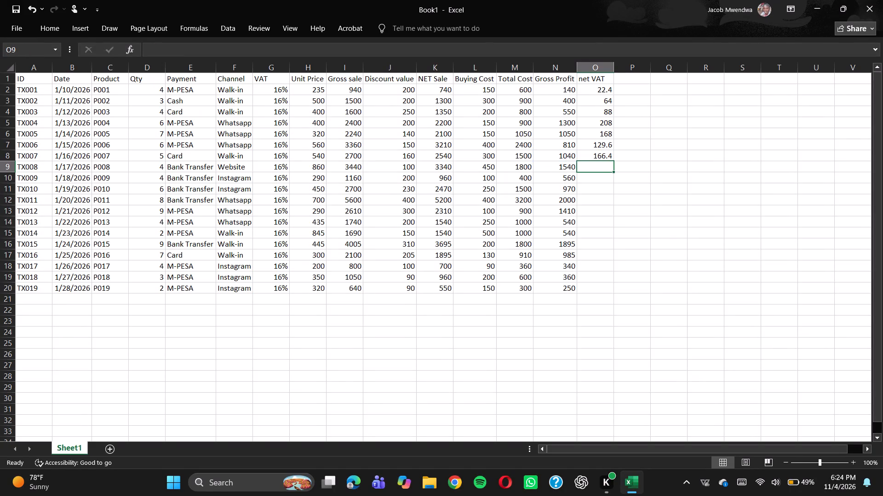
Calculate the net VAT for TX008 with the formula =N9*0.16 in cell O9.
key(equal)
key(n)
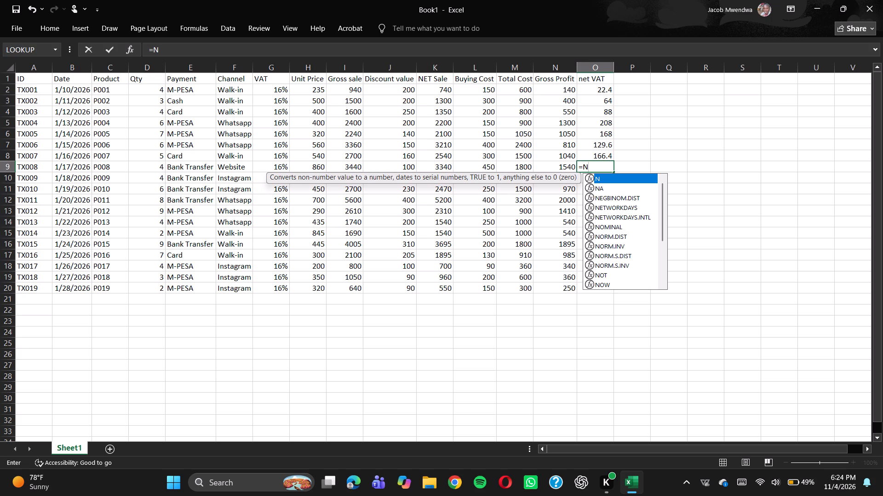
key(9)
key(shift+asterisk)
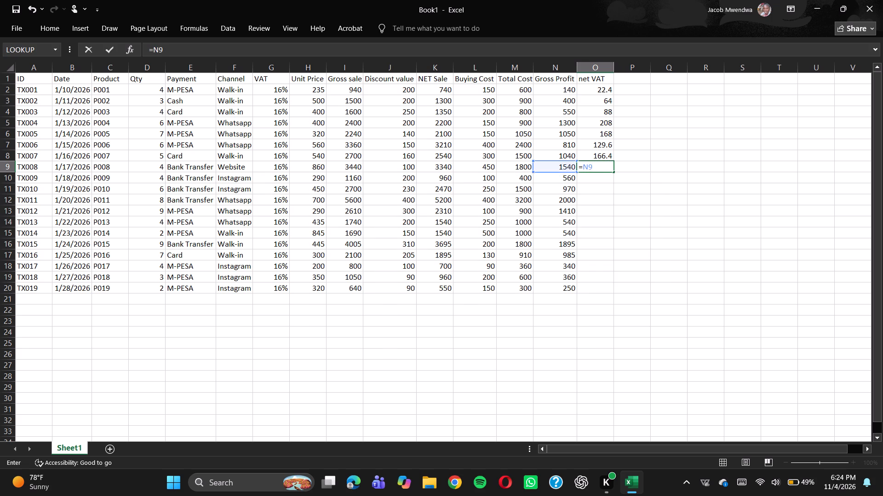
text(0.1)
key(6)
key(Return)
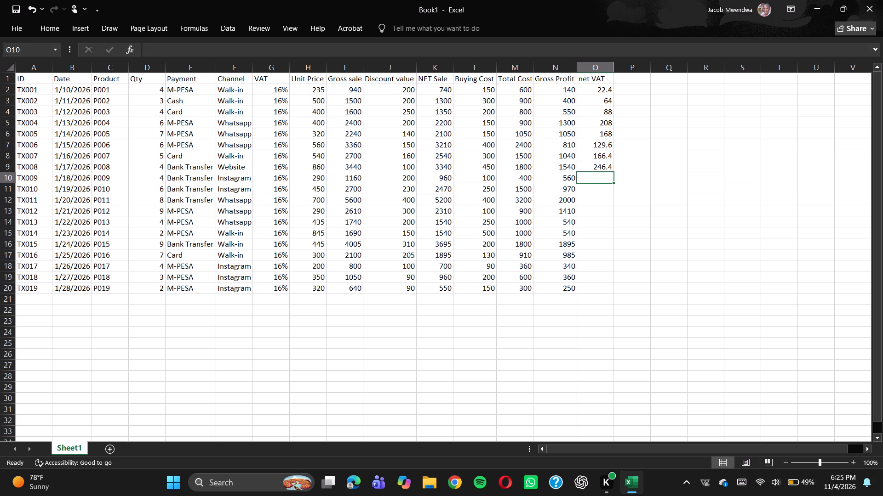
Calculate the net VAT for TX009 with the formula =N10*0.16 in cell O10.
key(equal)
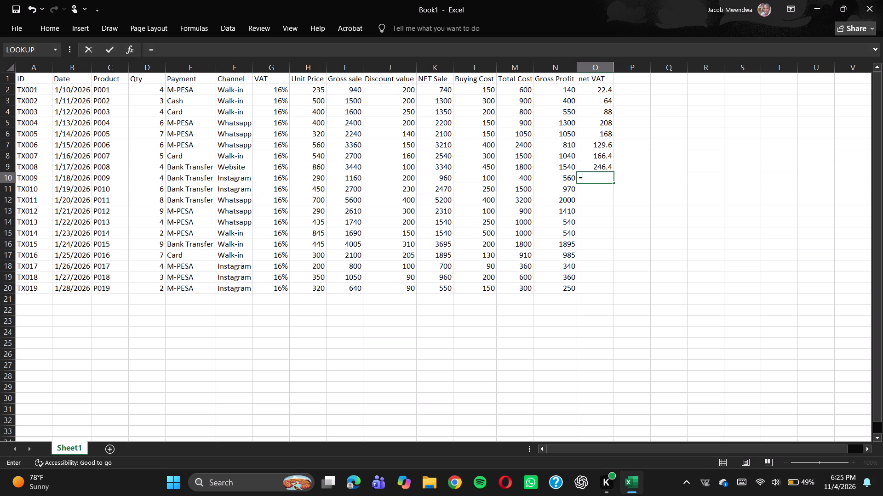
key(n)
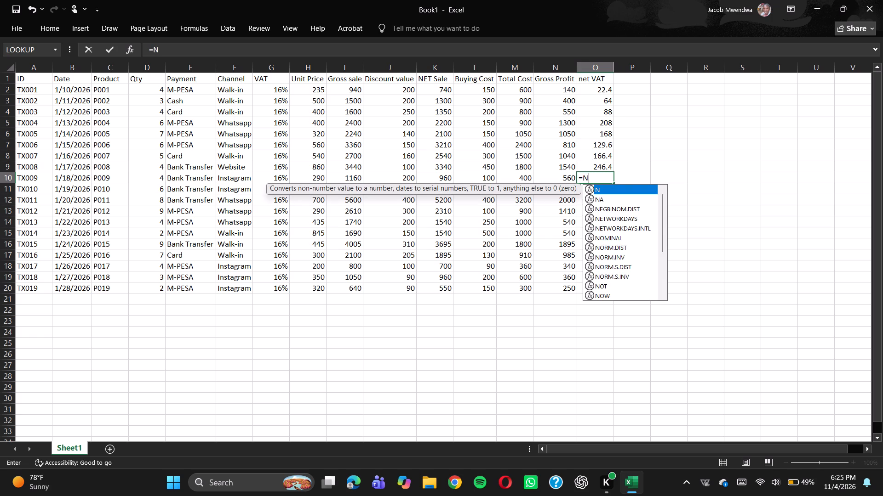
key(9)
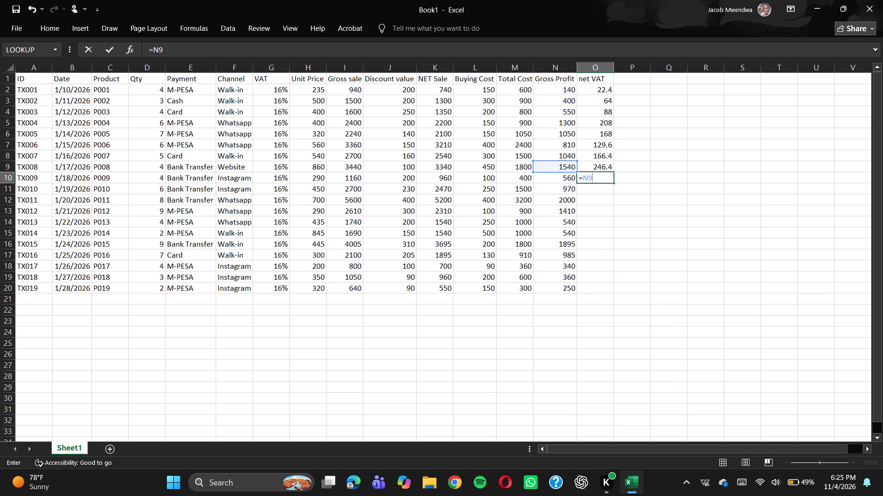
key(BackSpace)
text(10)
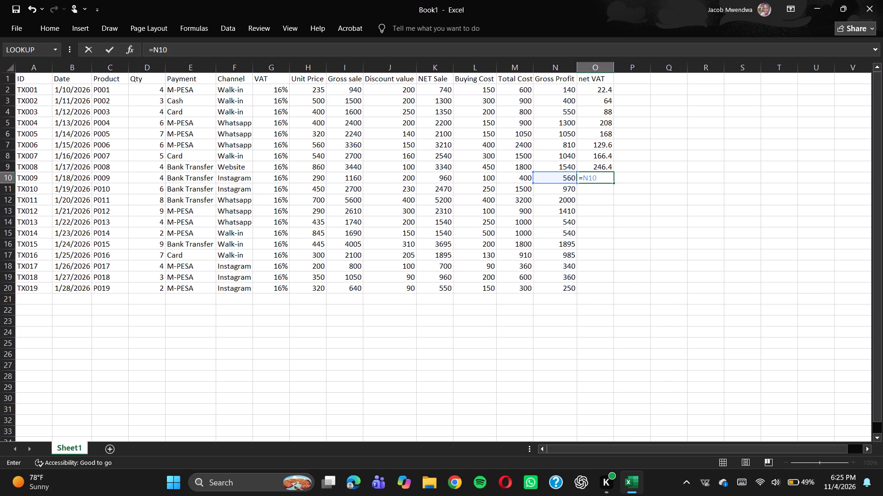
key(shift+asterisk)
key(0)
key(period)
key(1)
key(6)
key(Return)
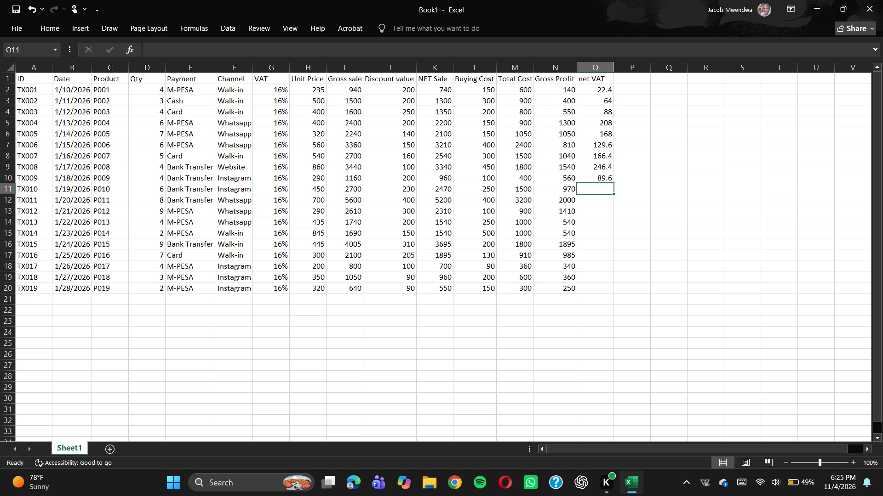
Calculate the net VAT for TX010 with the formula =N11*0.16 in cell O11.
key(equal)
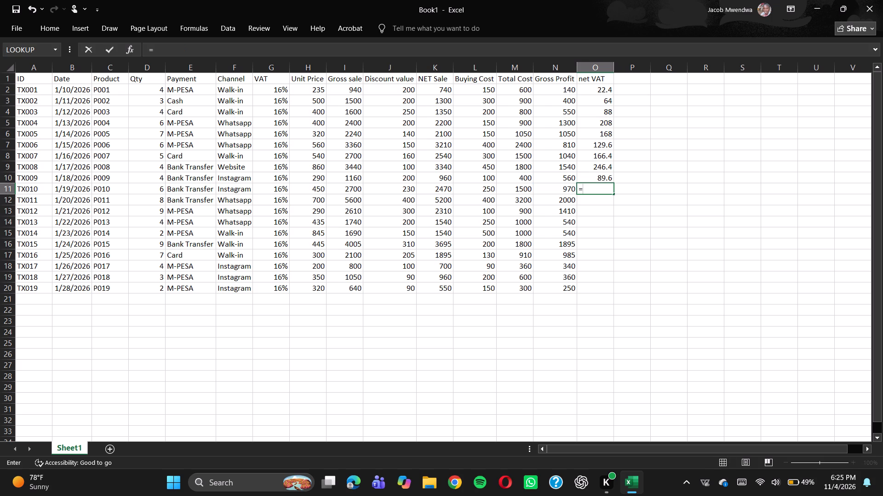
key(n)
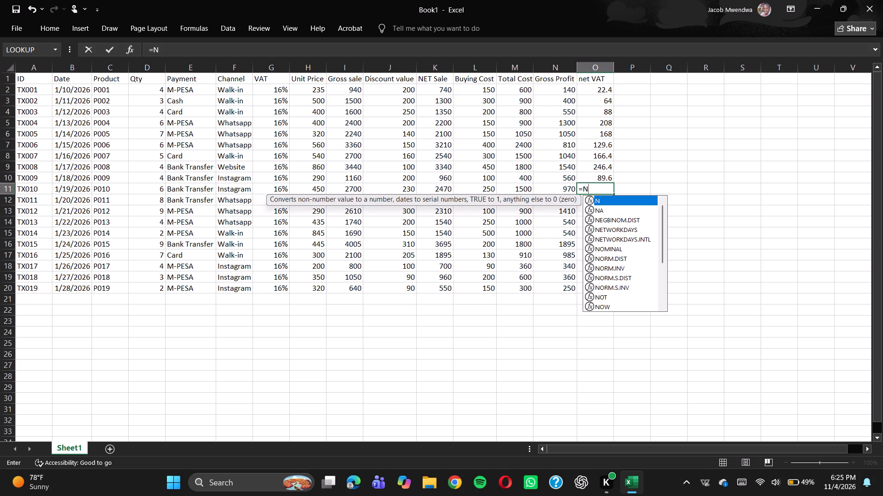
text(11)
key(shift+asterisk)
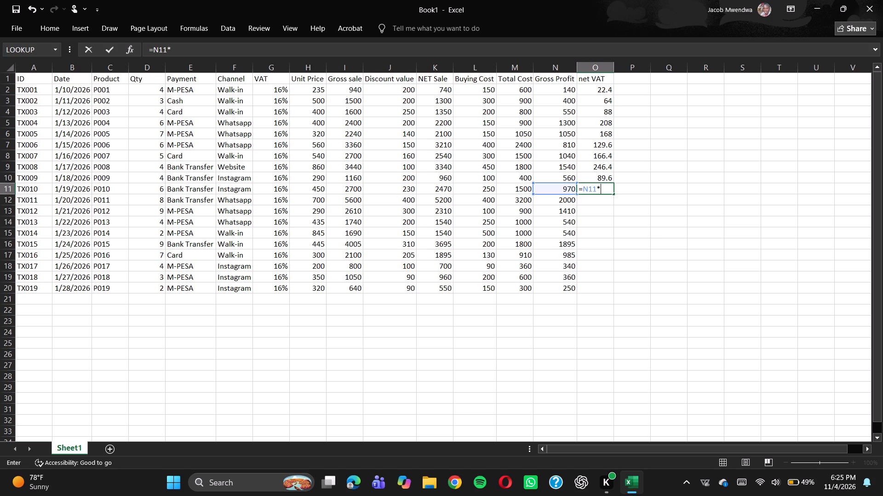
key(0)
text(.1)
key(6)
key(Return)
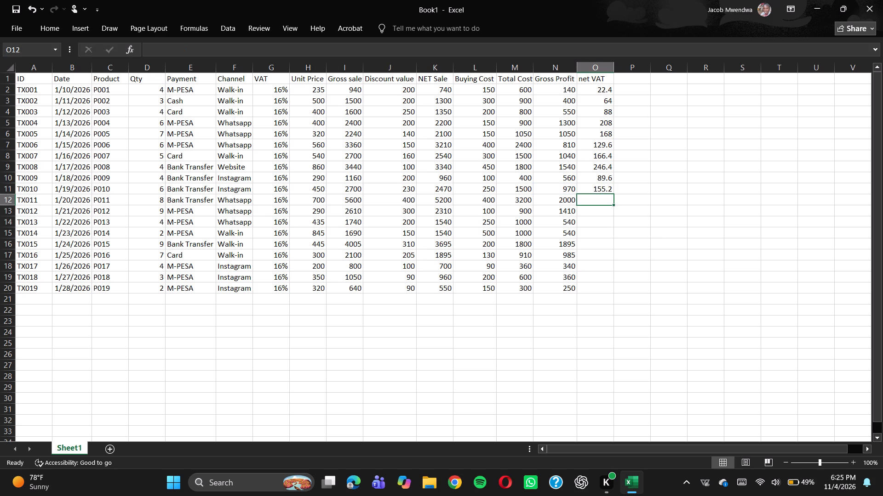
Calculate the net VAT for TX011 with the formula =N12*0.16 in cell O12.
key(equal)
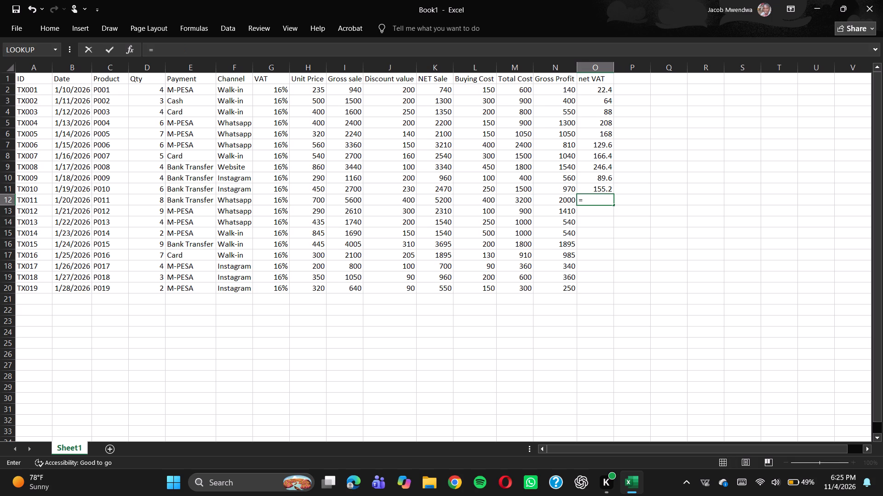
key(n)
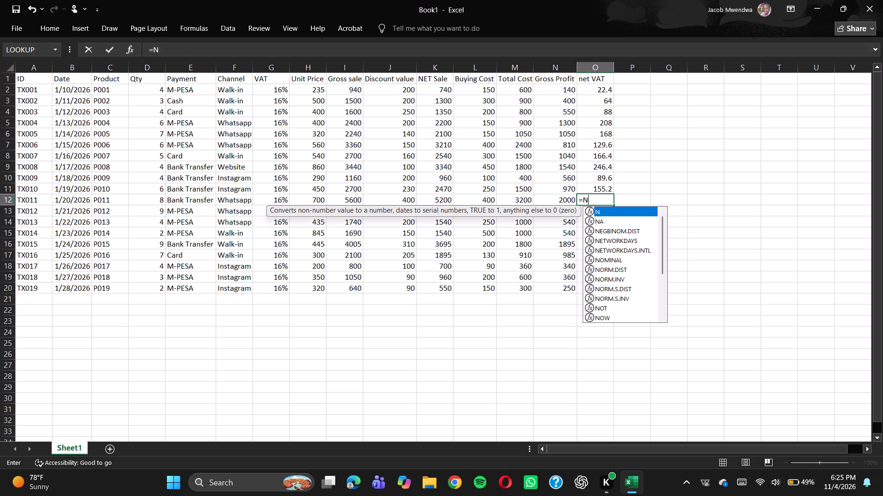
text(12)
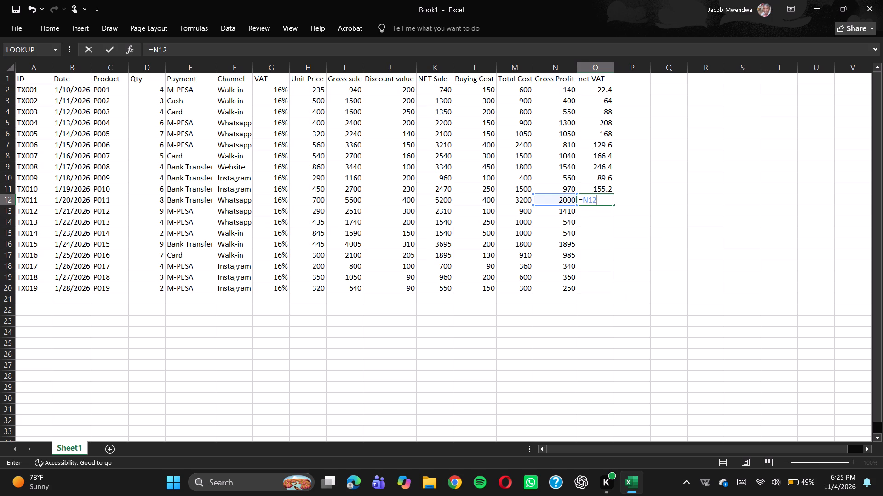
key(shift+asterisk)
text(0.1)
key(6)
key(Return)
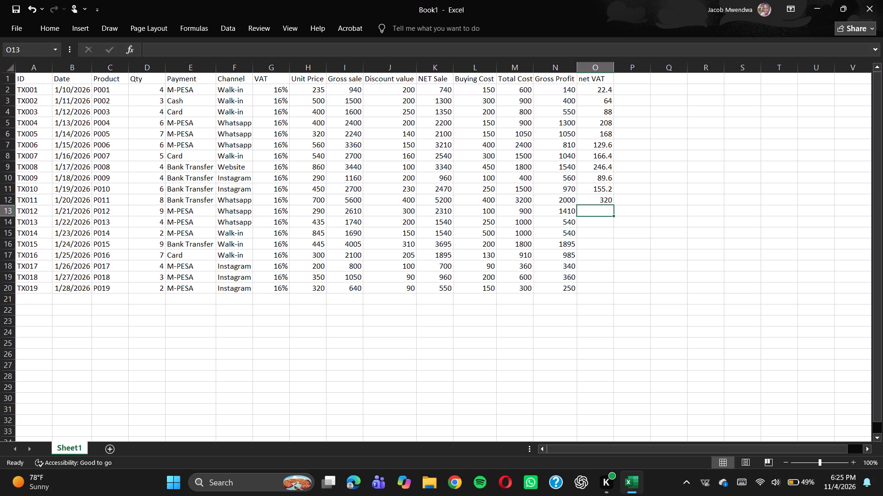
Calculate the net VAT for TX012 with the formula =N13*0.16 in cell O13.
key(equal)
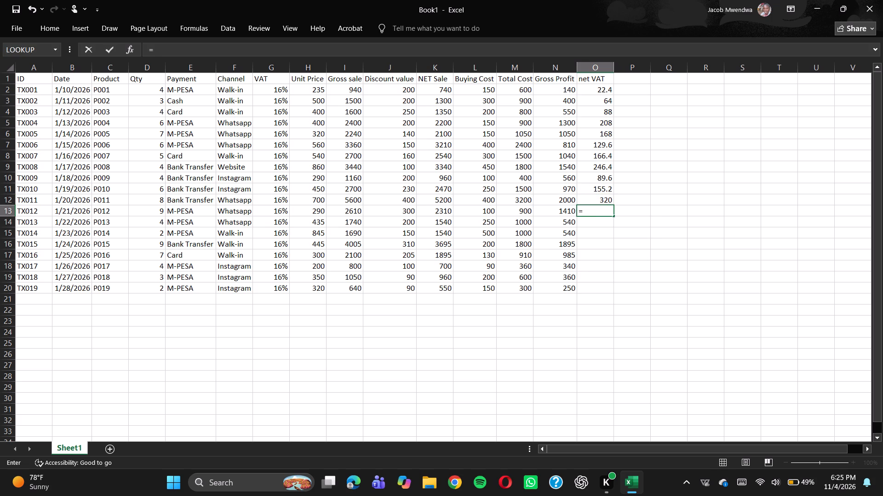
text(N13)
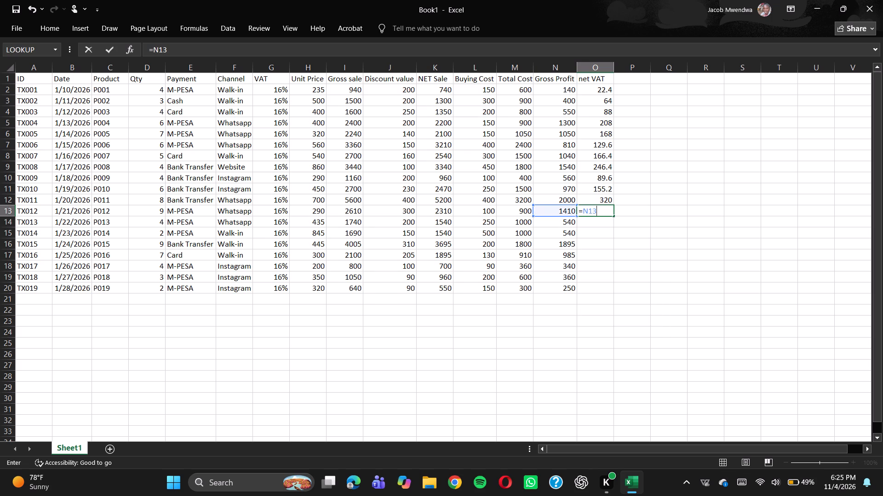
key(shift+asterisk)
text(0.16)
key(Return)
Calculate the net VAT for TX013 with the formula =N14*0.16 in cell O14.
key(equal)
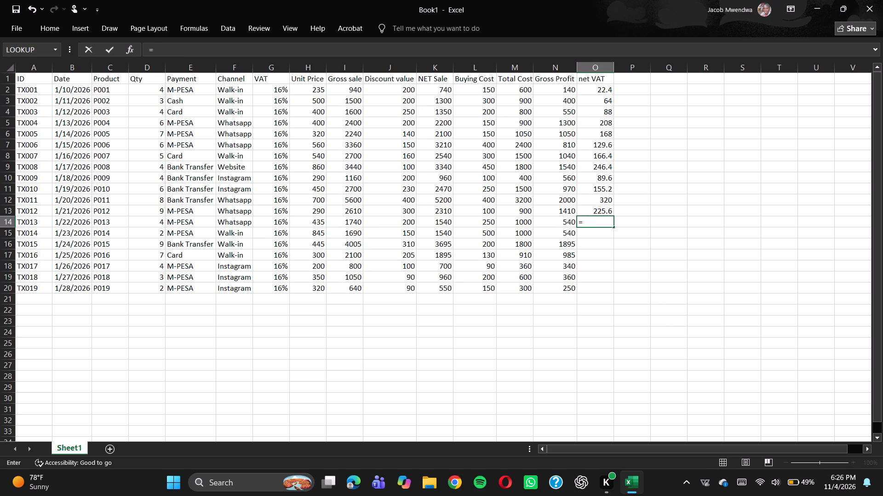
key(n)
text(14)
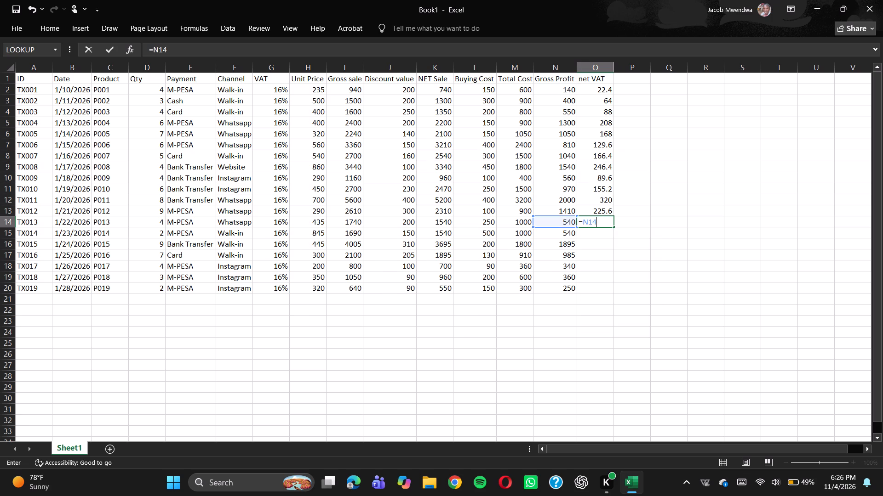
key(shift+asterisk)
text(0.16)
key(Return)
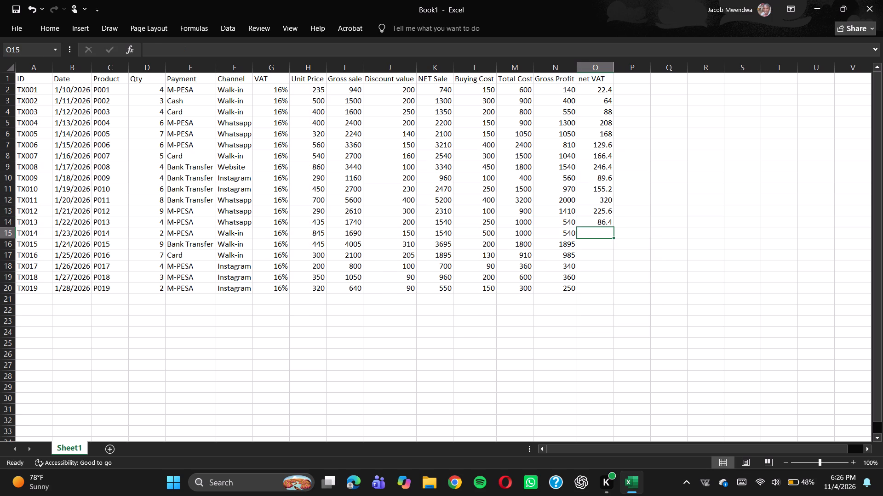
Calculate the net VAT for TX014 with the formula =N15*0.16 in cell O15.
key(equal)
text(N15)
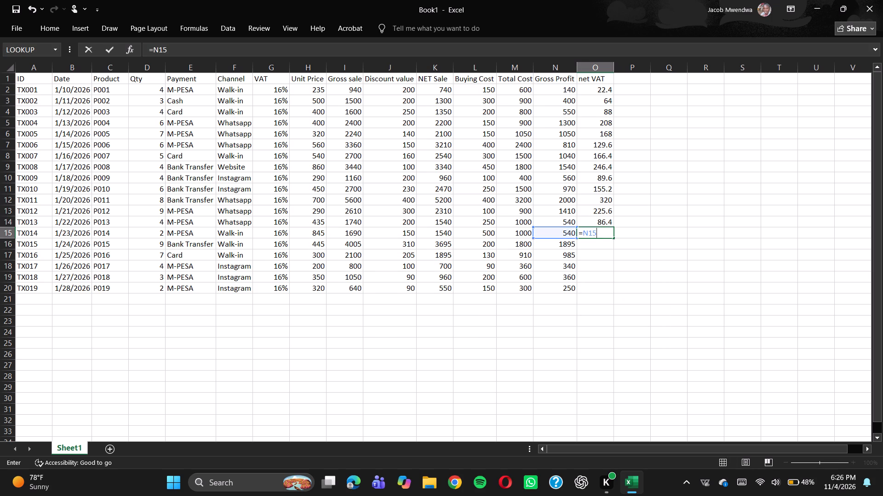
key(shift+asterisk)
text(0.16)
key(Return)
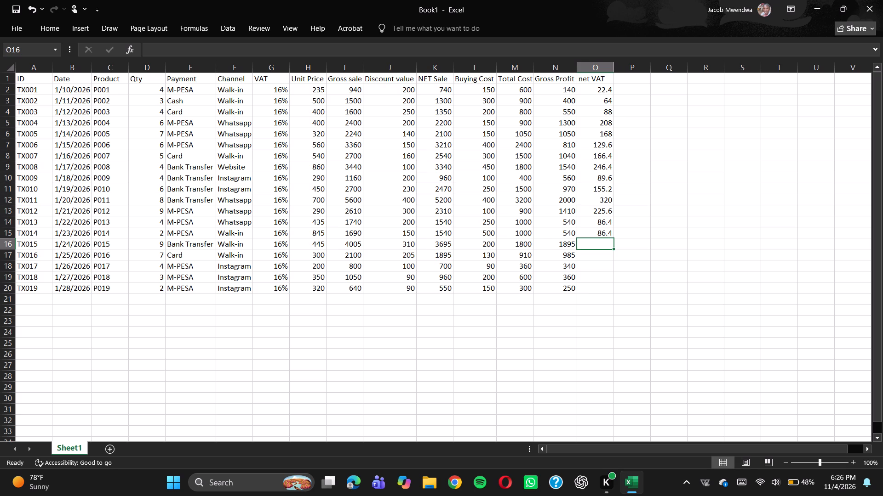
Calculate the net VAT for TX015 with the formula =N16*0.16 in cell O16.
key(equal)
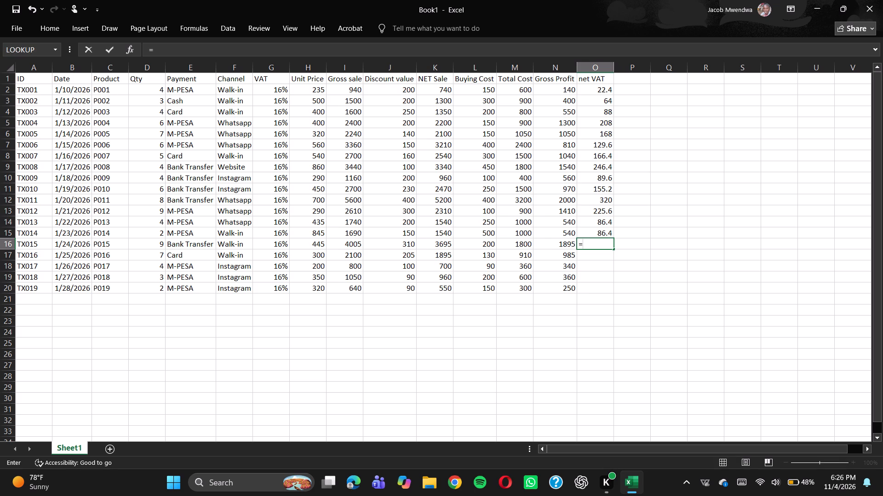
text(N15)
key(BackSpace)
key(6)
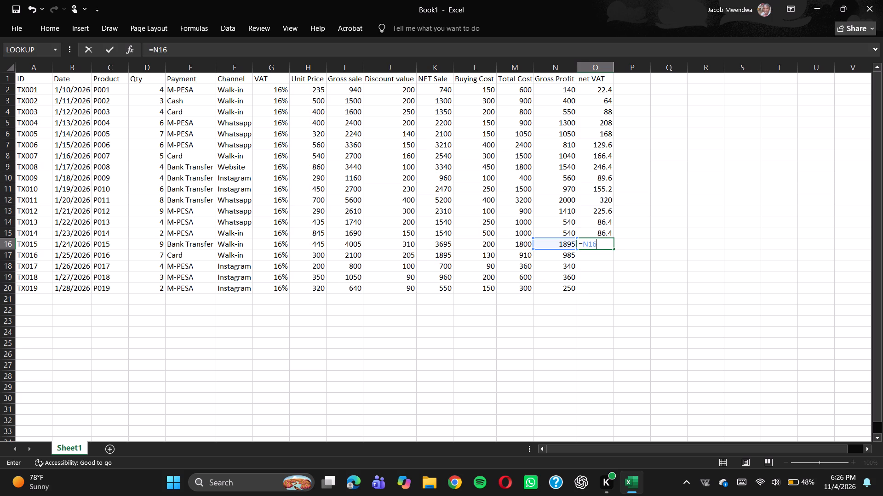
key(shift+asterisk)
text(0.16)
key(Return)
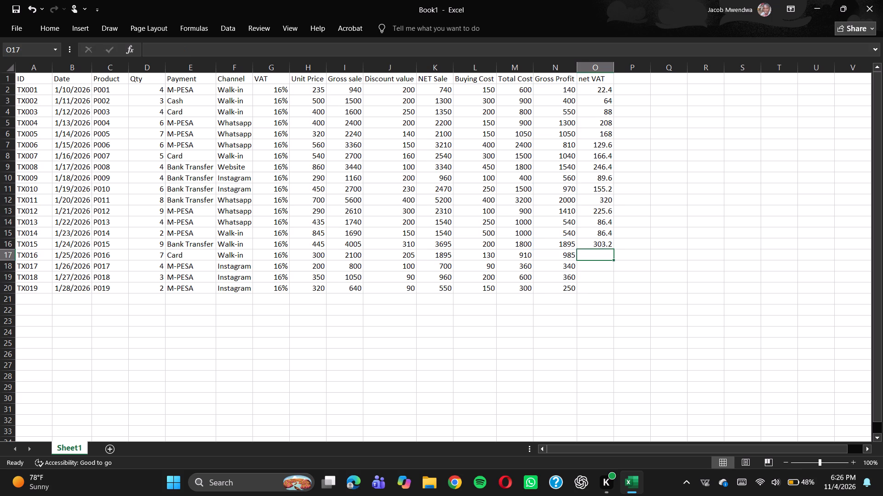
Calculate the net VAT for TX016 with the formula =N17*0.16 in cell O17.
key(equal)
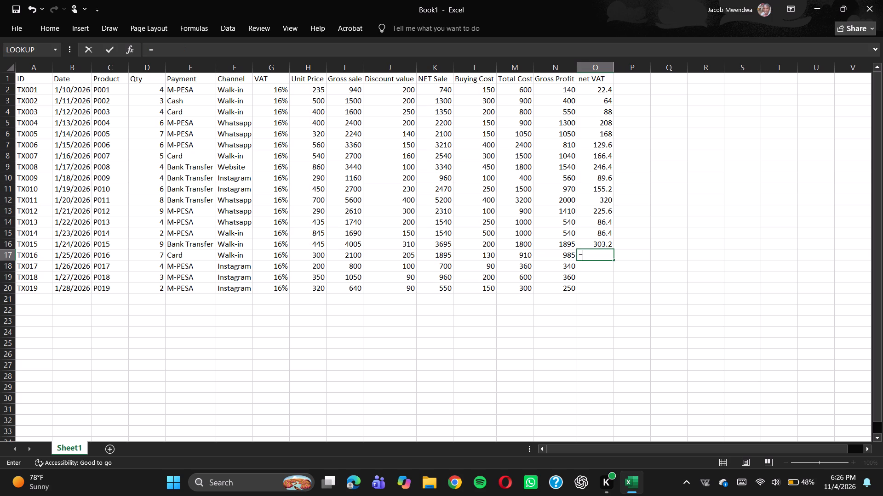
text(N17)
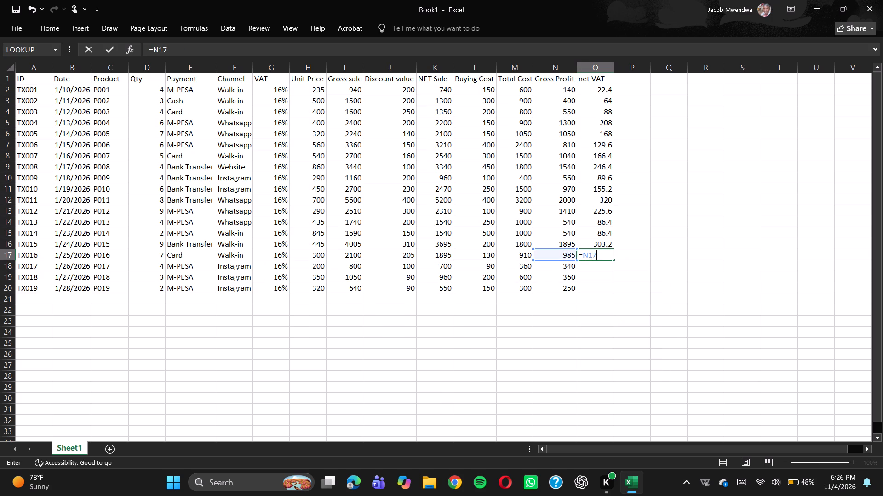
key(shift+asterisk)
key(0)
key(period)
key(1)
key(6)
key(Return)
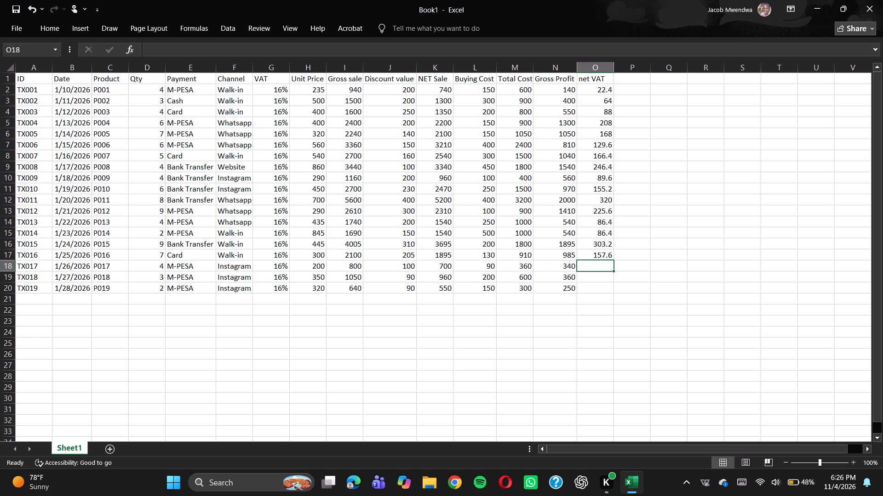
Calculate the net VAT for TX017 with the formula =N18*0.16 in cell O18.
key(equal)
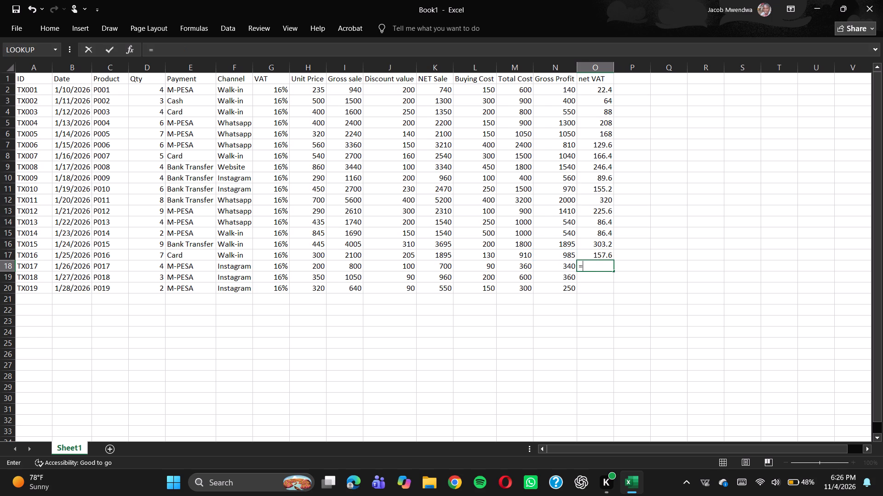
key(n)
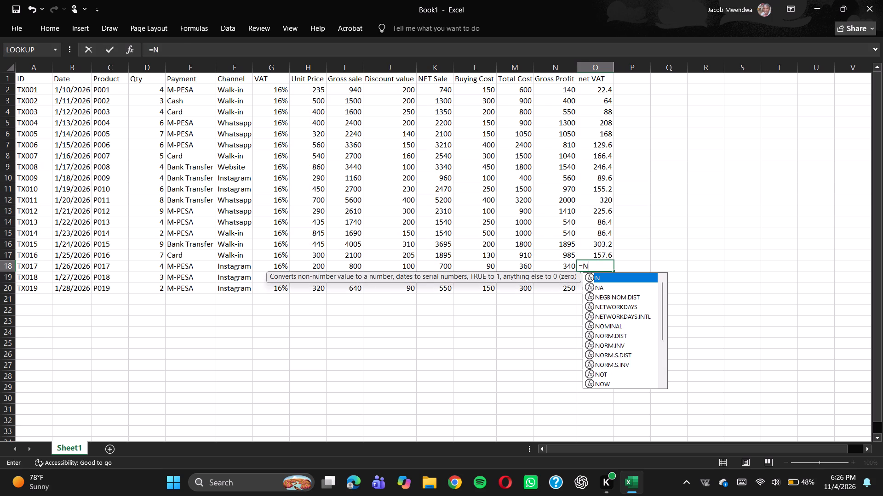
key(1)
key(8)
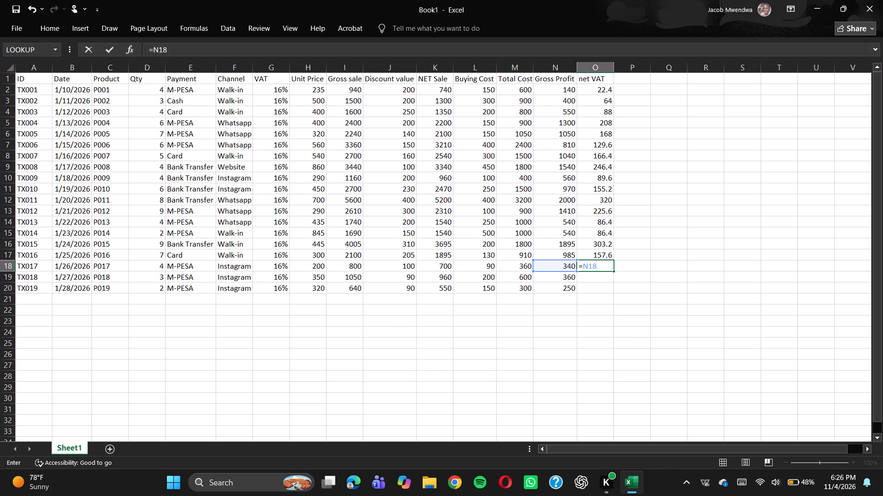
key(shift+asterisk)
key(0)
key(period)
key(1)
key(6)
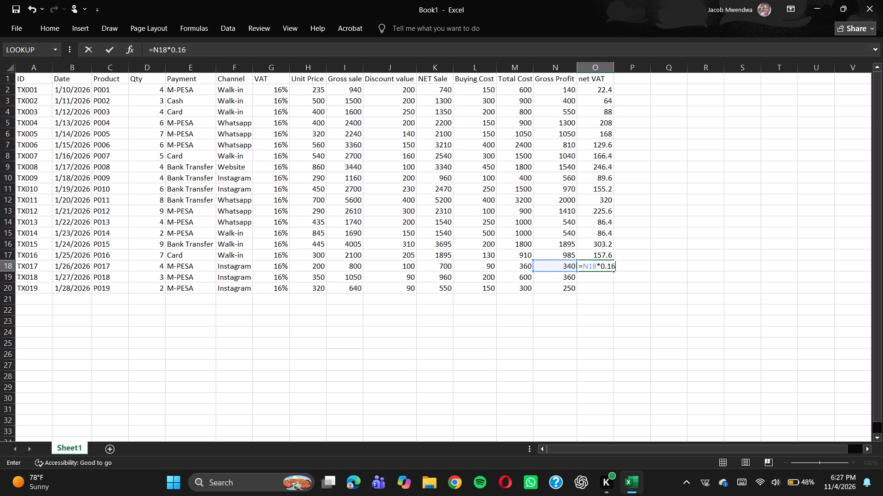
key(Return)
Calculate the net VAT for TX018 with the formula =N19*0.16 in cell O19.
key(equal)
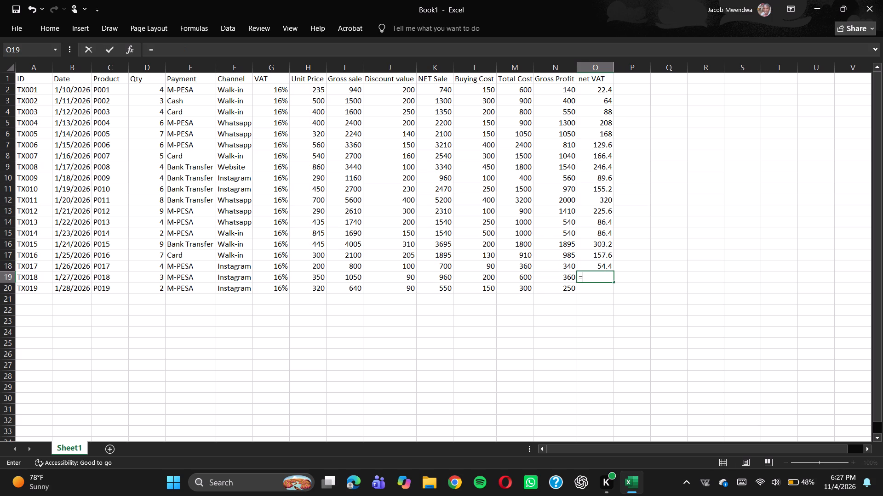
key(n)
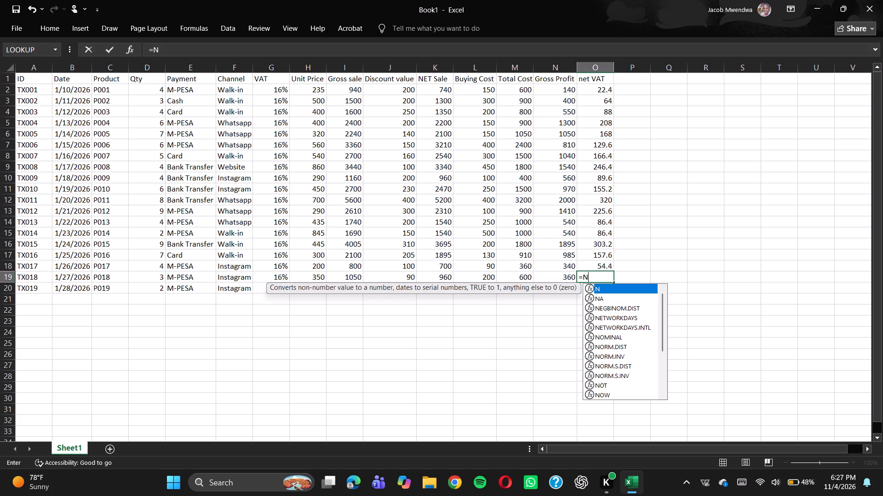
text(19)
key(shift+asterisk)
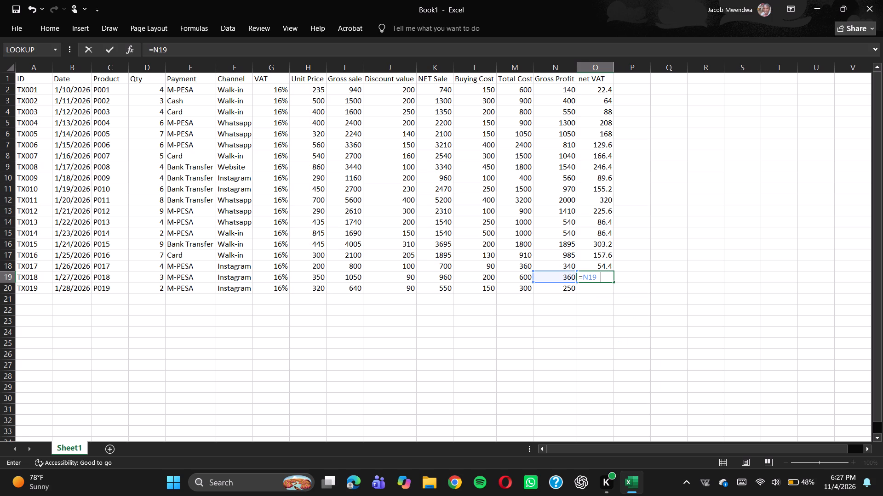
text(0.)
key(1)
key(6)
key(Return)
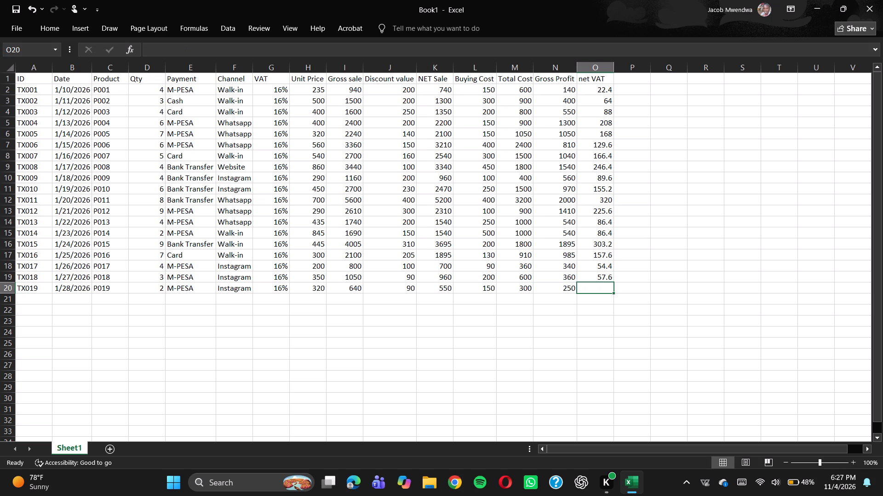
Calculate the net VAT for TX019 with the formula =N20*0.16 in cell O20.
key(equal)
text(N20)
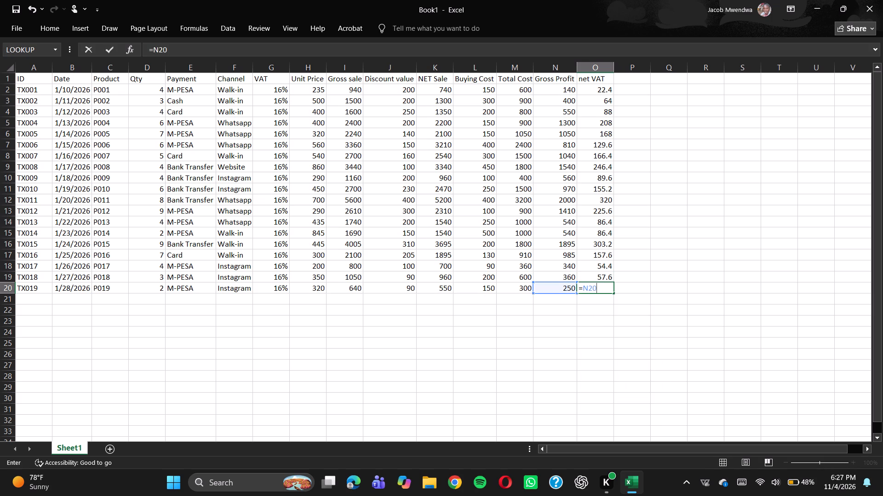
key(shift+asterisk)
text(0.1)
key(6)
key(Return)
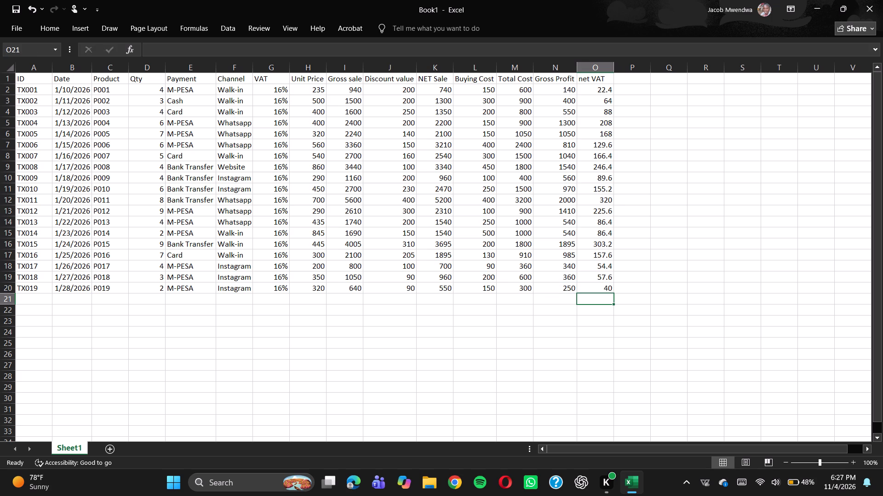
Add the column header "NET PROIT" in cell P1 and autofit the width of column P.
click(635, 80)
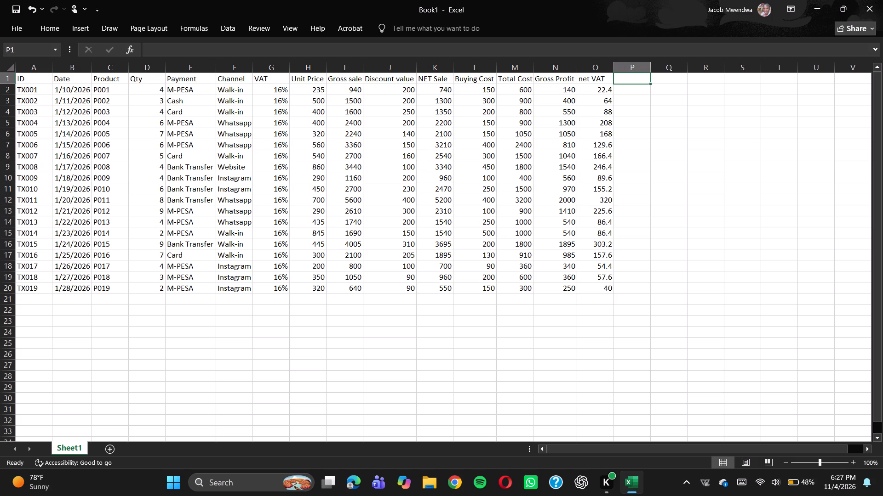
text(NET PROIT)
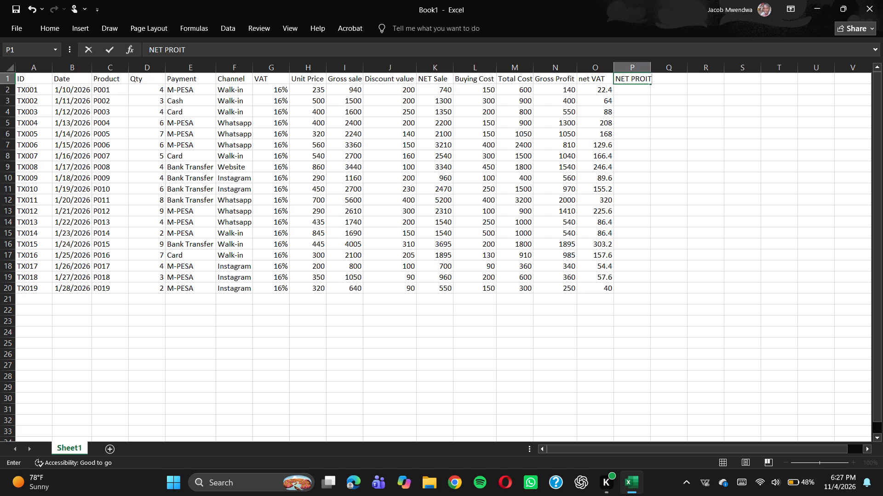
click(639, 89)
double_click(651, 70)
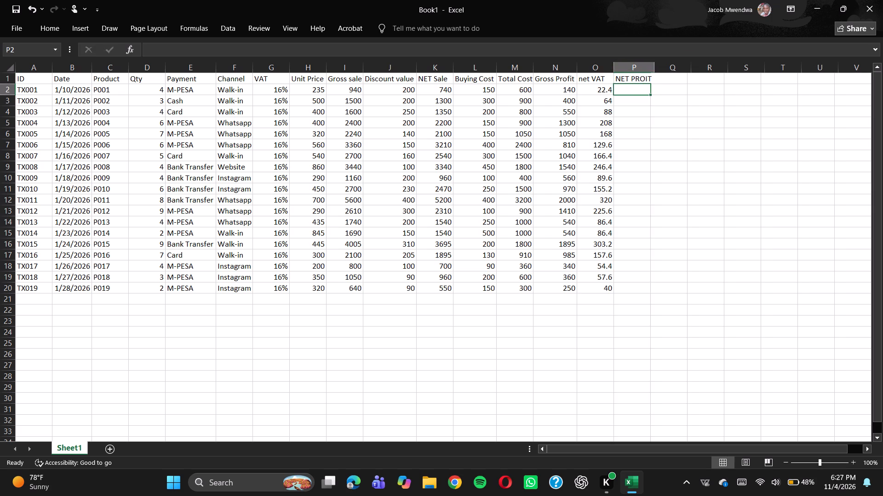
Calculate the net profit for TX001 with the formula =N2-O2 in cell P2.
click(635, 95)
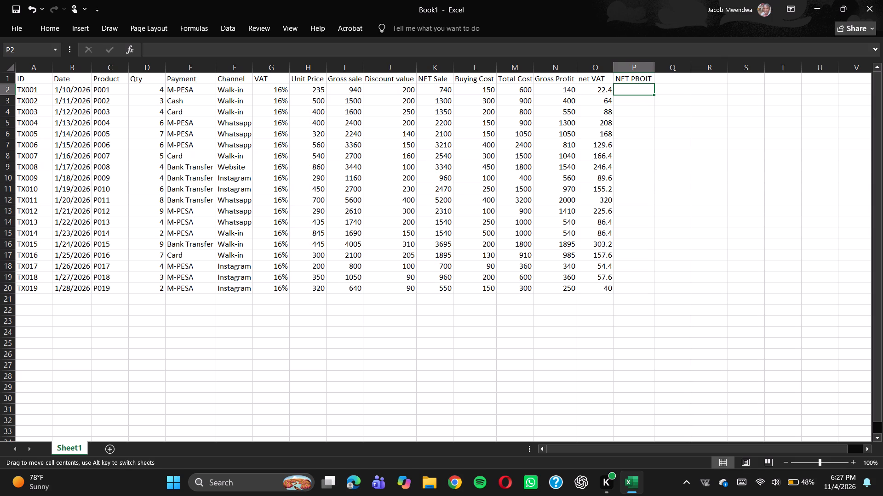
click(625, 84)
click(628, 90)
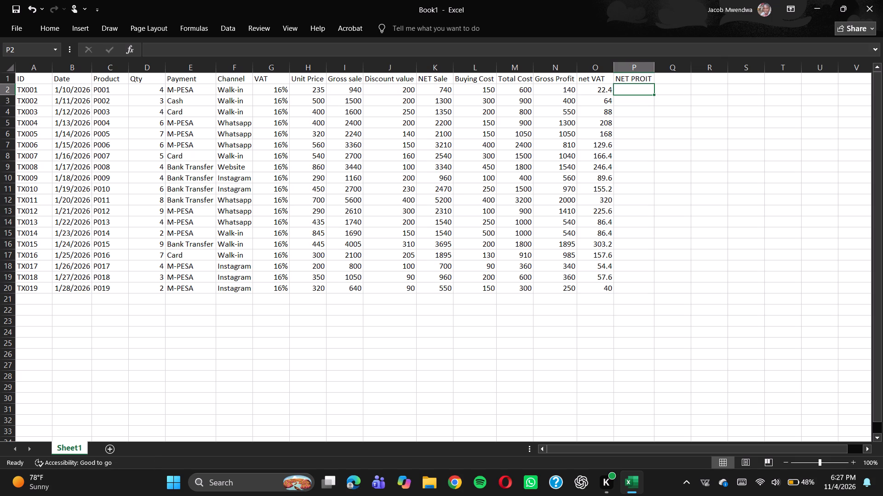
key(equal)
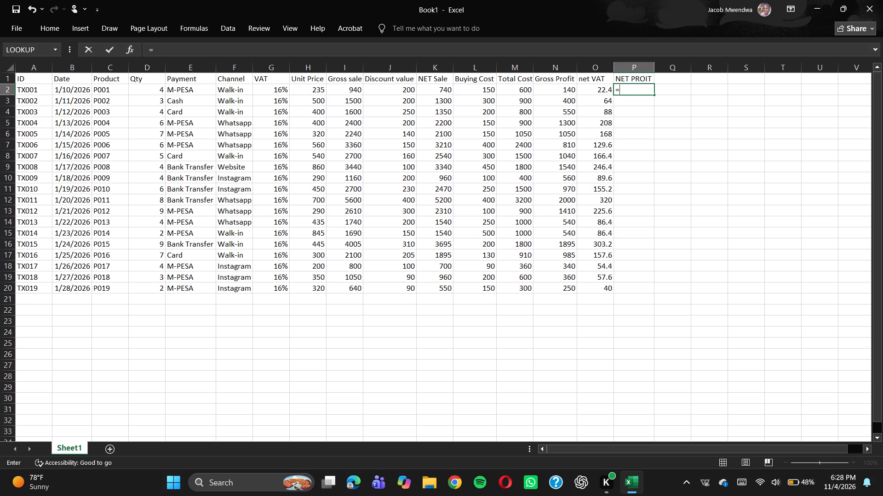
key(n)
key(2)
key(minus)
text(O2)
key(Return)
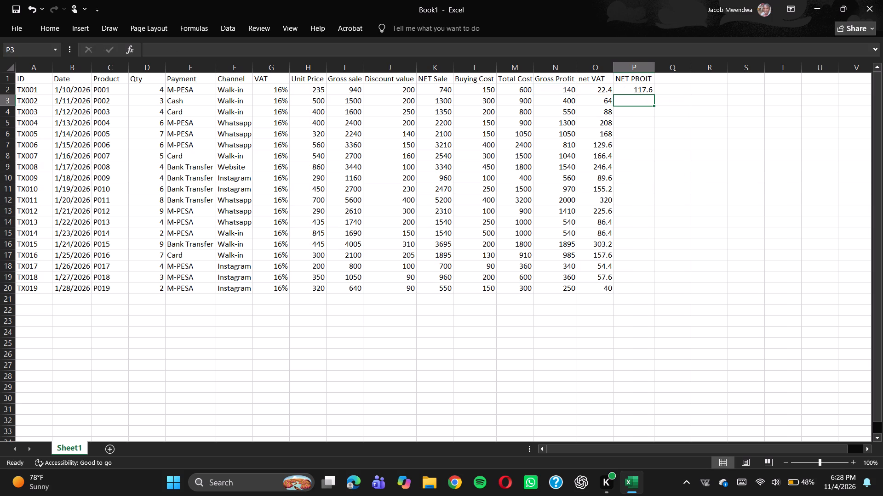
Calculate the net profit for TX002 with the formula =N3-O3 in cell P3.
key(equal)
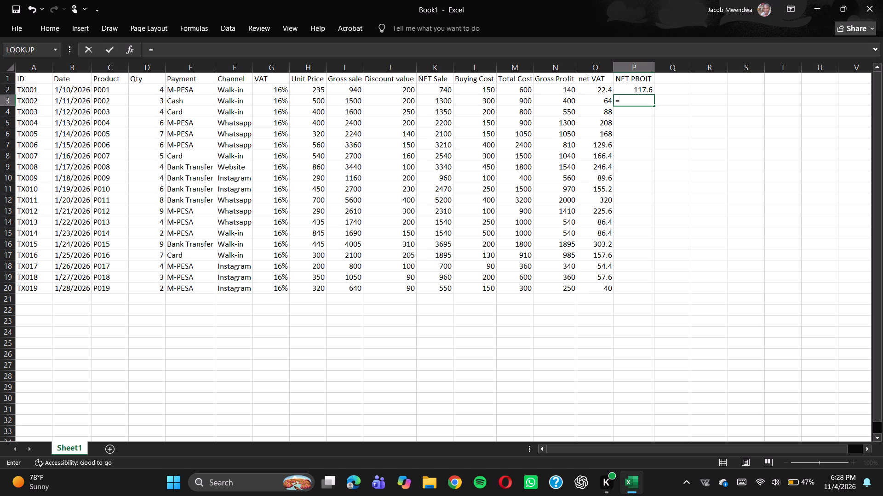
text(N3)
text(-O3)
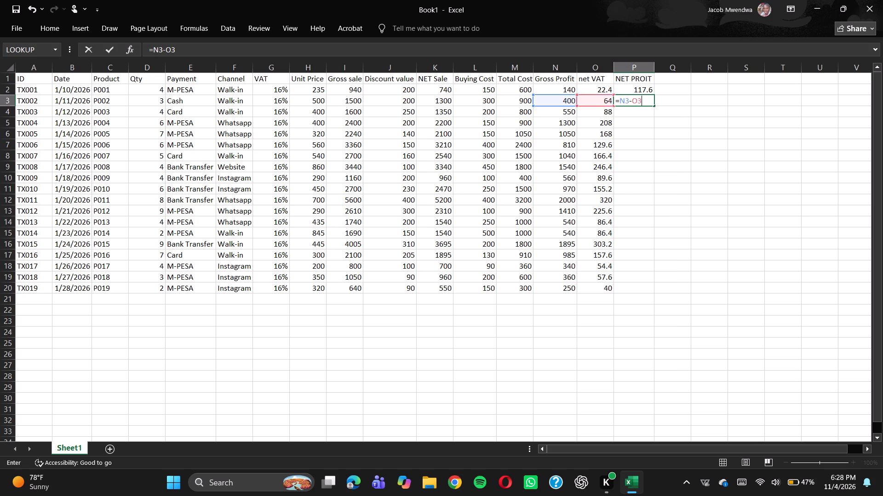
key(Return)
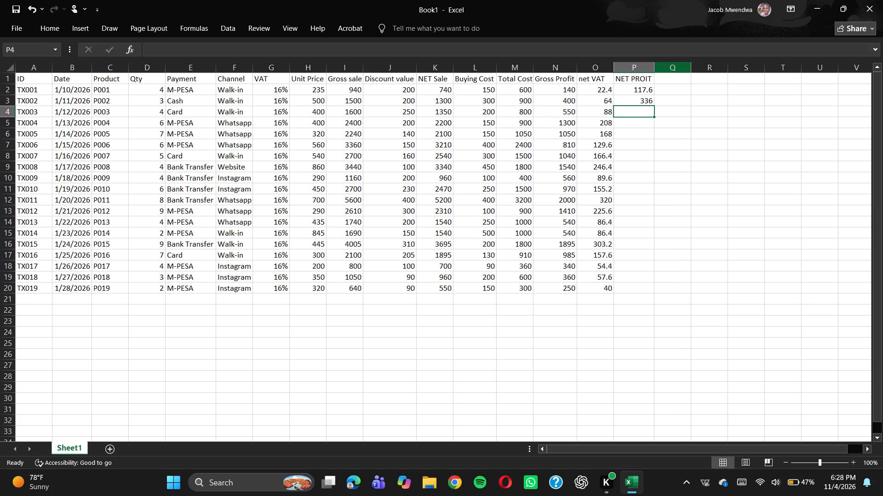
Calculate the net profit for TX003 with the formula =N4-O4 in cell P4.
key(equal)
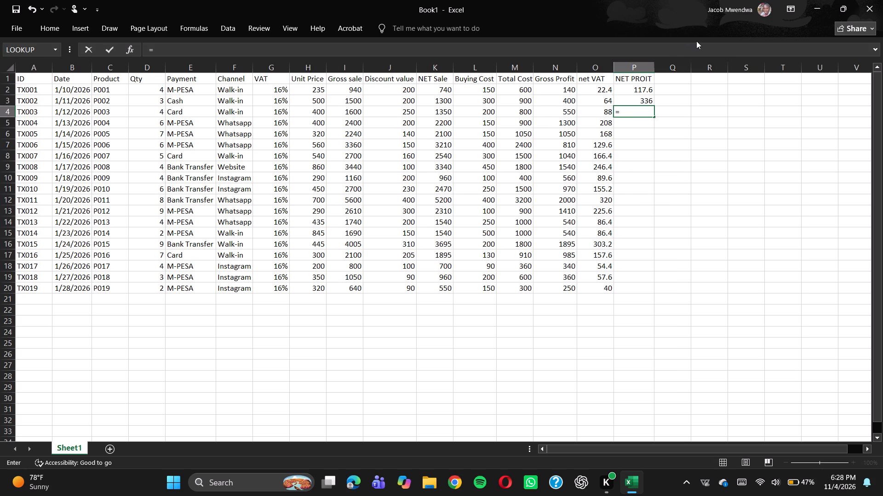
text(N4)
key(minus)
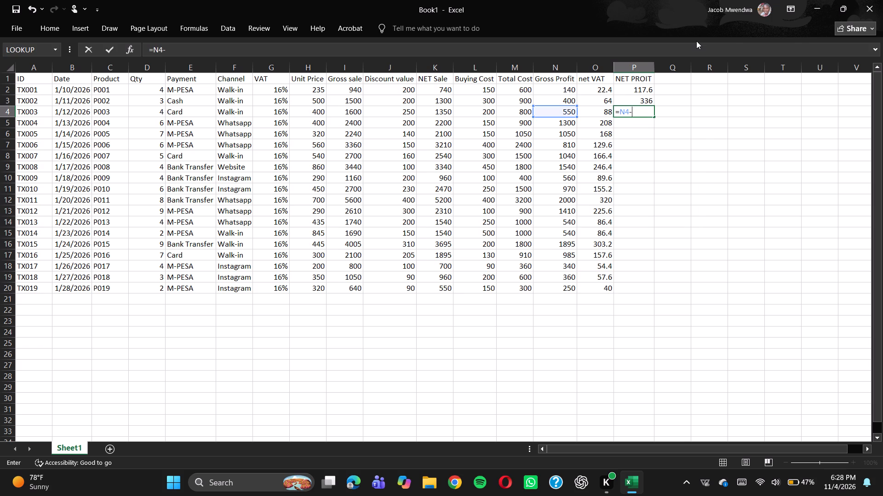
text(O4)
key(Return)
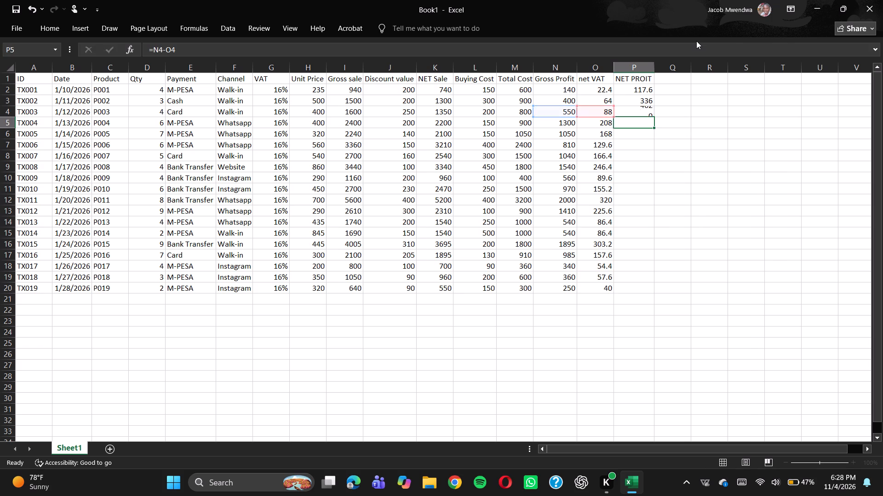
Calculate the net profit for TX004 with the formula =N5-O5 in cell P5.
key(equal)
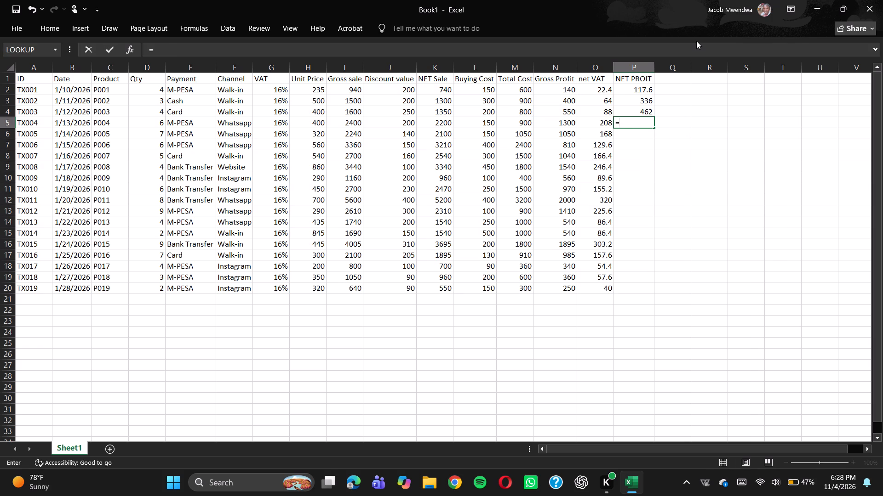
text(N5)
key(minus)
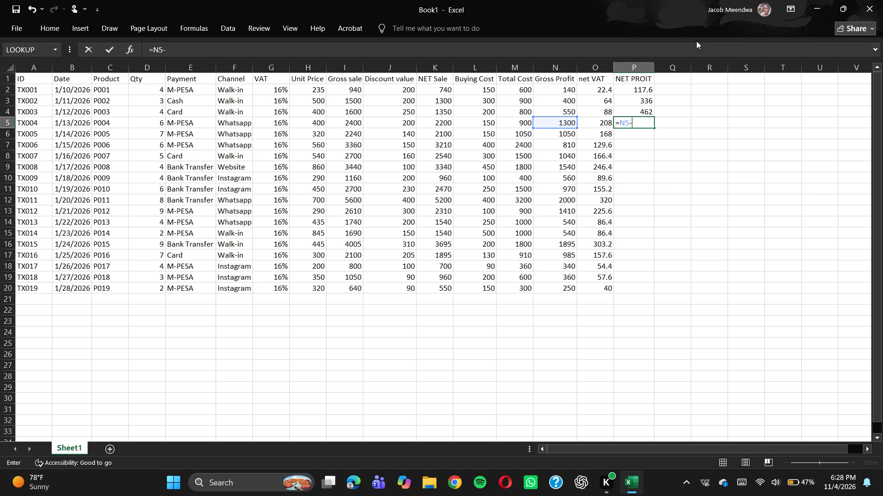
text(O5)
key(Return)
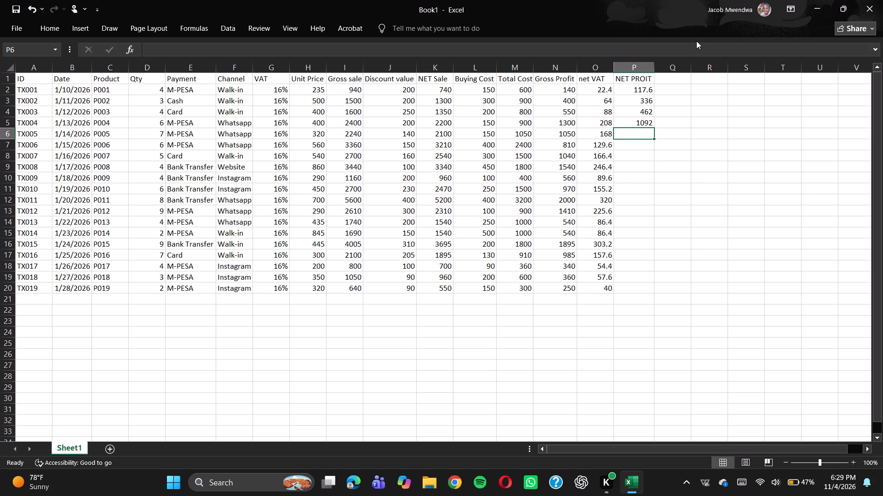
Calculate the net profit for TX005 with the formula =N6-O6 in cell P6.
key(equal)
key(n)
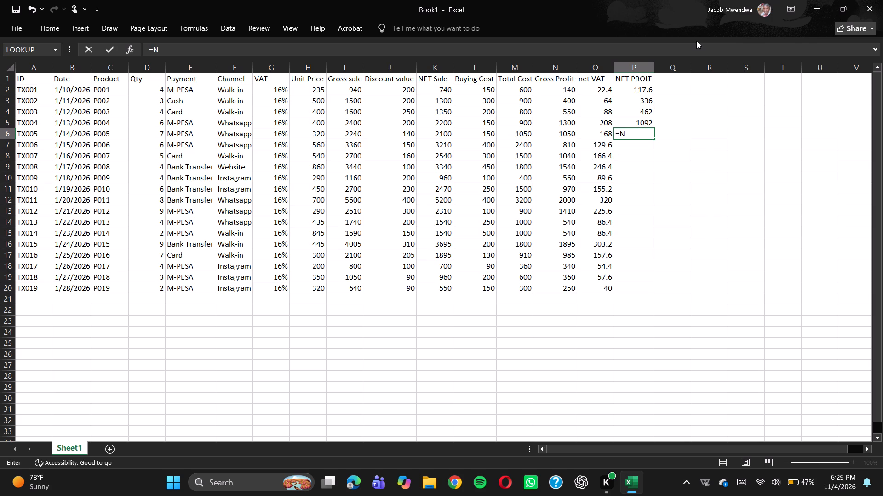
key(6)
key(minus)
key(o)
key(6)
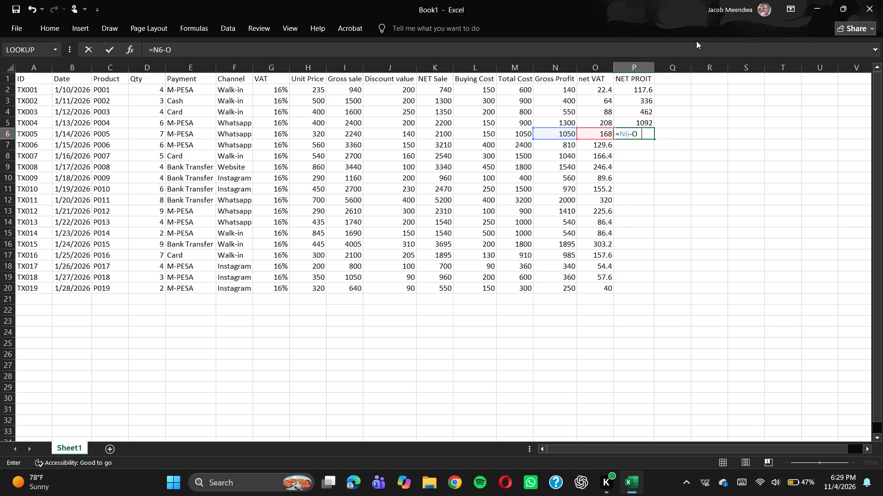
key(Return)
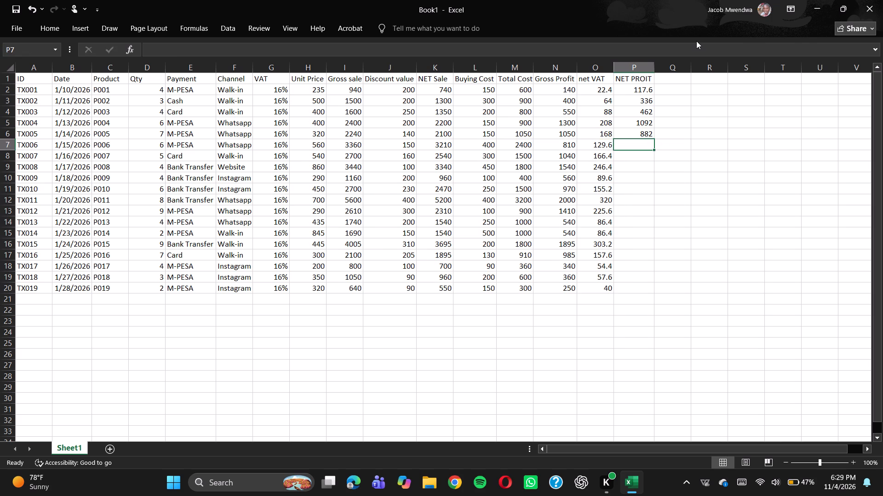
Calculate the net profit for TX006 with the formula =N7-O7 in cell P7.
key(equal)
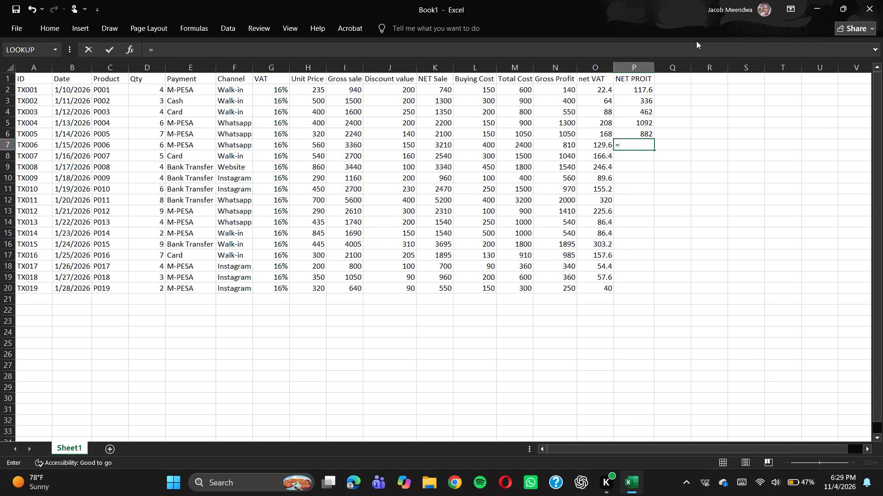
key(n)
key(7)
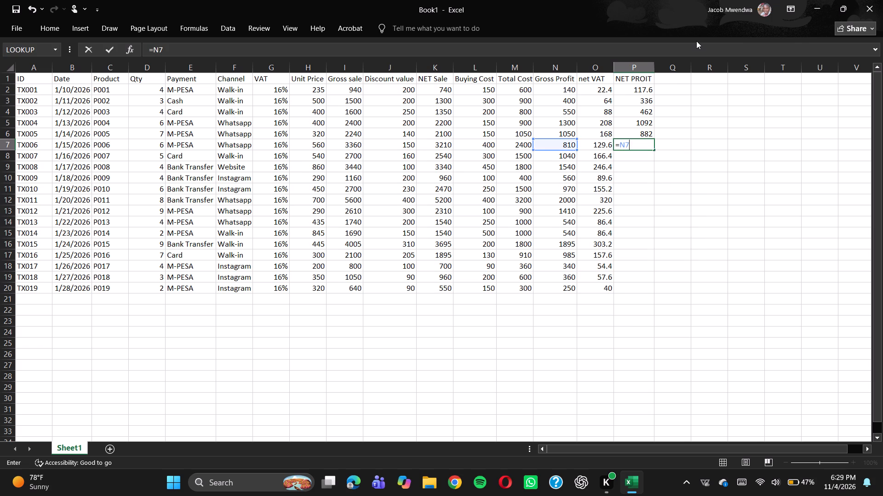
key(minus)
text(O7)
key(Return)
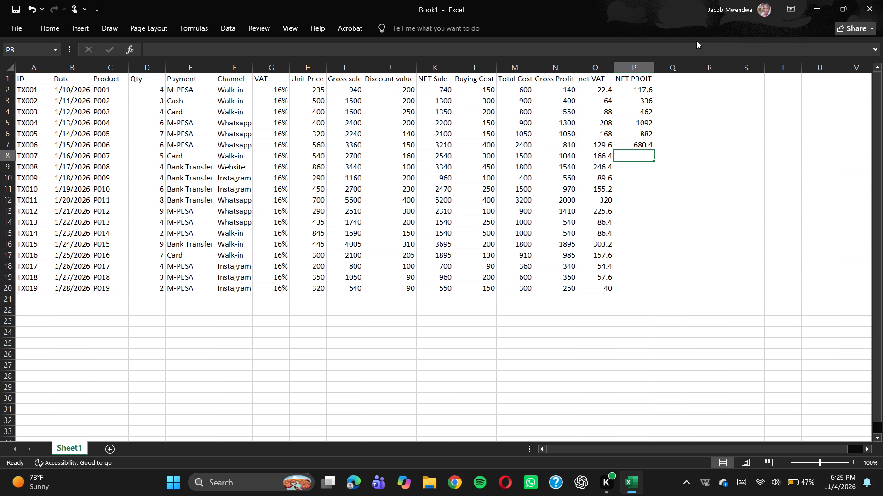
Calculate the net profit for TX007 with the formula =N8-O8 in cell P8.
key(equal)
key(n)
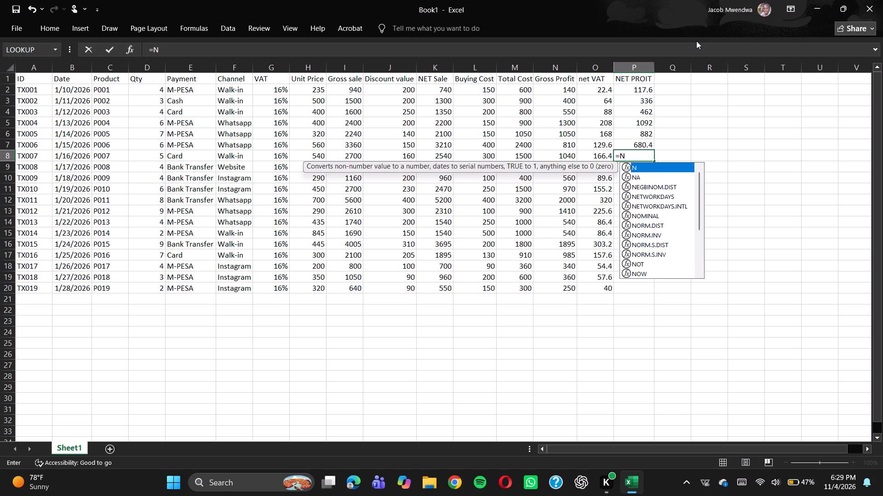
key(8)
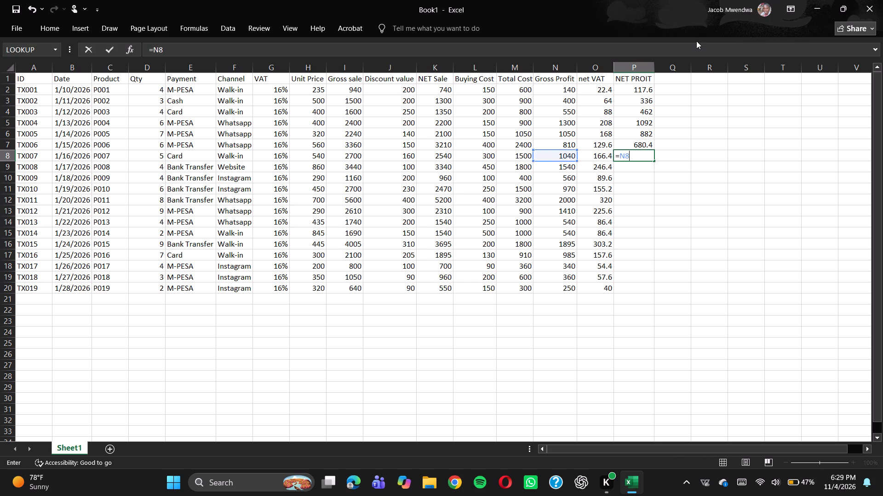
text(-O8)
key(Return)
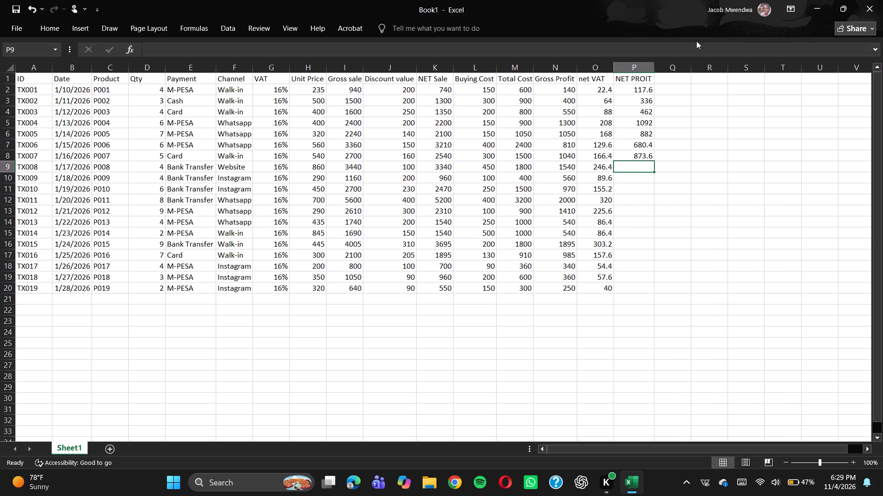
Calculate the net profit for TX008 with the formula =N9-O9 in cell P9.
key(equal)
key(n)
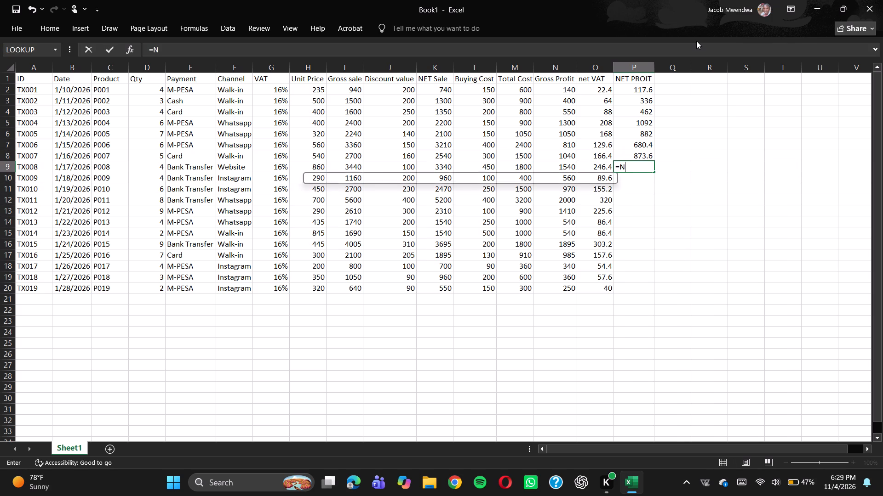
key(9)
key(minus)
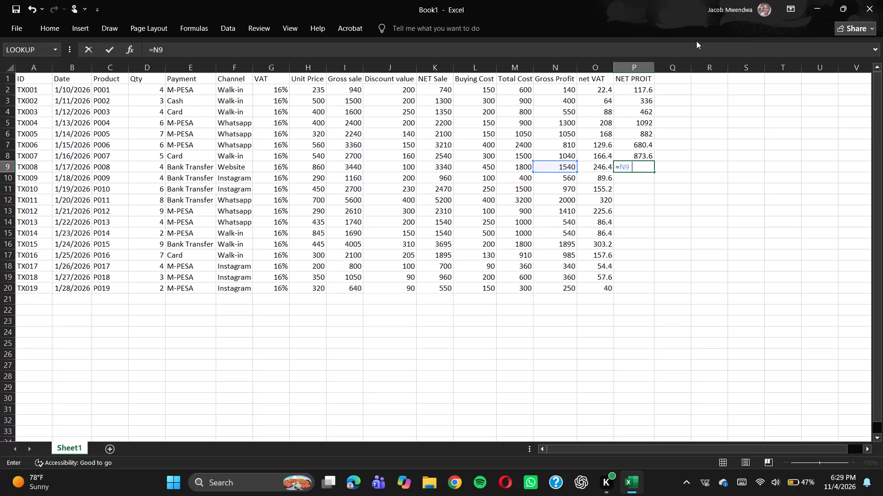
key(o)
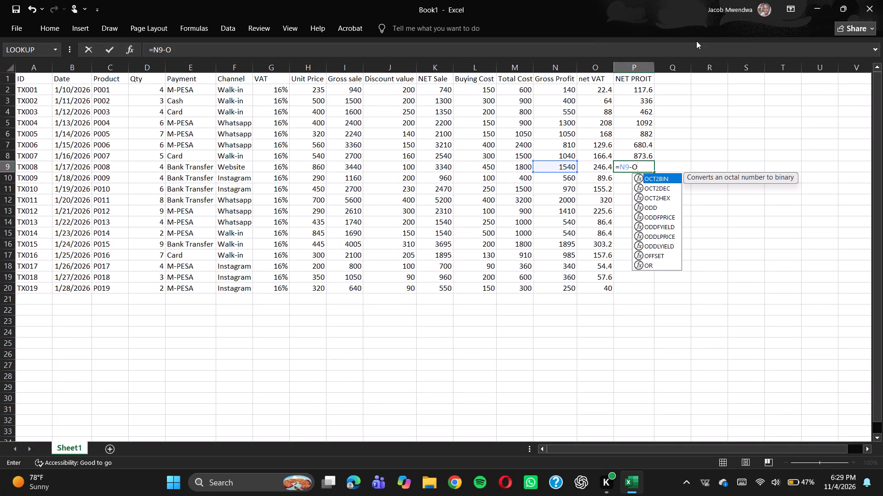
key(9)
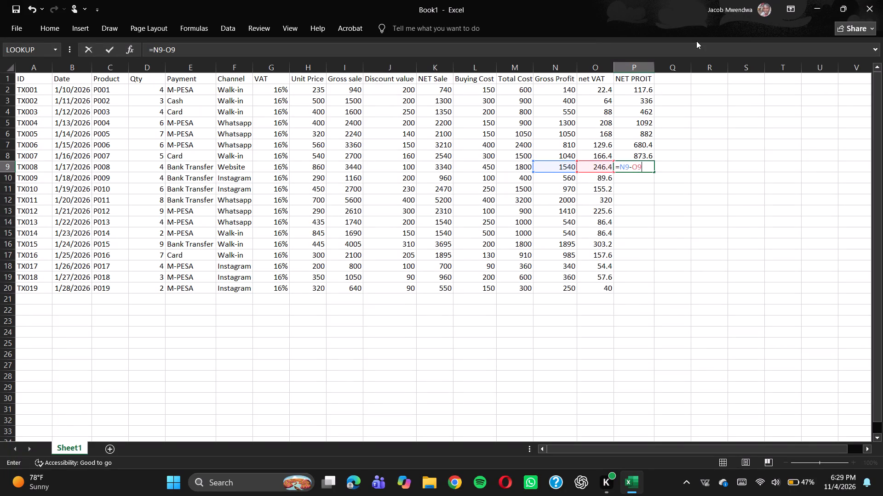
key(Return)
Calculate the net profit for TX009 with the formula =N10-O10 in cell P10.
key(equal)
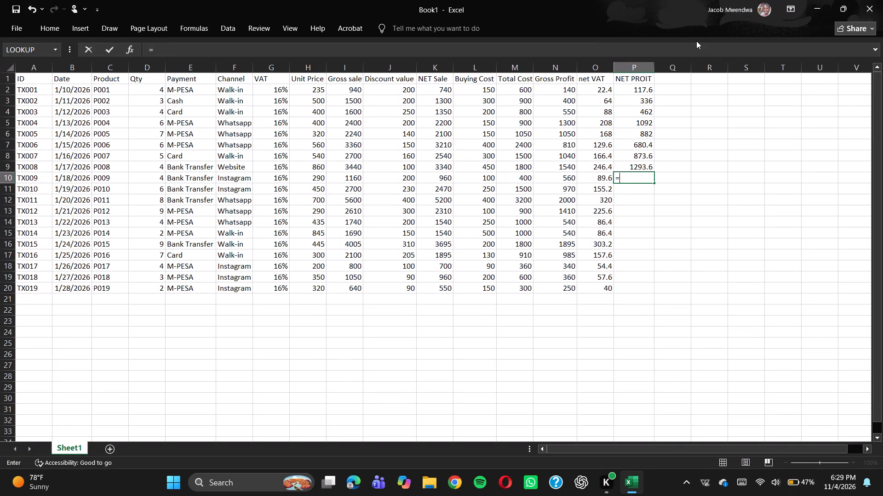
text(N1)
key(0)
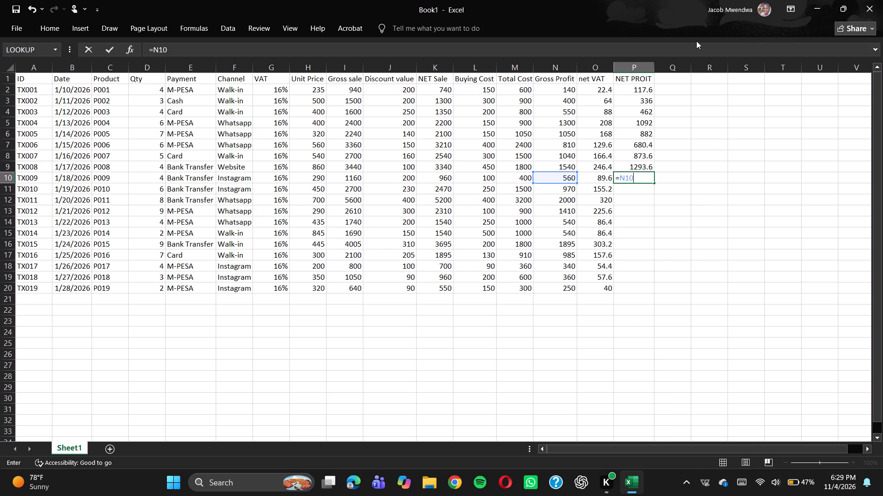
key(minus)
key(o)
key(1)
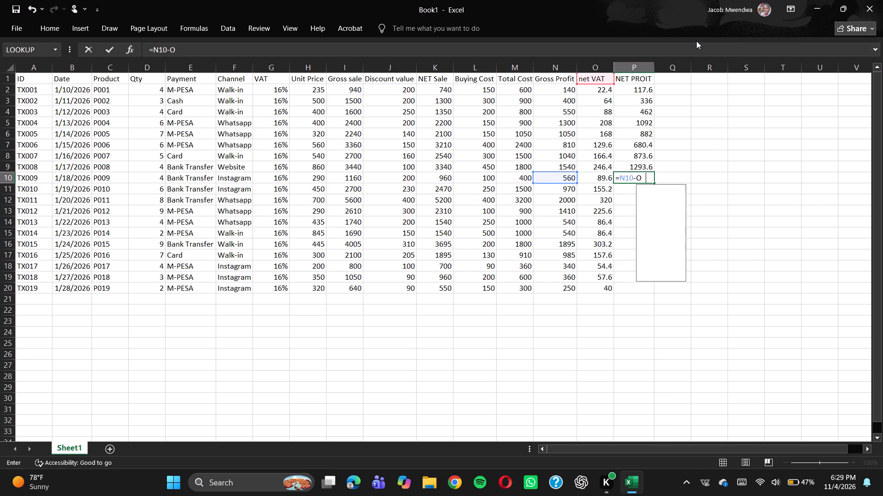
key(0)
key(Return)
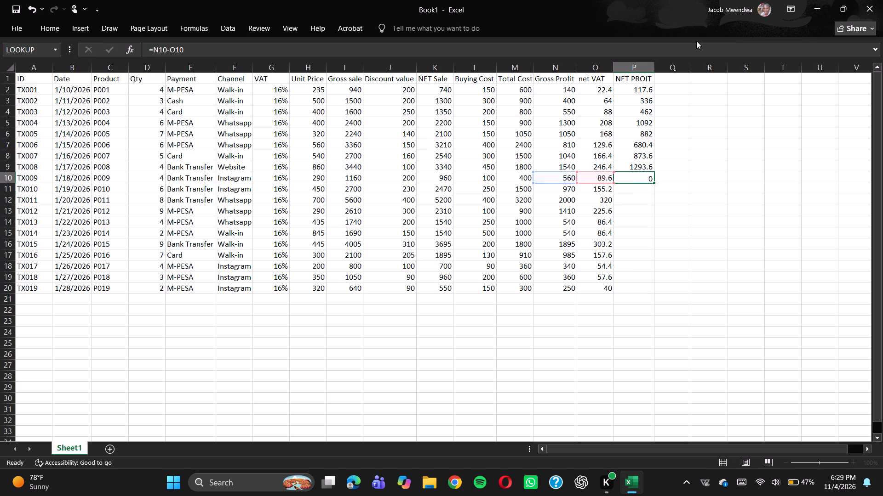
Calculate the net profit for TX010 with the formula =N11-O11 in cell P11.
key(equal)
key(n)
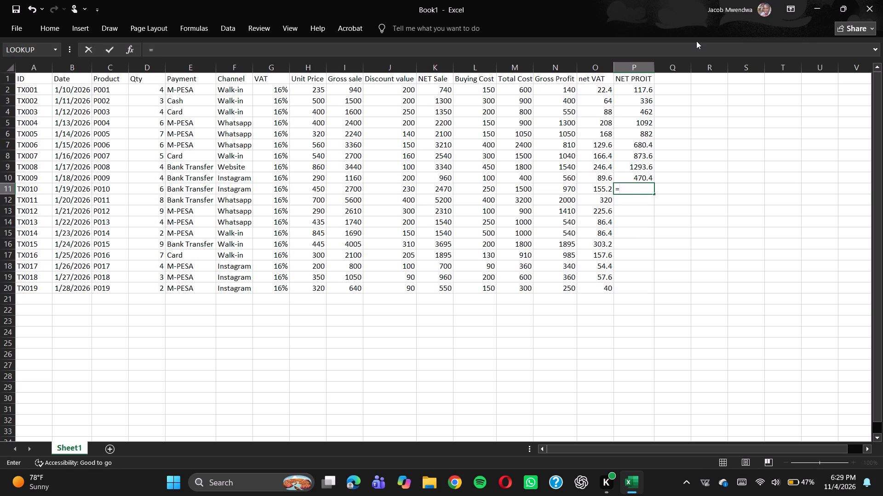
text(11)
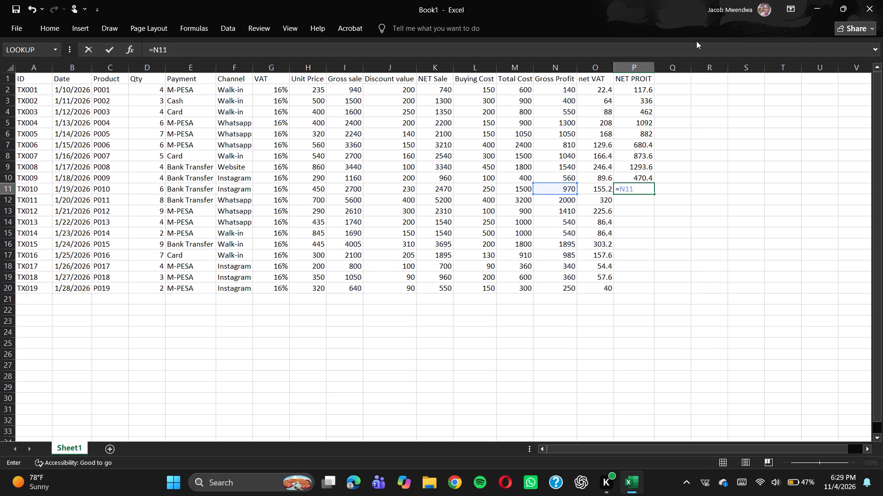
key(minus)
key(o)
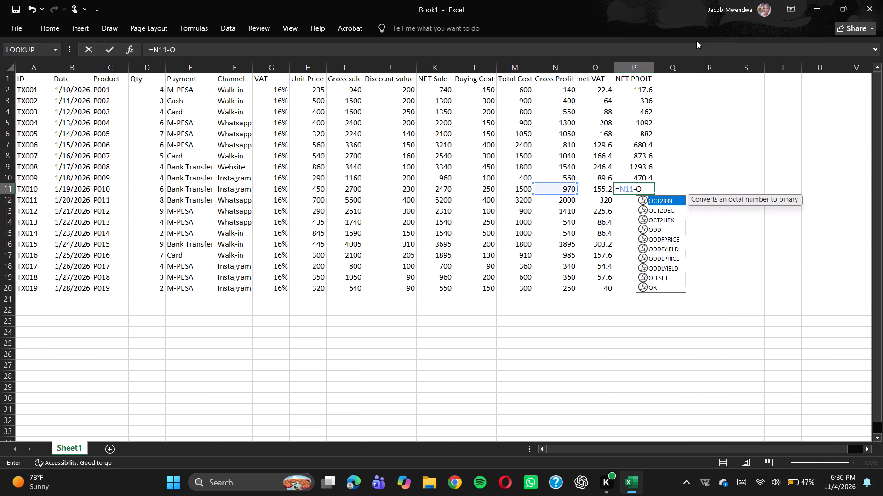
text(11)
key(Return)
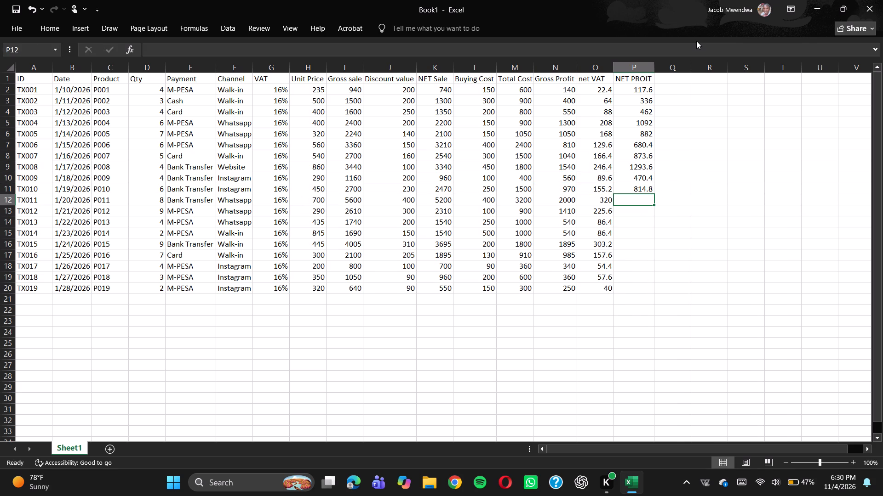
Calculate the net profit for TX011 with the formula =N12-O12 in cell P12.
key(equal)
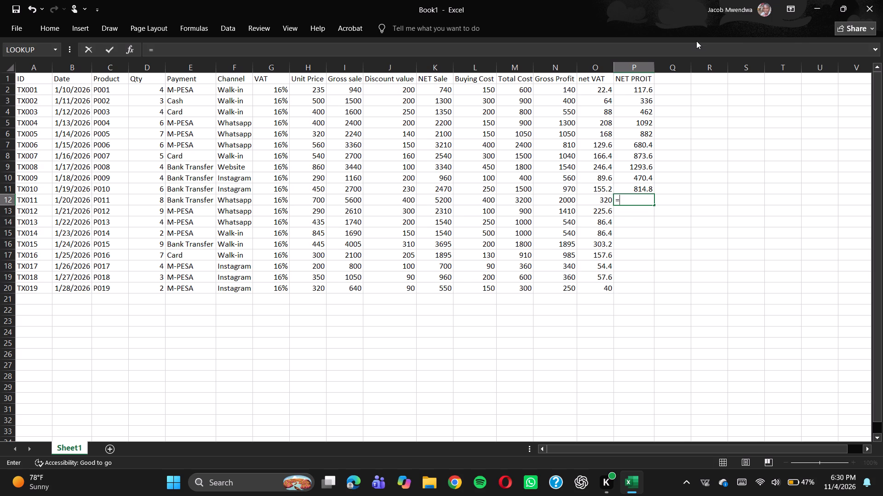
text(N12)
key(minus)
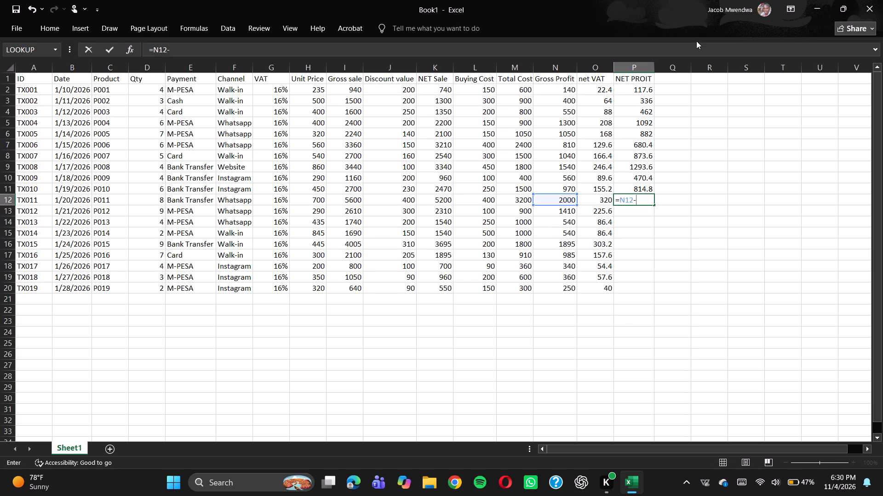
text(O12)
key(Return)
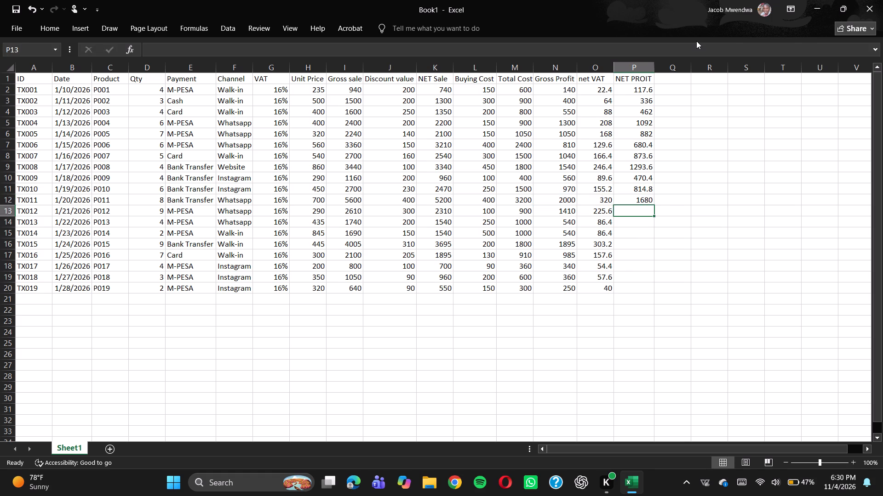
Calculate the net profit for TX012 with the formula =N13-O13 in cell P13.
key(equal)
key(n)
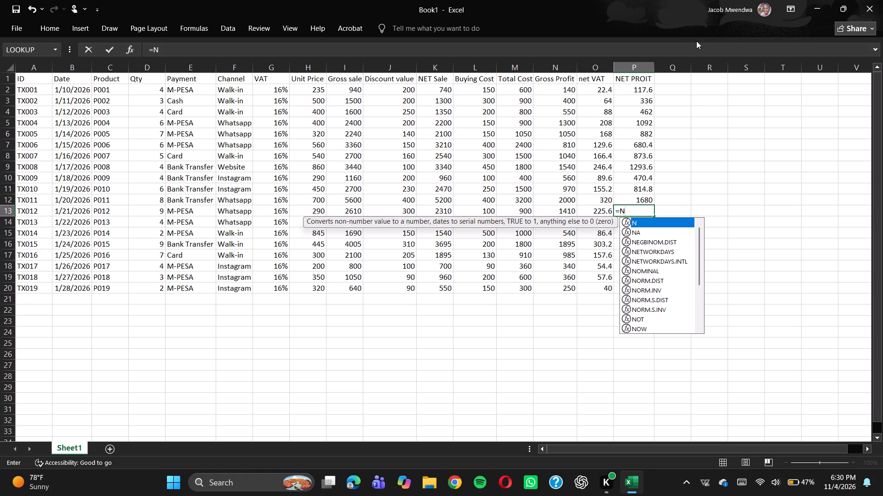
key(1)
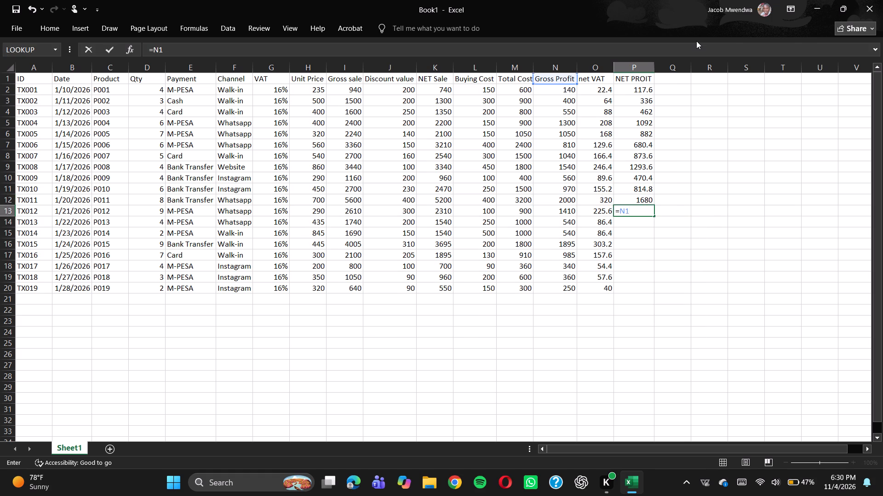
key(3)
key(minus)
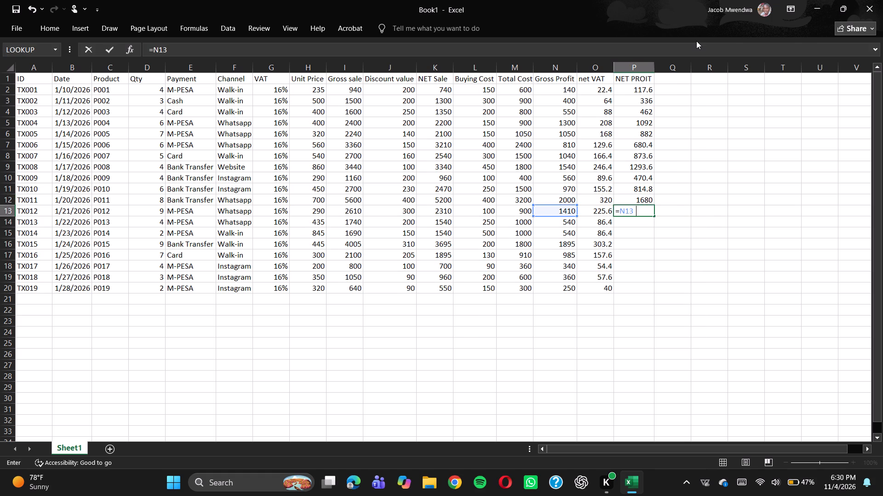
key(0)
key(1)
key(3)
key(BackSpace)
key(BackSpace)
key(BackSpace)
key(o)
text(13)
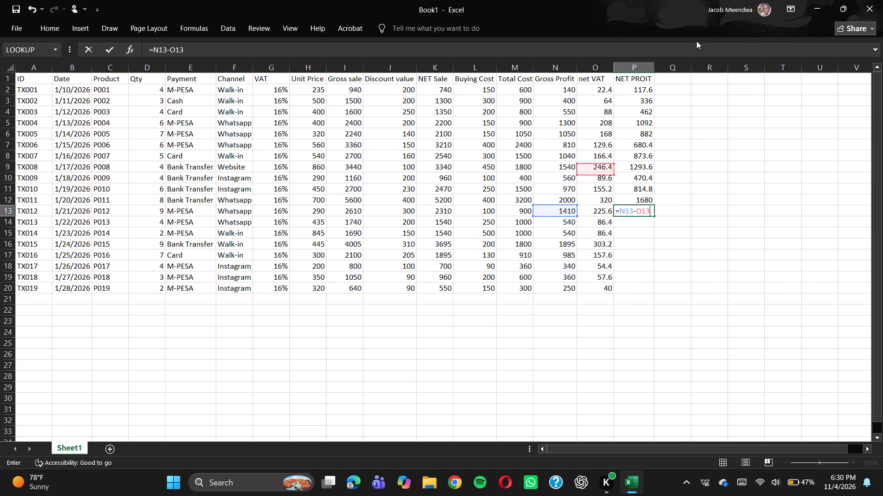
key(Return)
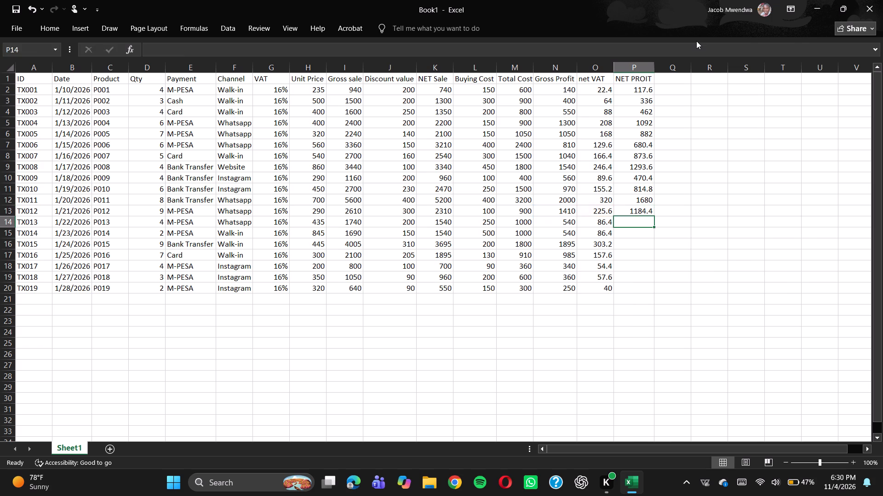
Calculate the net profit for TX013 with the formula =N14-O14 in cell P14.
key(equal)
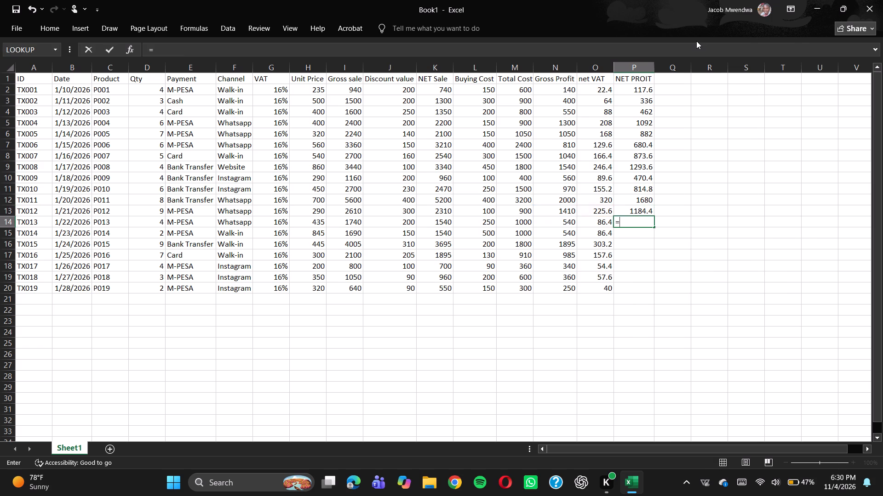
key(n)
key(1)
key(4)
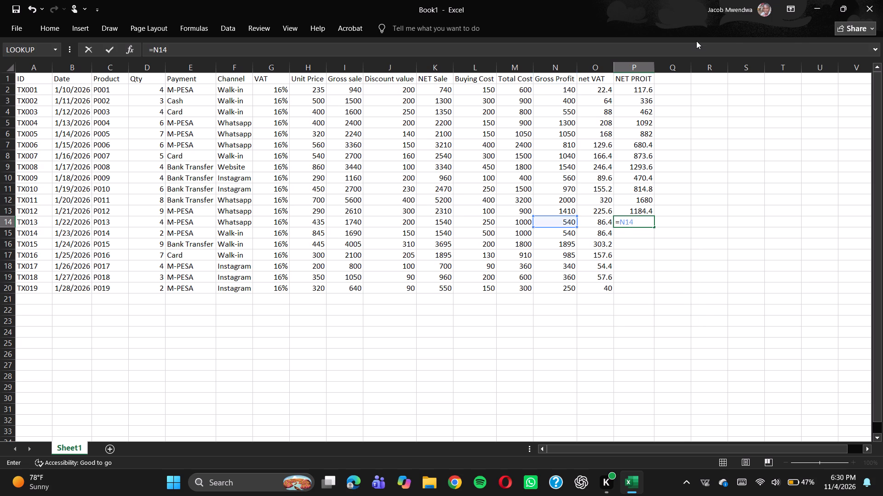
key(minus)
text(O14)
key(Return)
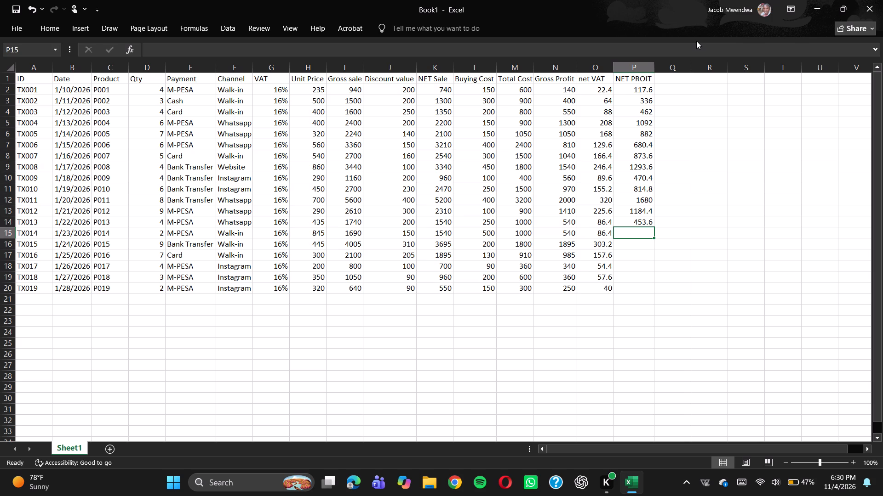
Calculate the net profit for TX014 with the formula =N15-O15 in cell P15.
key(equal)
key(n)
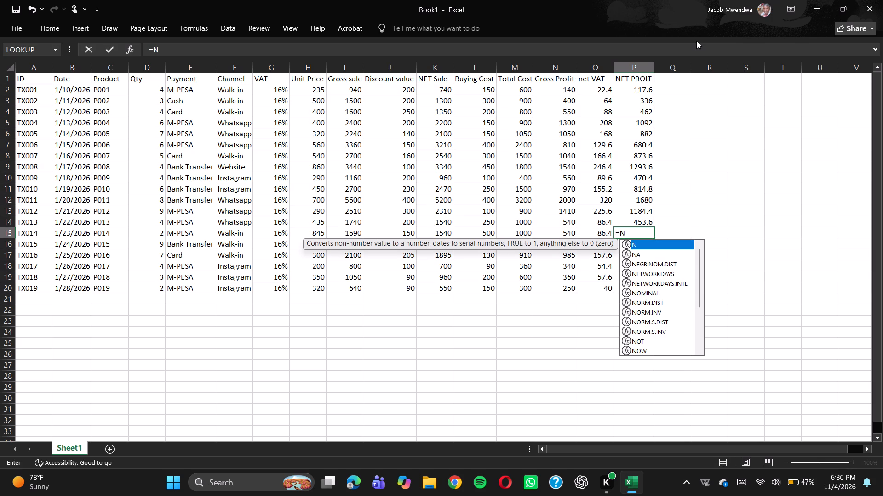
key(1)
key(5)
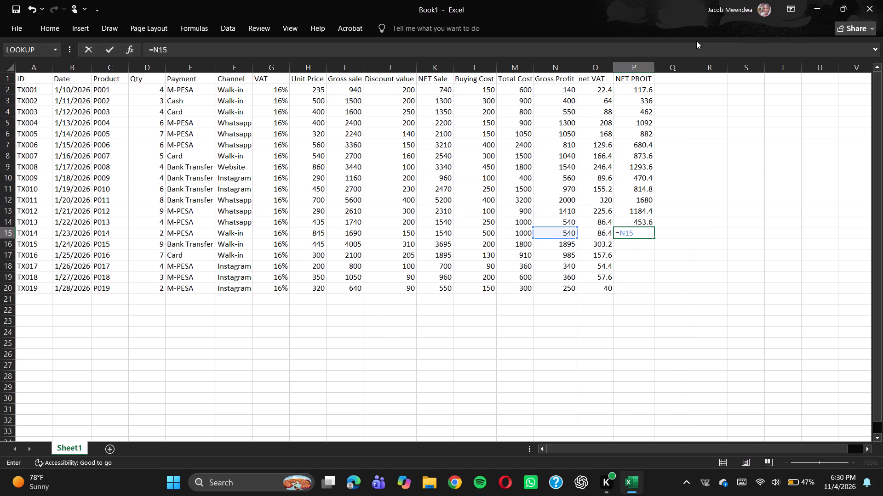
key(minus)
key(o)
key(n)
key(BackSpace)
text(15)
key(Return)
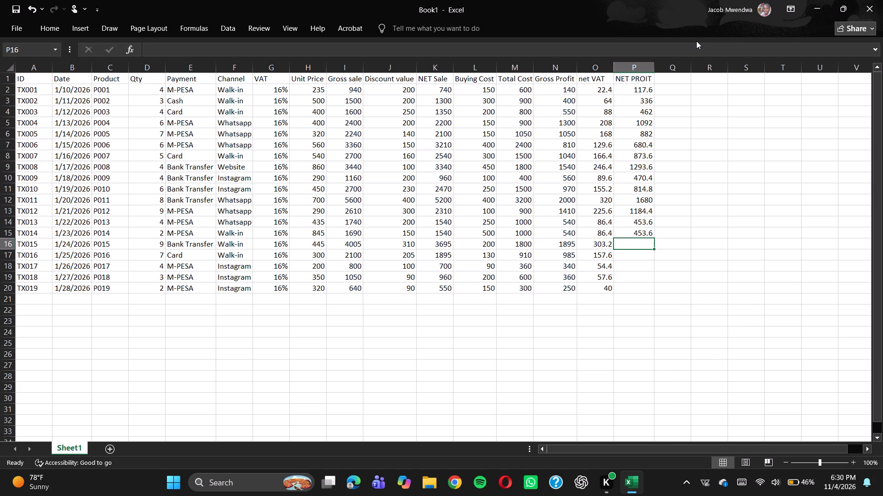
Calculate the net profit for TX015 with the formula =N16-O16 in cell P16.
text(==)
key(BackSpace)
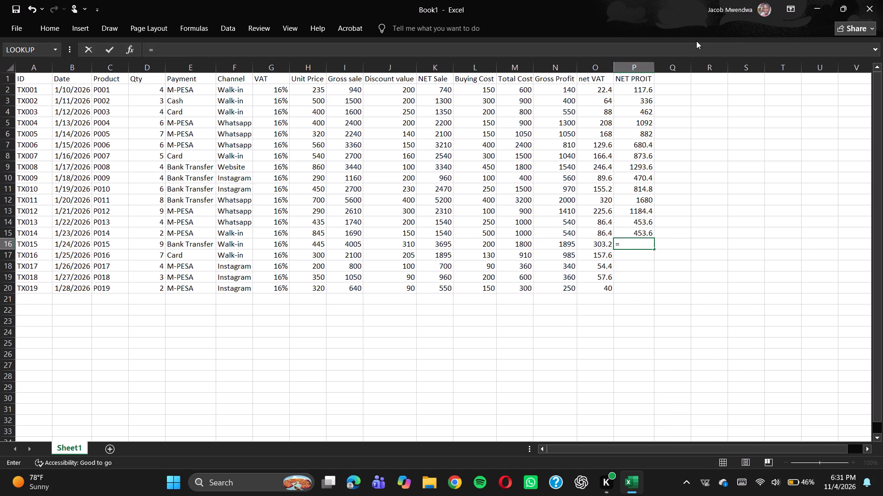
key(n)
key(1)
key(6)
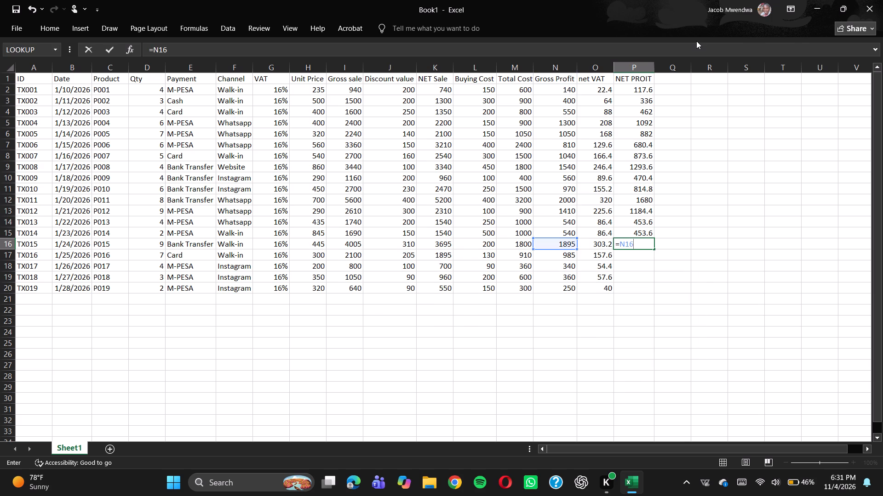
text(-O)
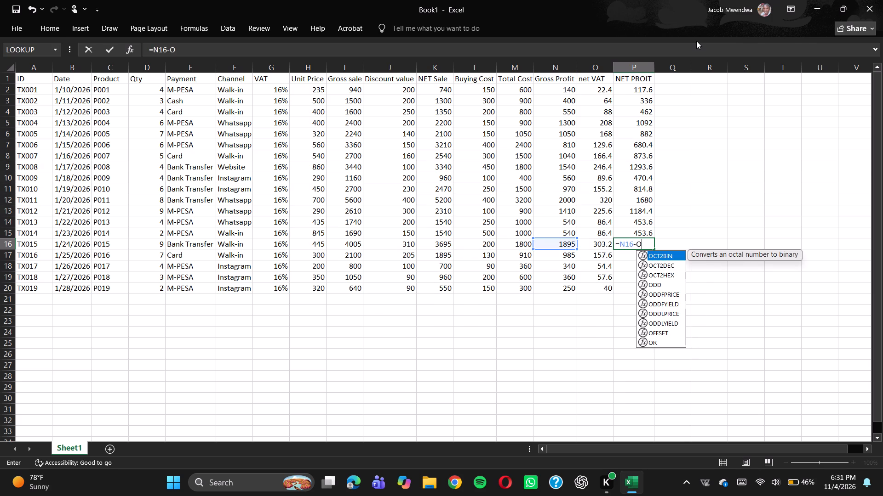
key(1)
key(6)
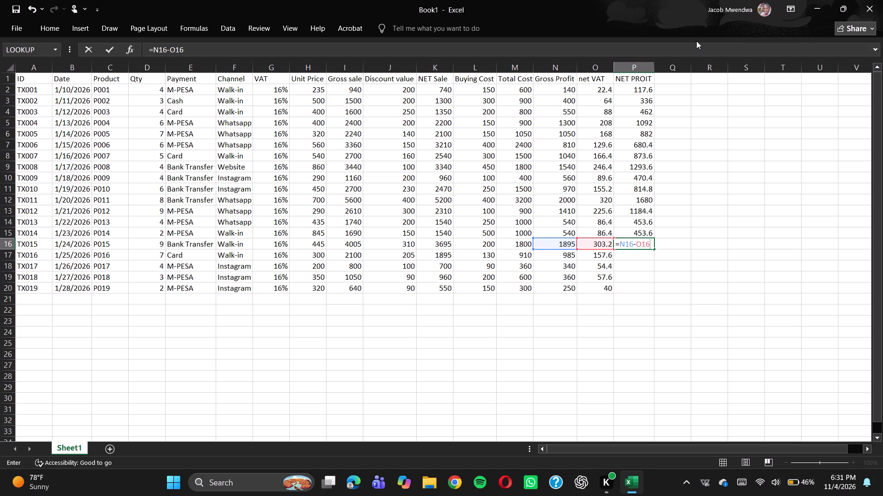
key(Return)
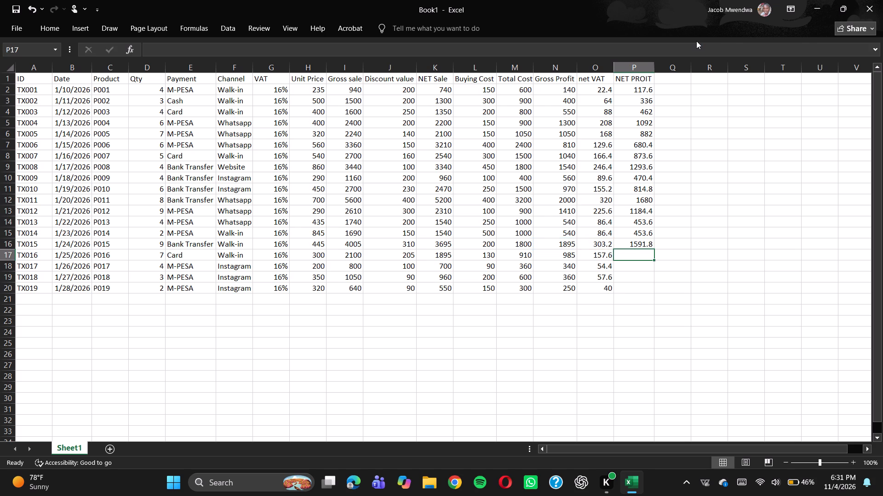
Calculate the net profit for TX016 with the formula =N17-O17 in cell P17.
key(equal)
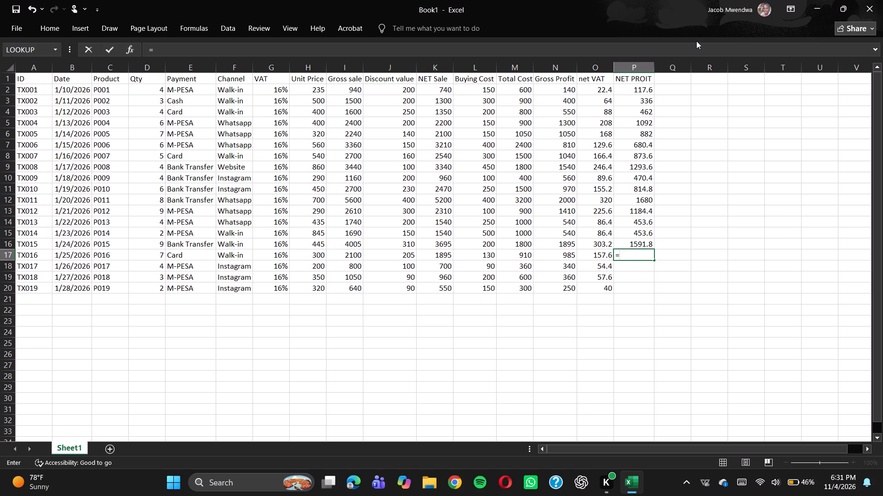
key(n)
key(1)
key(7)
key(minus)
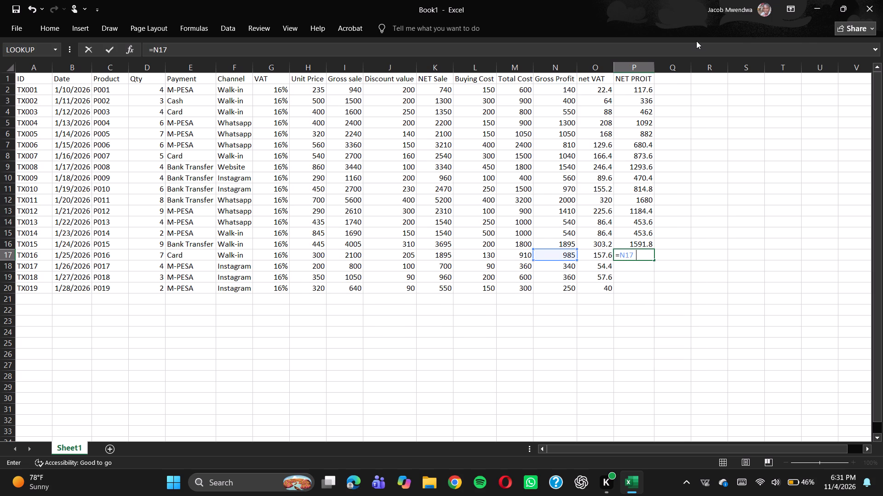
text(O17)
key(Return)
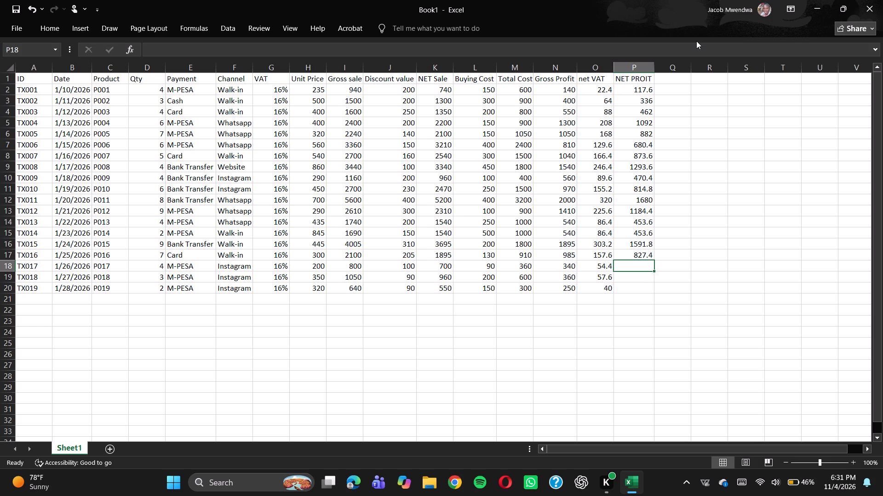
Calculate the net profit for TX017 with the formula =N18-O18 in cell P18.
key(equal)
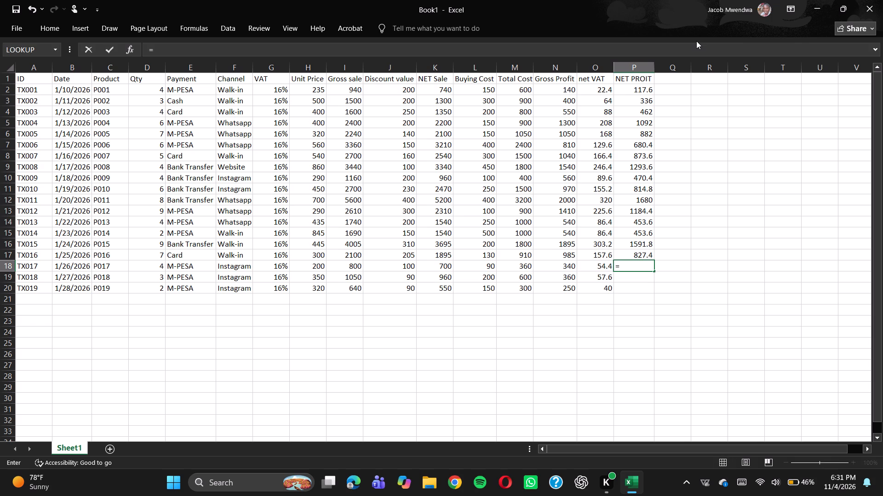
key(n)
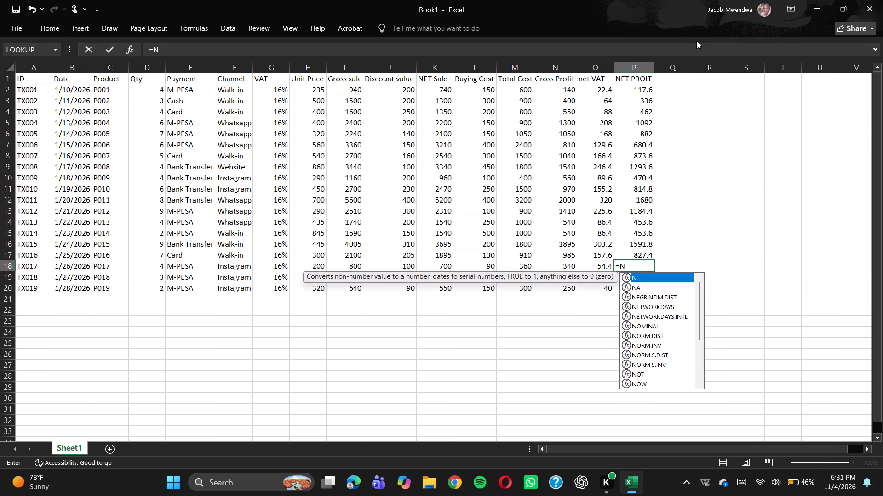
key(1)
key(8)
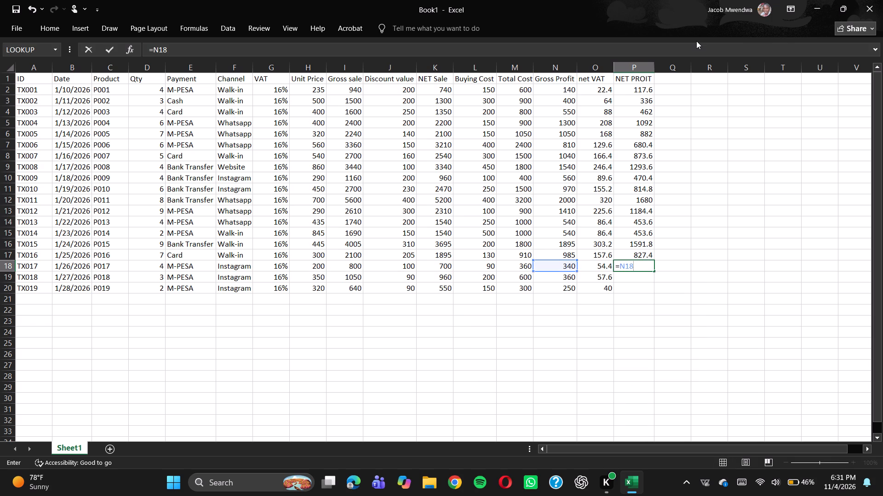
text(-O1)
key(8)
key(Return)
Calculate the net profit for TX018 with the formula =N19-O19 in cell P19.
key(equal)
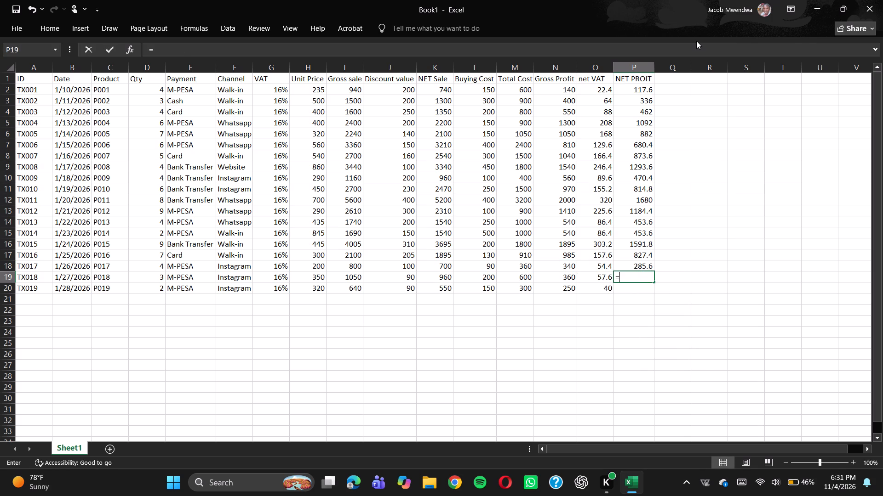
text(N19)
key(minus)
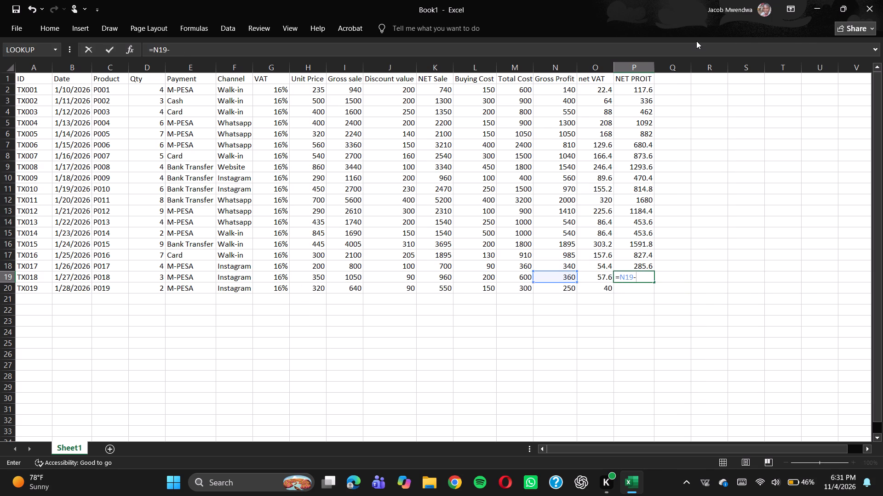
text(O19)
key(Return)
Calculate the net profit for TX019 with the formula =N20-O20 in cell P20.
key(equal)
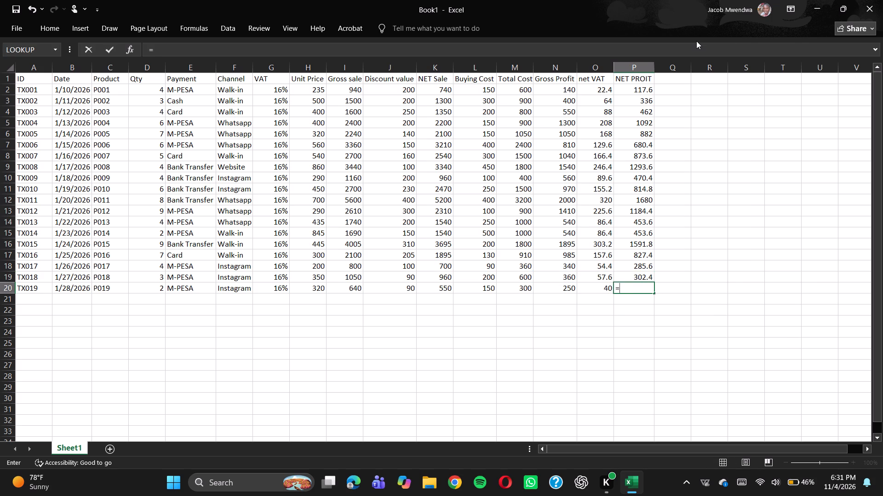
text(N20)
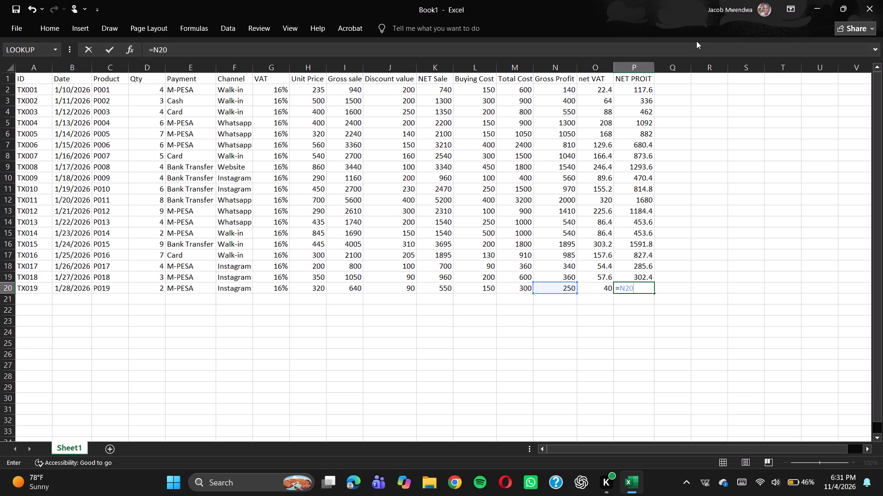
key(minus)
text(O20)
key(Return)
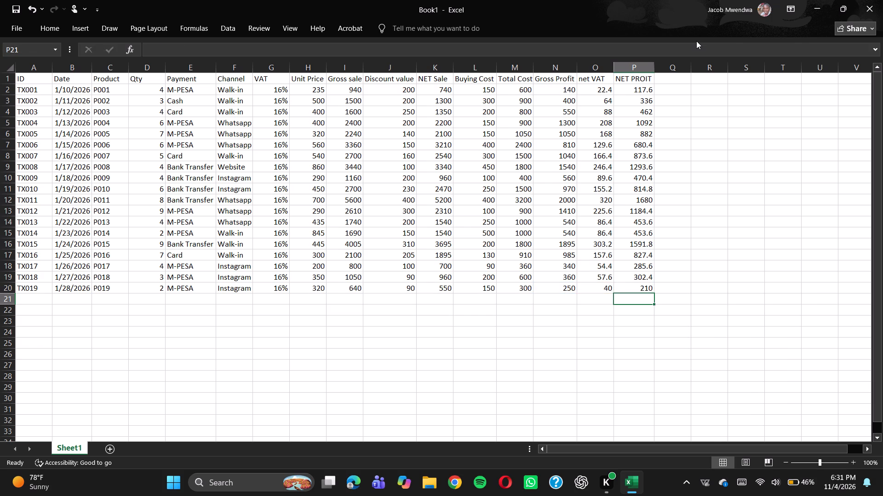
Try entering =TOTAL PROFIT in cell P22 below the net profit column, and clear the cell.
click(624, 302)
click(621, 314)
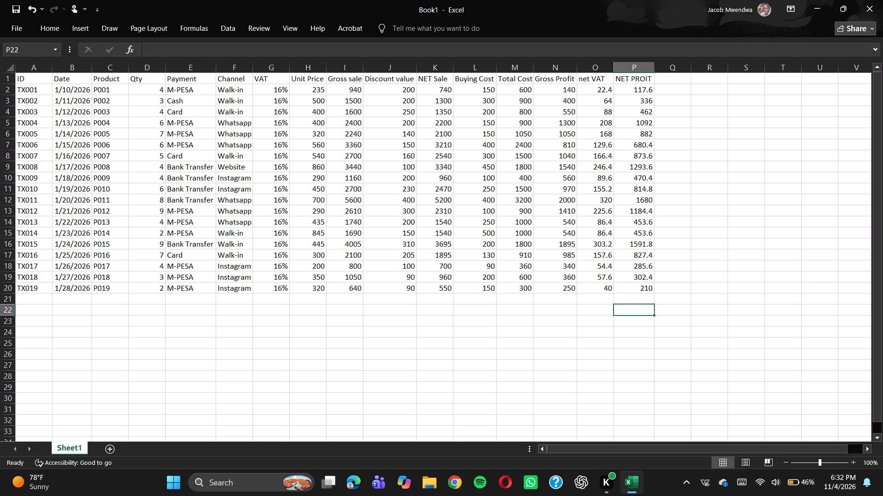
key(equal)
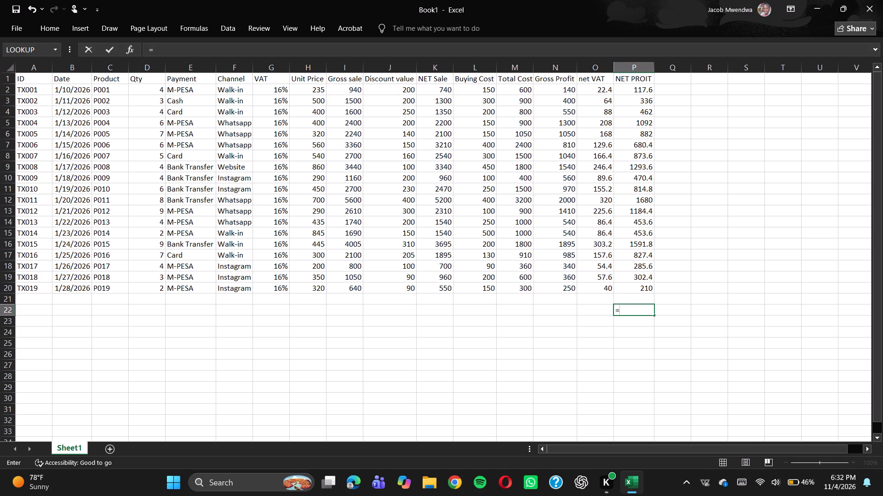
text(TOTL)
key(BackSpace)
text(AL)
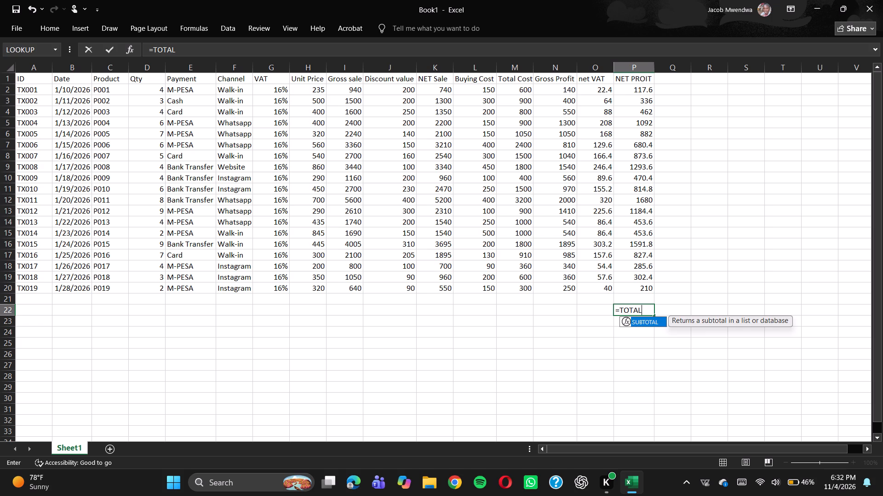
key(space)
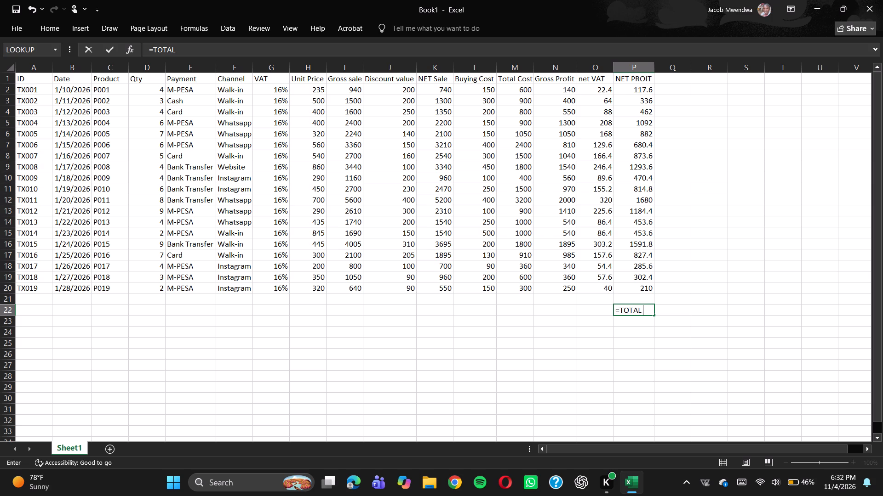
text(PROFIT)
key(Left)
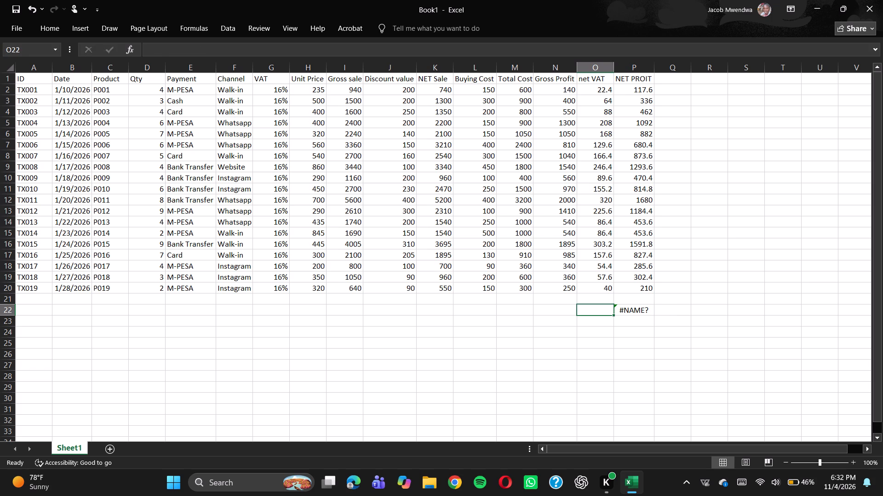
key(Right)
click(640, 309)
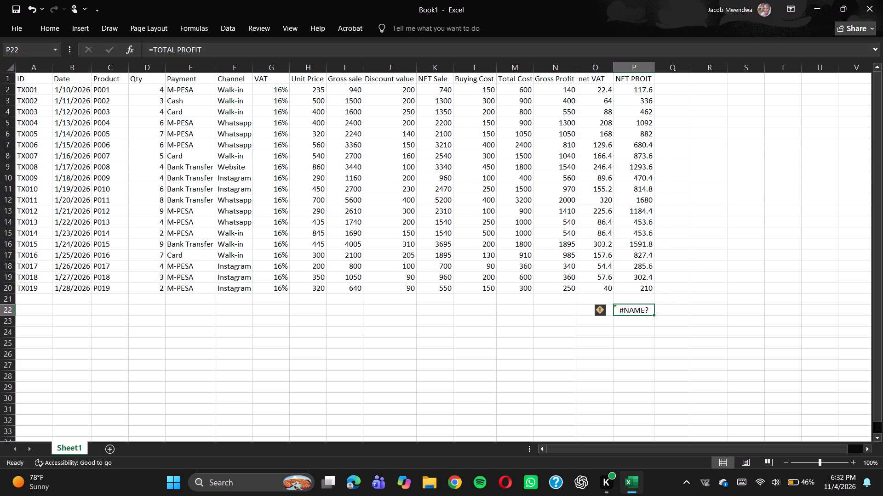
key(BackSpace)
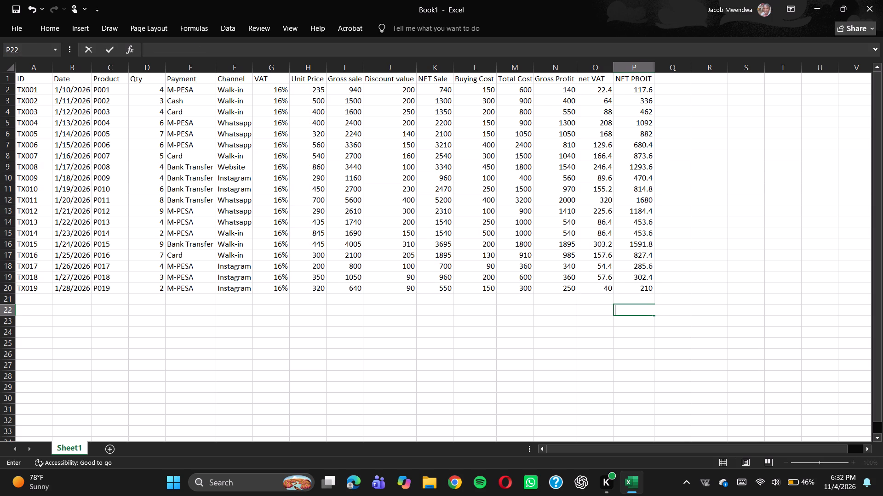
Add the heading TOTAL PROFITS in cell Q1 and widen column Q to fit it.
click(671, 83)
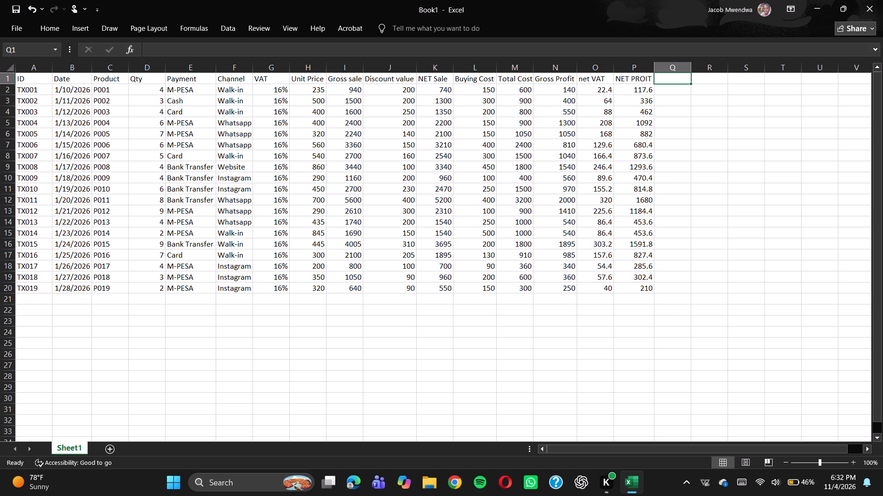
text(TOTAL)
key(space)
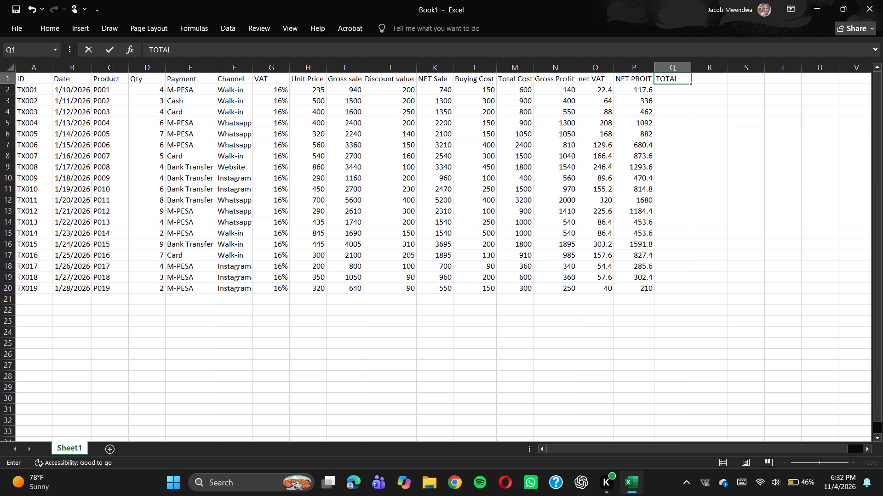
text(PROFITS)
click(680, 90)
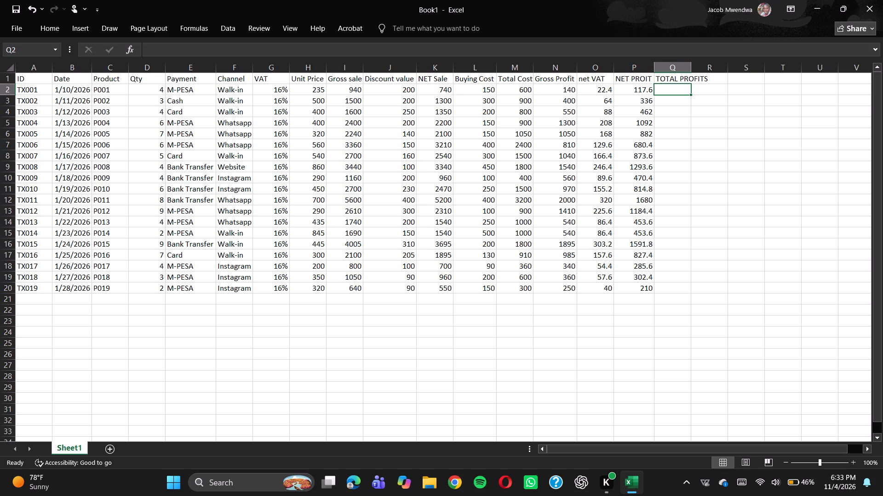
click(684, 91)
double_click(693, 69)
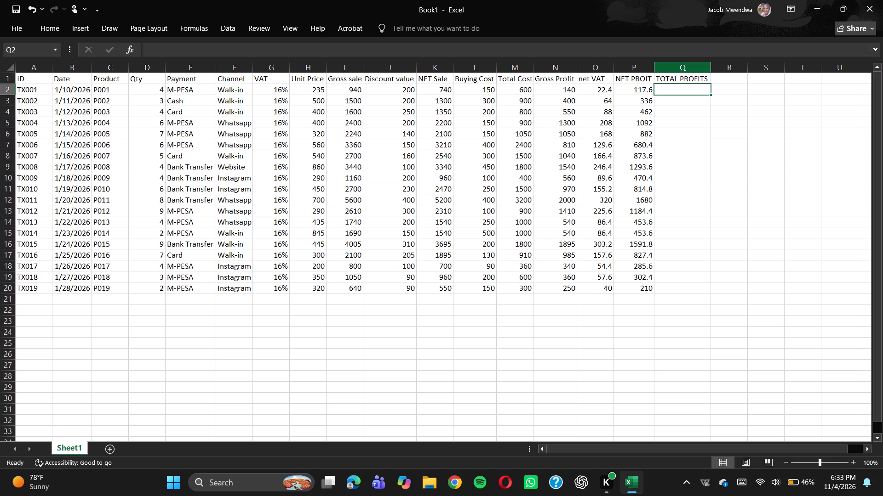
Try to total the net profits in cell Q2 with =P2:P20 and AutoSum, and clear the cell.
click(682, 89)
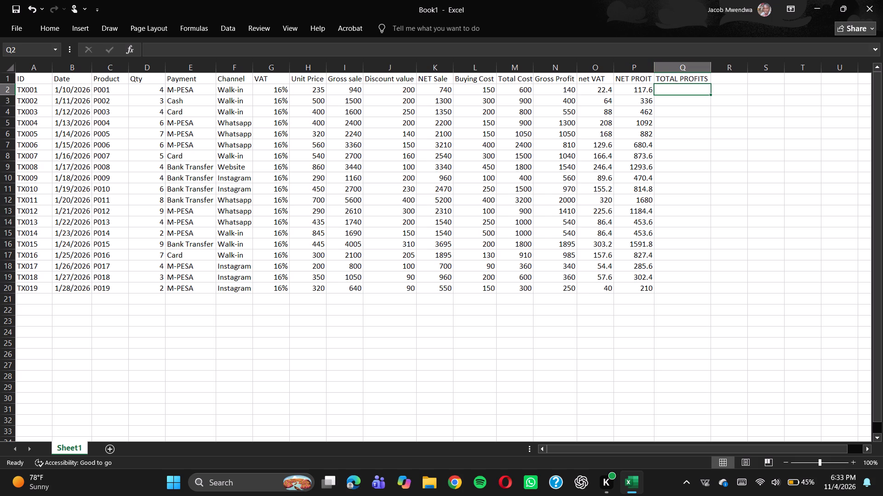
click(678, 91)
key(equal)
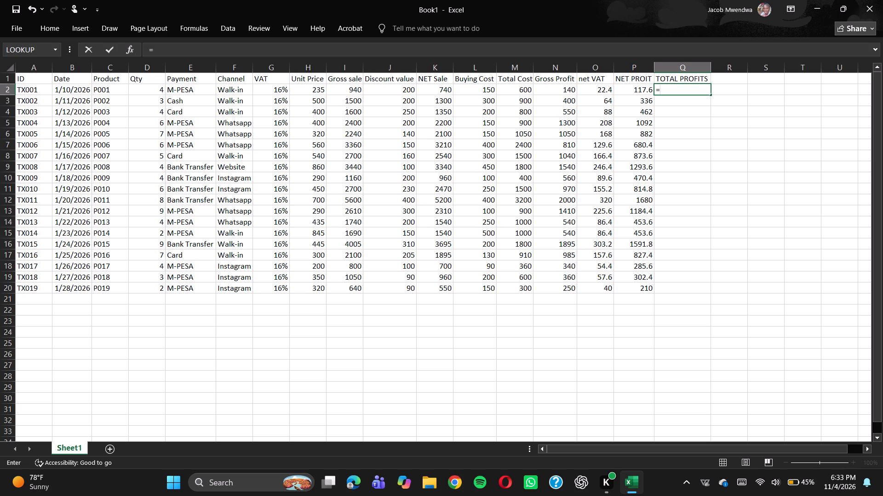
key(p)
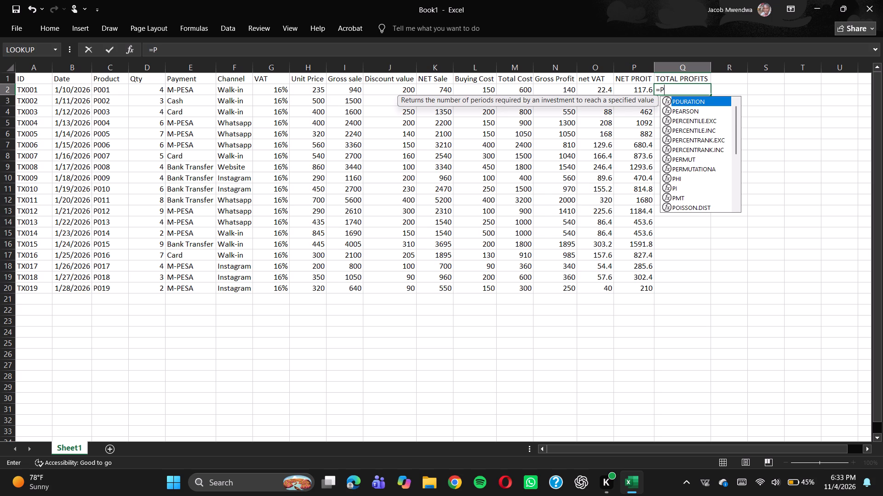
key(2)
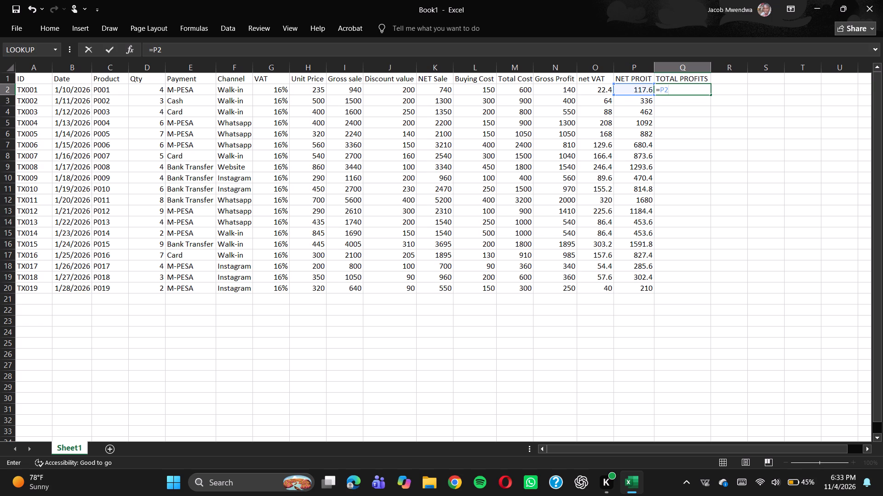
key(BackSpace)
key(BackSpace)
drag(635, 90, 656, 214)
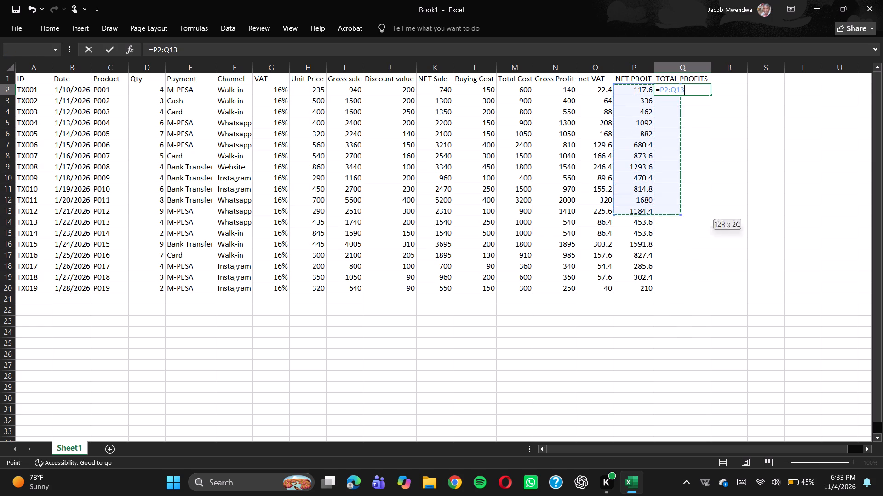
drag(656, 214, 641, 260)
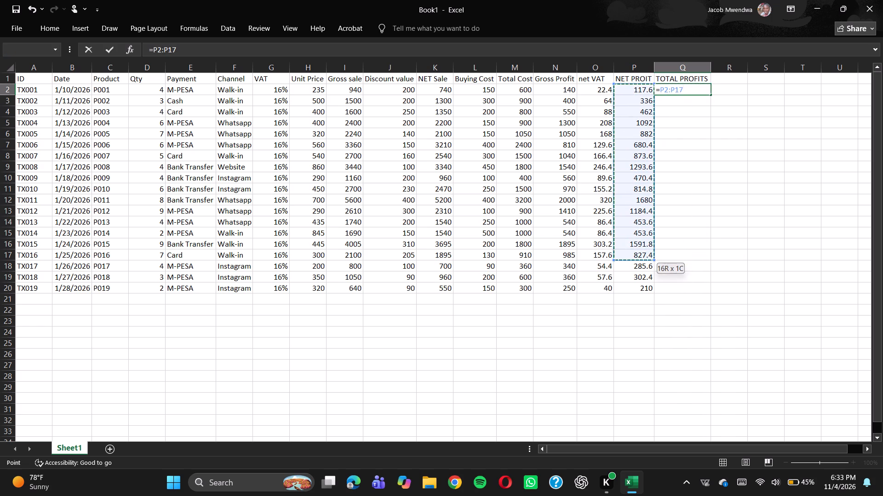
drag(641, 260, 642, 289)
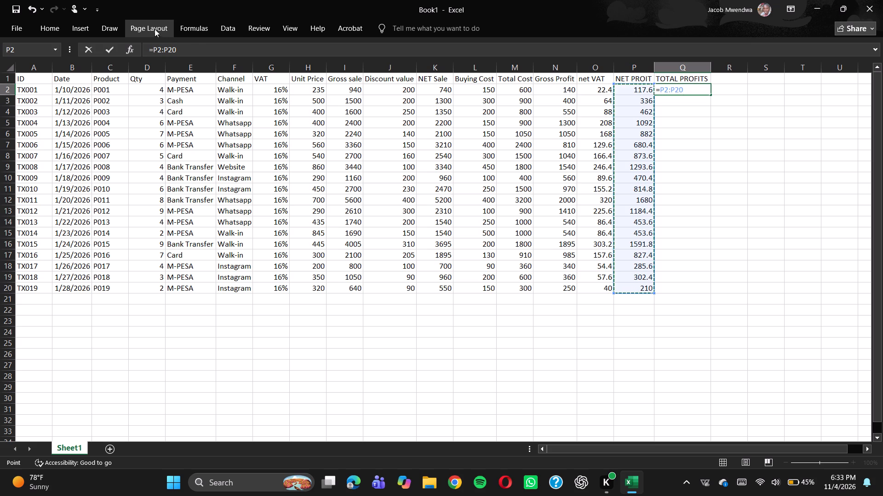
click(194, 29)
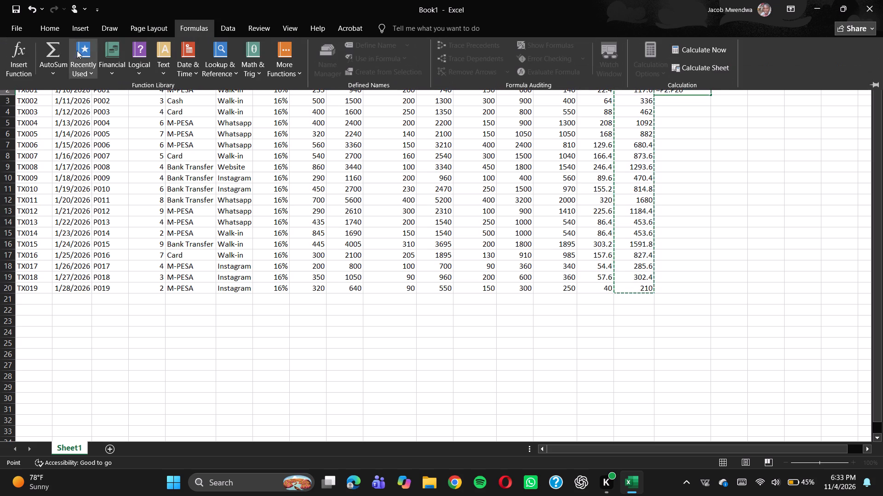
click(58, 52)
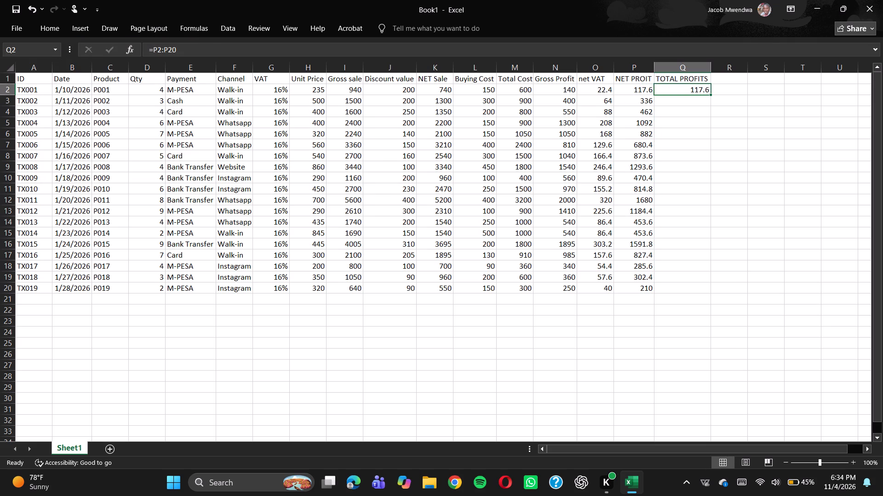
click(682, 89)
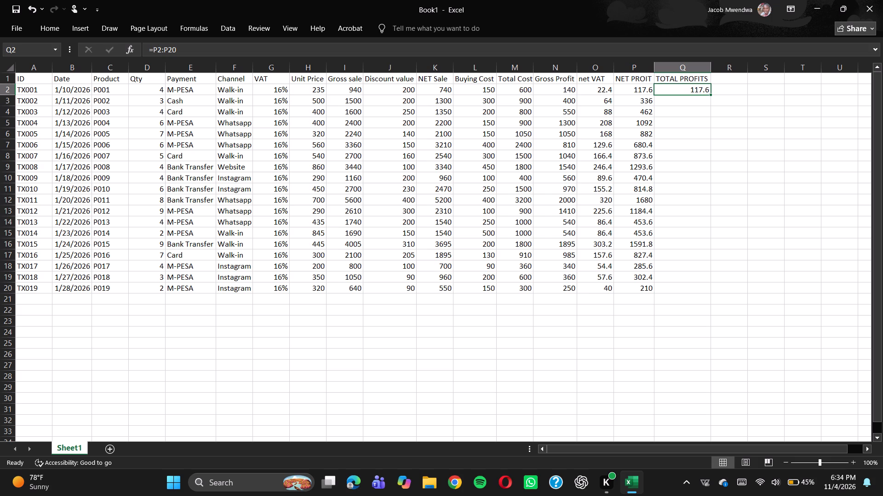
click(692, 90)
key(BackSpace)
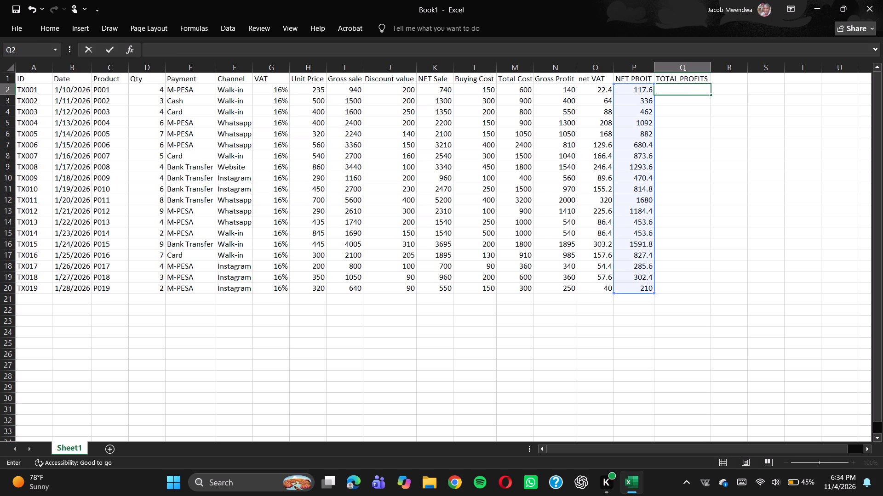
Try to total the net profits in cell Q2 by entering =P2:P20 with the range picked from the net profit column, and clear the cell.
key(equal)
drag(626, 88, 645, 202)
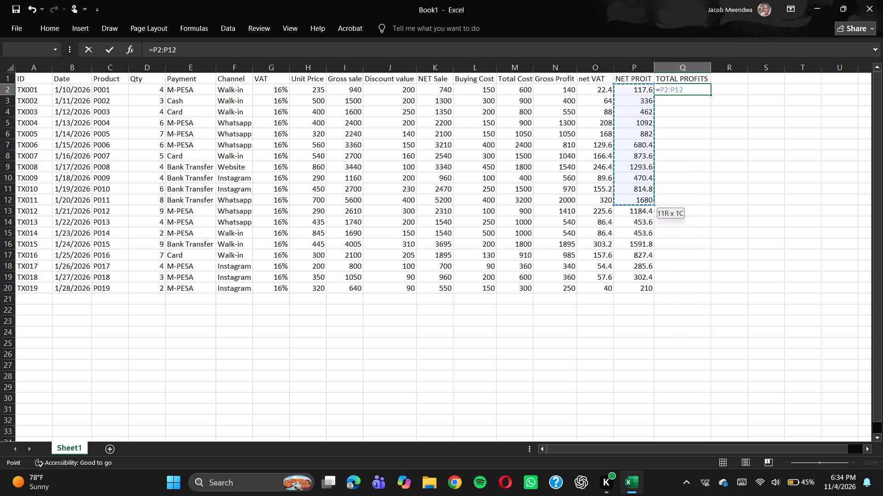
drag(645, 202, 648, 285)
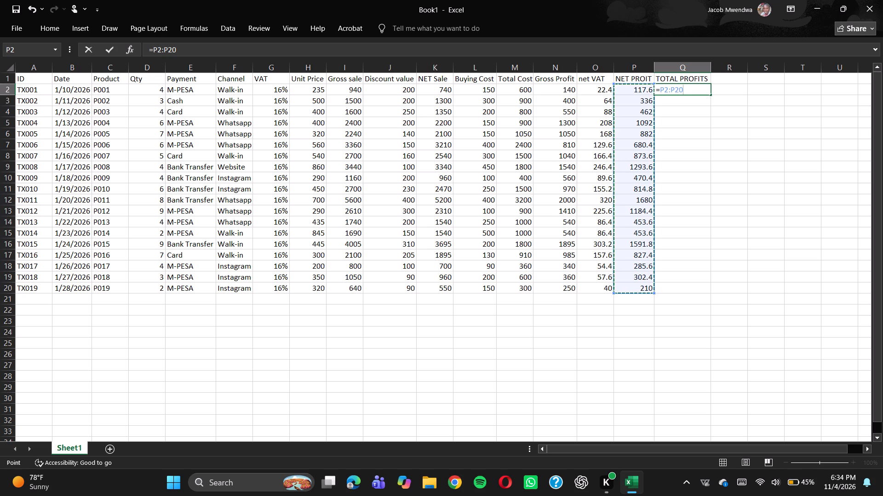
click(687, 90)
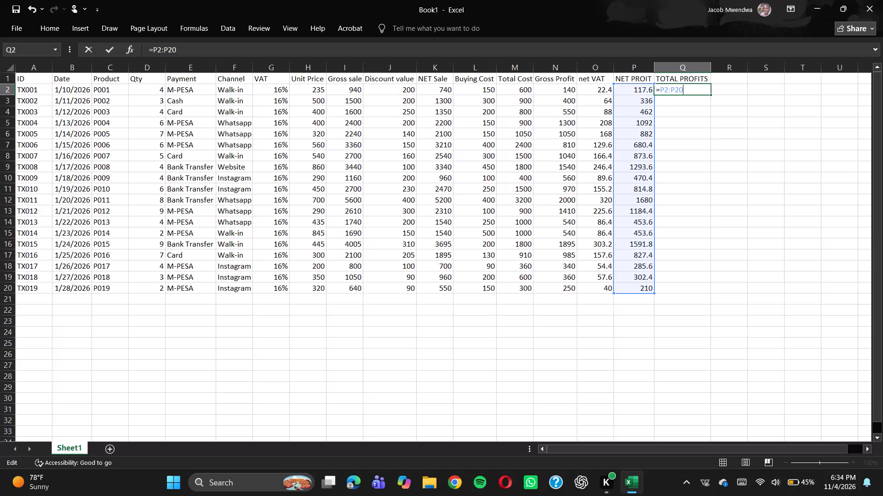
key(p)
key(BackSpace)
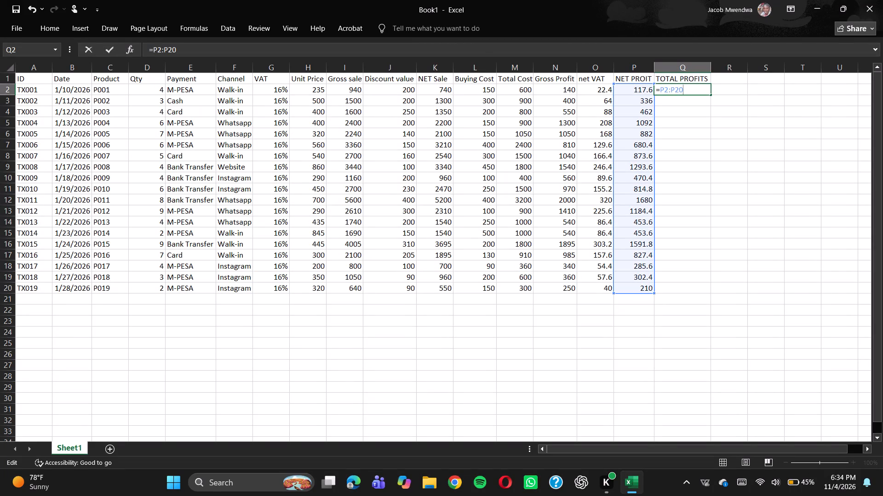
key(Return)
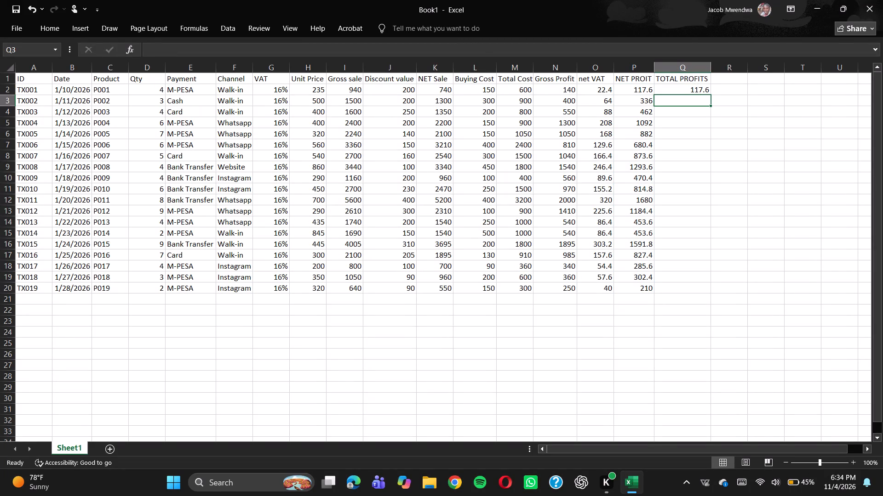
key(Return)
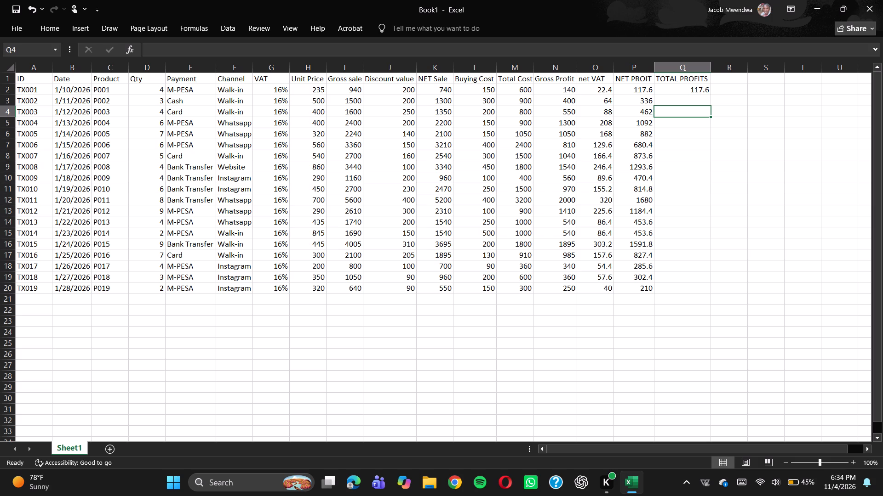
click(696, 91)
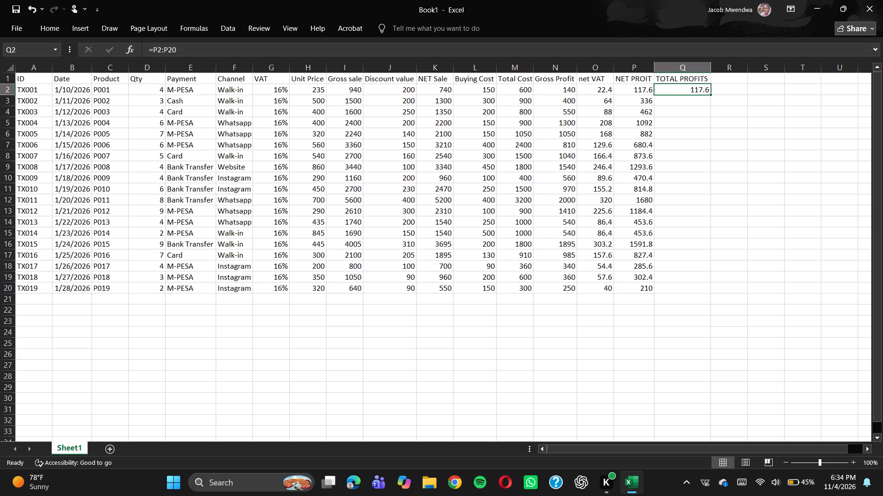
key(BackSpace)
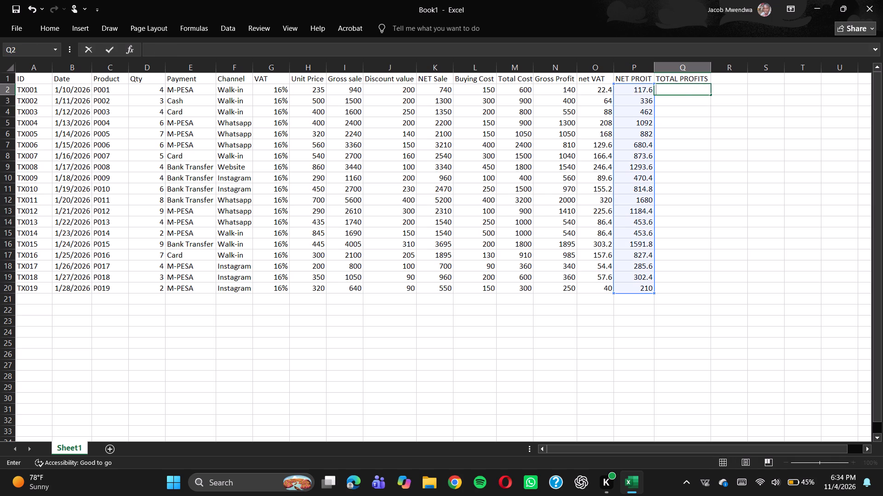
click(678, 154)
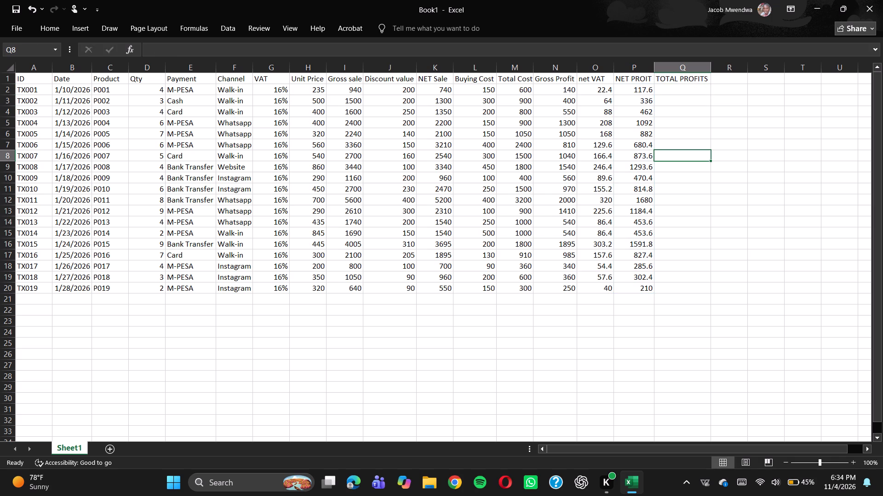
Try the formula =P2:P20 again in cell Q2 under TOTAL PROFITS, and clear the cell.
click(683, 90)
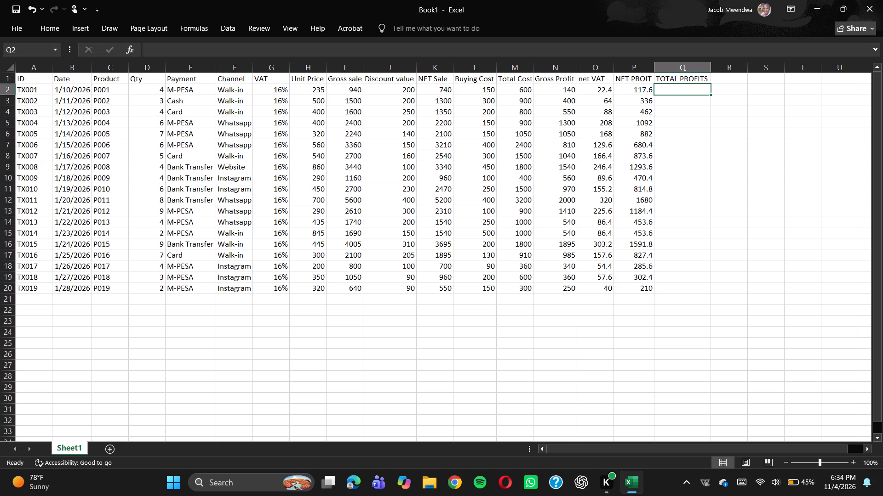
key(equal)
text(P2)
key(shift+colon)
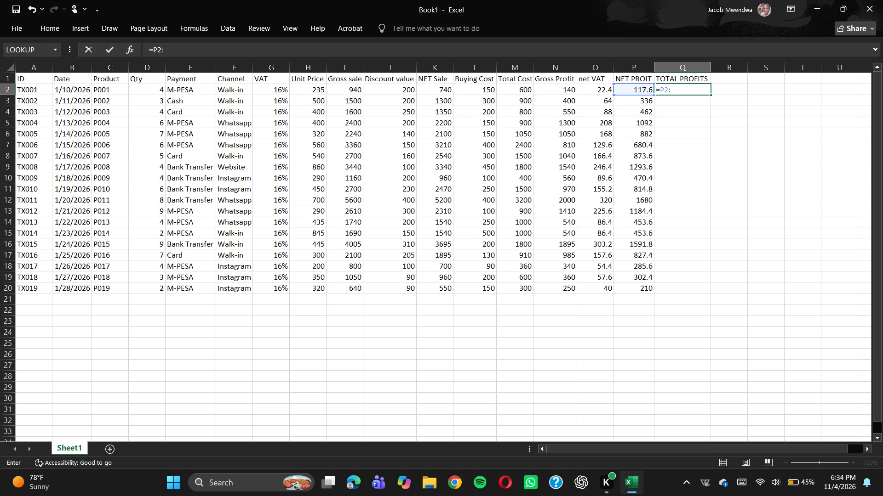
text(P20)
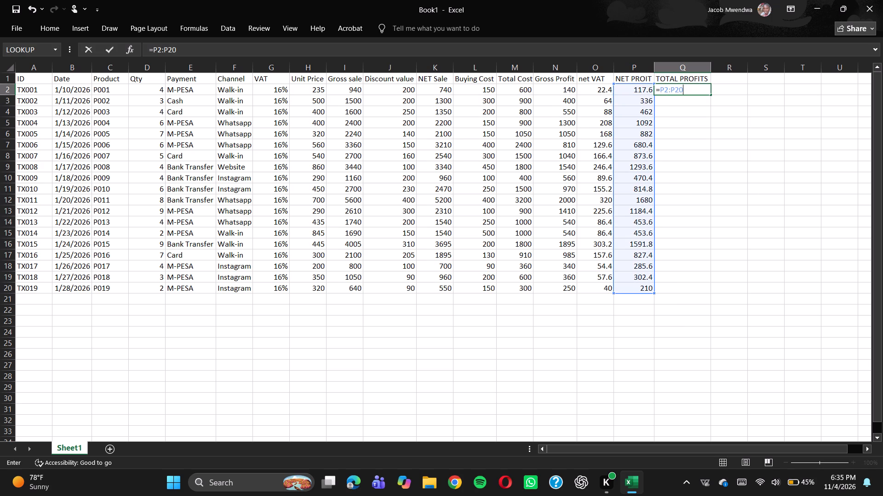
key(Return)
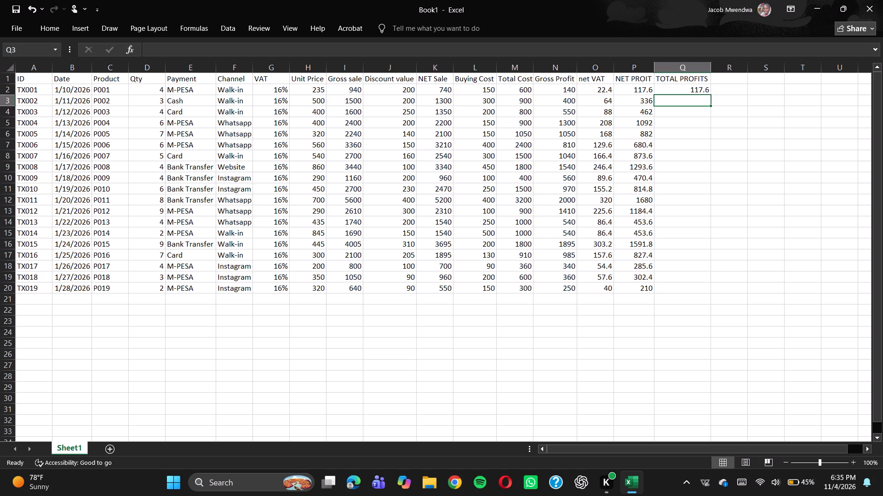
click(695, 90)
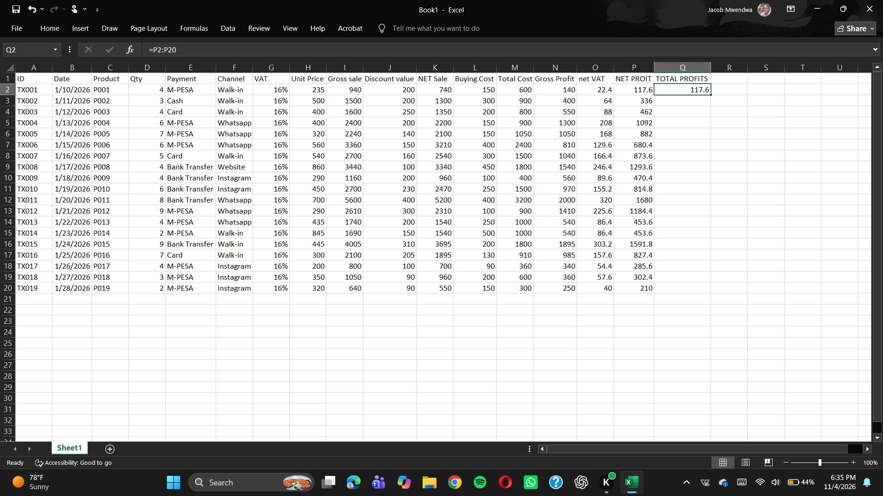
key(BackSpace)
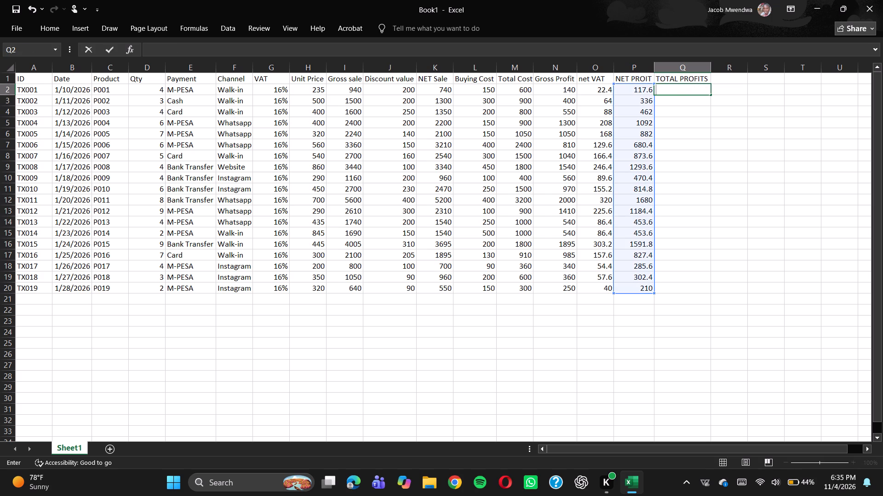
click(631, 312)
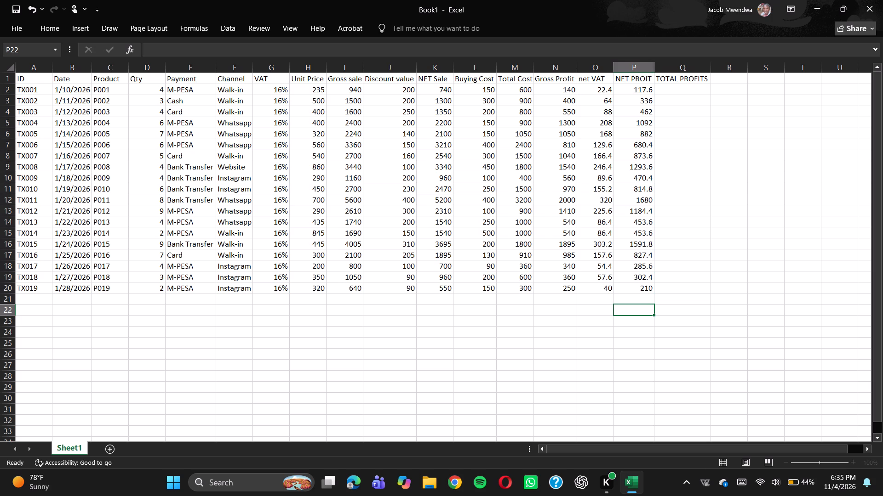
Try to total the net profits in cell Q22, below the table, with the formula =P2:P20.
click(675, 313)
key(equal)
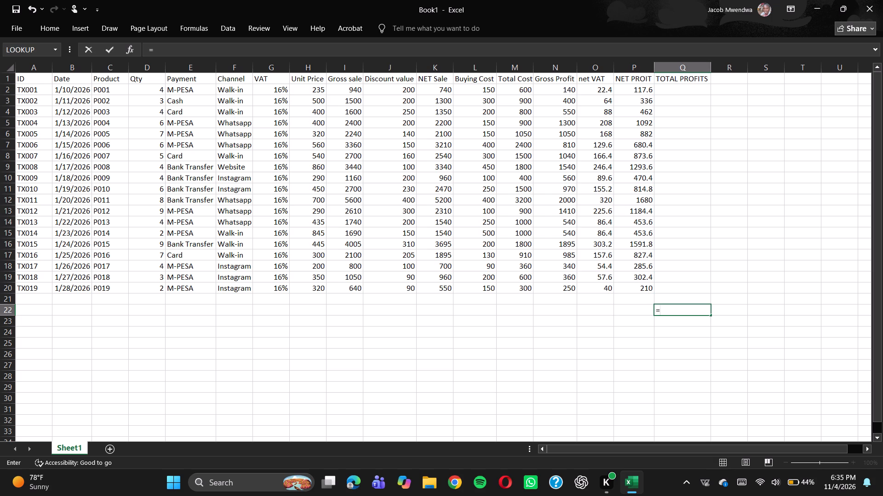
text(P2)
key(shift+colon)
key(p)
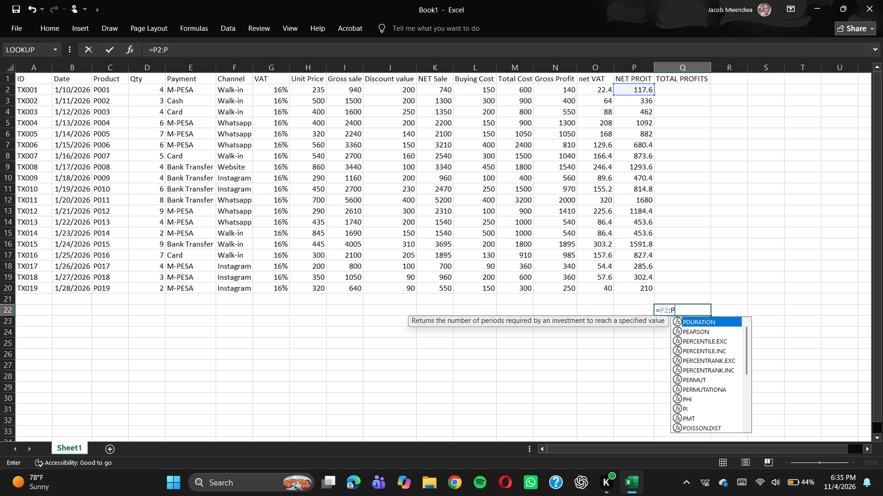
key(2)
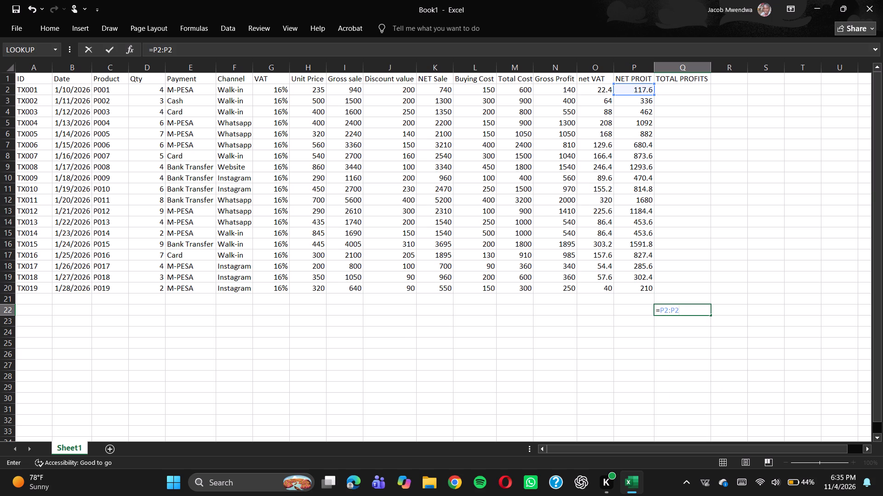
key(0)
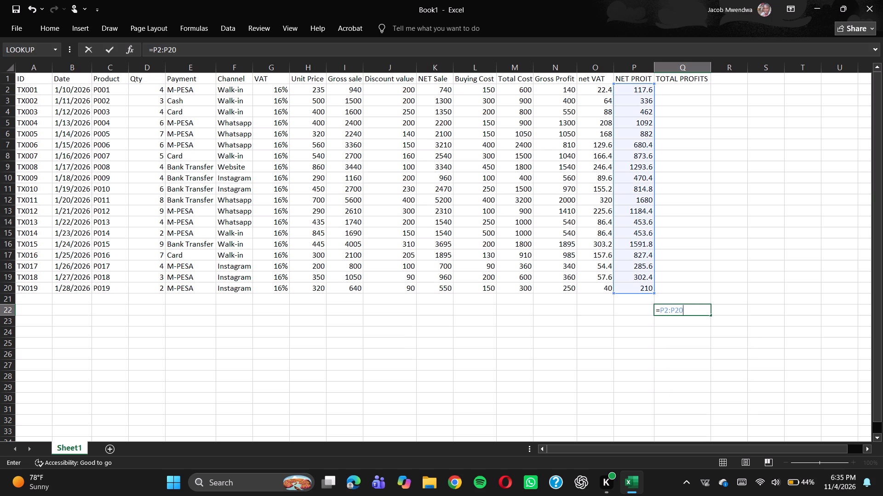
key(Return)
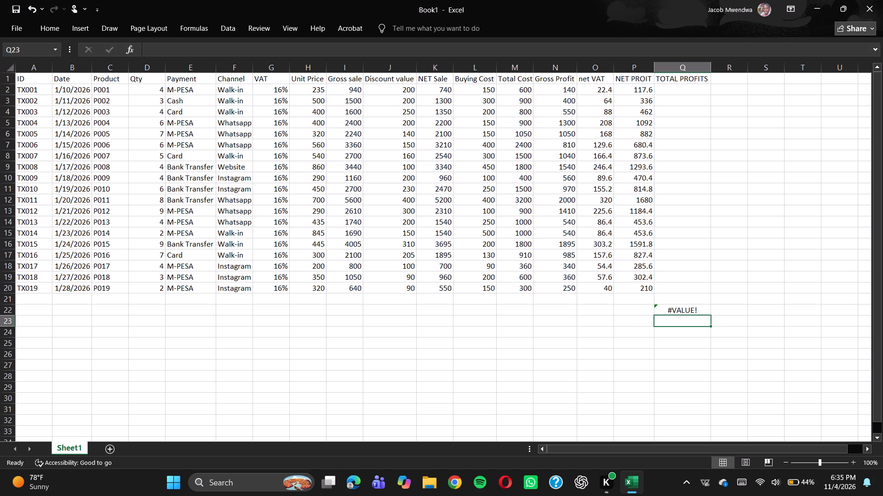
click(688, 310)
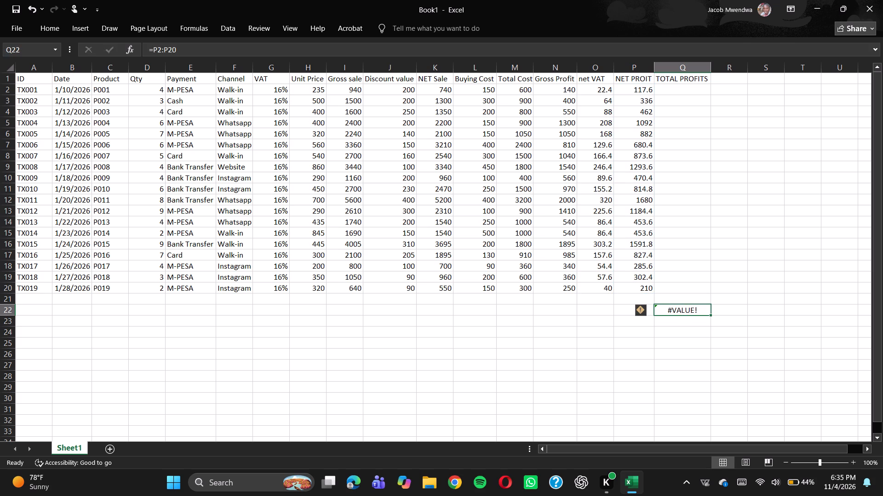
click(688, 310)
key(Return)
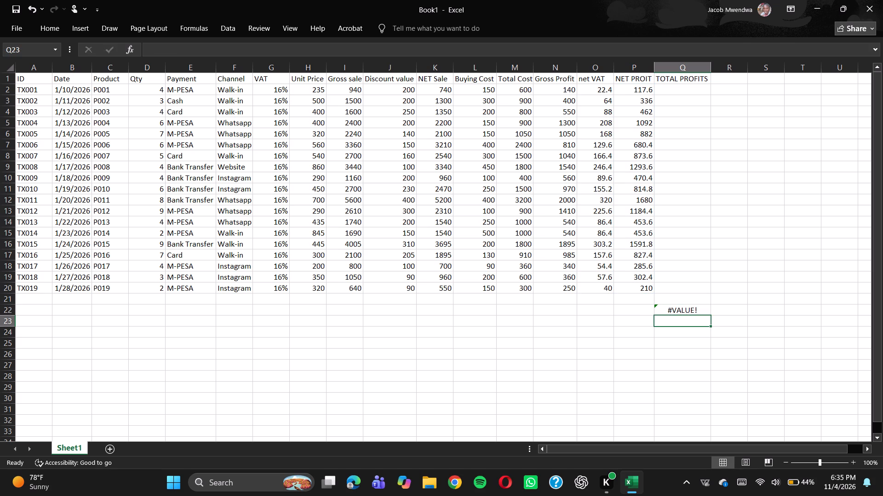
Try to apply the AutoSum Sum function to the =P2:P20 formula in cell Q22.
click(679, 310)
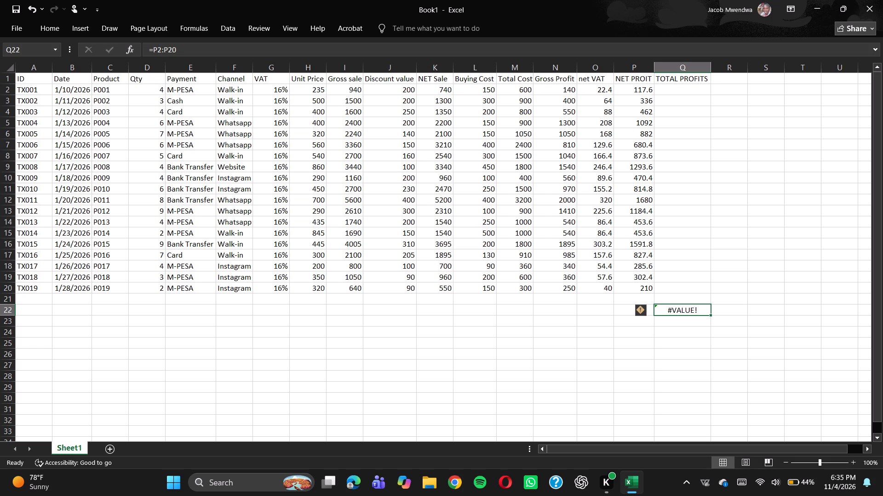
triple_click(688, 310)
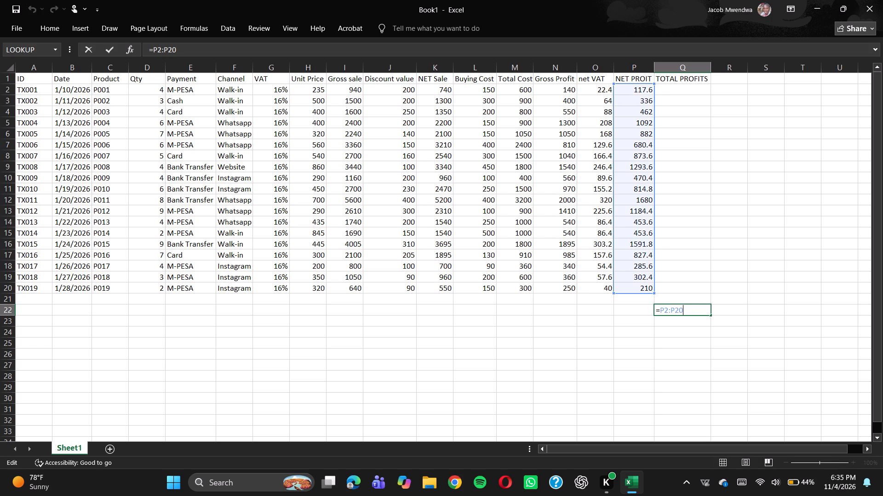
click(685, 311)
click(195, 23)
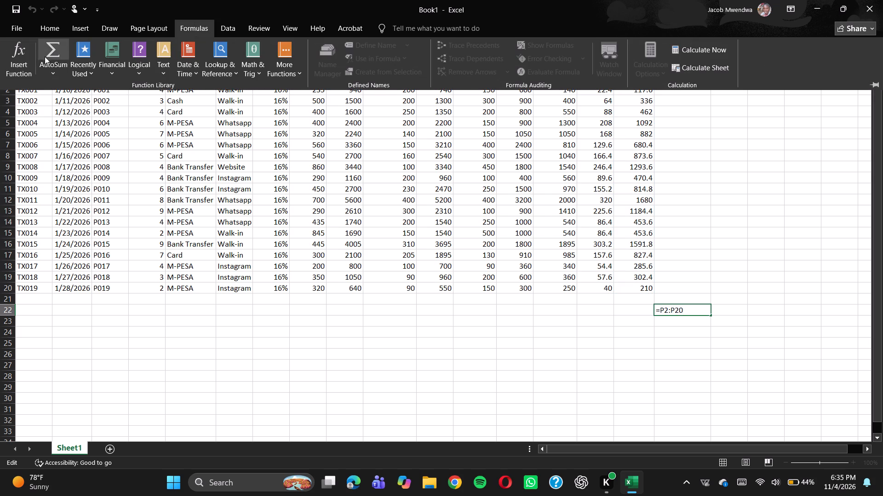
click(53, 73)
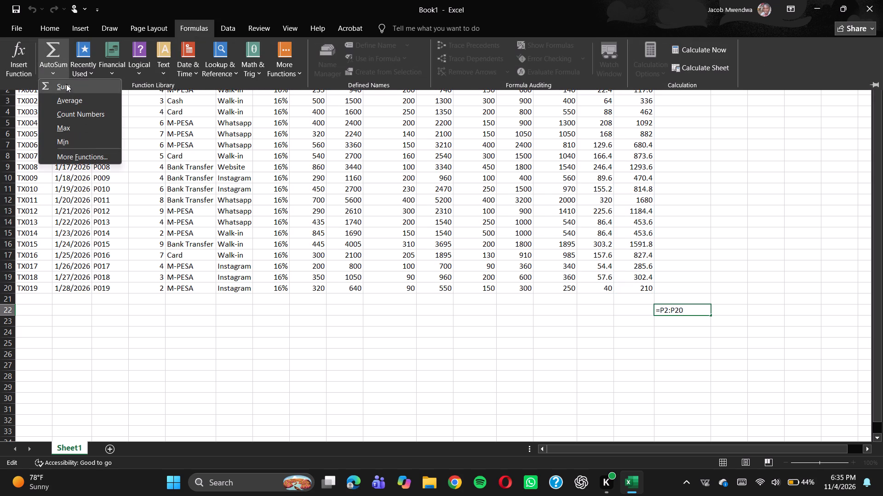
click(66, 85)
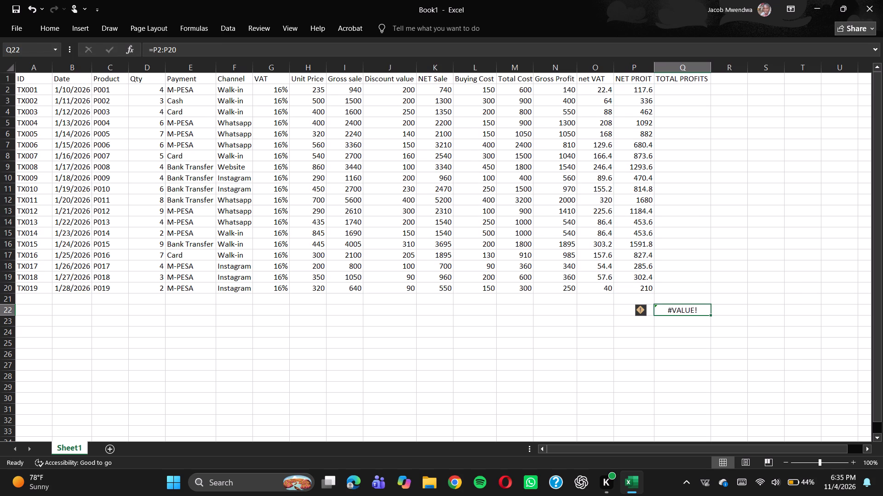
Remove the P2:P20 range from the formula in cell Q22.
double_click(710, 315)
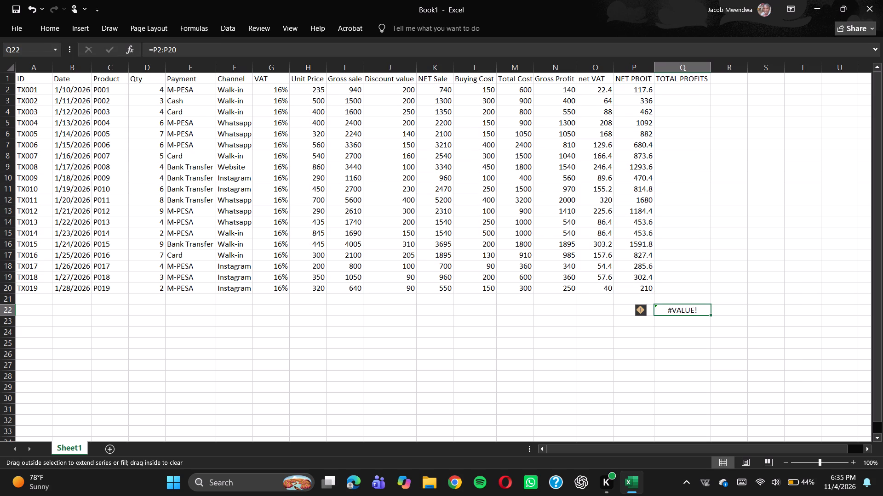
triple_click(711, 311)
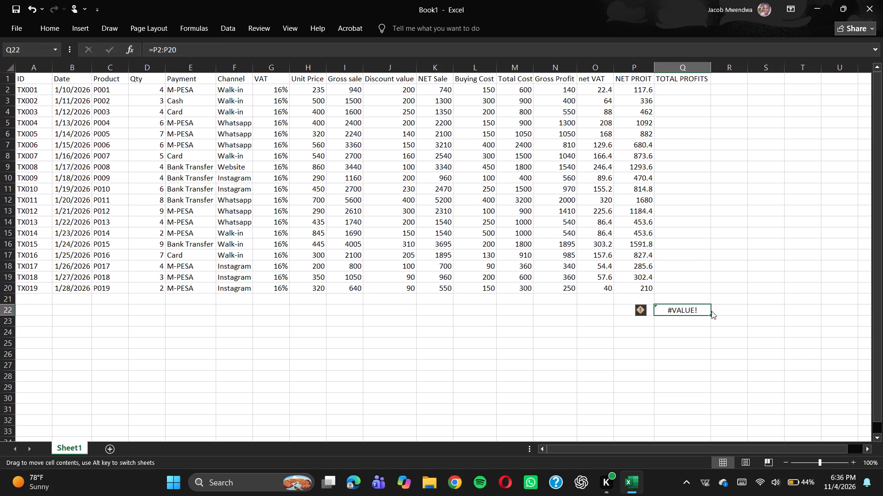
click(711, 311)
double_click(695, 309)
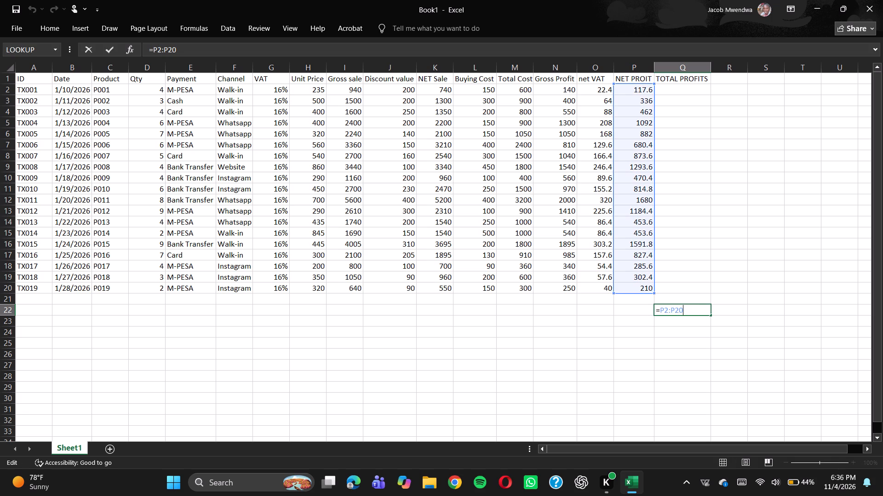
key(BackSpace)
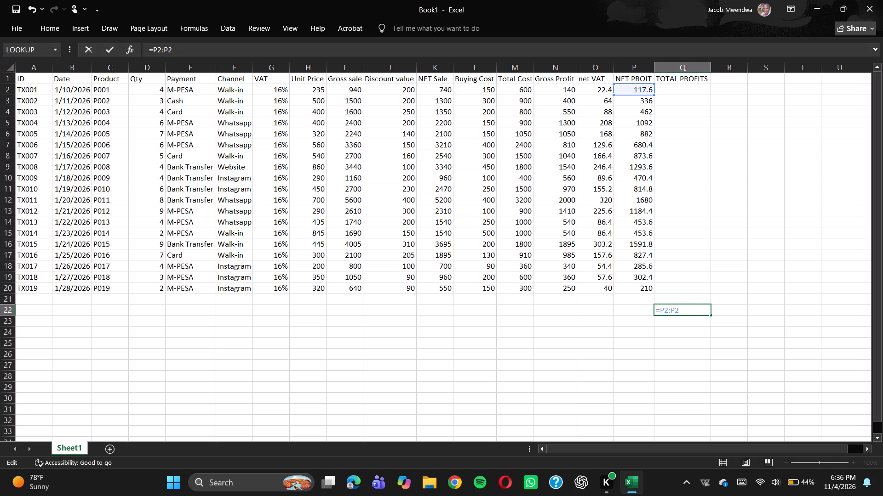
key(BackSpace)
key(BackSpace)
key(BackSpace)
key(BackSpace)
key(BackSpace)
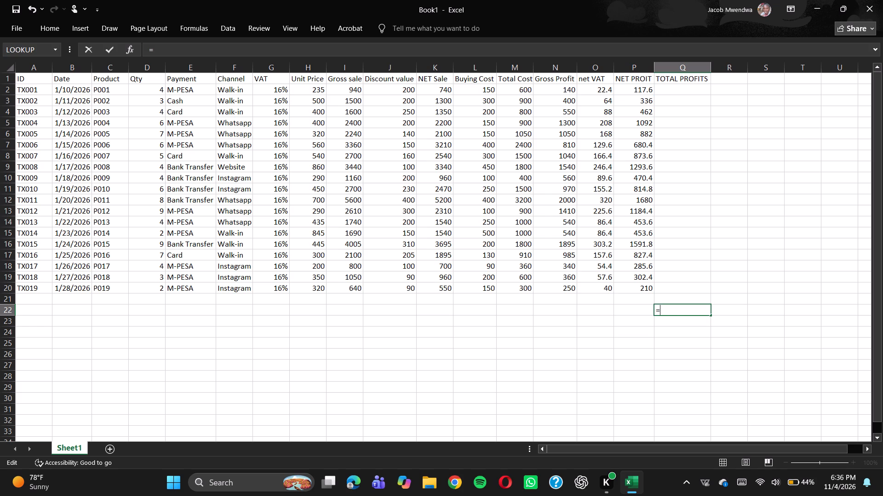
Try referencing single cells of the TOTAL PROFITS column in Q22's formula, and clear the cell completely.
click(683, 91)
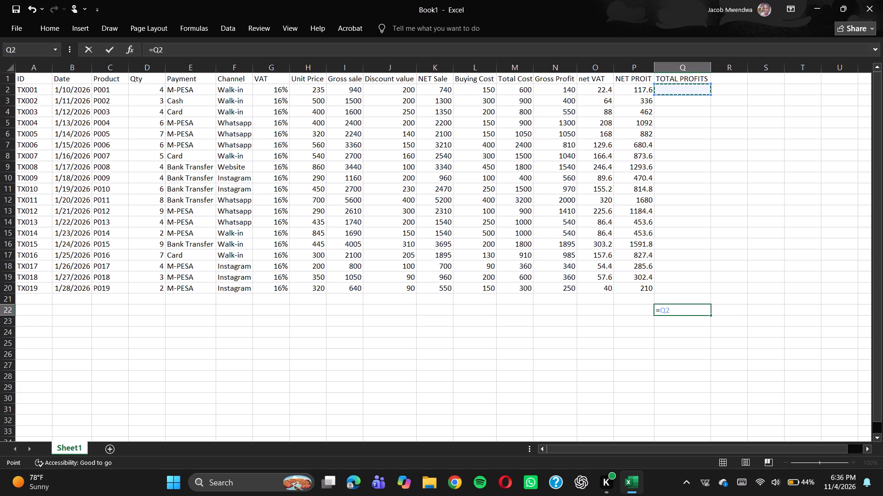
click(685, 113)
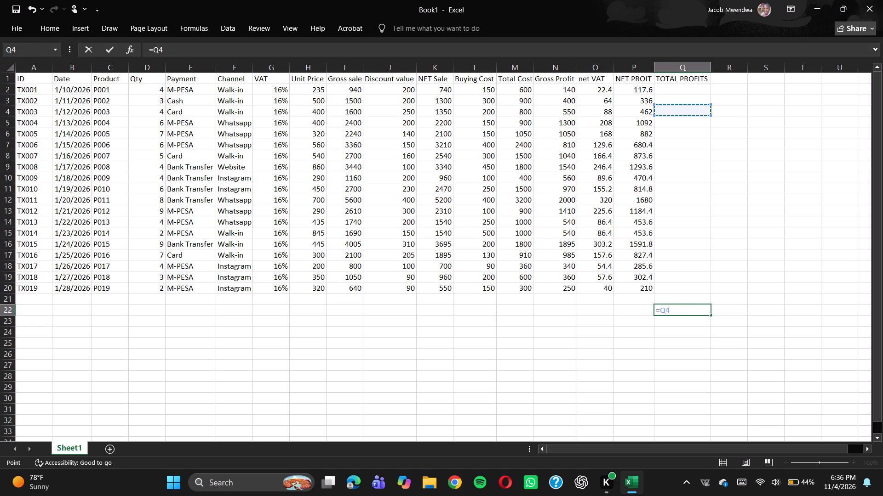
click(686, 125)
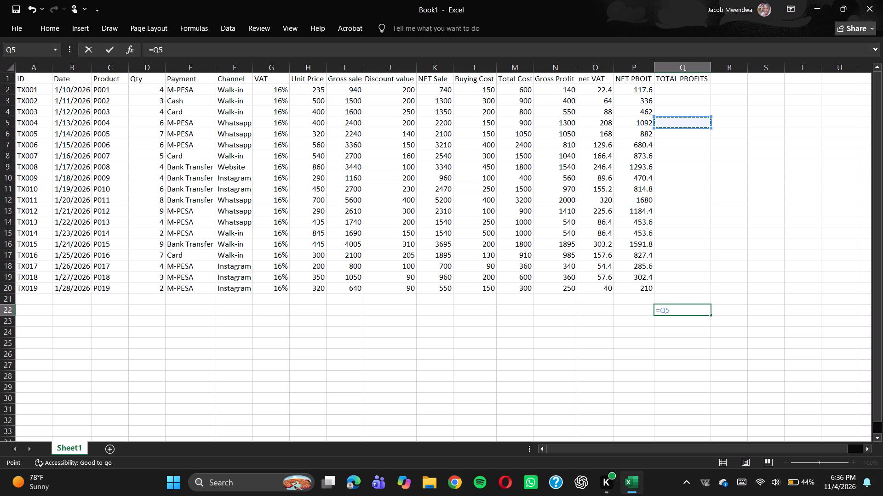
click(697, 152)
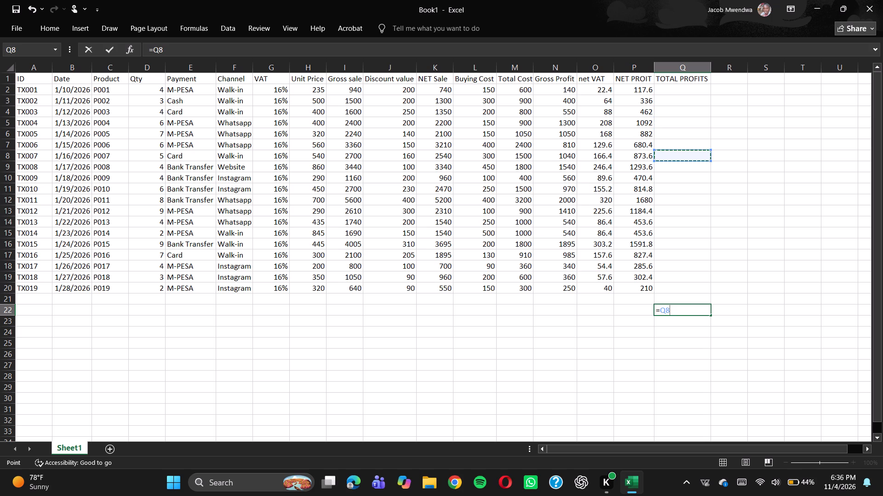
click(692, 312)
key(BackSpace)
key(BackSpace)
key(BackSpace)
key(BackSpace)
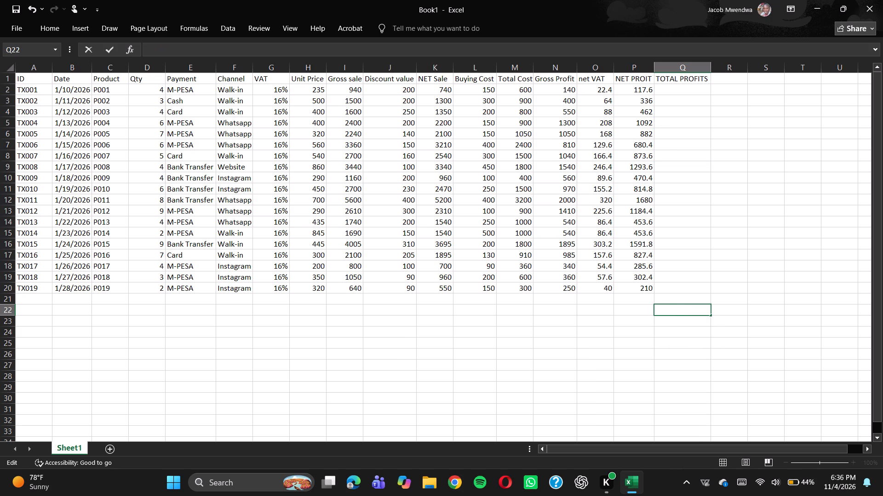
click(679, 92)
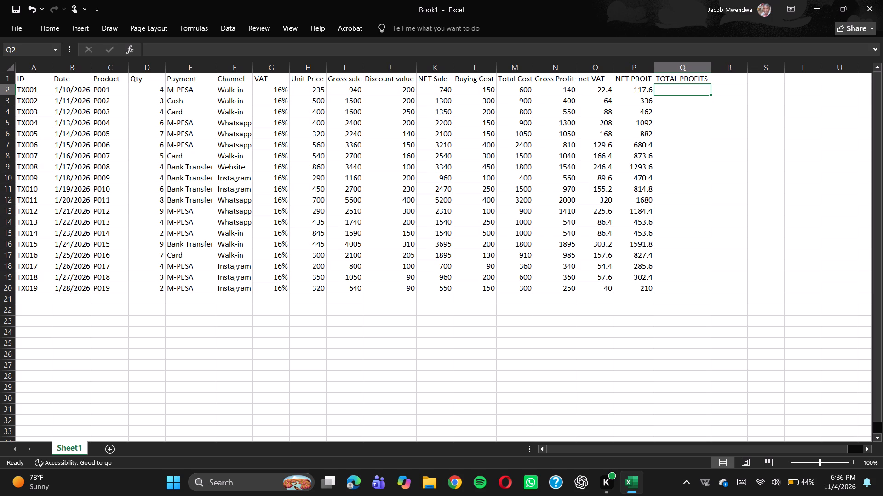
Delete the TOTAL PROFITS header from cell Q1.
click(687, 79)
key(BackSpace)
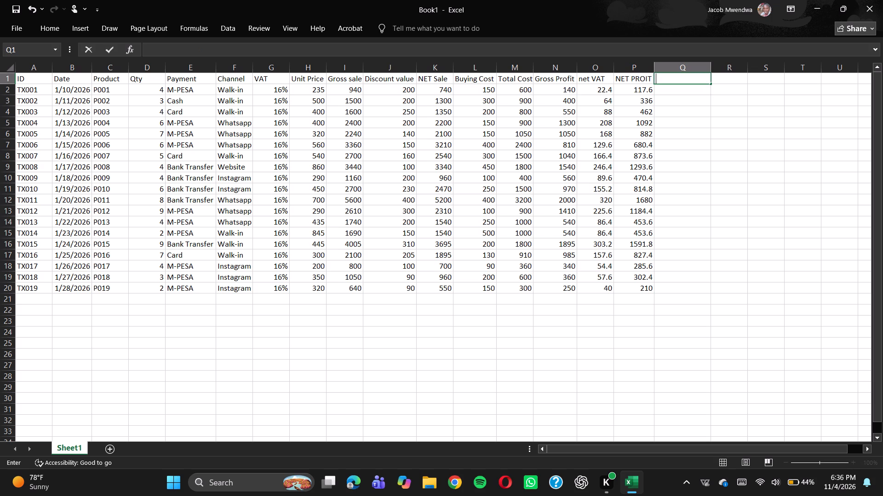
key(BackSpace)
key(Tab)
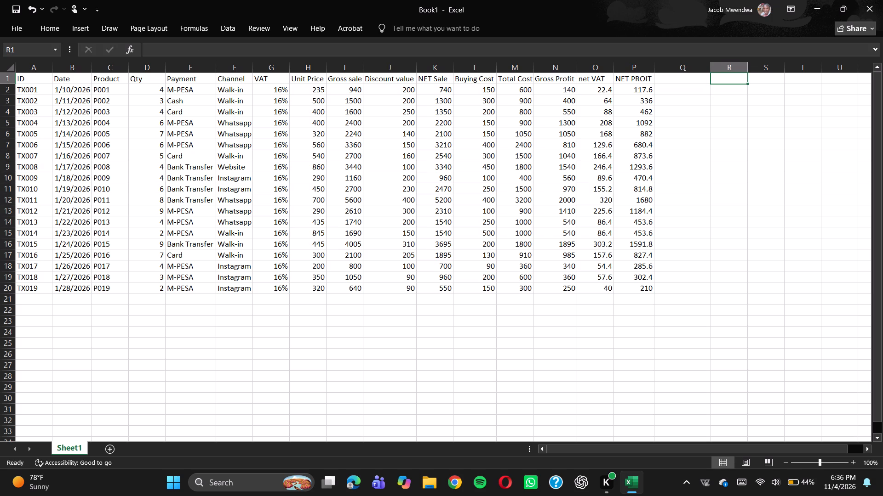
key(Left)
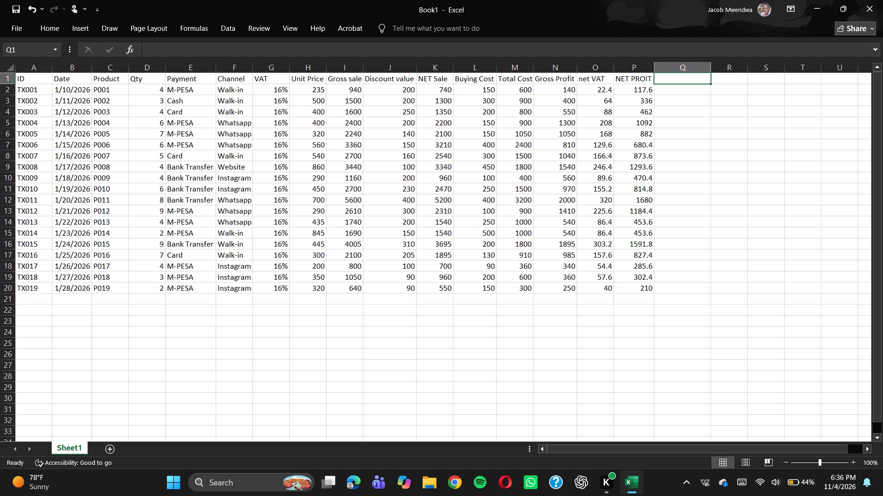
key(shift+Tab)
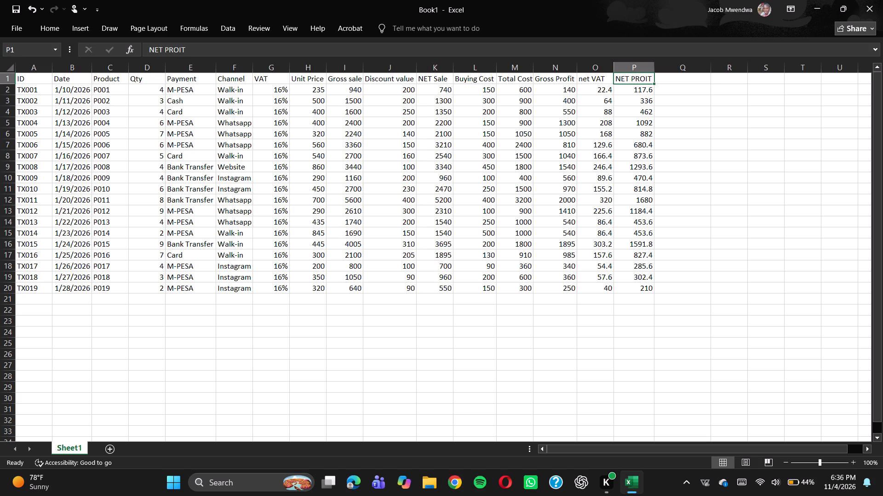
Enter the column header Total Stock in cell Q1.
click(698, 80)
key(r)
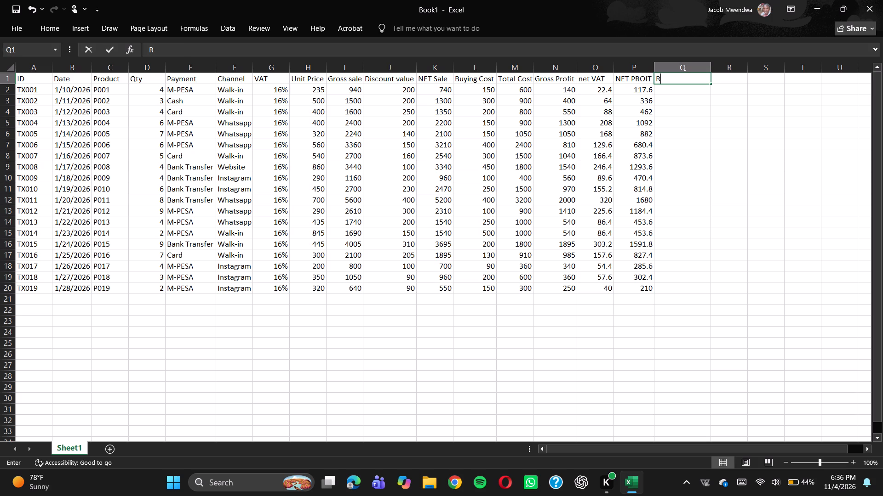
text(emaining)
key(space)
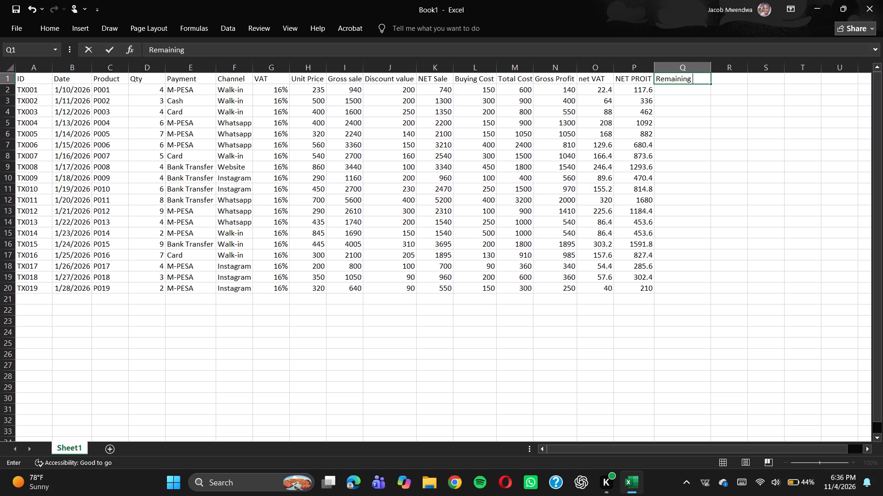
key(BackSpace)
key(BackSpace)
key(BackSpace)
key(BackSpace)
key(BackSpace)
key(BackSpace)
key(BackSpace)
key(BackSpace)
key(BackSpace)
key(BackSpace)
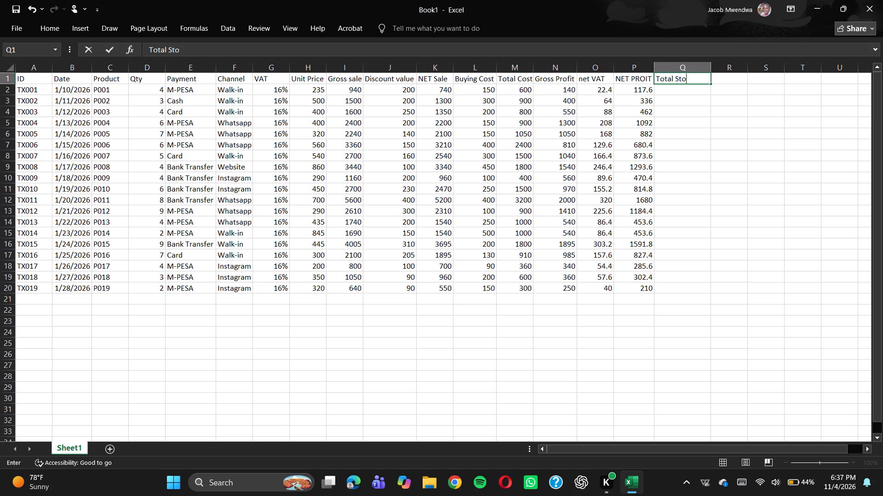
Enter the column header Remaining Stock in cell R1.
click(731, 79)
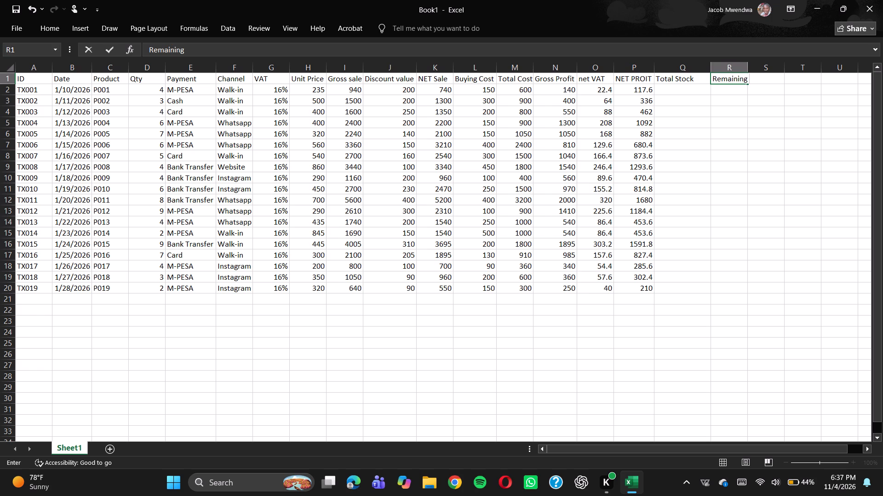
text(tock)
Enter Total Stock values 20, 25, 22 and 15 for TX001 to TX004 in cells Q2 to Q5.
click(682, 91)
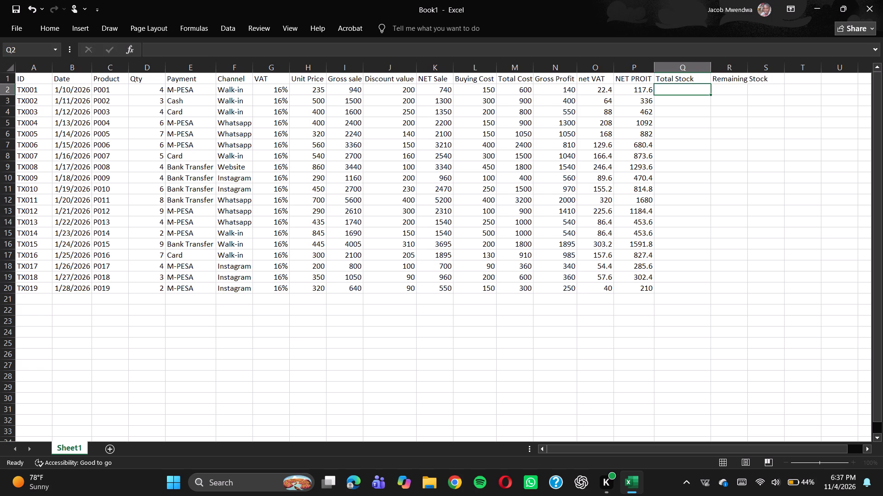
key(2)
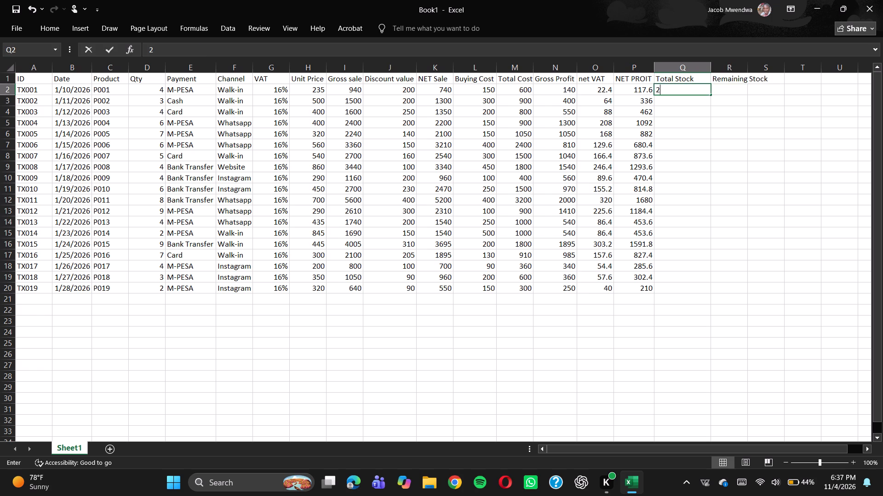
key(0)
key(Down)
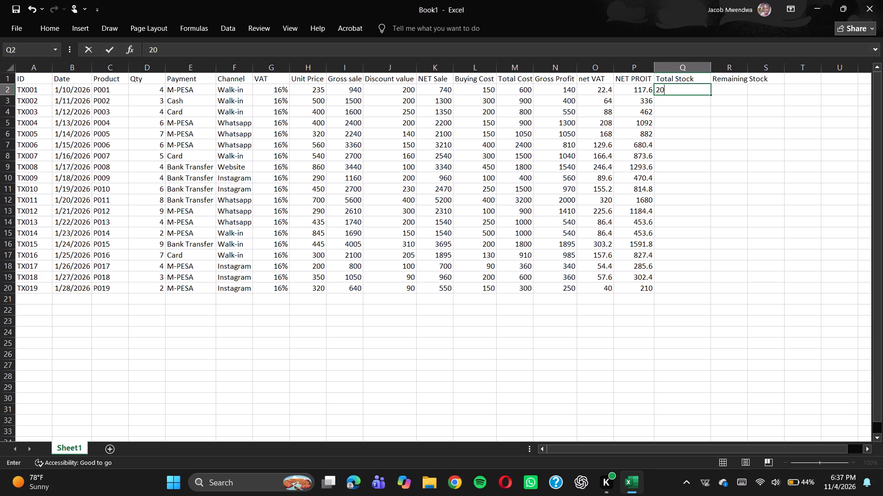
key(2)
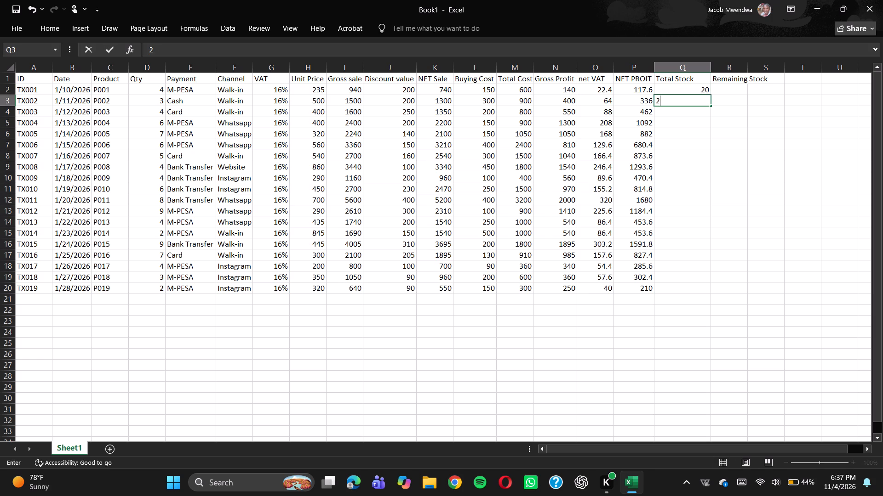
key(5)
key(Down)
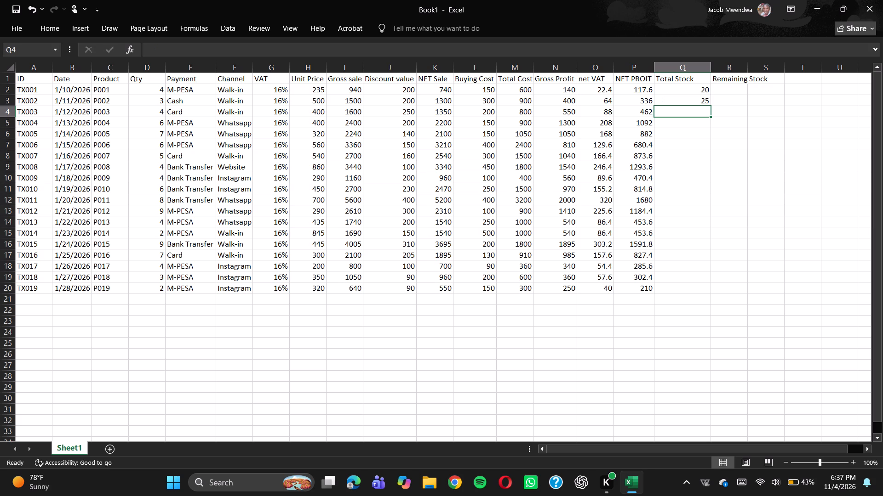
key(2)
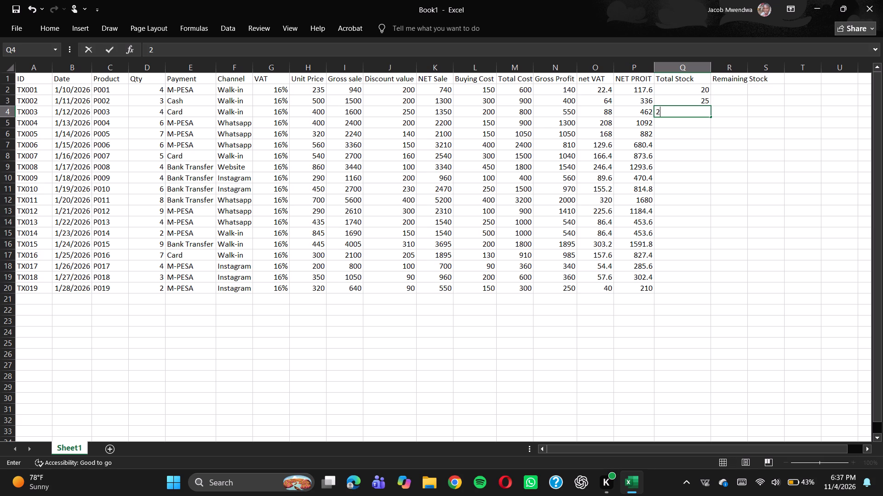
key(2)
key(Down)
key(1)
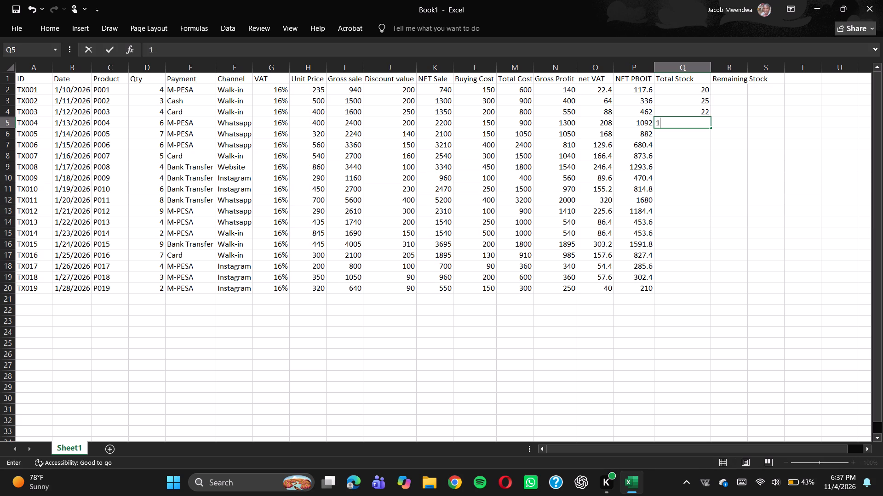
key(5)
key(Down)
Enter Total Stock values 13, 16, 12, 16 and 17 for TX005 to TX009 in cells Q6 to Q10.
text(13)
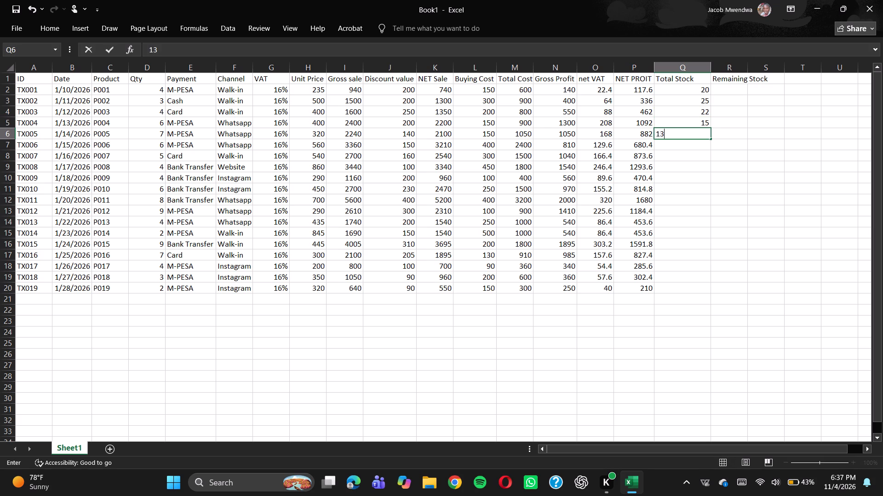
key(Down)
key(1)
key(6)
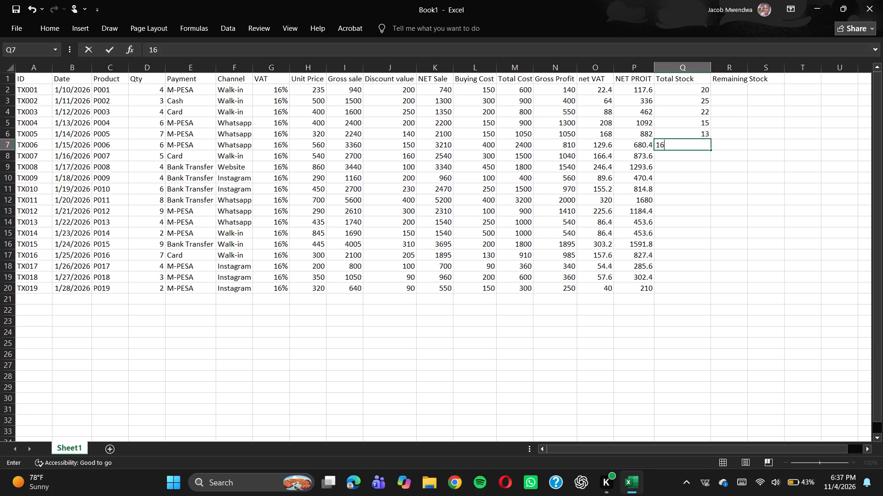
key(Down)
text(12)
key(Down)
text(16)
key(Down)
text(17)
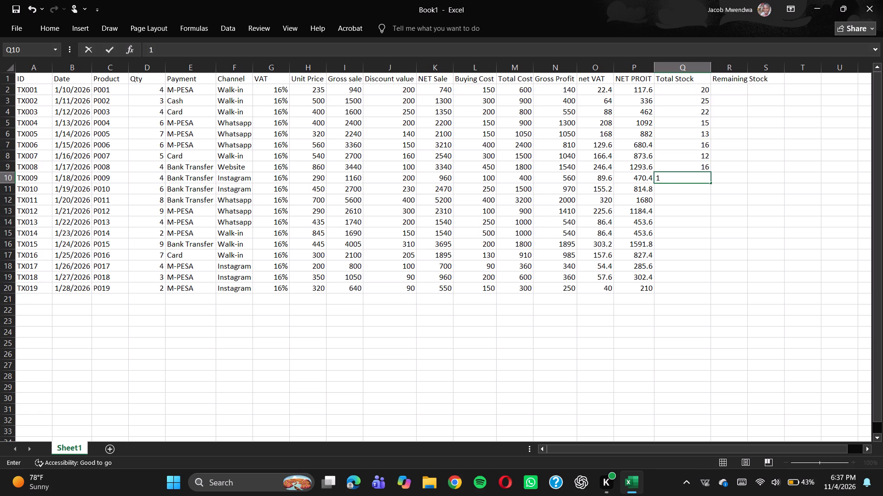
key(Down)
Enter Total Stock values 17, 15, 15, 15 and 15 for TX010 to TX014 in cells Q11 to Q15.
key(1)
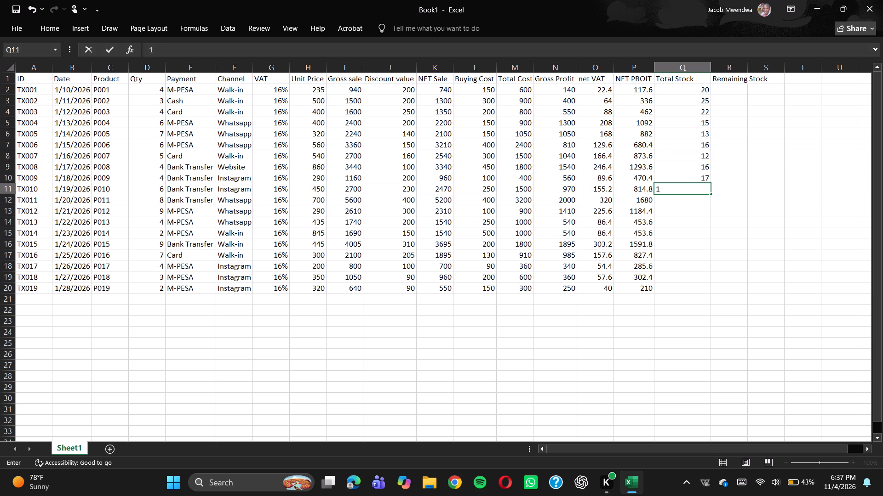
key(7)
key(Down)
text(15)
key(Down)
text(15)
key(Down)
text(15)
key(Down)
text(15)
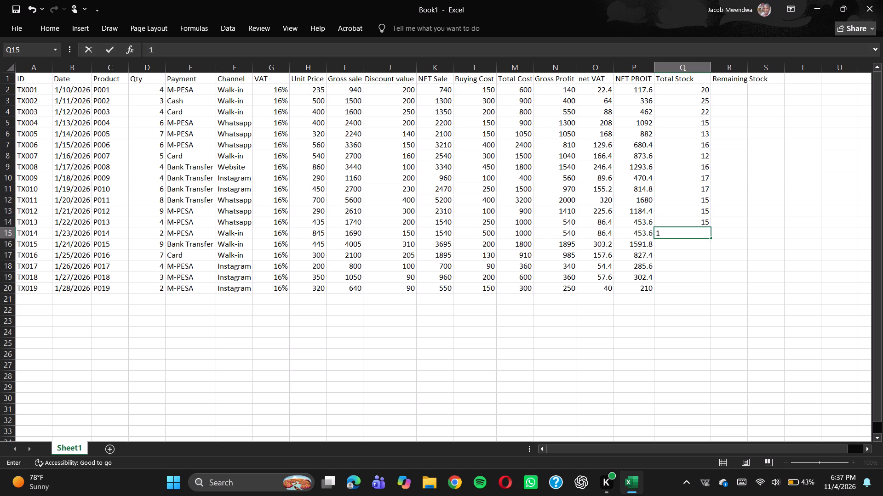
key(Down)
Enter Total Stock values 17, 16, 16, 17 and 17 for TX015 to TX019 in cells Q16 to Q20.
key(1)
key(7)
key(Down)
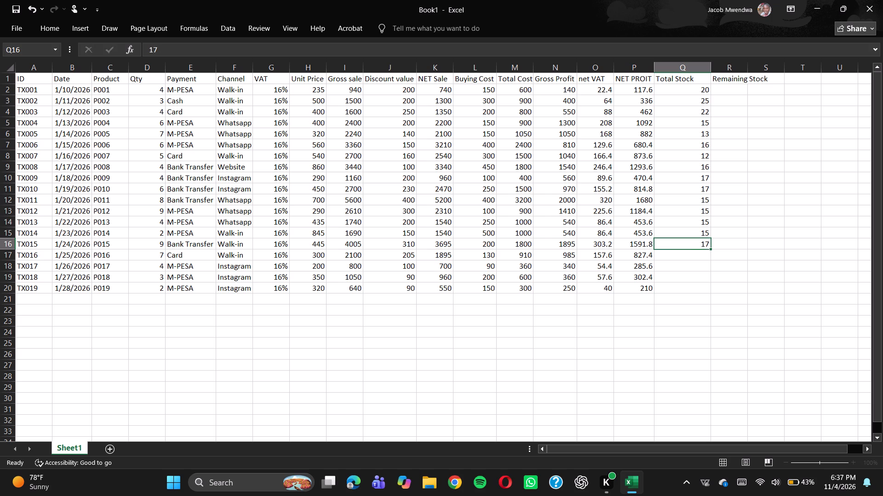
text(16)
key(Down)
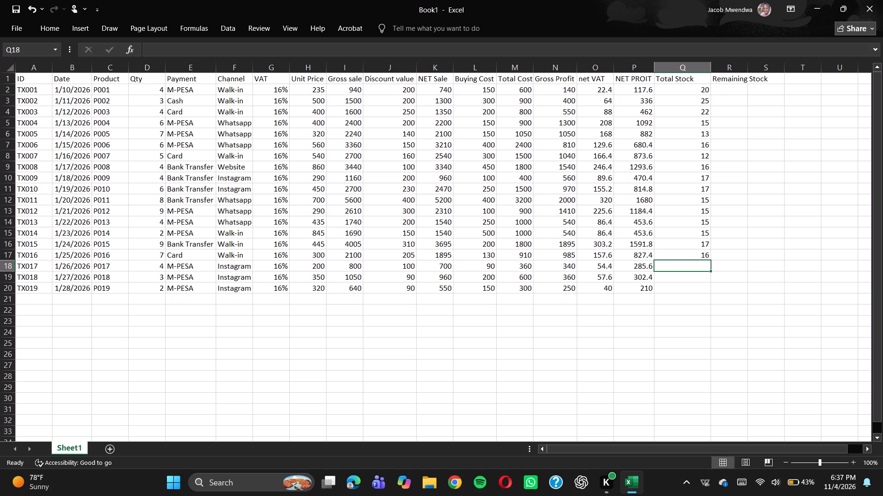
text(16)
key(Down)
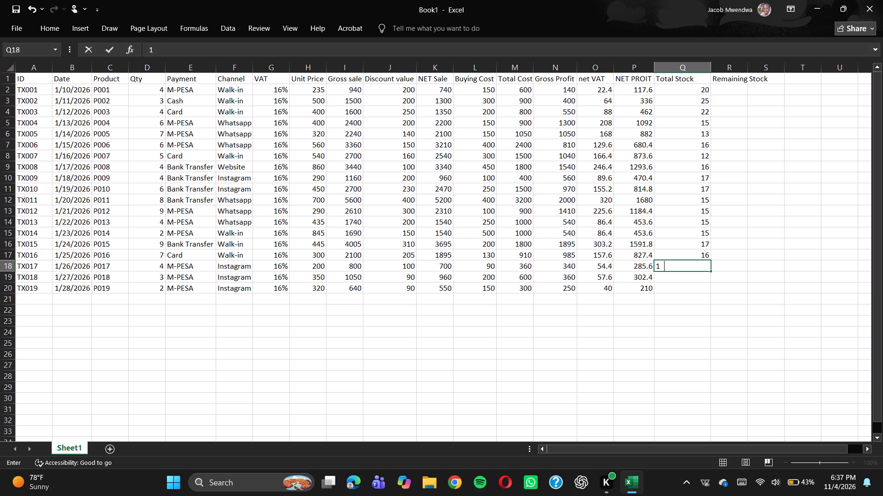
text(17)
key(Down)
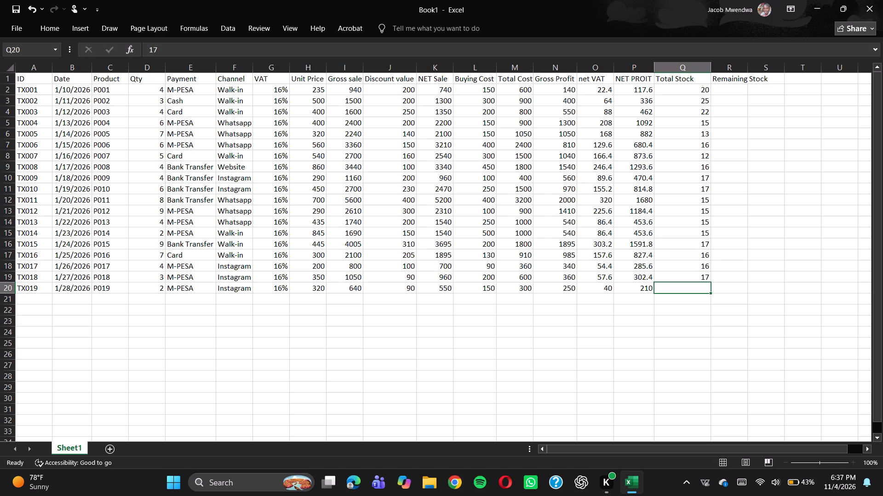
text(17)
click(729, 87)
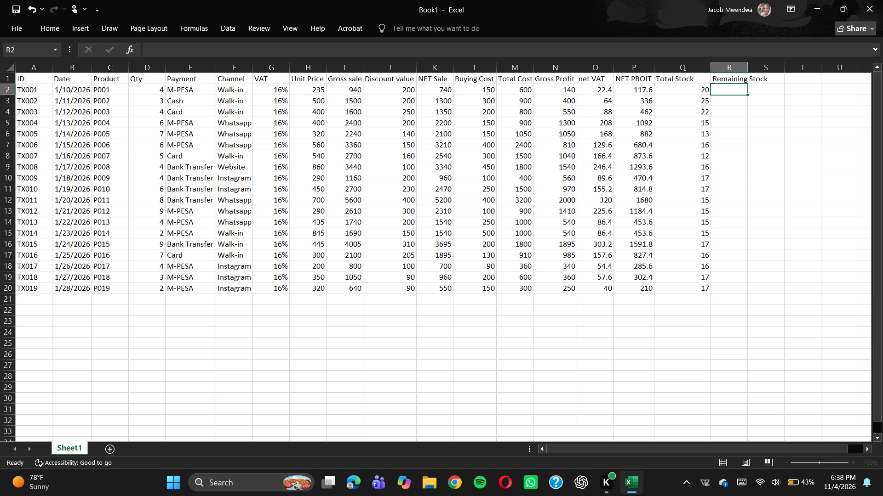
AutoFit the width of column R to its Remaining Stock header.
double_click(748, 68)
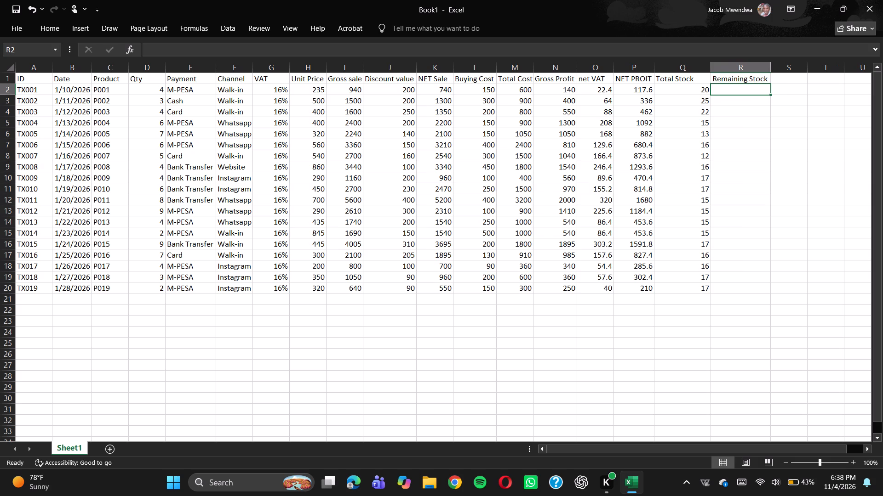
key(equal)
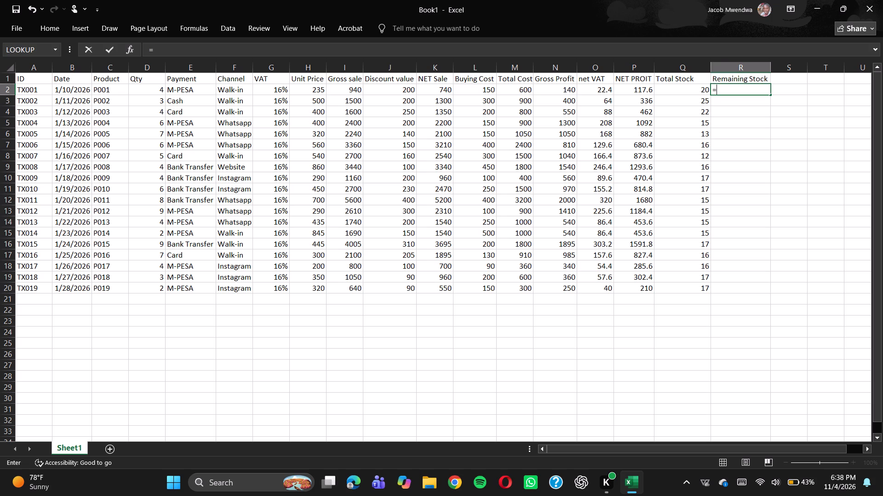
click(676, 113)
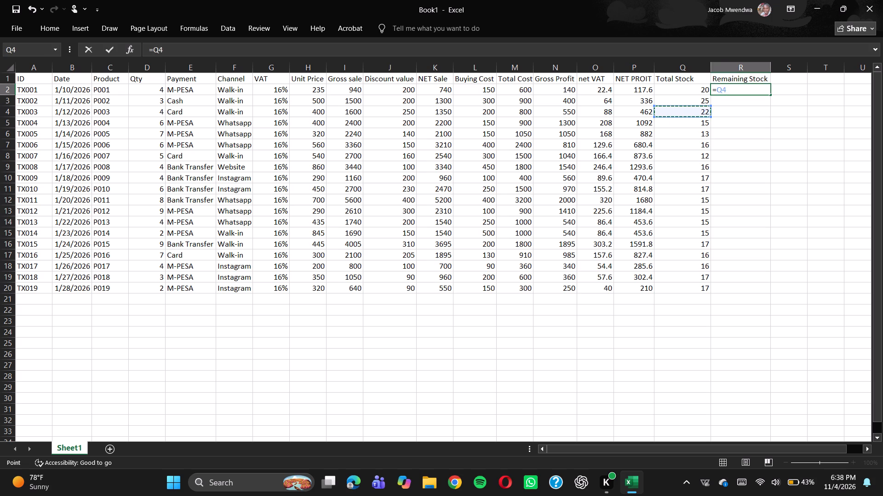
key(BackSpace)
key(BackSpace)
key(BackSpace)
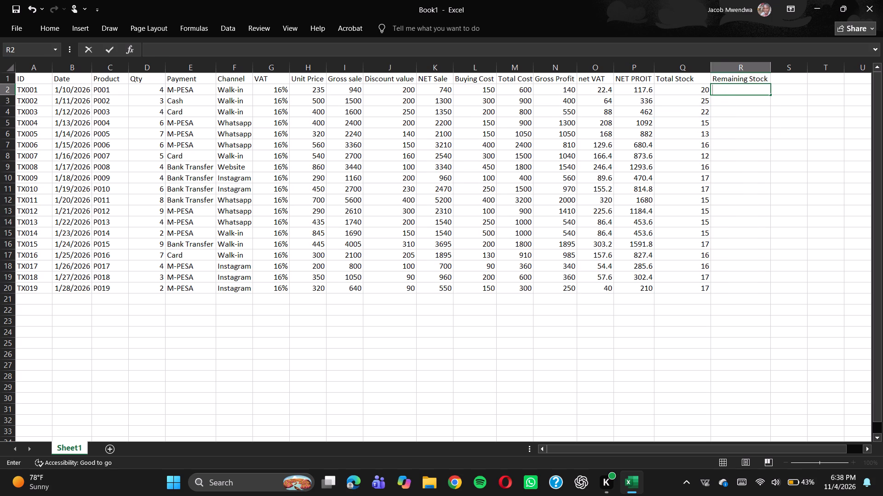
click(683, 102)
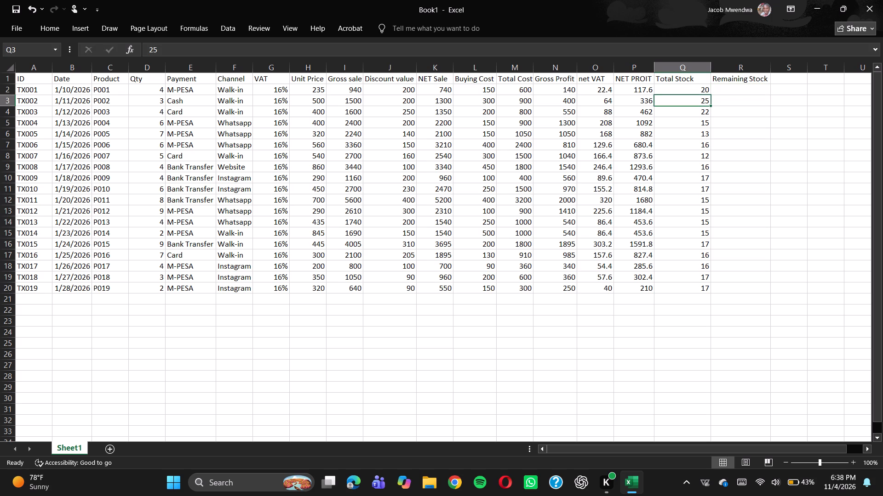
AutoFit the width of column Q to its Total Stock header.
double_click(711, 68)
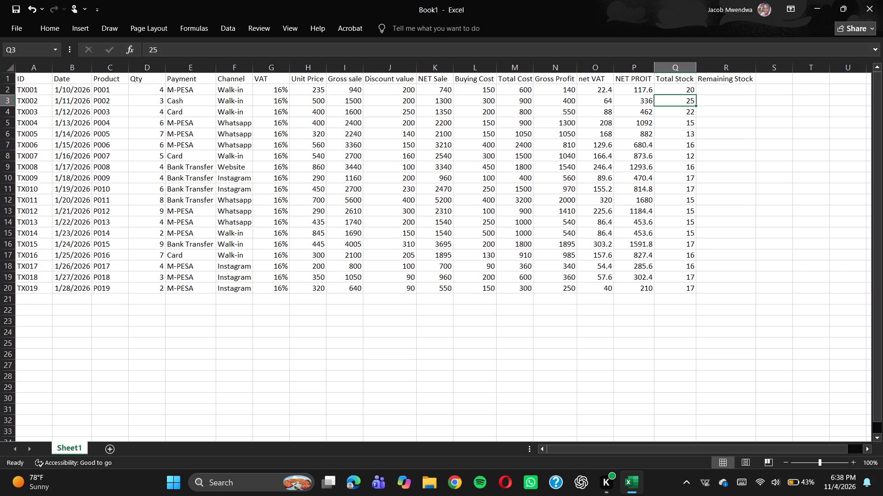
Calculate the Remaining Stock for TX001 in cell R2 with the formula =Q2-D2.
click(730, 91)
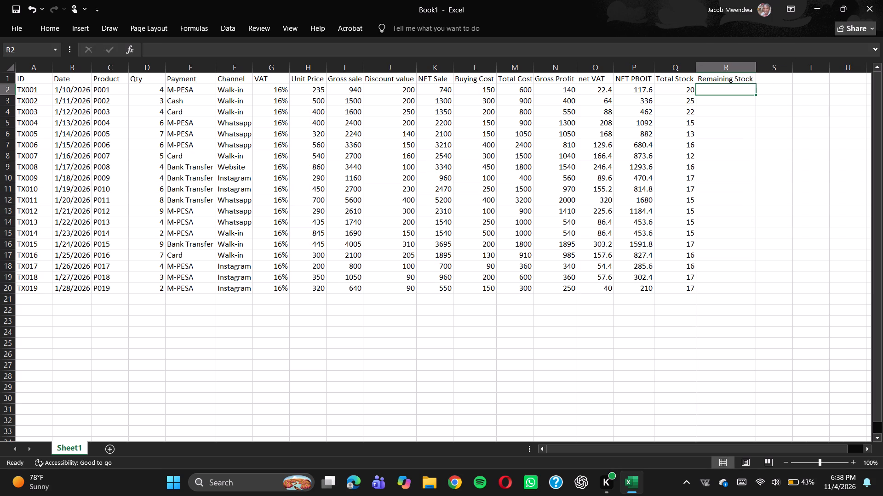
key(equal)
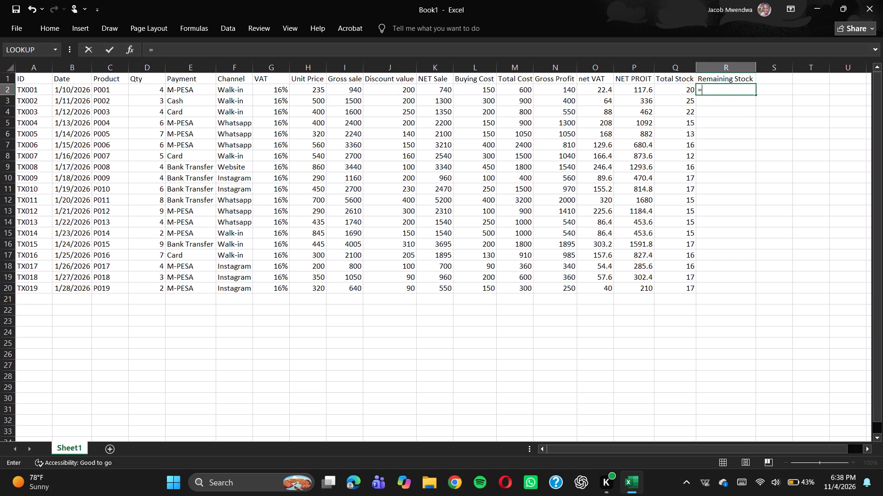
key(q)
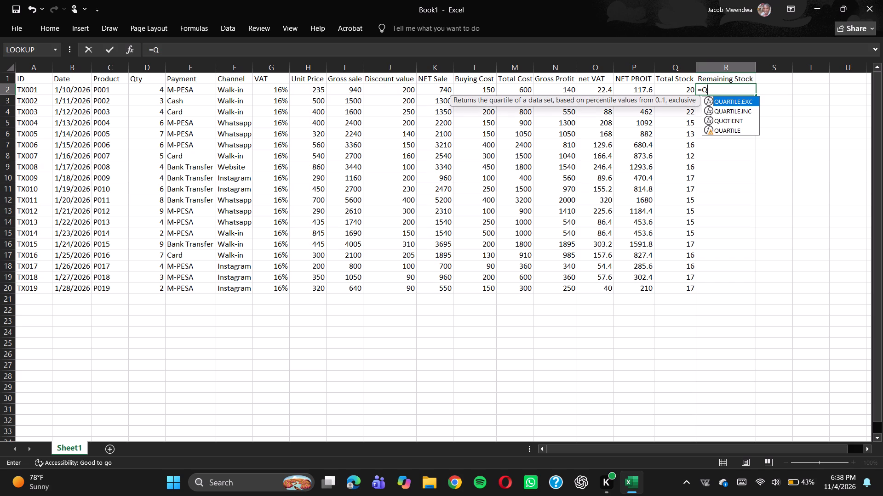
key(BackSpace)
key(q)
key(2)
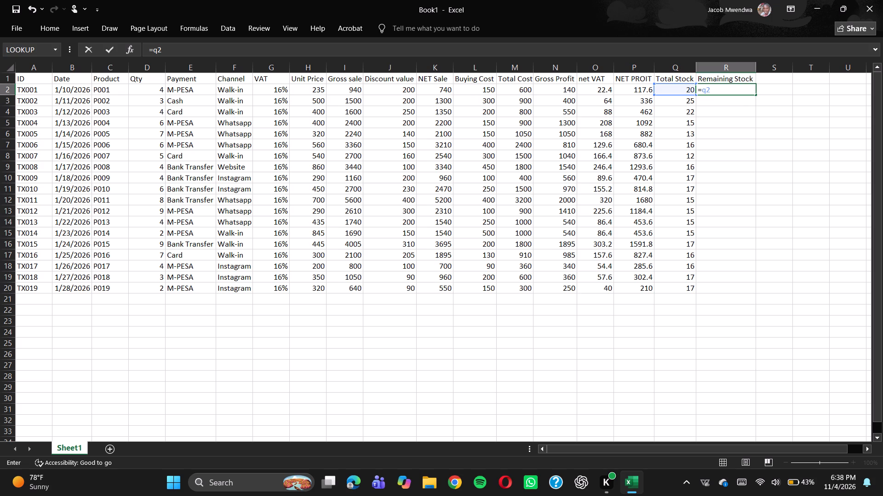
key(BackSpace)
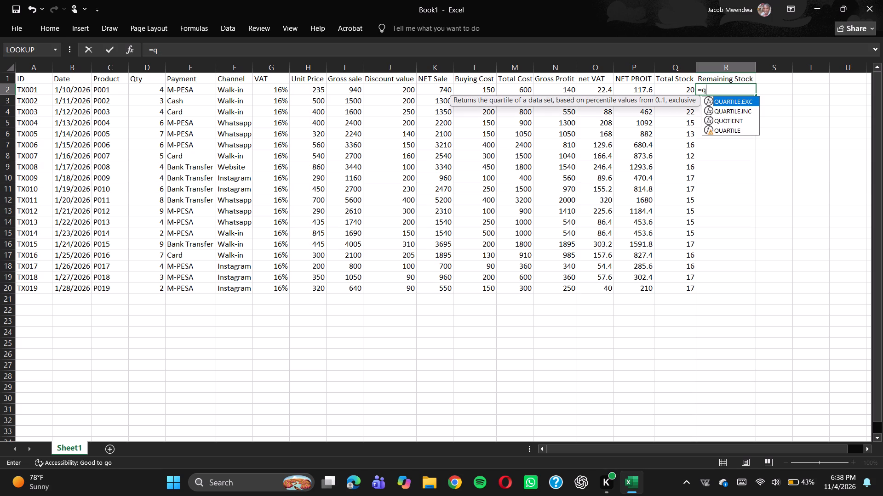
key(BackSpace)
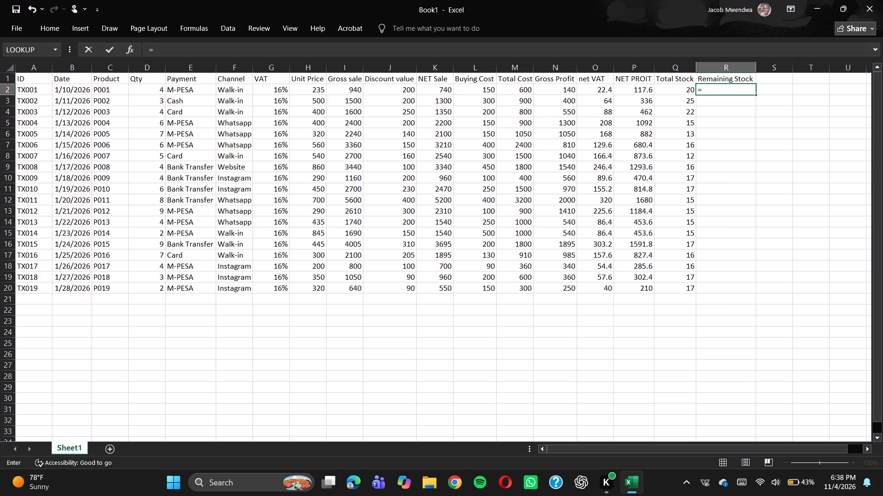
key(q)
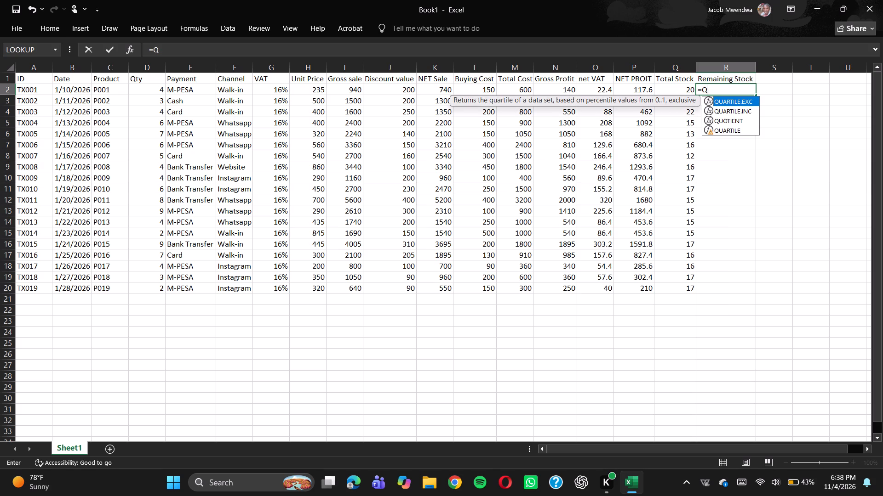
key(2)
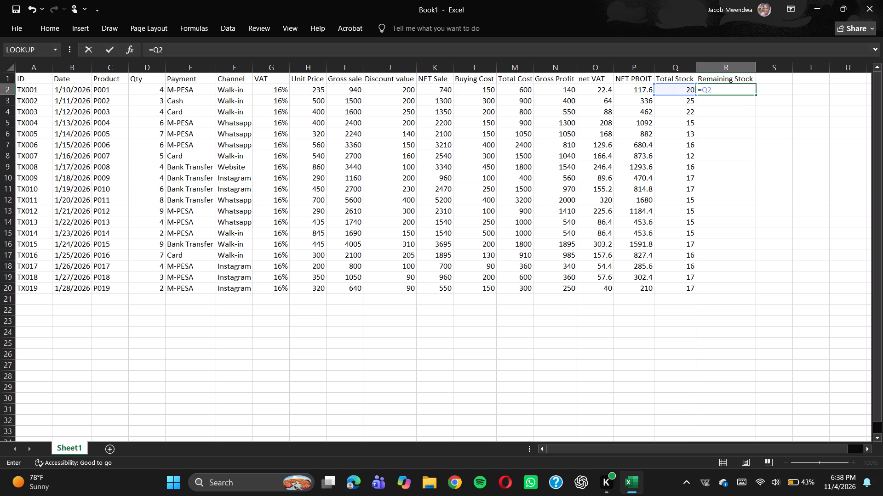
key(minus)
key(d)
key(2)
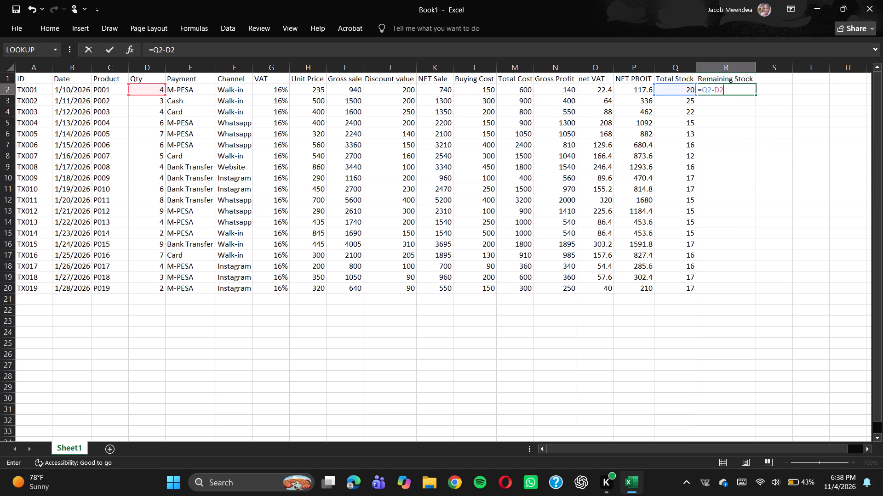
key(Return)
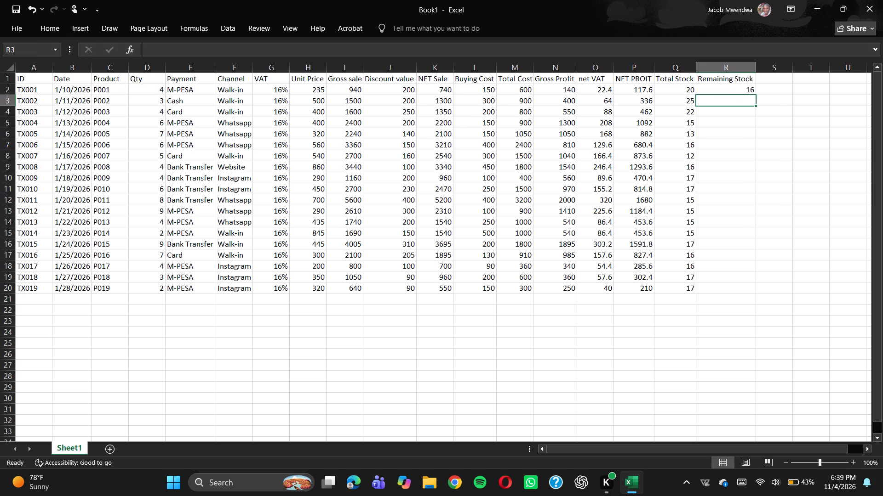
Calculate the Remaining Stock for TX002 in cell R3 with the formula =Q3-D3.
key(equal)
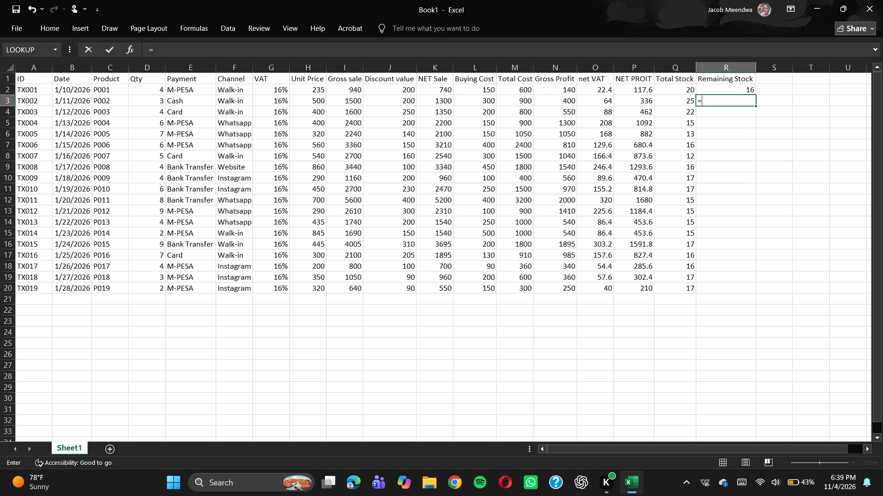
text(Q3)
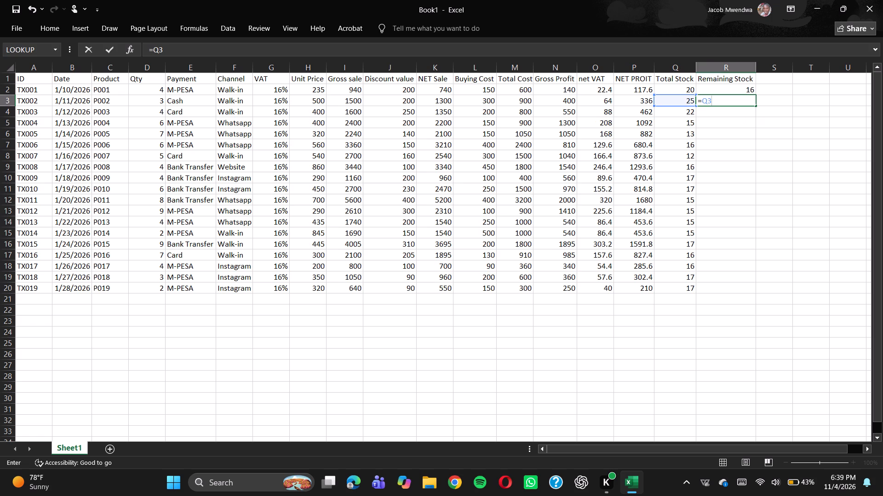
key(minus)
text(D3)
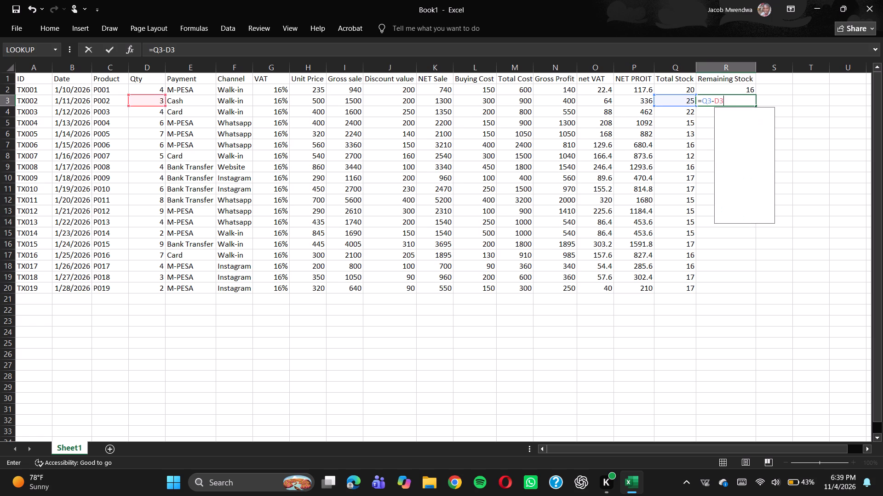
key(Return)
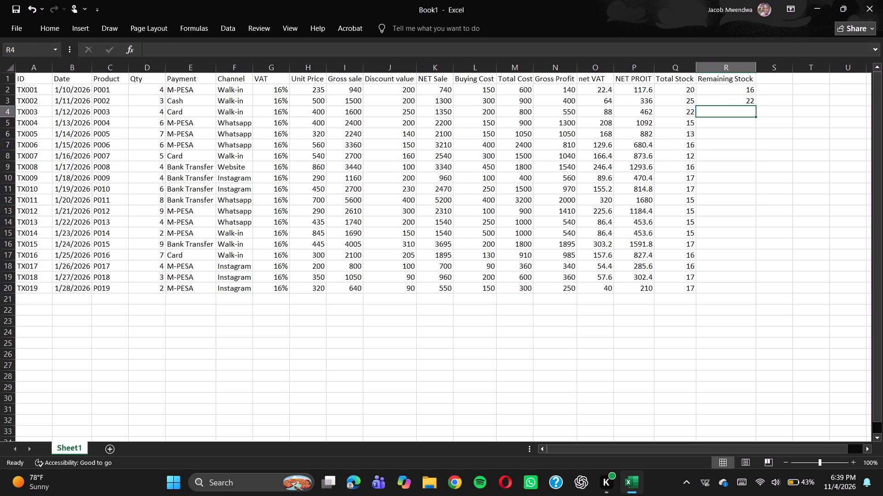
Calculate the Remaining Stock for TX003 in cell R4 with the formula =Q4-D4.
key(equal)
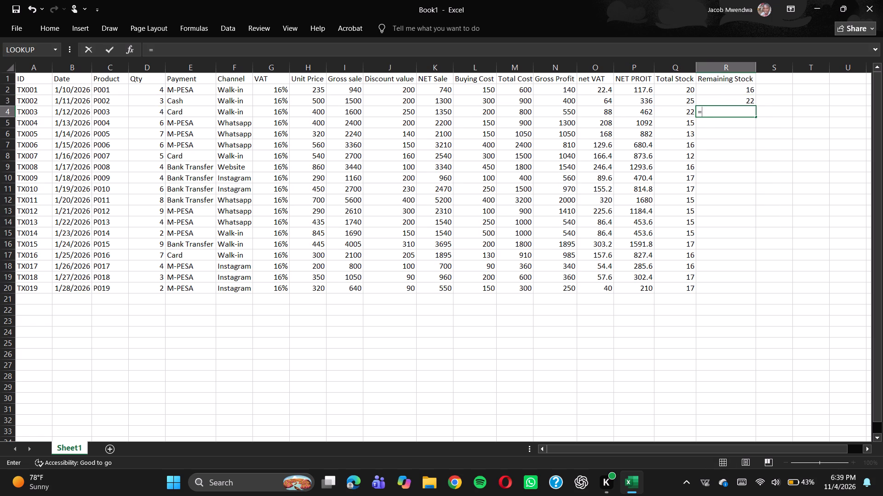
key(q)
key(4)
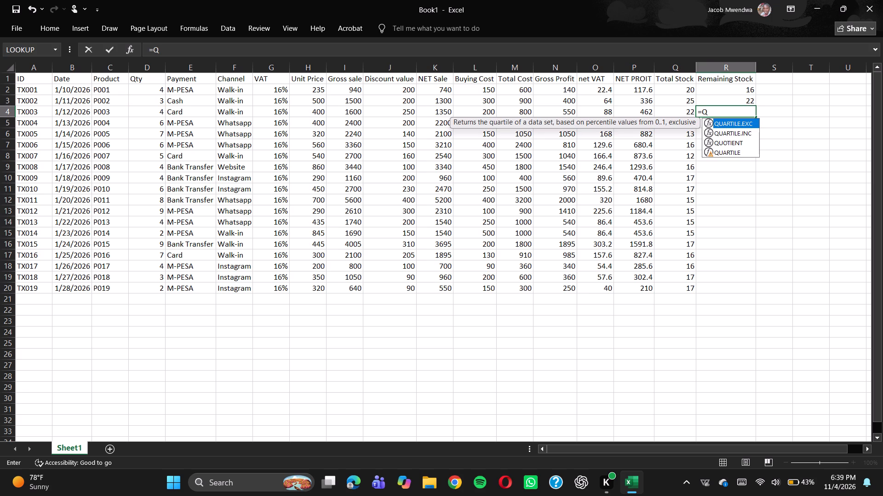
key(minus)
key(d)
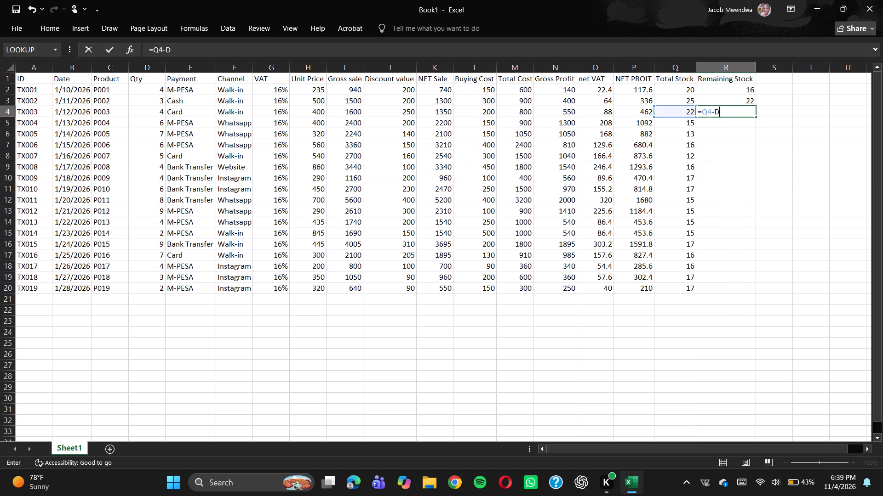
key(3)
key(BackSpace)
key(4)
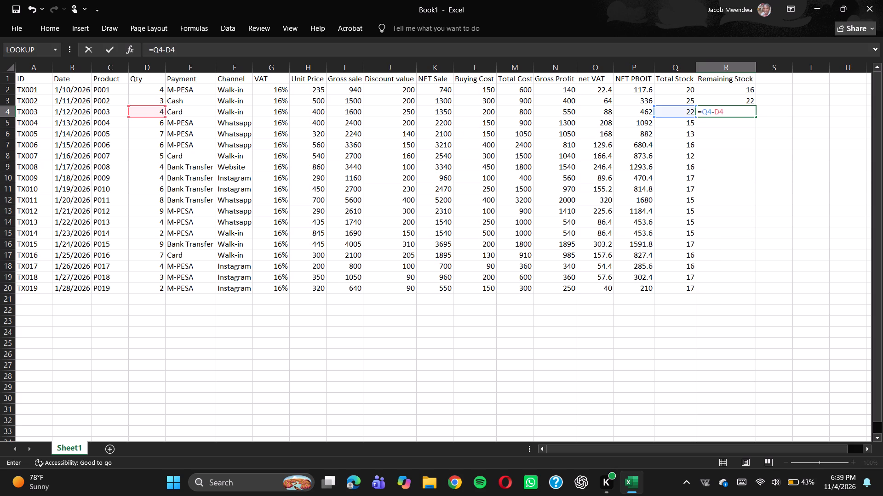
key(Return)
Calculate the Remaining Stock for TX004 in cell R5 with the formula =Q5-D5.
key(equal)
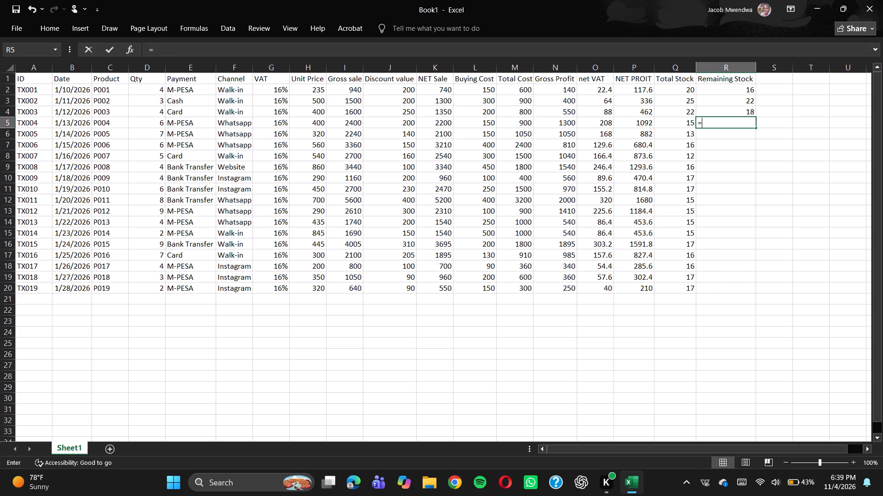
key(q)
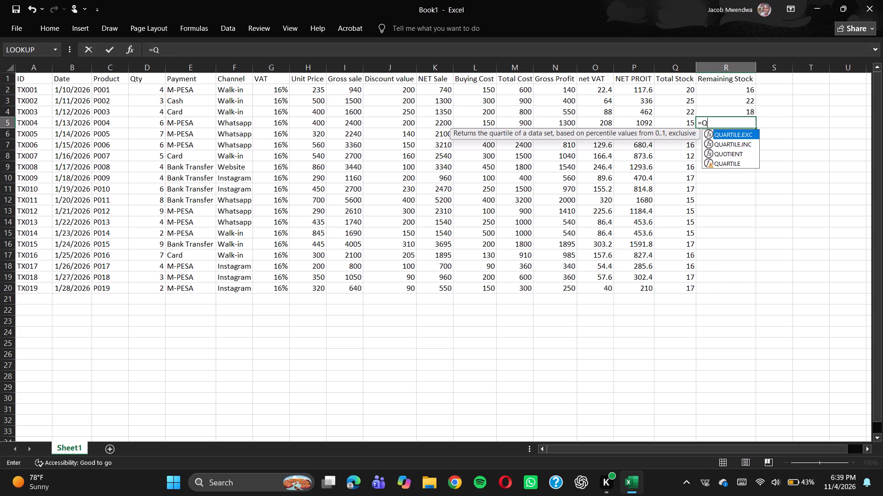
key(4)
key(BackSpace)
key(5)
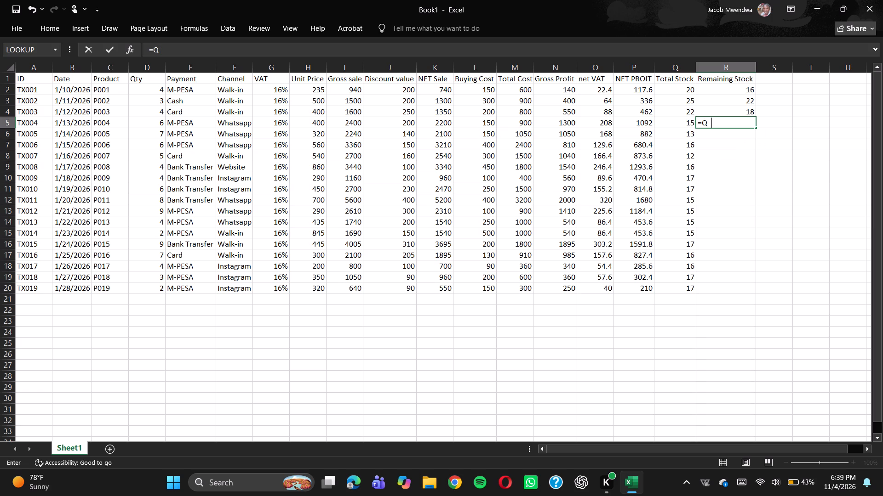
key(minus)
text(D5)
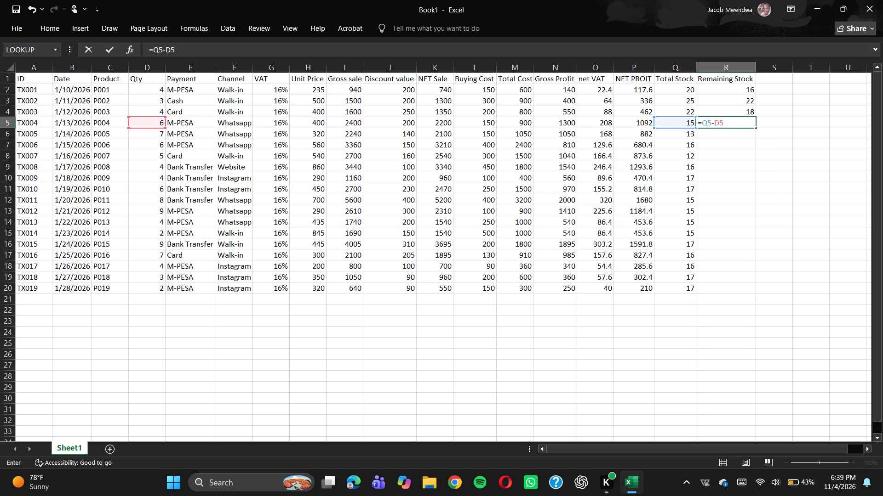
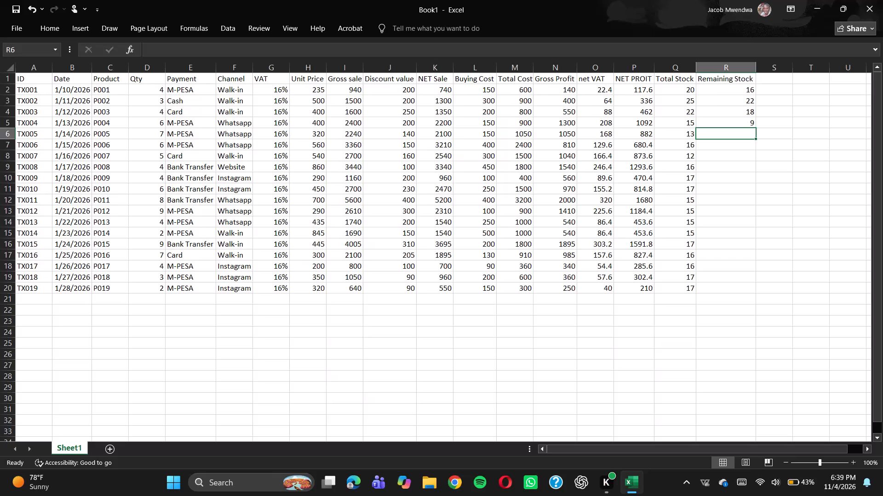
Enter the Remaining Stock formula =Q6-D6 for transaction TX005 in cell R6.
key(equal)
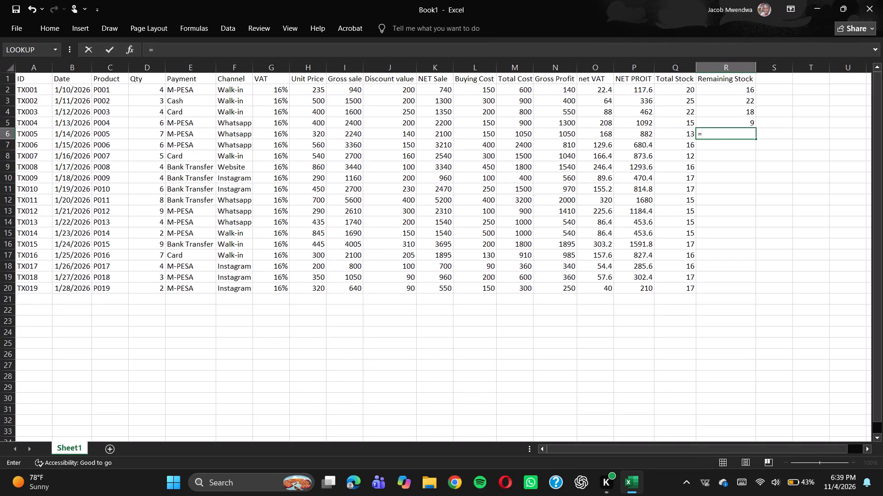
key(q)
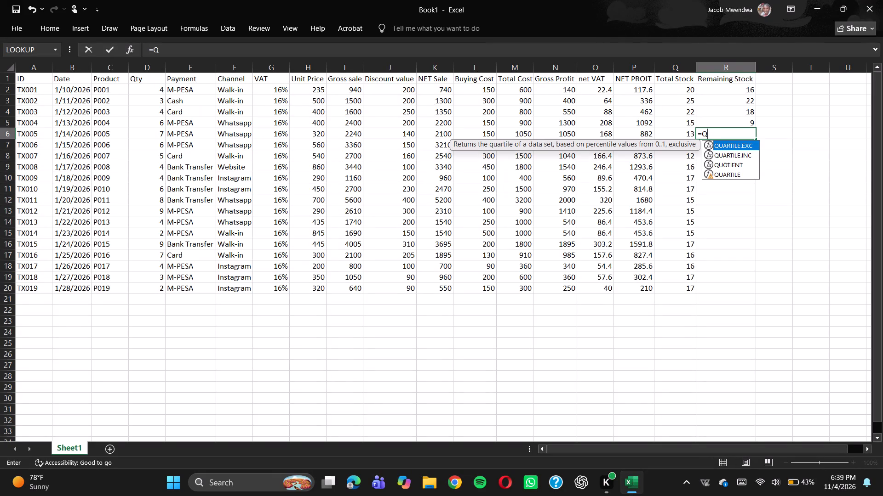
key(6)
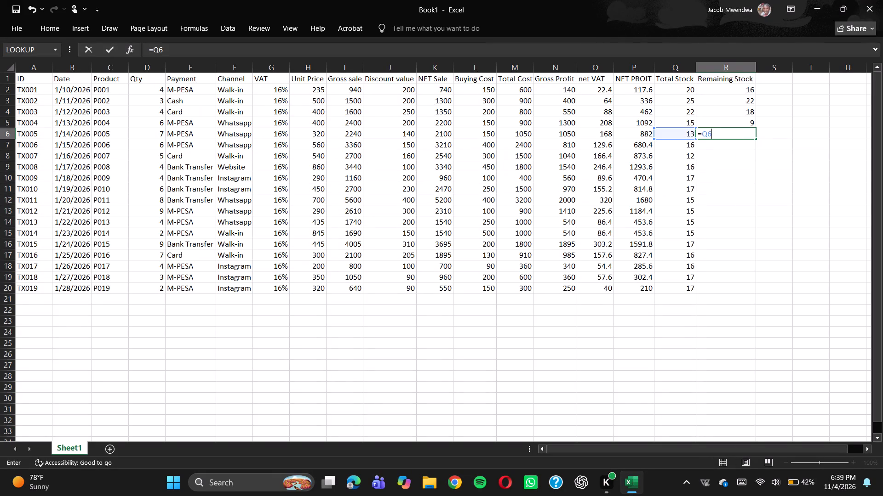
key(minus)
text(D6)
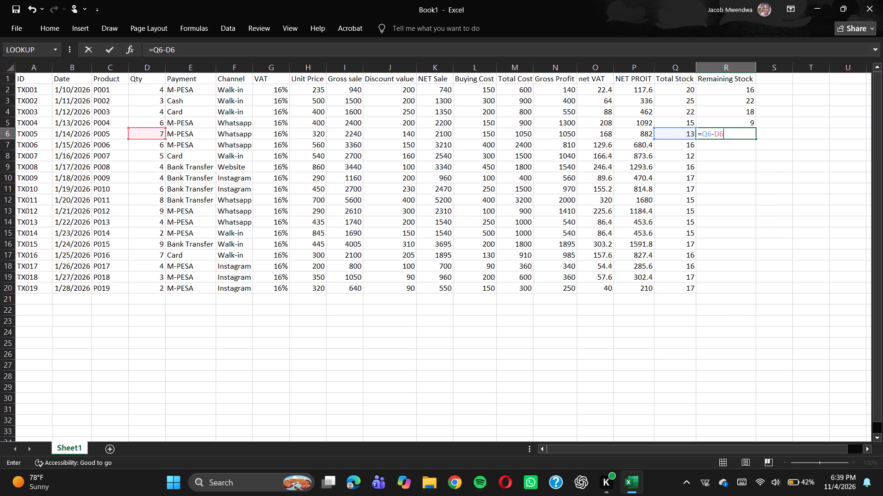
key(equal)
key(BackSpace)
key(Return)
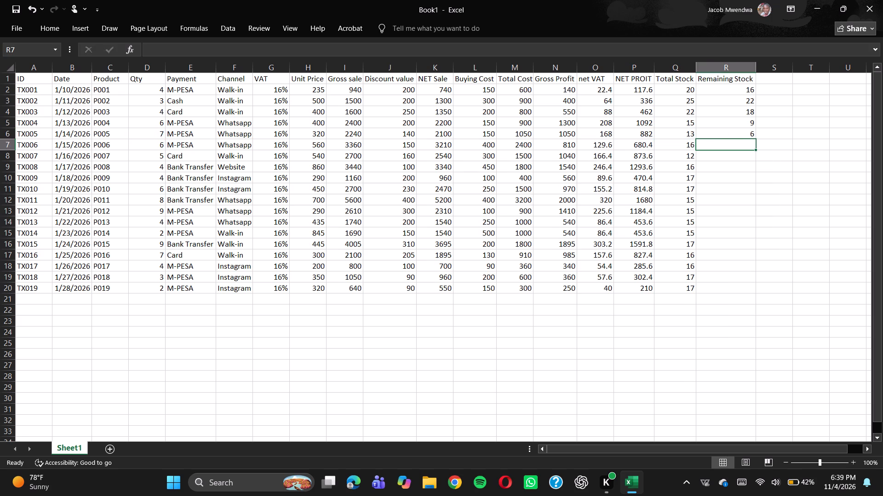
Enter the Remaining Stock formula =Q7-D7 for transaction TX006 in cell R7.
key(equal)
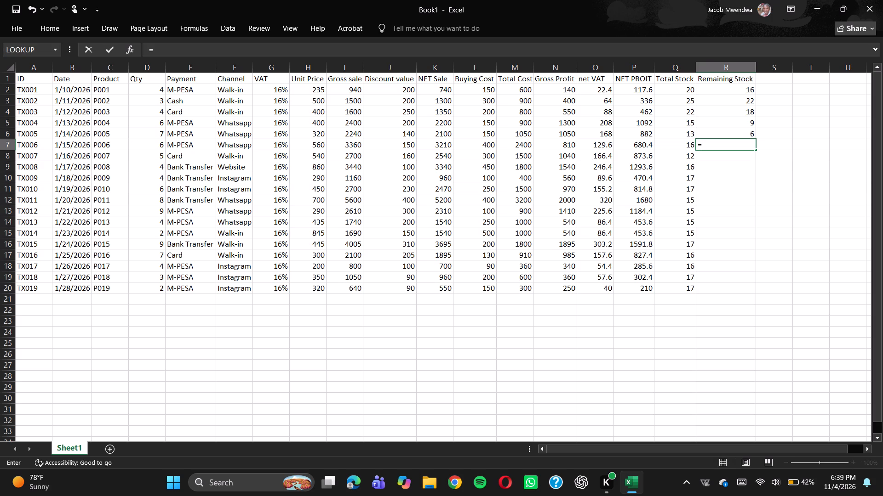
key(q)
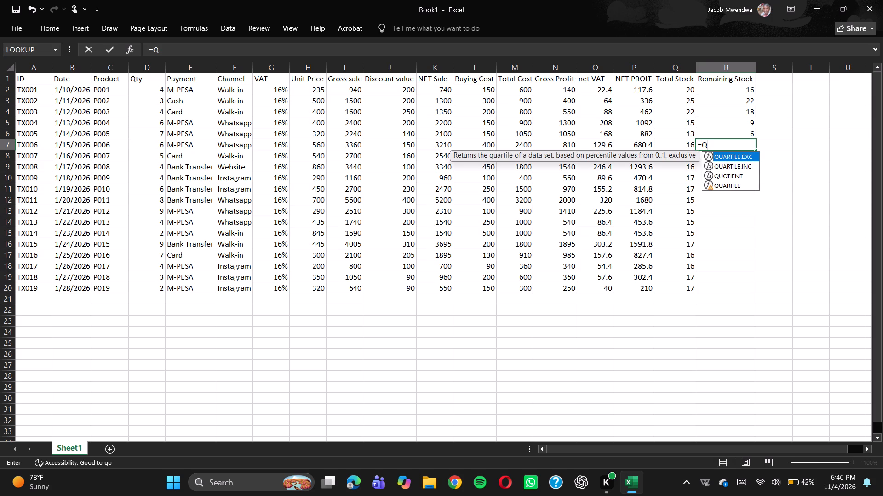
key(7)
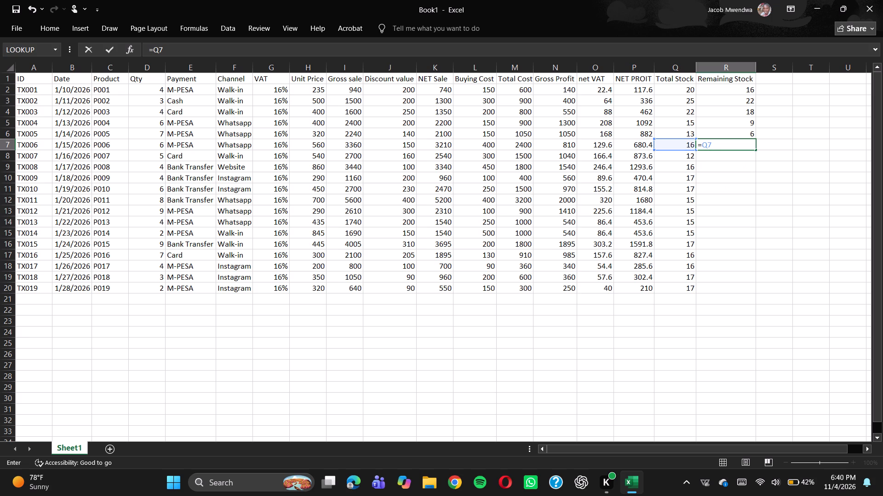
key(minus)
key(d)
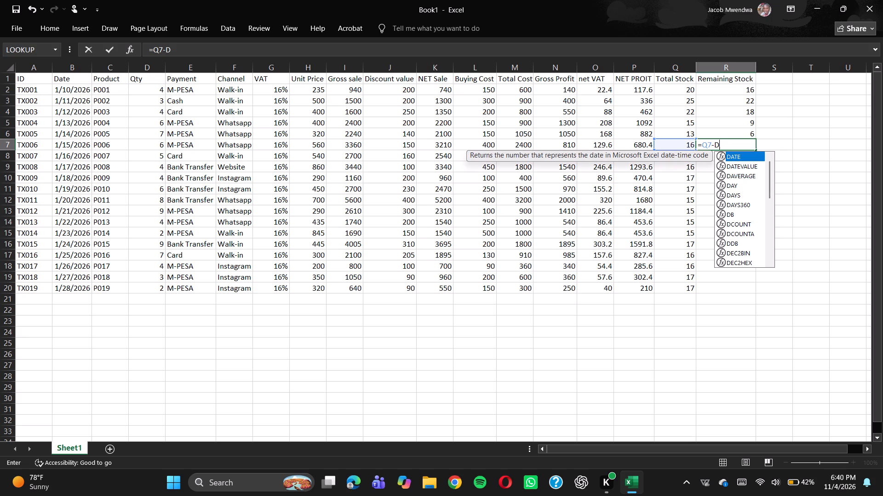
key(7)
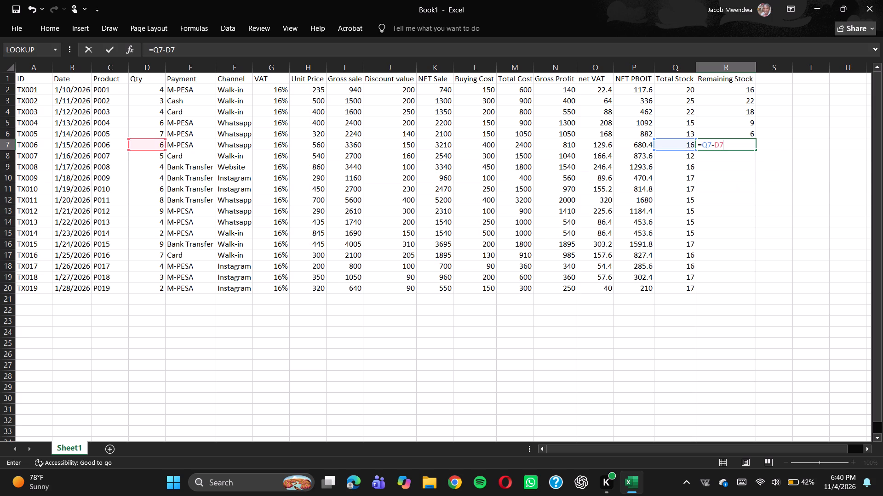
key(Return)
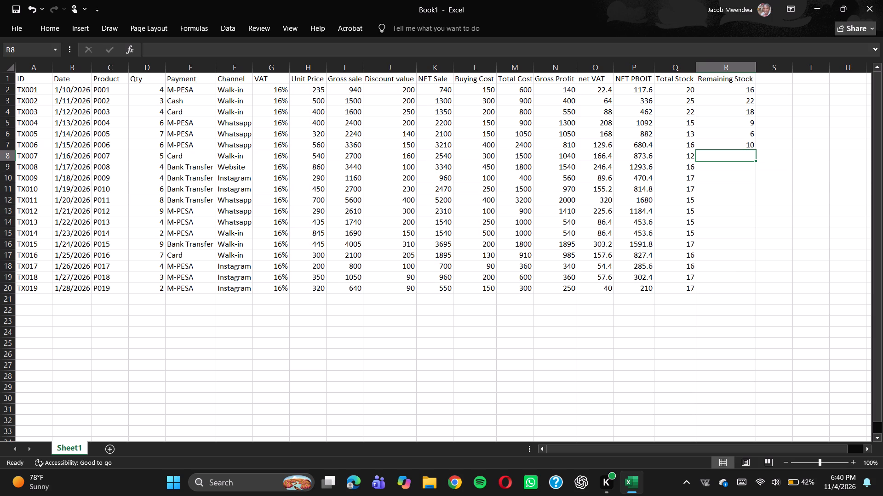
Enter the Remaining Stock formula =Q8-D8 for transaction TX007 in cell R8.
key(equal)
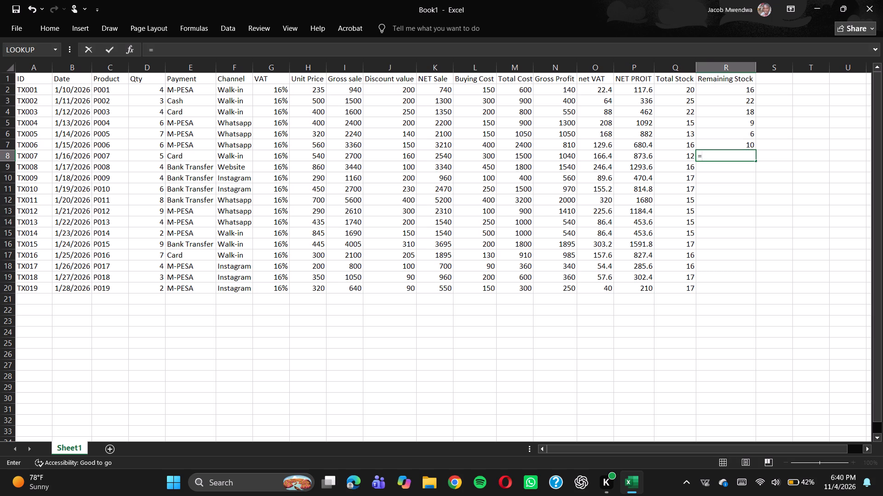
key(q)
key(8)
text(-D8)
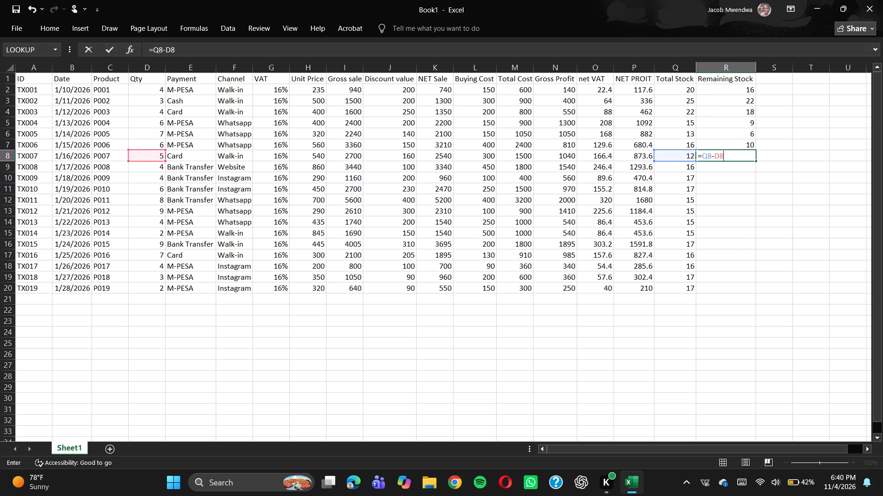
key(Return)
Enter the Remaining Stock formula =Q9-D9 for transaction TX008 in cell R9.
key(equal)
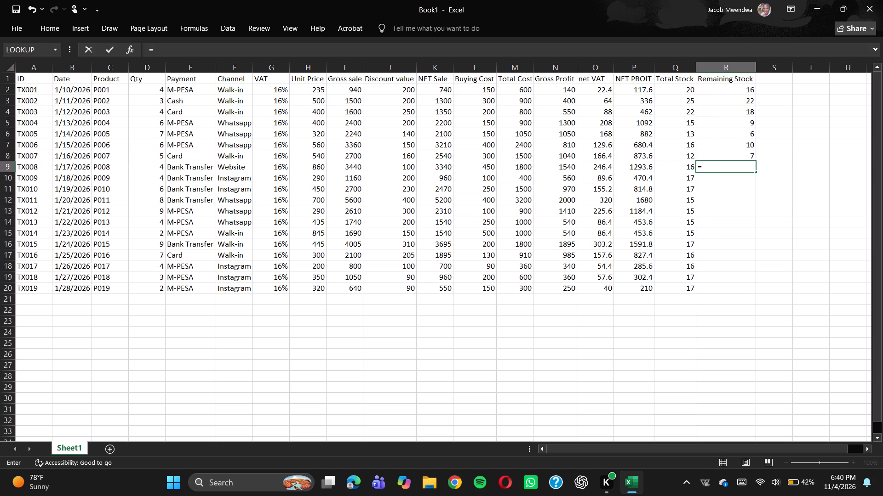
text(Q9)
key(minus)
key(d)
key(9)
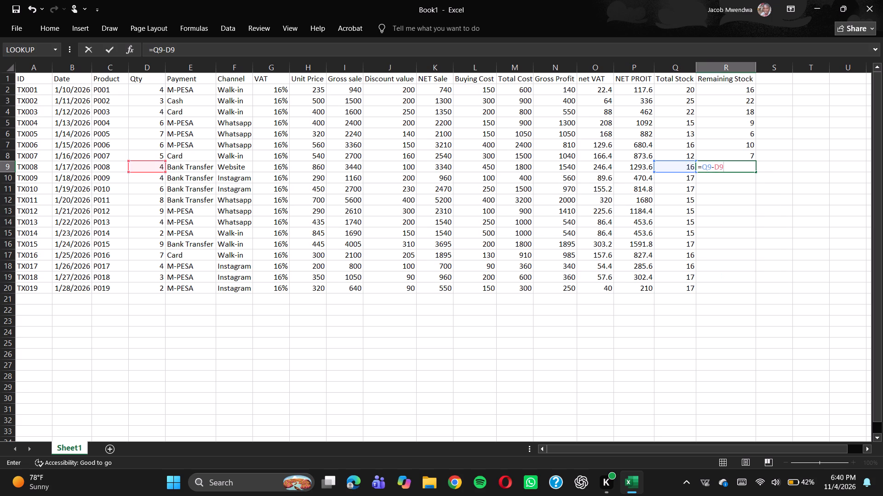
key(Return)
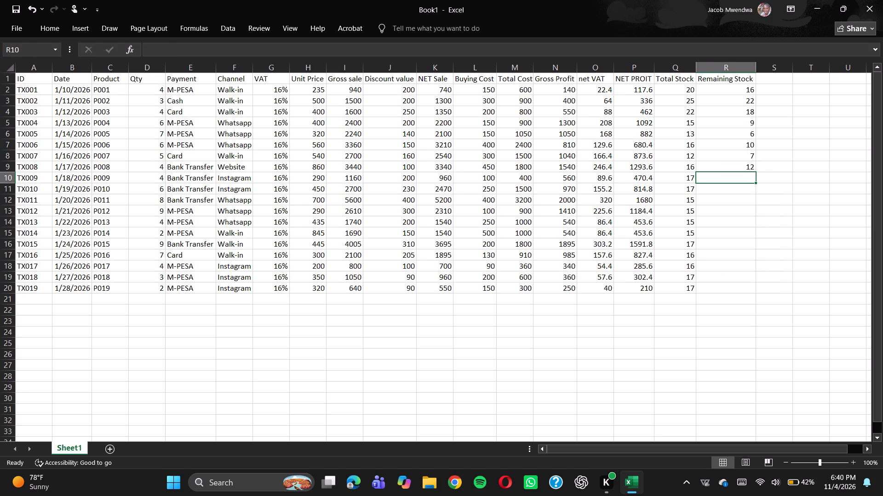
Enter the Remaining Stock formula =Q10-D10 for transaction TX009 in cell R10.
key(equal)
key(q)
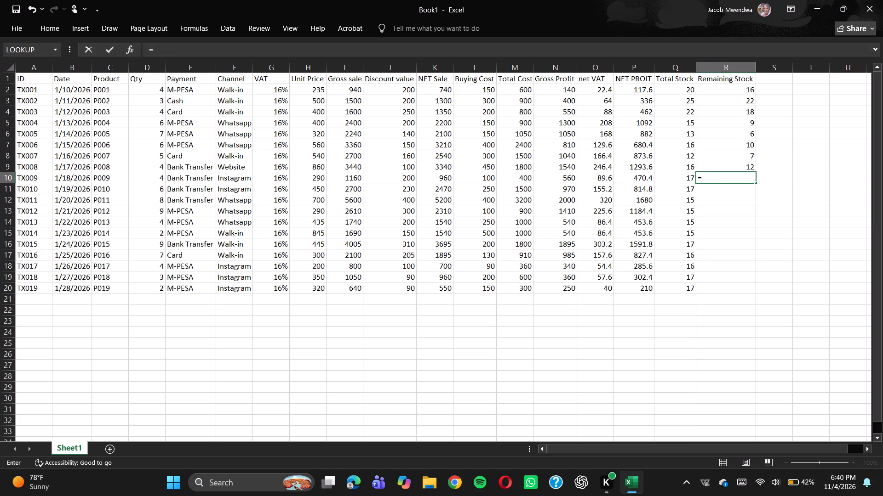
text(10)
key(minus)
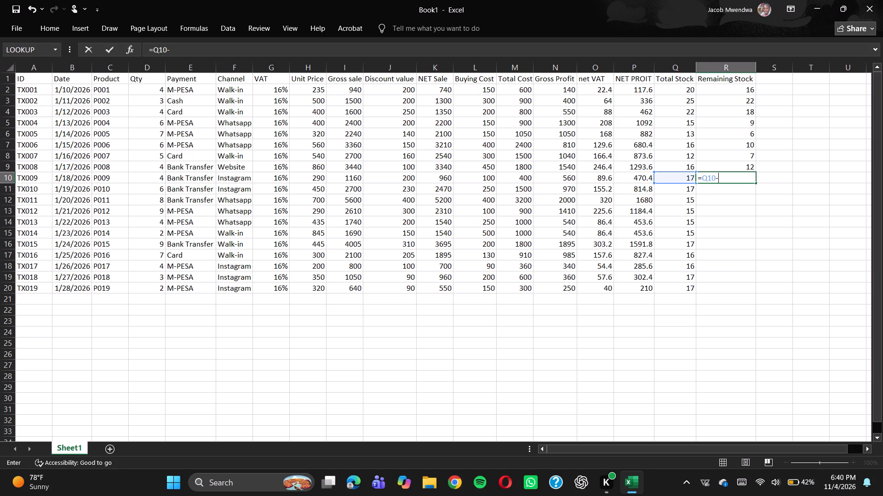
text(D10)
key(Return)
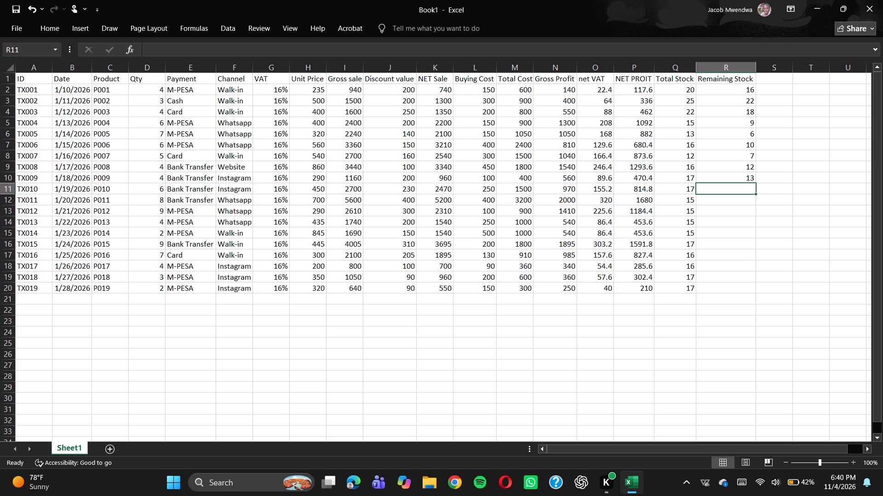
Enter the Remaining Stock formula =Q11-D11 for transaction TX010 in cell R11.
key(equal)
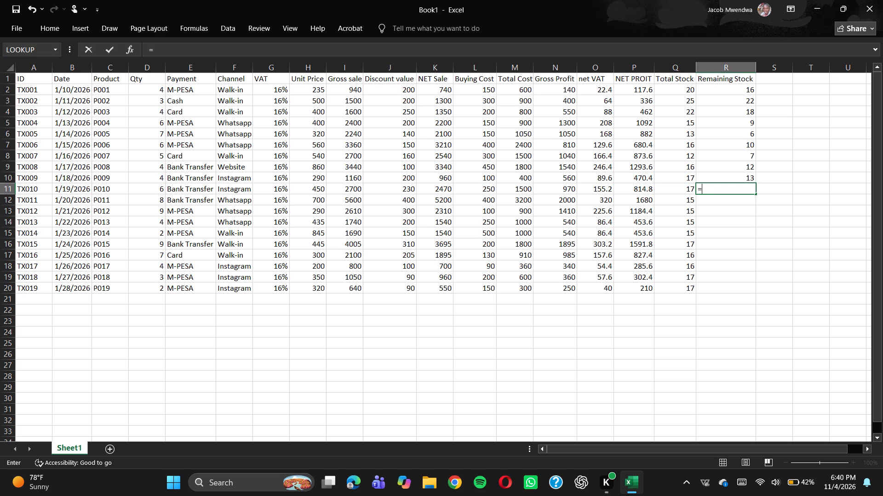
text(Q11)
key(minus)
text(D11)
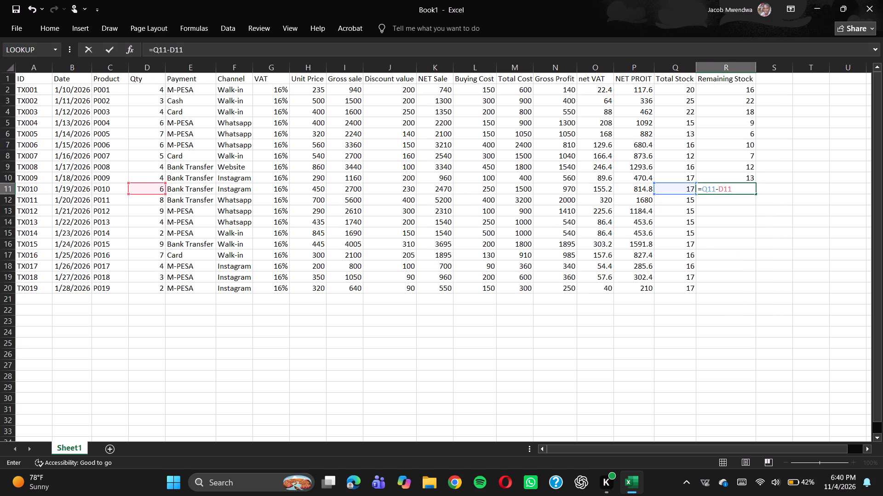
key(Return)
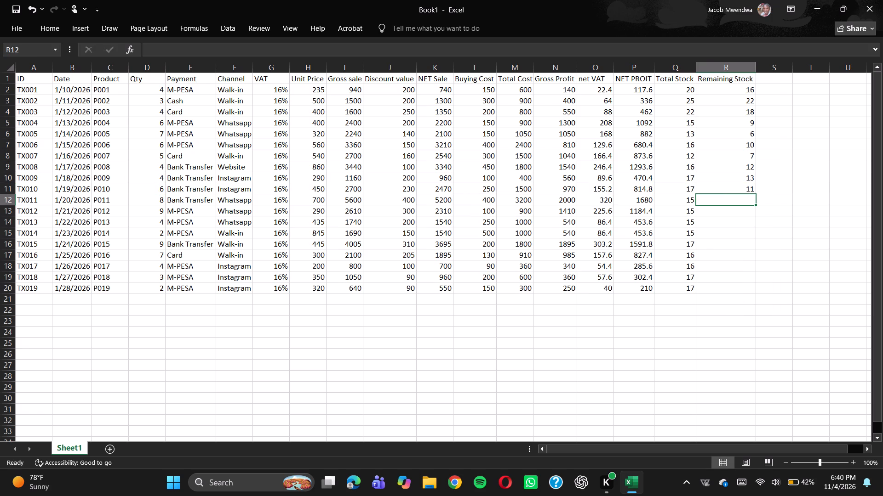
Enter the Remaining Stock formula =Q12-D12 for transaction TX011 in cell R12.
key(equal)
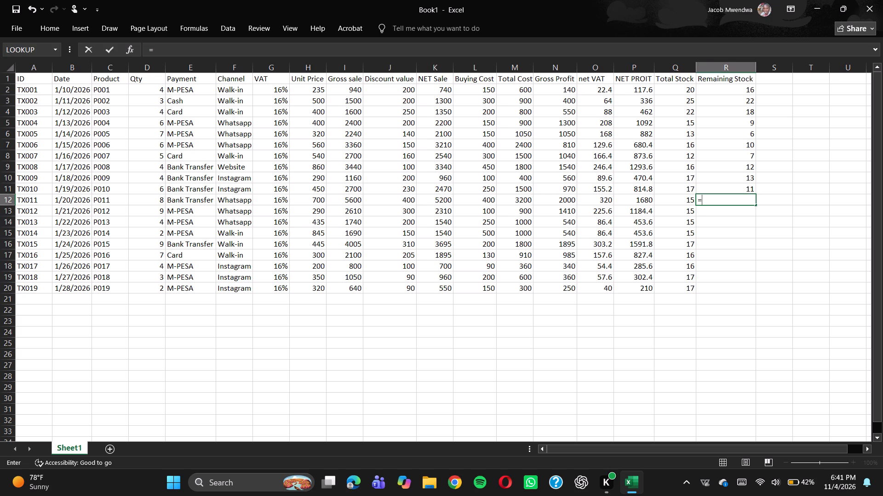
key(q)
text(12)
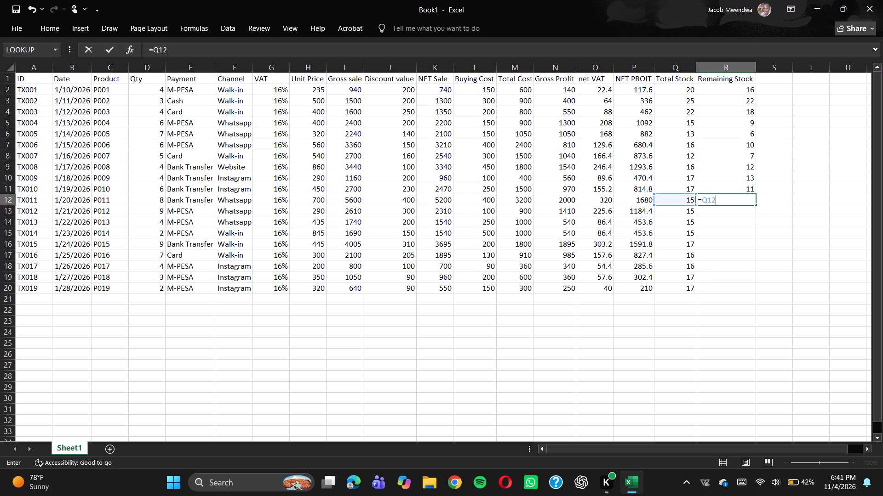
text(-D12)
key(Return)
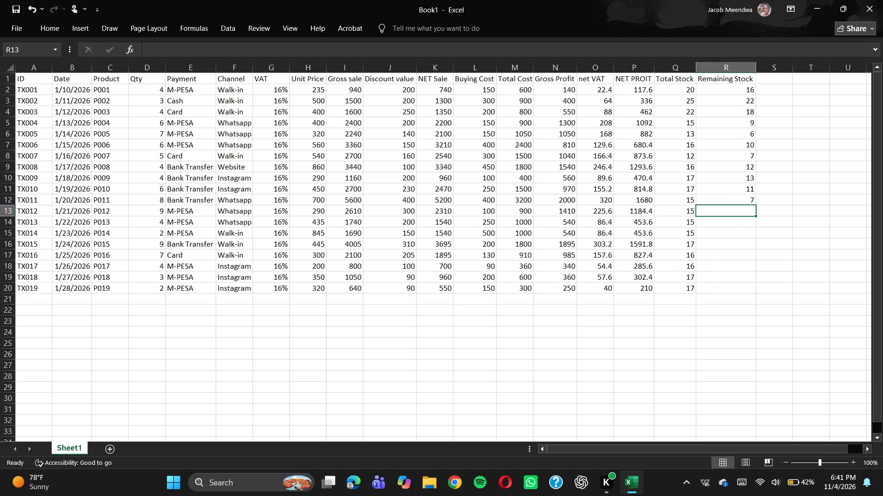
Enter the Remaining Stock formula =Q13-D13 for transaction TX012 in cell R13.
key(equal)
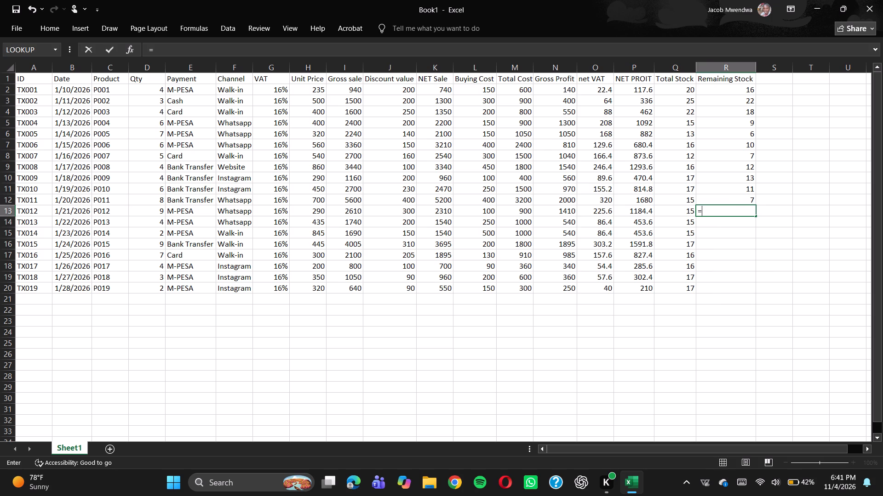
key(q)
text(13)
key(minus)
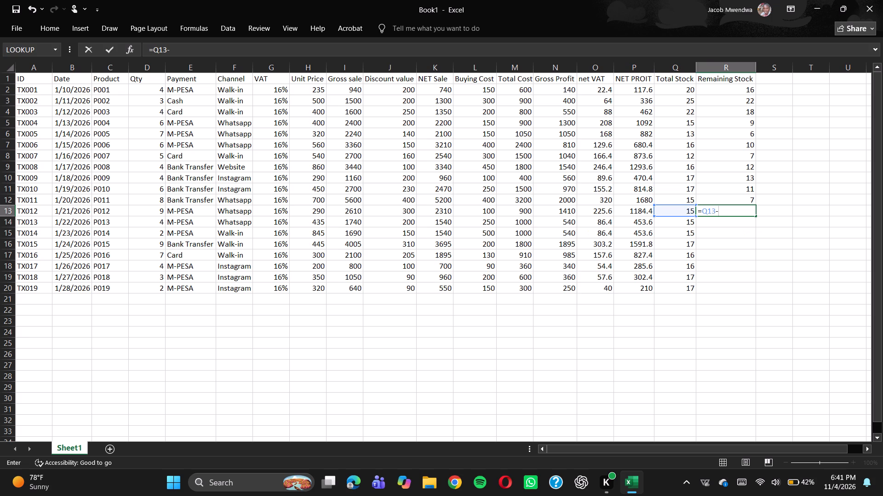
text(D13)
key(Return)
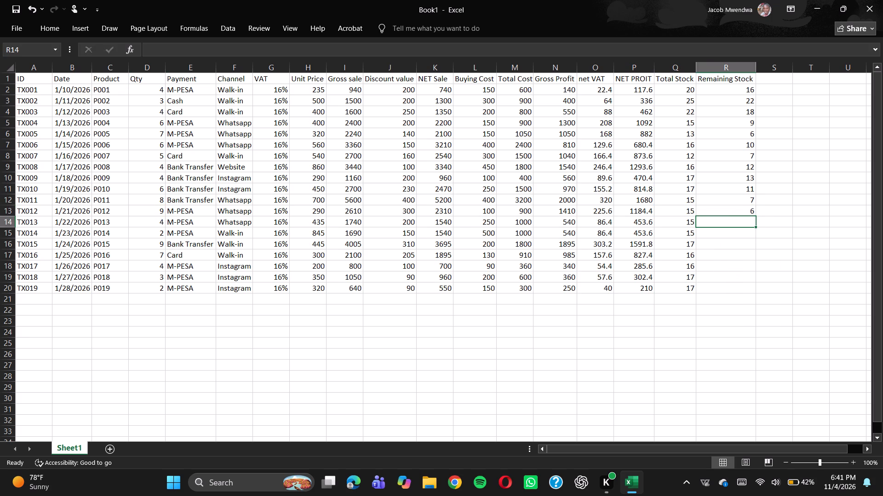
Enter the Remaining Stock formula =Q14-D14 for transaction TX013 in cell R14.
text(=Q14)
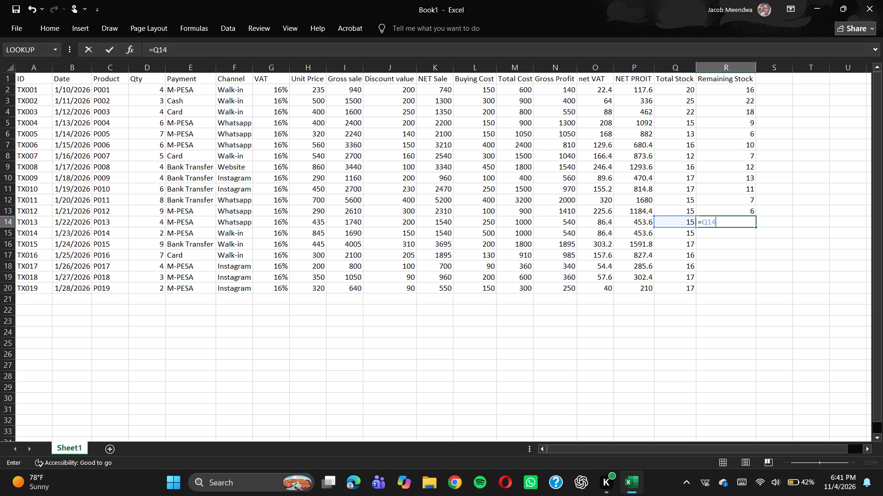
text(-D14)
key(Return)
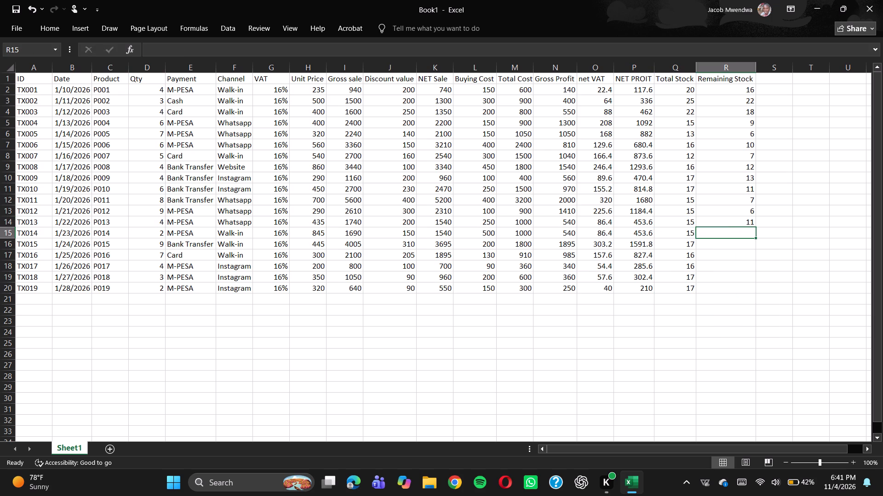
Enter the Remaining Stock formula =Q15-D15 for transaction TX014 in cell R15.
key(equal)
text(Q15)
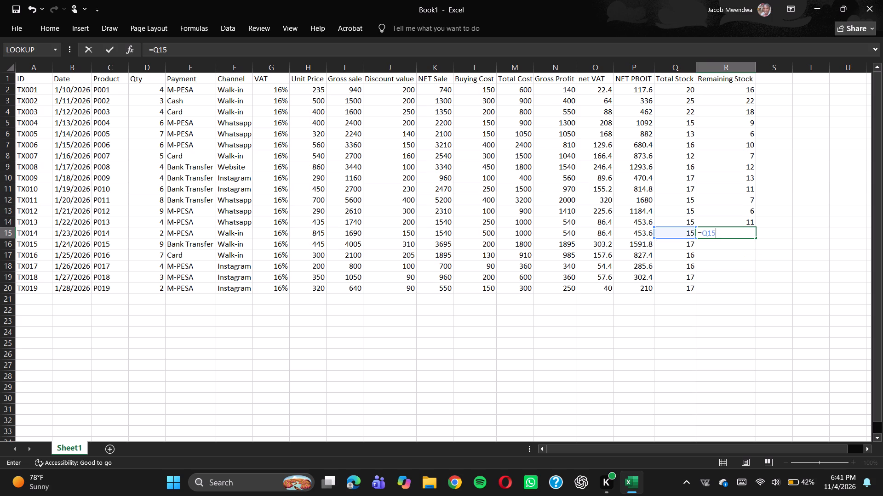
text(-D15)
key(Return)
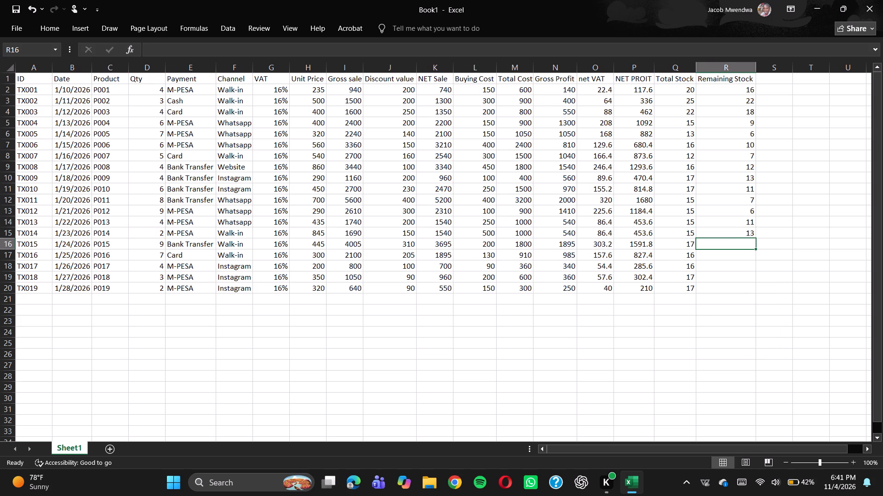
Enter the Remaining Stock formula =Q16-D16 for transaction TX015 in cell R16.
text(=Q1)
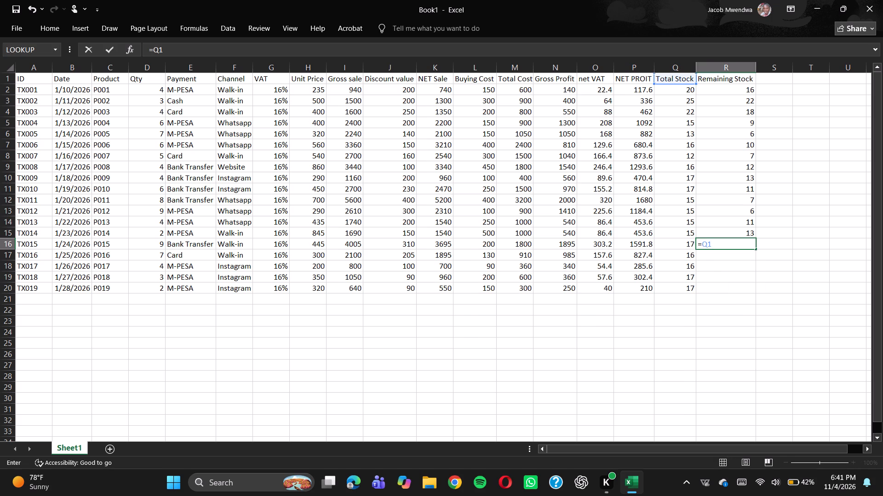
key(7)
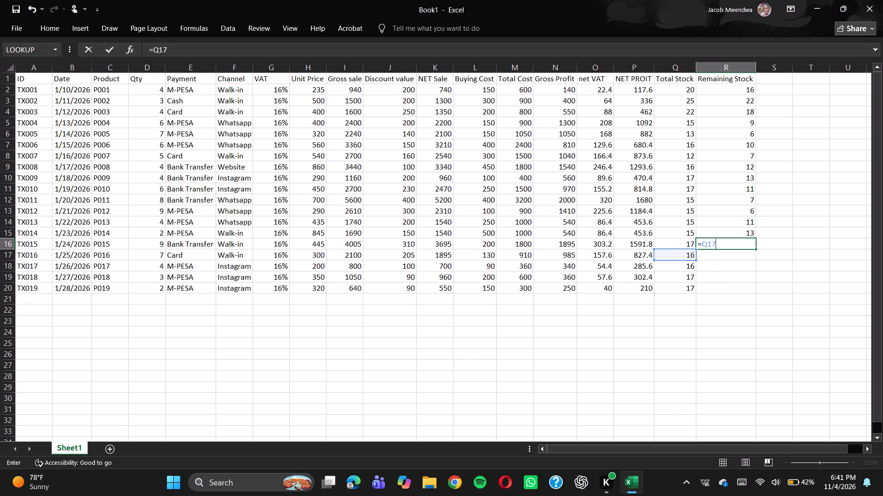
key(BackSpace)
key(6)
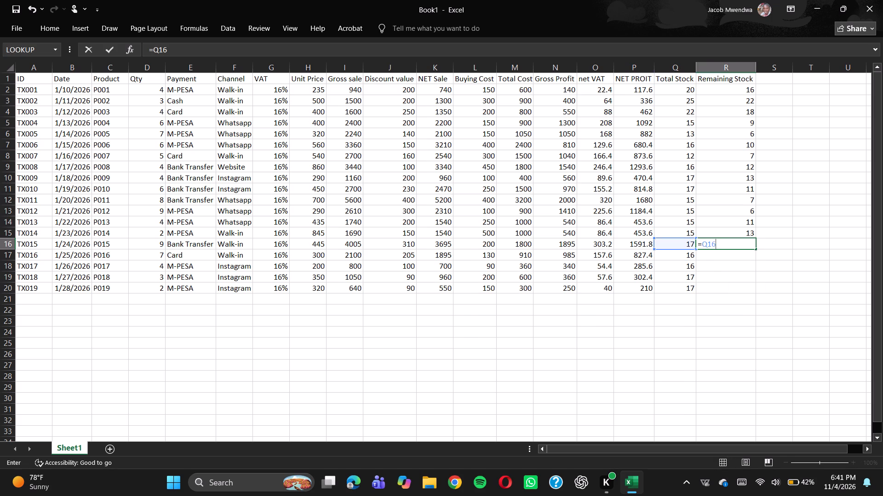
text(-D1)
key(7)
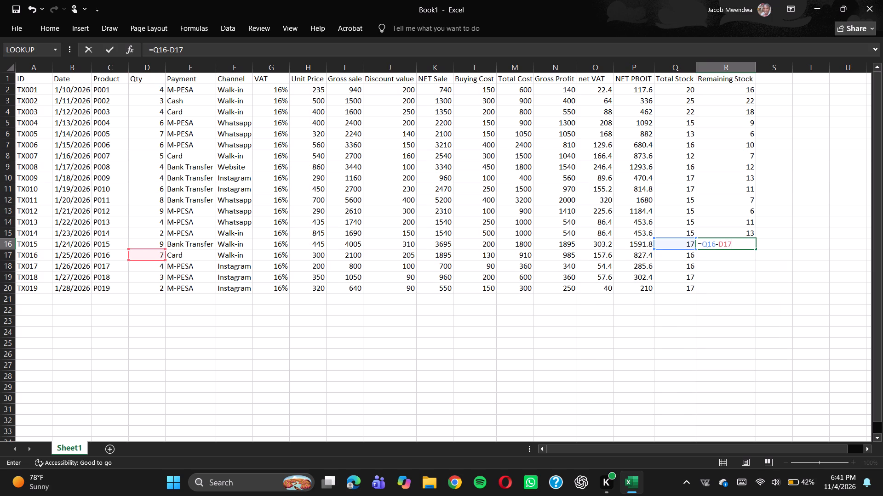
key(BackSpace)
key(6)
key(Return)
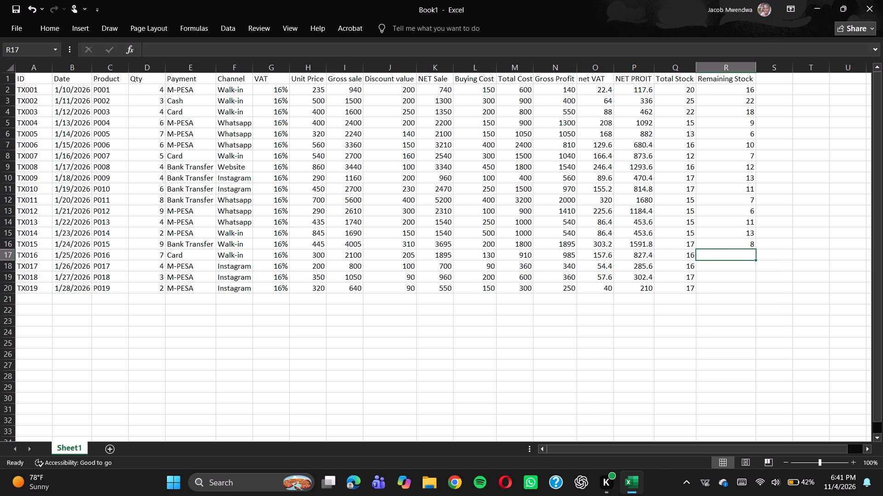
Enter the Remaining Stock formula =Q17-D17 for transaction TX016 in cell R17.
text(=Q17)
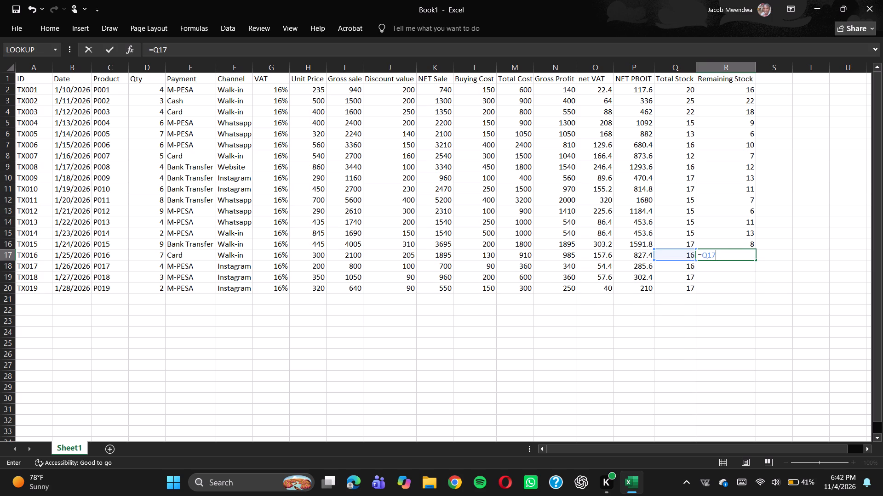
key(minus)
text(D1)
key(7)
key(Return)
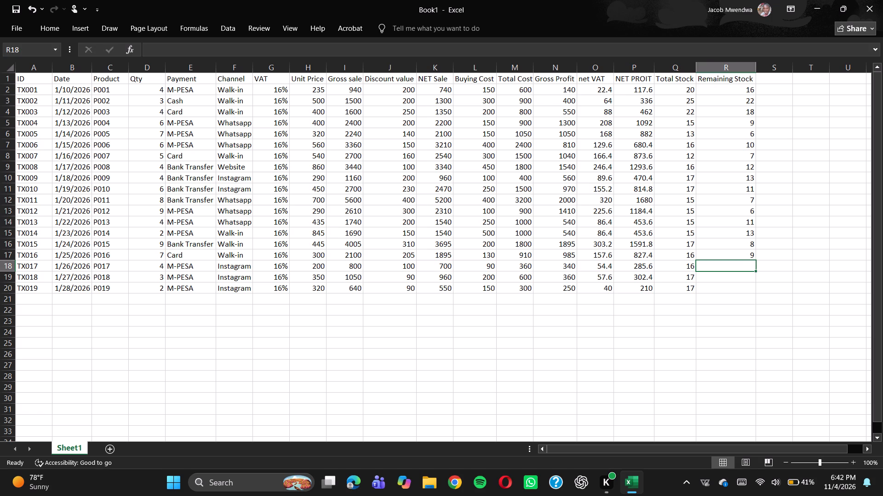
Enter the Remaining Stock formula =Q18-D18 for transaction TX017 in cell R18.
key(equal)
text(Q1)
key(8)
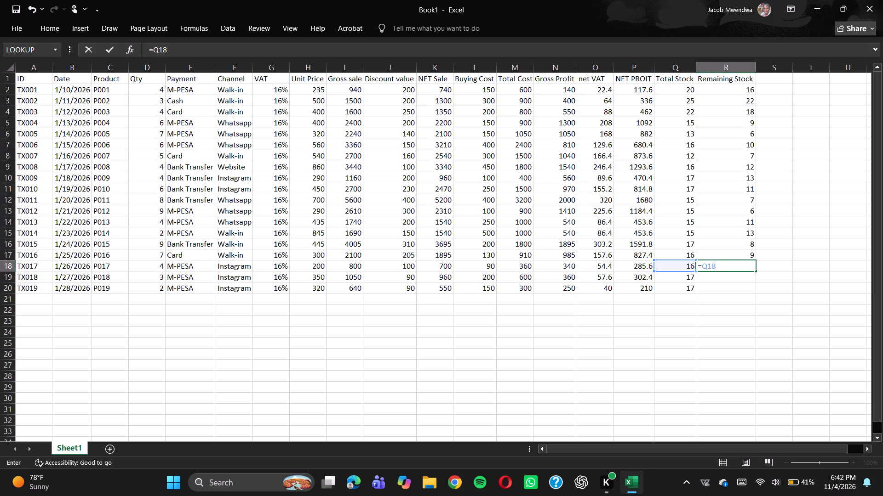
key(minus)
text(D1)
key(8)
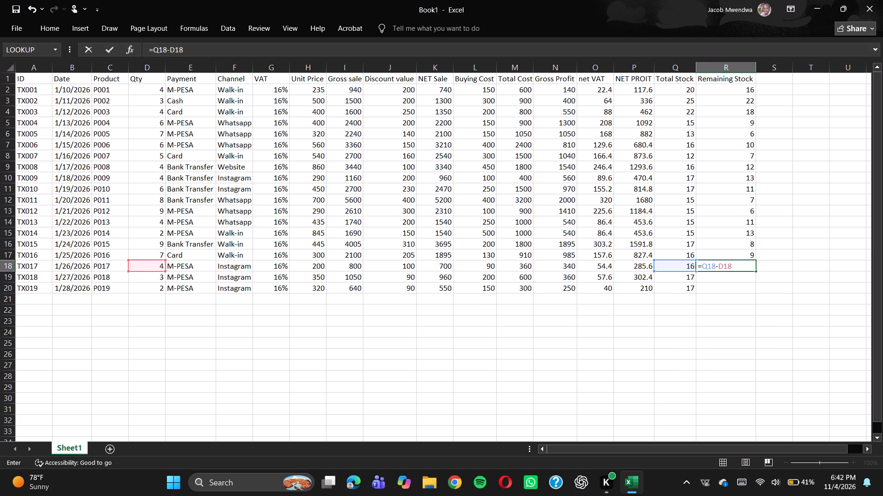
key(Return)
Enter the Remaining Stock formula =Q19-D19 for transaction TX018 in cell R19.
key(equal)
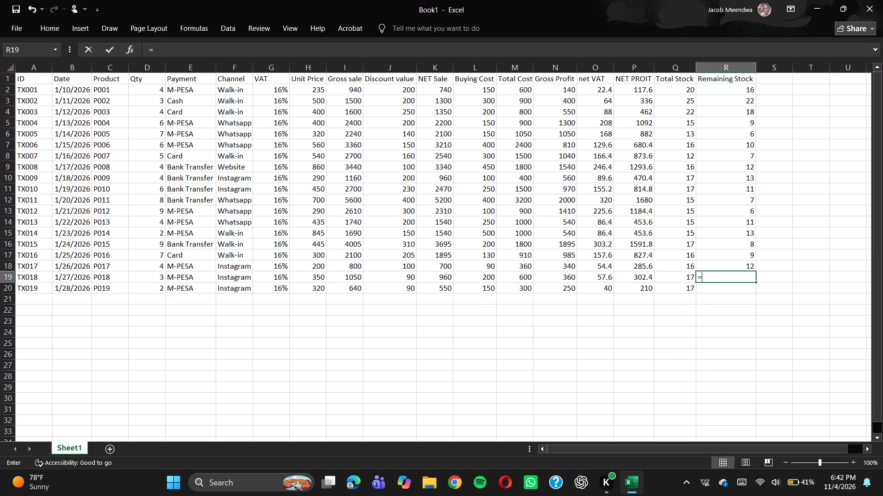
text(Q1)
key(9)
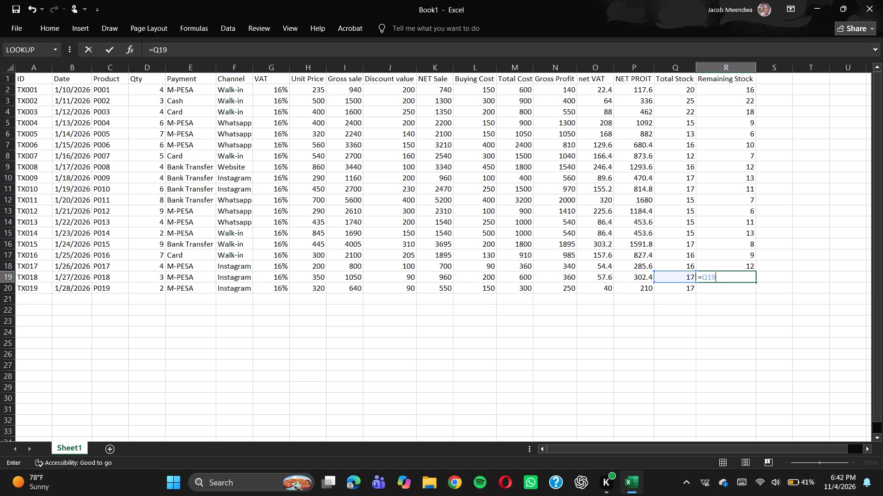
key(minus)
text(D1)
key(9)
key(Return)
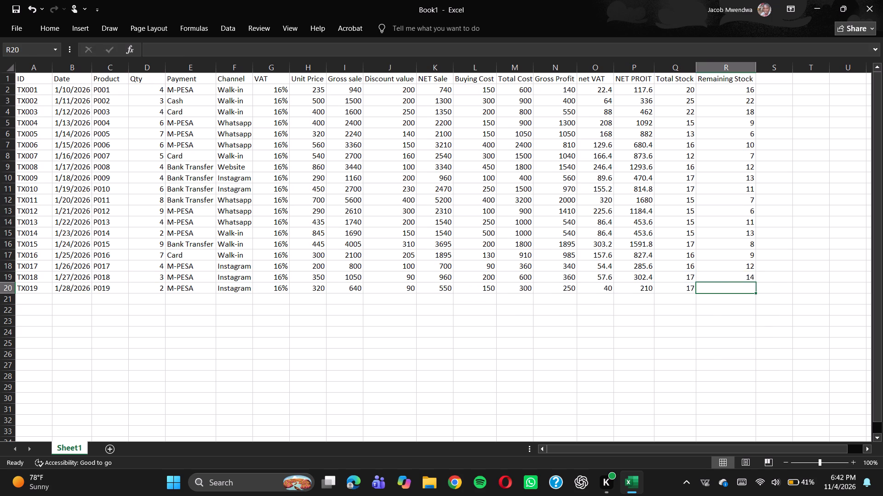
Enter the Remaining Stock formula =Q20-D20 for transaction TX019 in cell R20.
key(equal)
key(q)
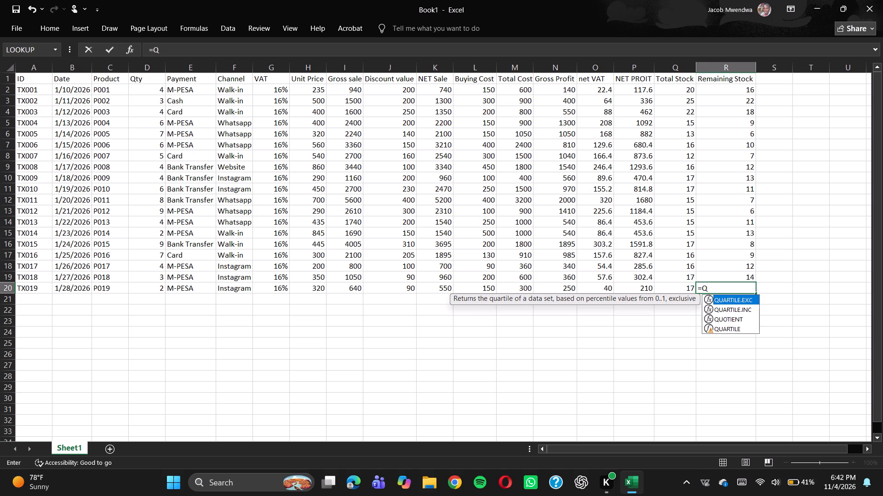
text(20)
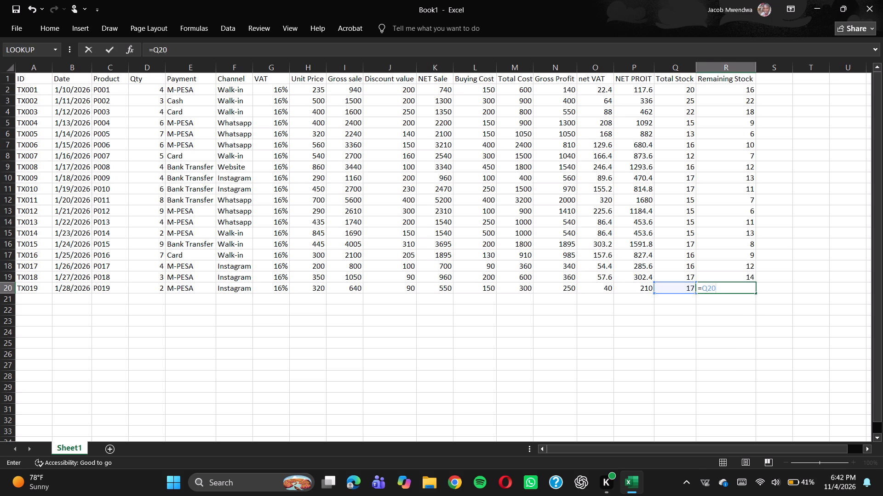
text(-D20)
key(Return)
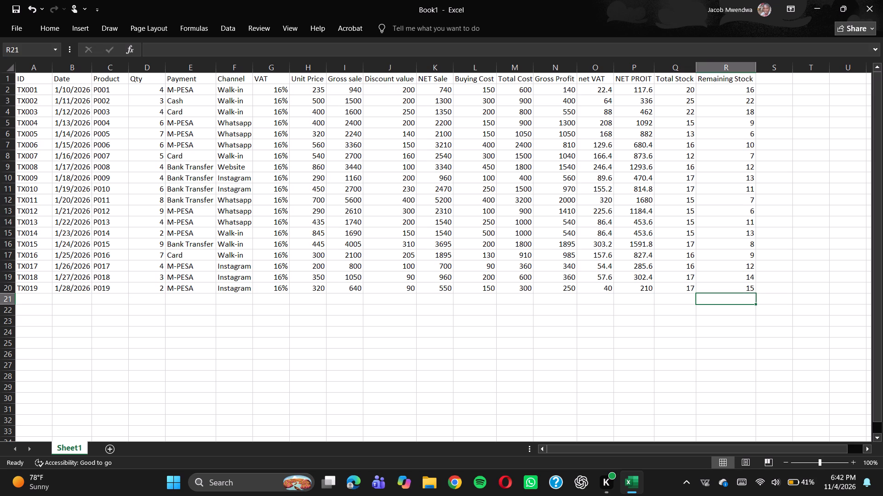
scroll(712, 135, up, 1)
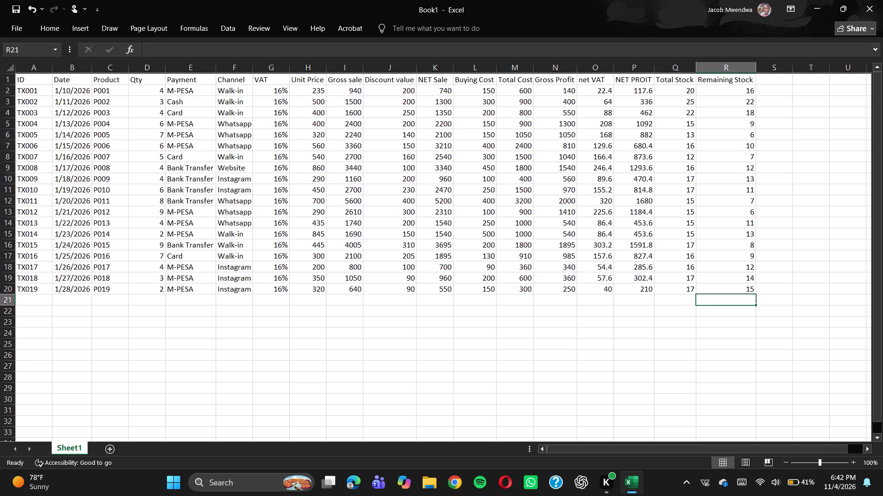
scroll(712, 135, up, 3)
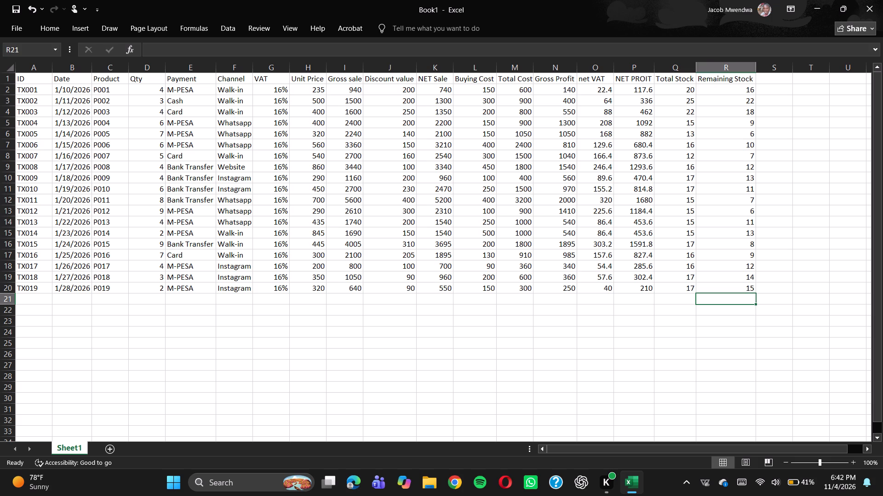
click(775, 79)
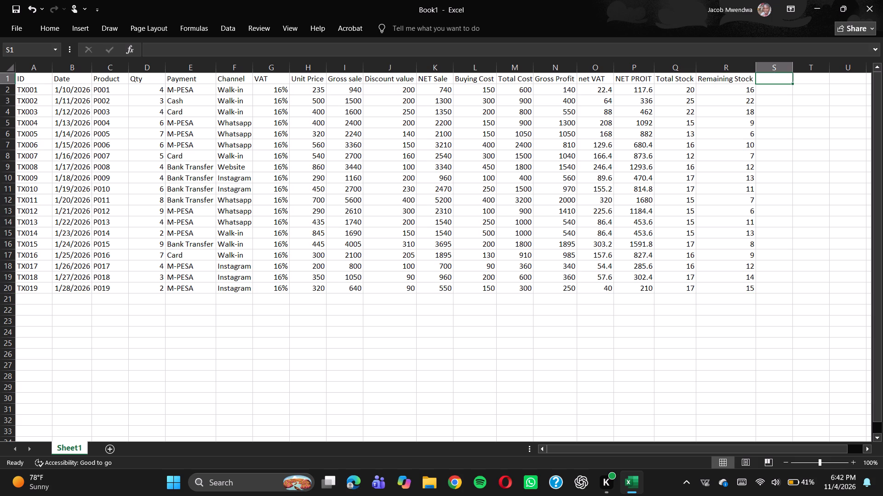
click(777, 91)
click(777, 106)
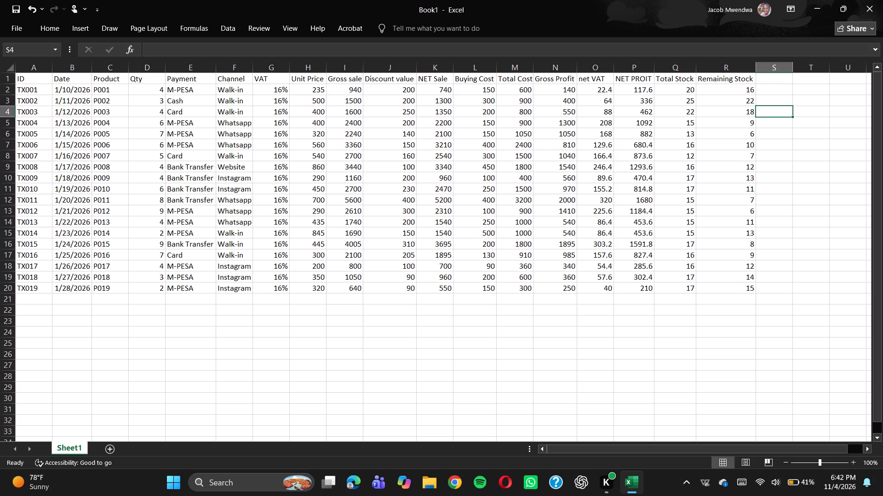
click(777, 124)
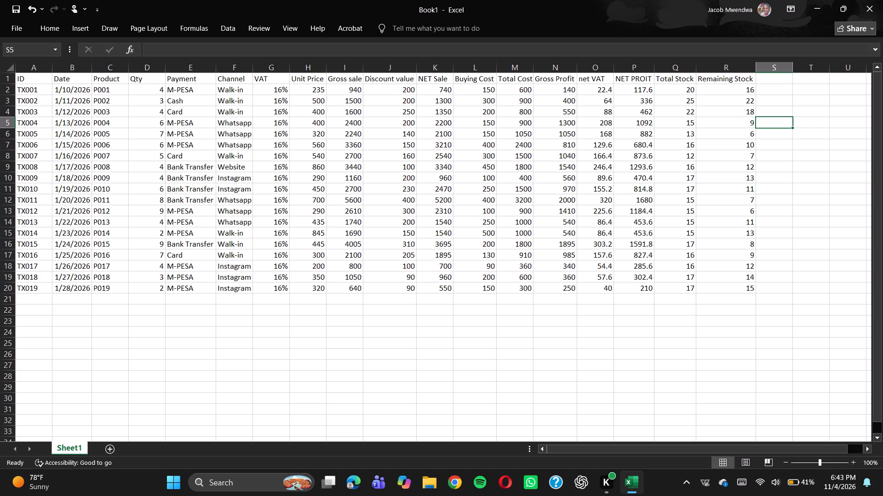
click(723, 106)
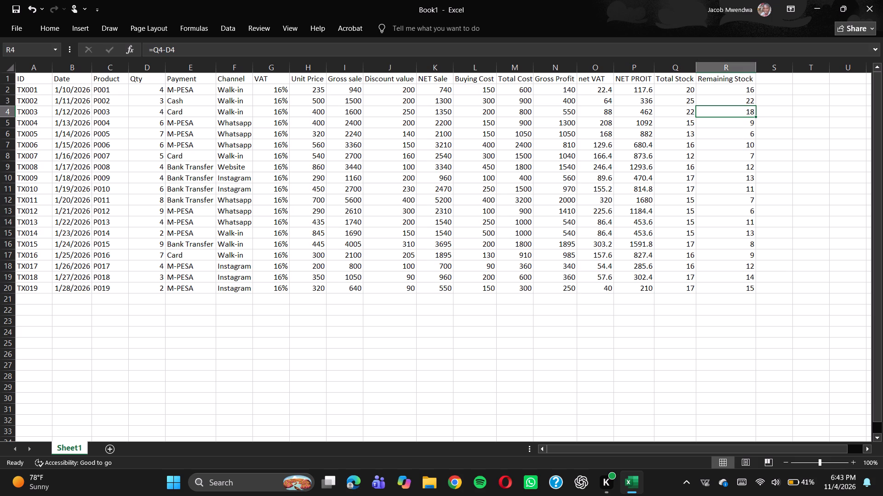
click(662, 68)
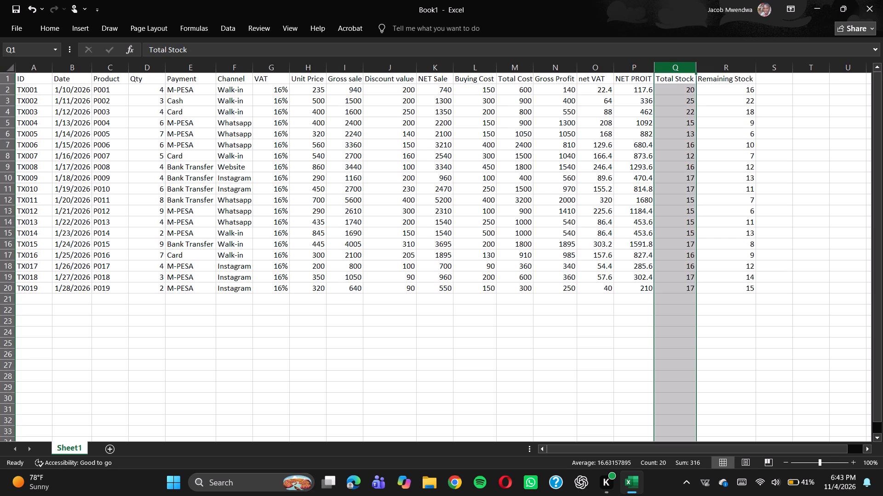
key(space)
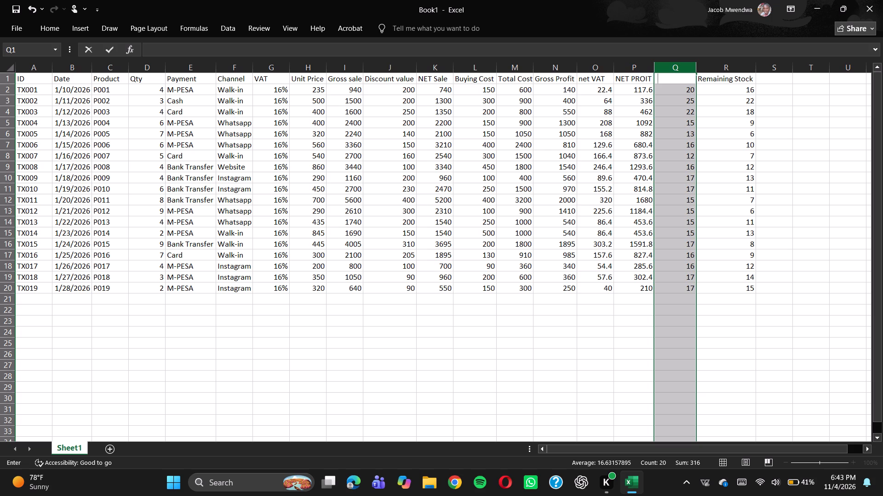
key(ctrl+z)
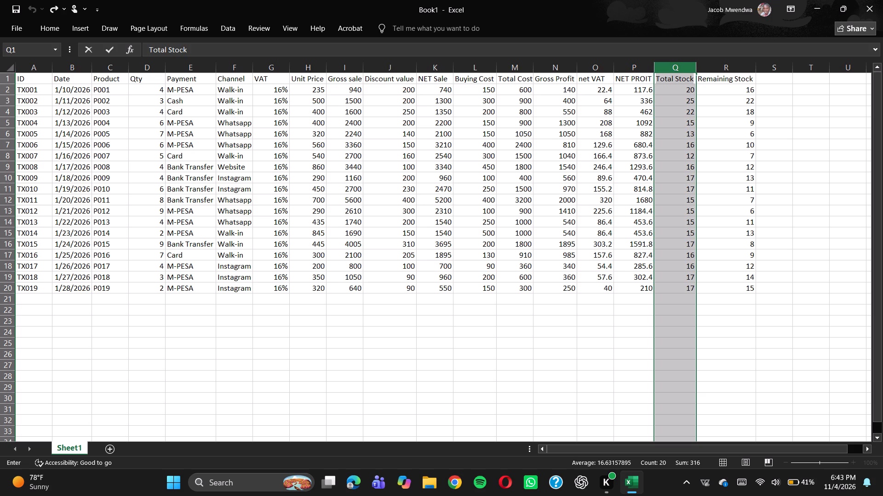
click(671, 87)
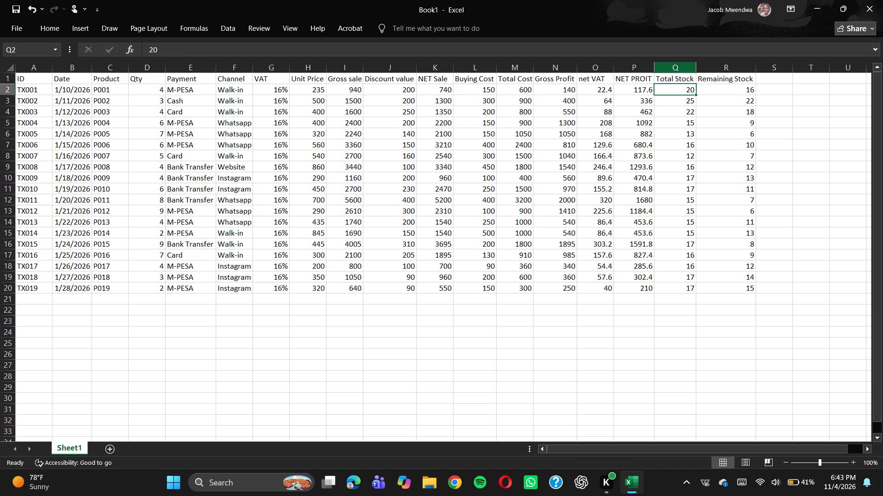
Insert a blank column between NET PROIT and Total Stock.
right_click(665, 72)
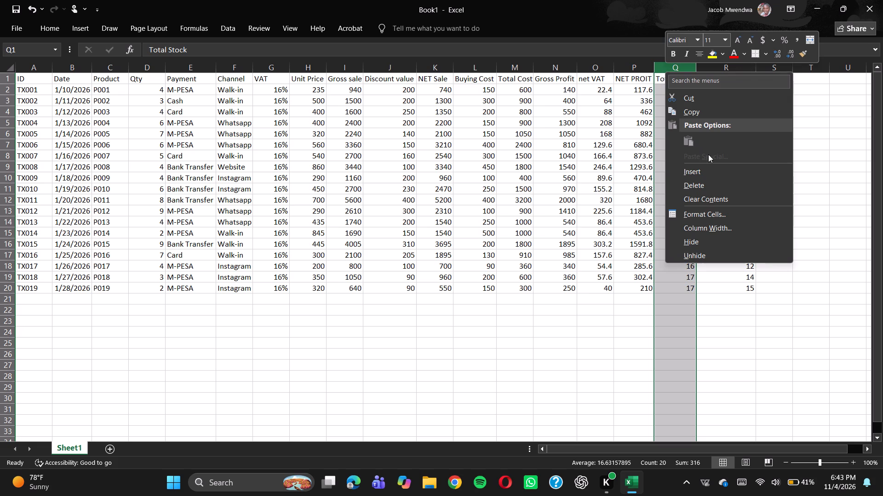
click(706, 167)
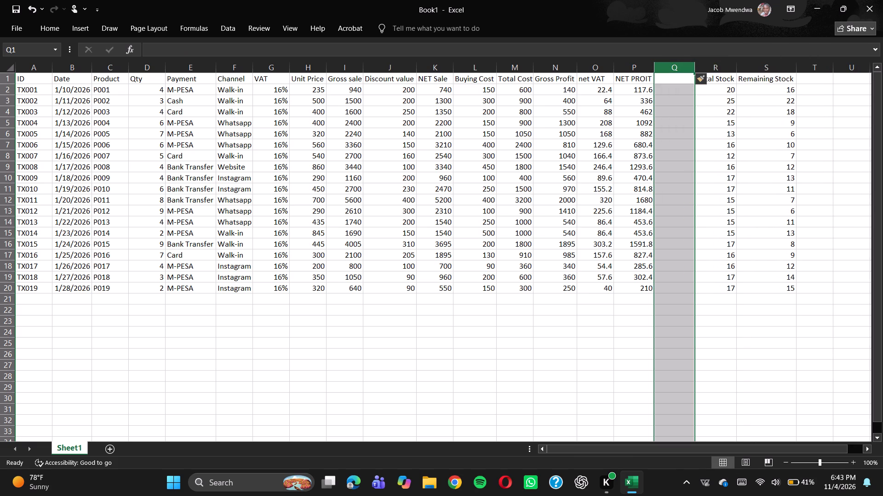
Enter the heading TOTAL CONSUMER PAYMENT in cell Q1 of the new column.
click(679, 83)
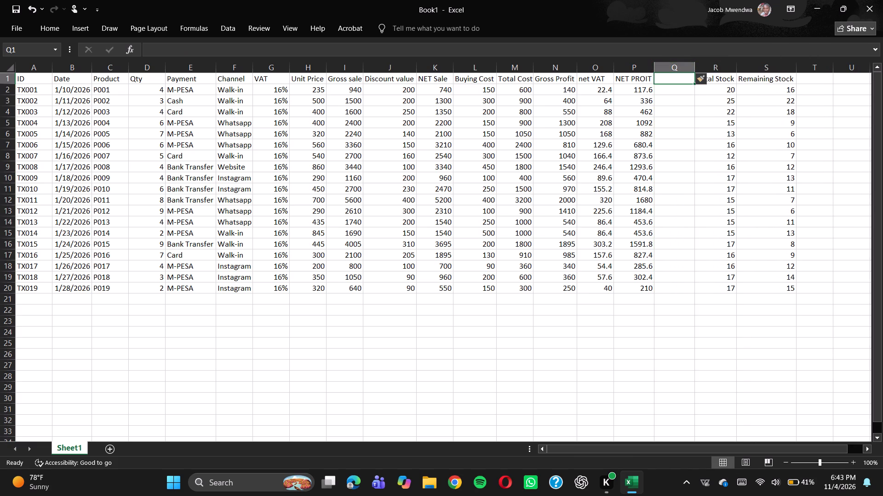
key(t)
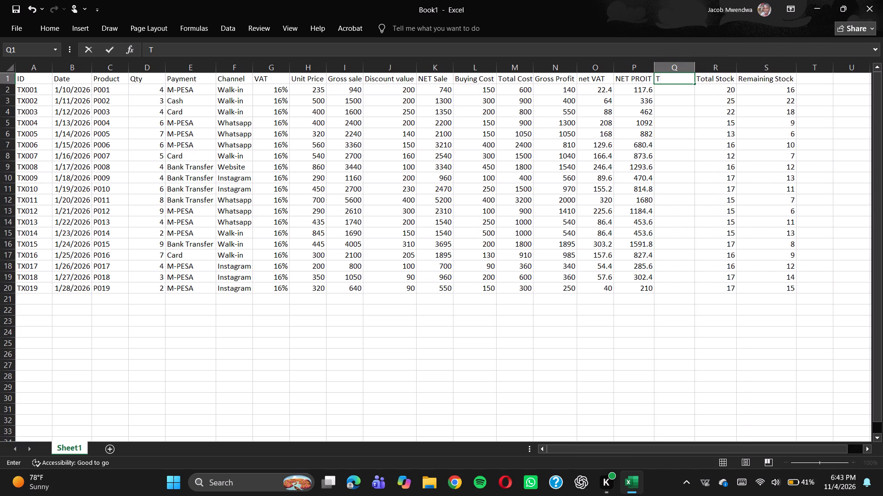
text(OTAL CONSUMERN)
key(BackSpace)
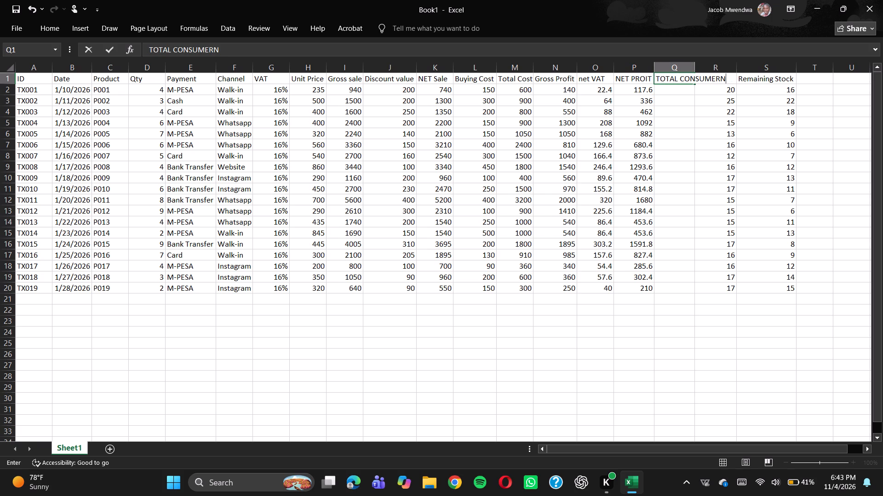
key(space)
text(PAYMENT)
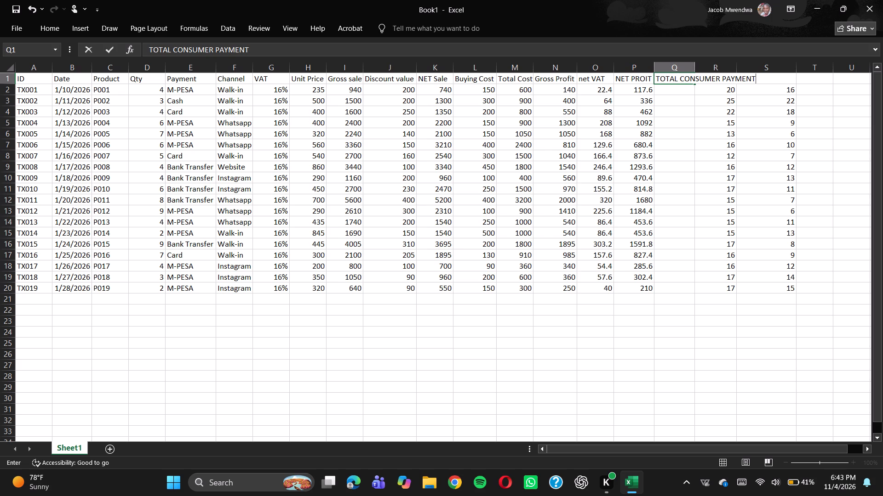
Replace the all-capitals heading in cell Q1 with "Total Consumer Payment".
key(BackSpace)
key(BackSpace)
key(BackSpace)
key(BackSpace)
key(BackSpace)
key(BackSpace)
key(BackSpace)
key(BackSpace)
key(BackSpace)
key(BackSpace)
key(BackSpace)
key(BackSpace)
key(BackSpace)
key(BackSpace)
key(BackSpace)
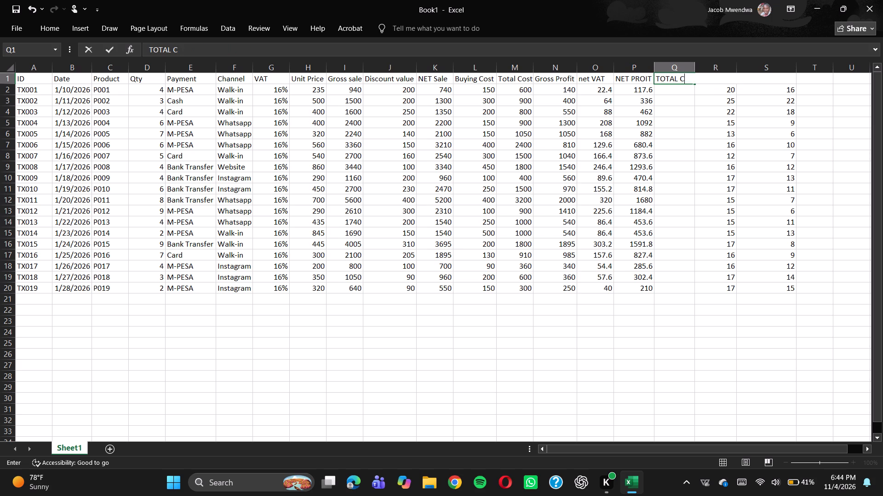
key(BackSpace)
key(BackSpace)
key(BackSpace)
key(BackSpace)
key(BackSpace)
key(BackSpace)
scroll(720, 115, up, 2)
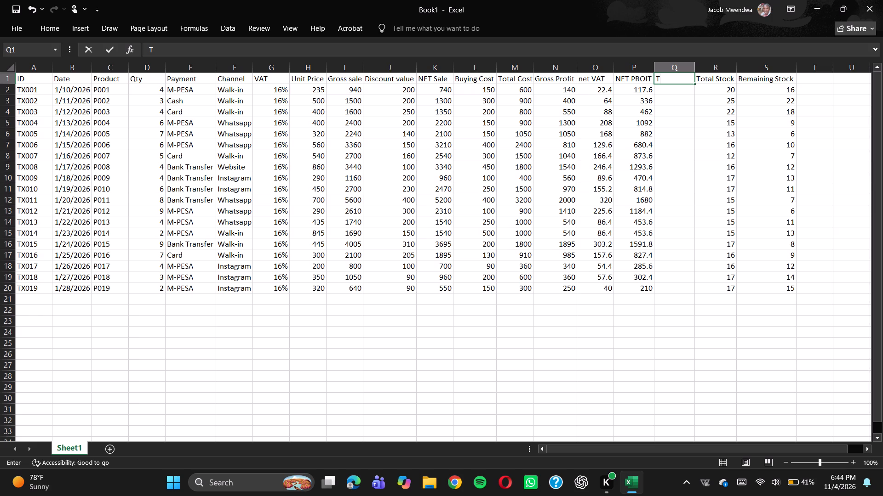
key(o)
text(ota)
text(on)
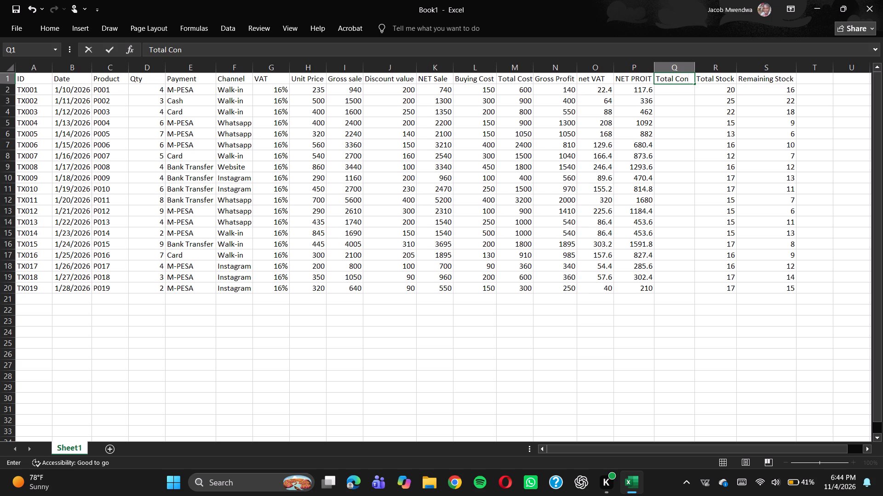
text(sumer)
key(space)
text(ay)
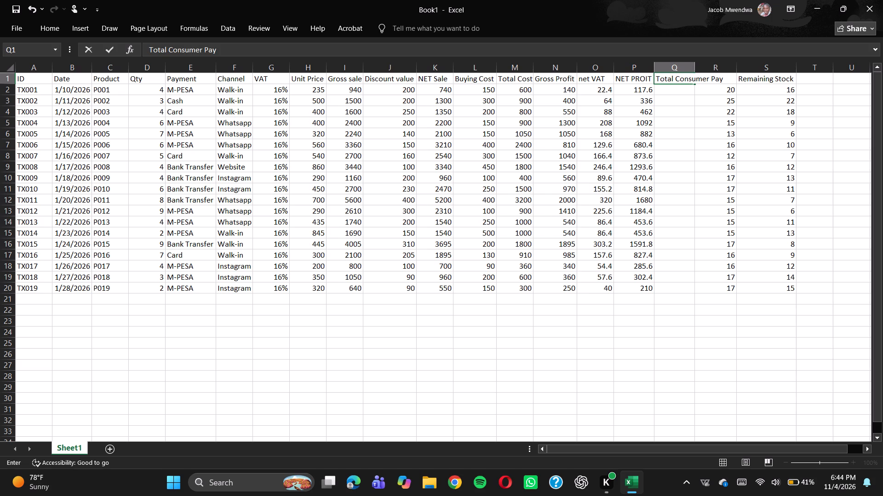
text(ment)
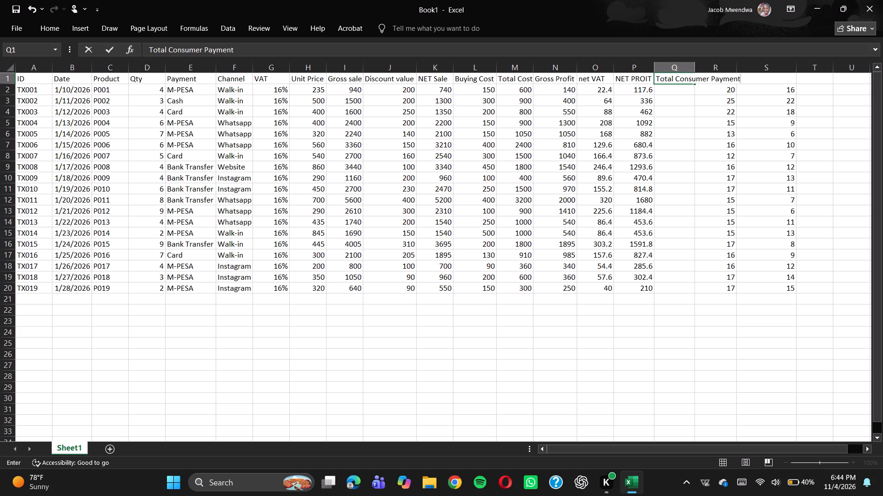
click(682, 96)
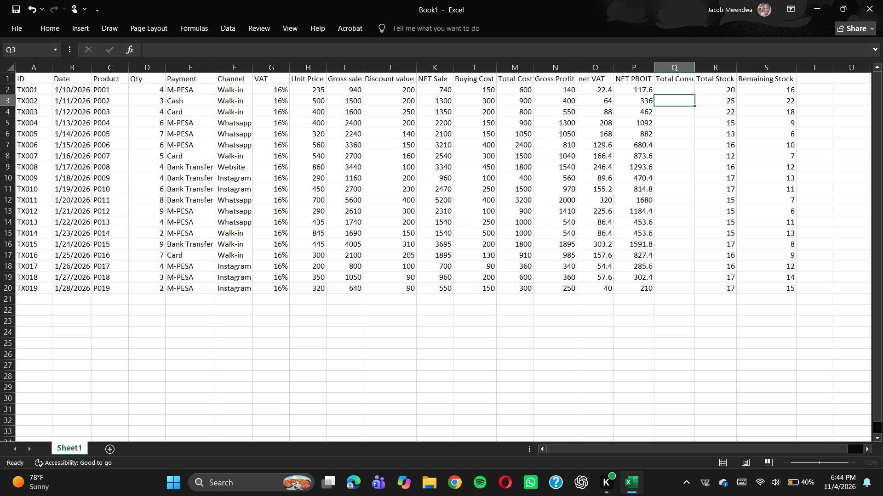
Auto-fit the width of column Q to its heading.
double_click(694, 66)
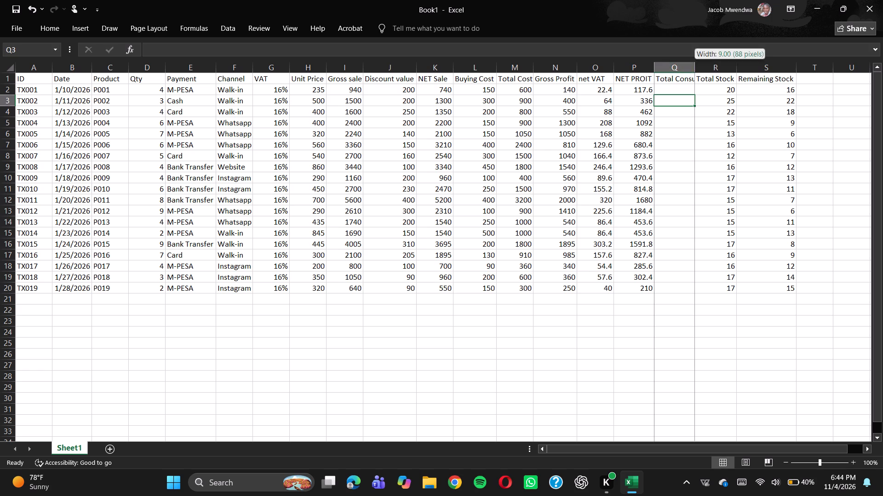
Enter the Total Consumer Payment formula =K2+O2 for transaction TX001 in cell Q2.
click(675, 87)
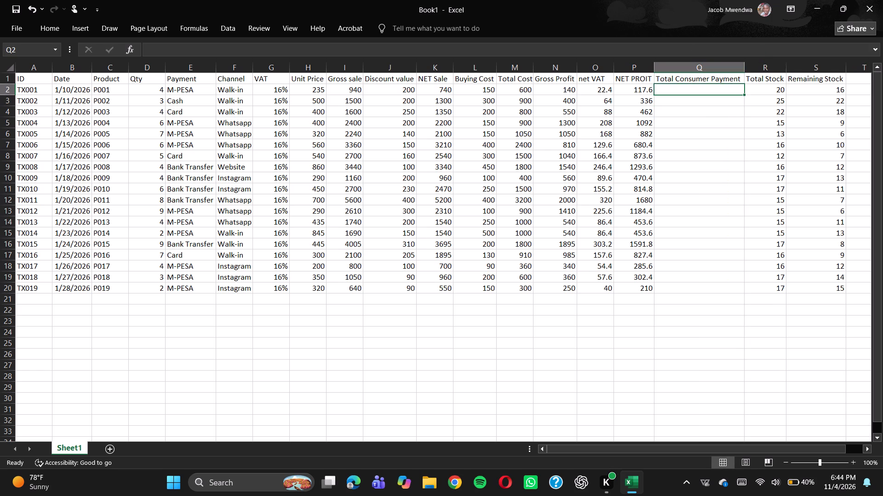
key(equal)
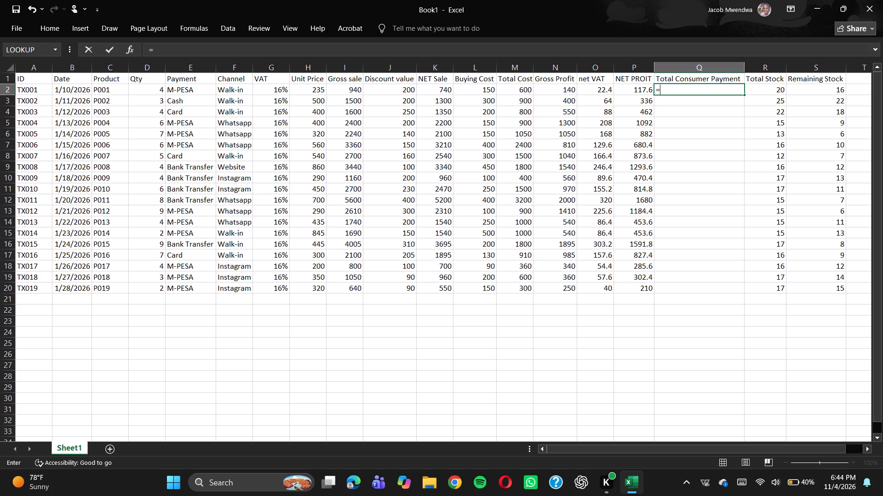
text(K2)
key(shift+plus)
key(0)
key(BackSpace)
key(o)
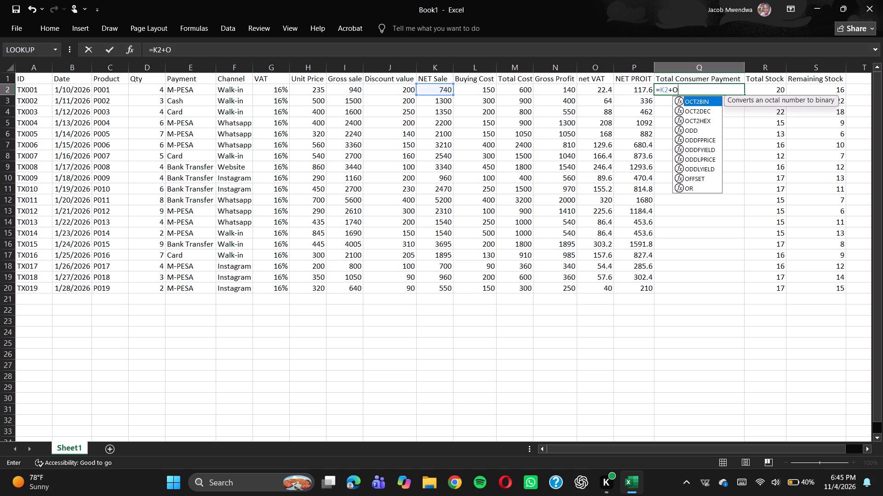
key(2)
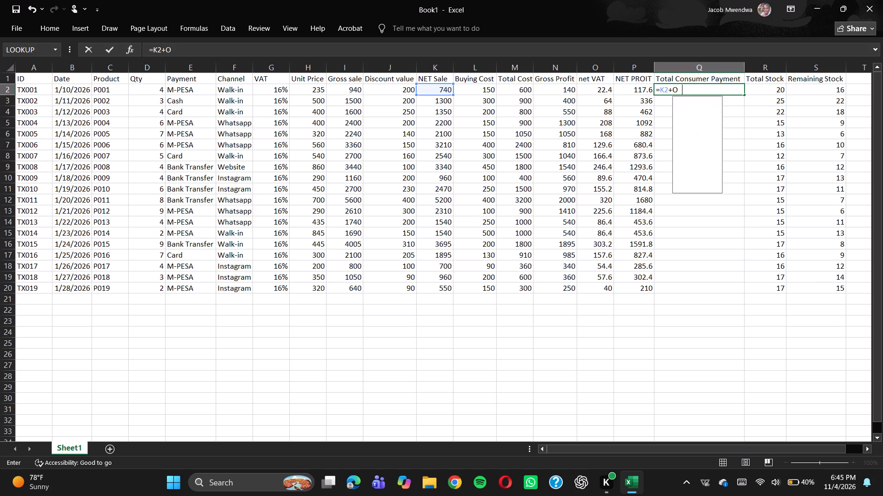
key(Return)
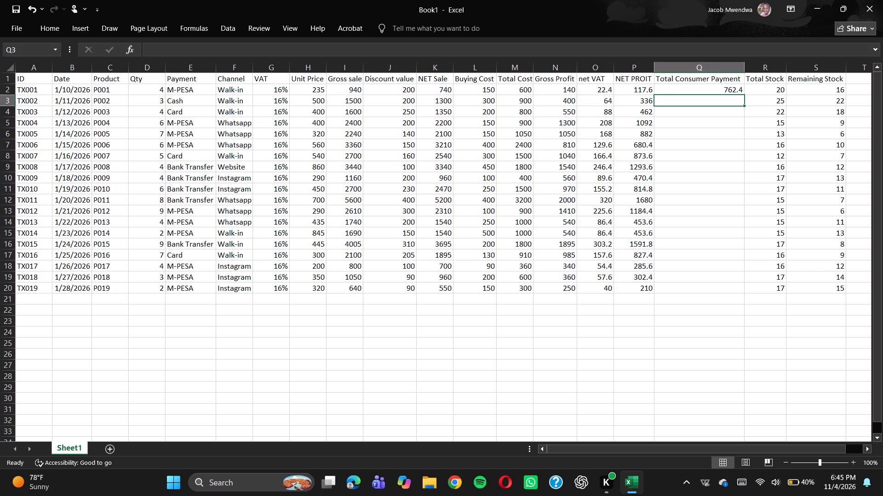
Enter the Total Consumer Payment formula =K3+O3 for transaction TX002 in cell Q3.
text(K3)
key(BackSpace)
key(BackSpace)
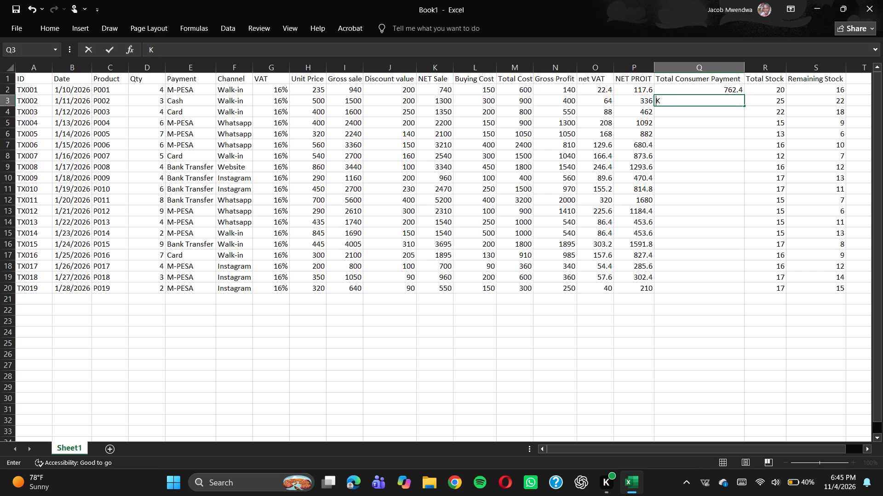
key(equal)
text(K3)
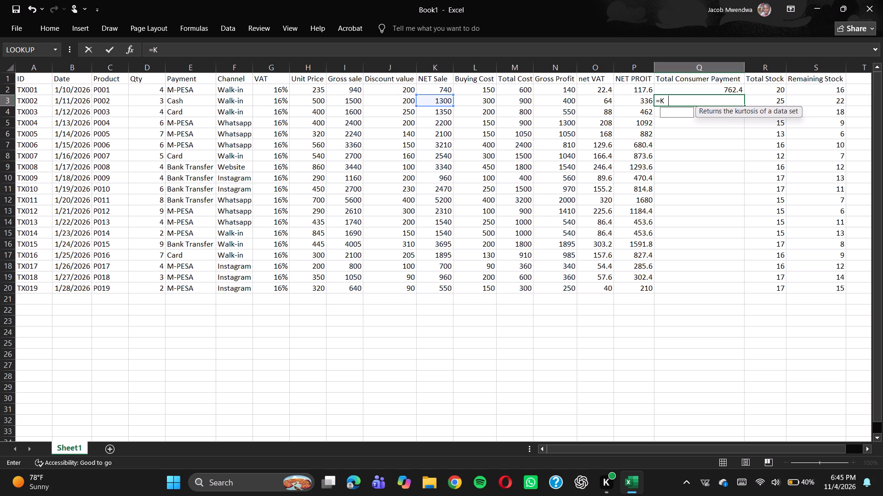
key(shift+plus)
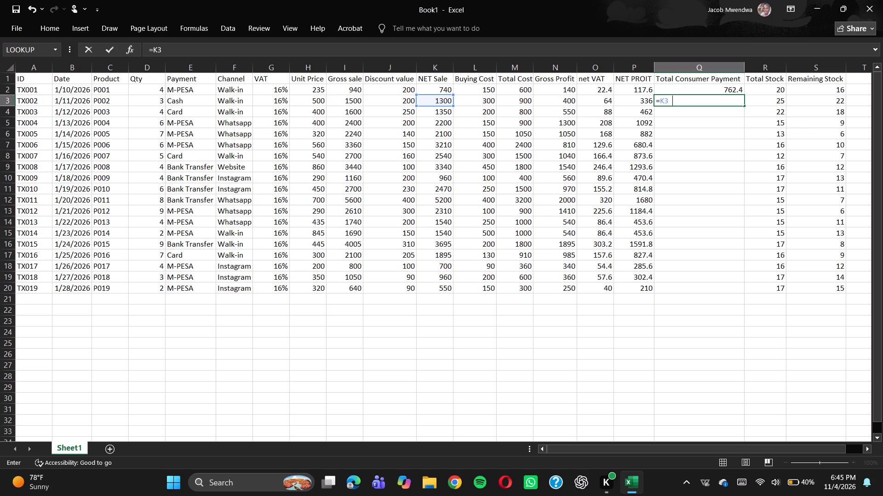
text(O3)
key(Return)
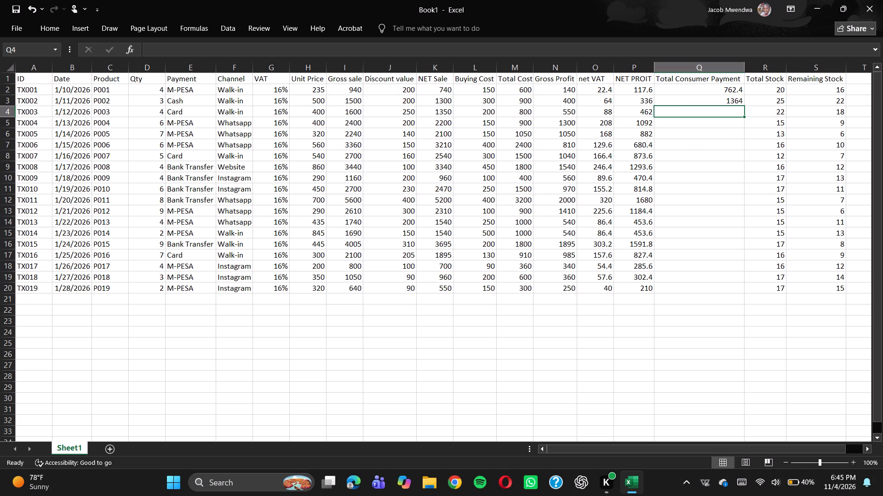
Enter the Total Consumer Payment formula =K4+O4 for transaction TX003 in cell Q4.
key(equal)
text(K4)
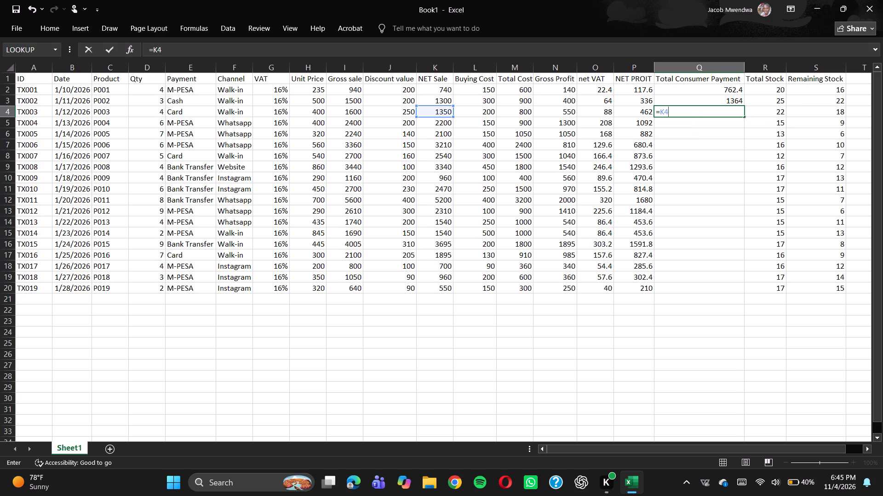
text(+O)
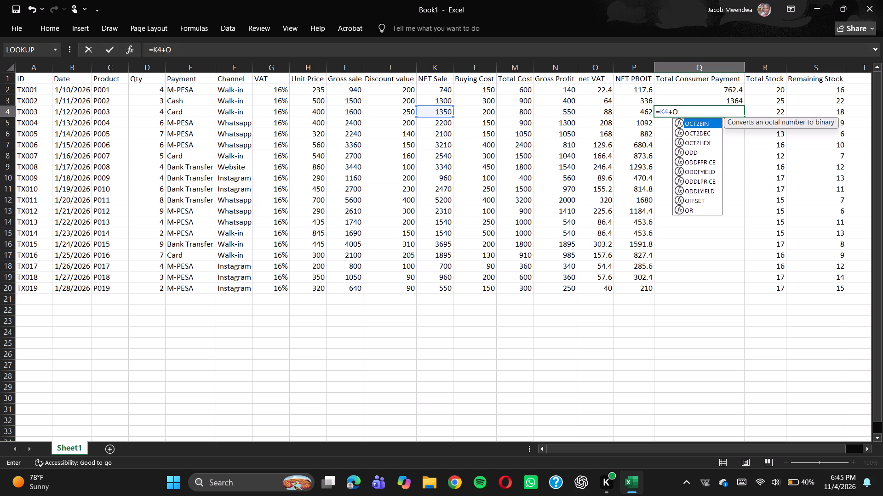
key(4)
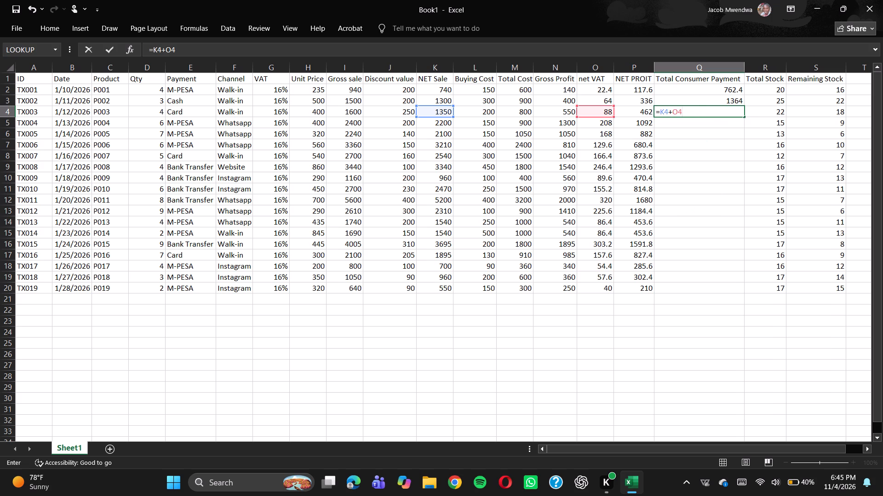
key(Return)
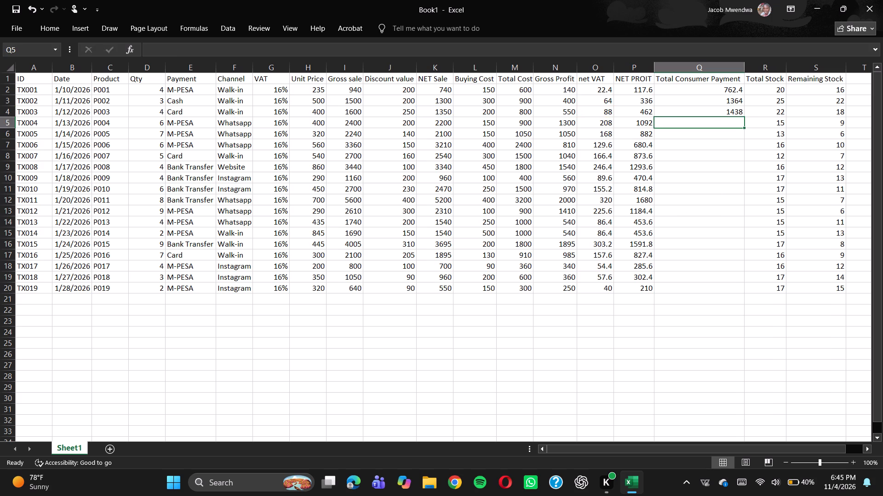
Enter the Total Consumer Payment formula =K5+O5 for transaction TX004 in cell Q5.
key(equal)
key(k)
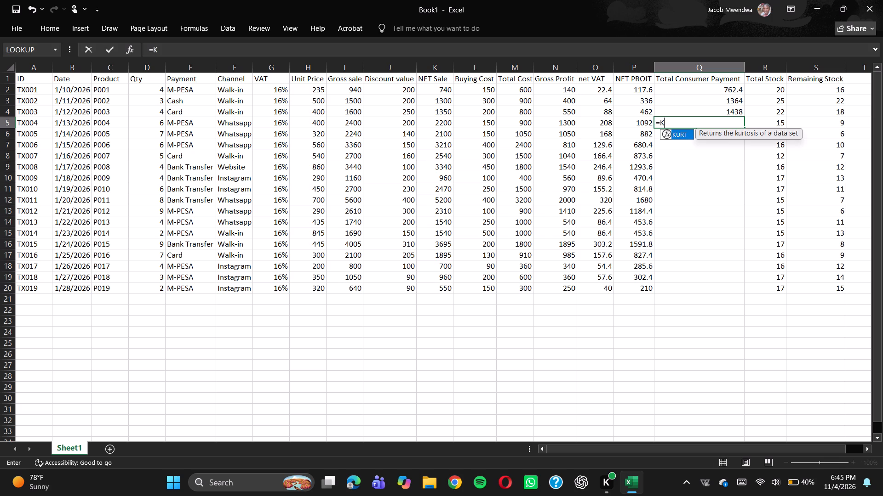
key(5)
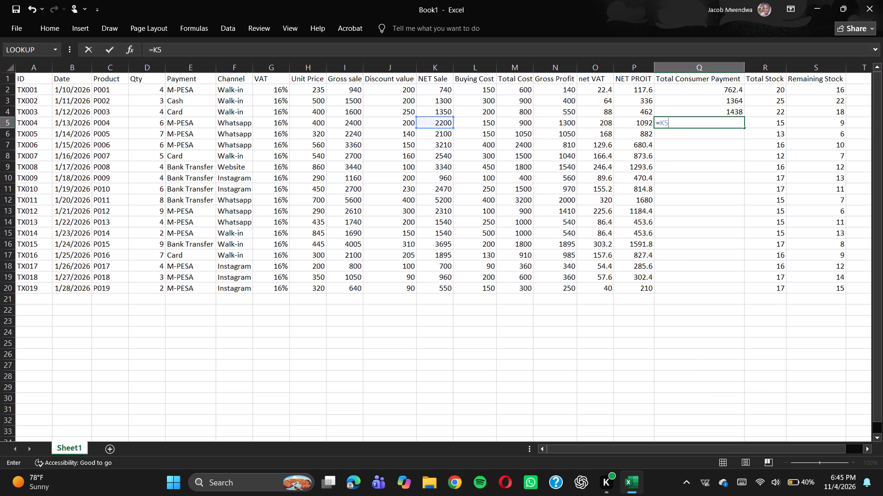
key(shift+plus)
key(o)
key(5)
key(Return)
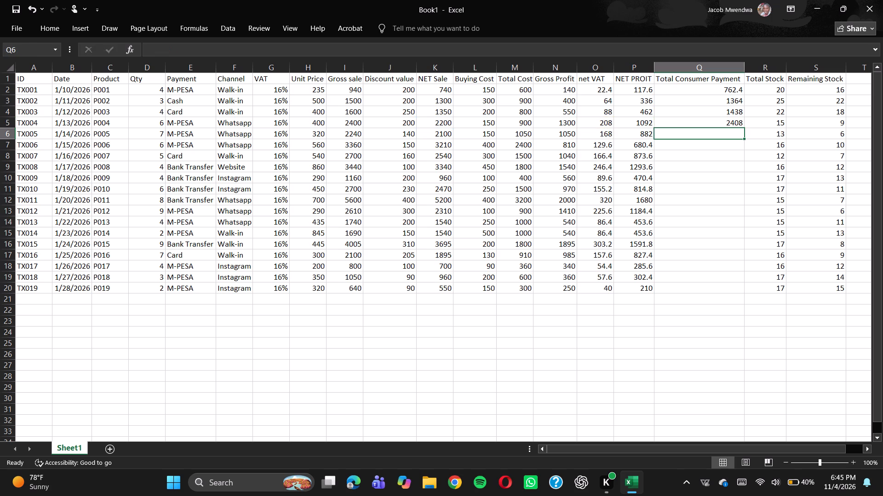
Enter the Total Consumer Payment formula =K6+O6 for transaction TX005 in cell Q6.
key(equal)
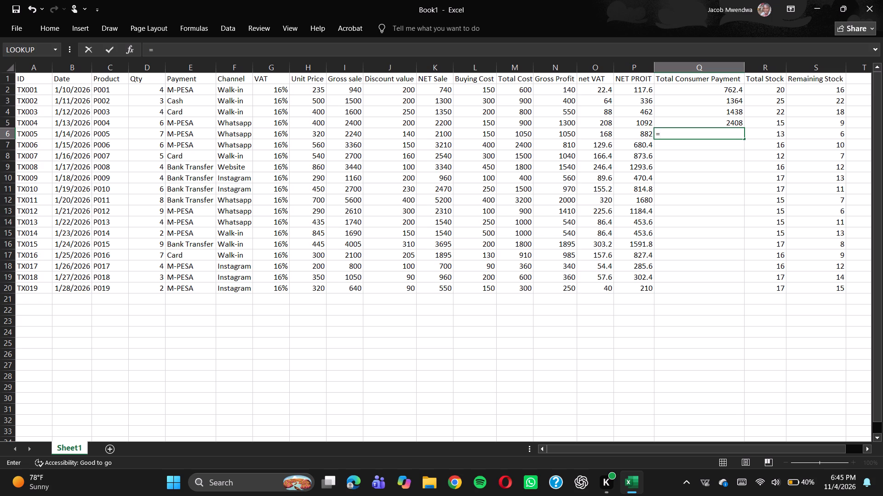
key(k)
key(6)
key(shift+plus)
text(O6)
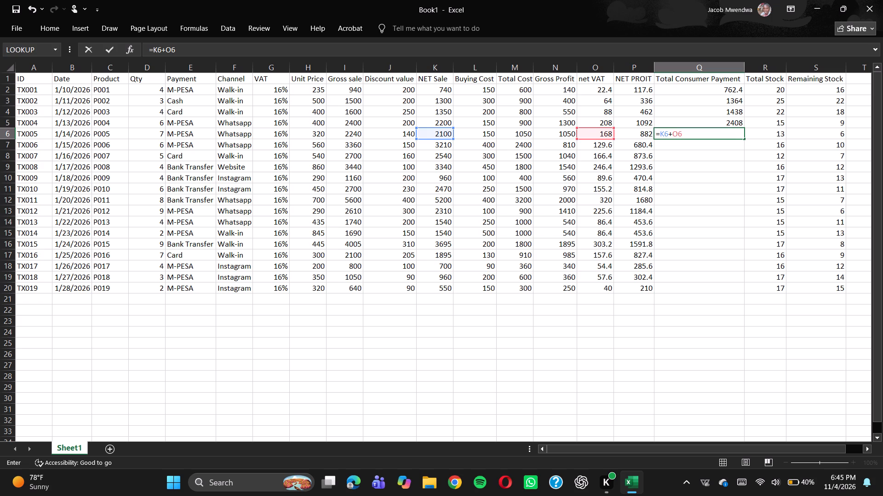
key(Return)
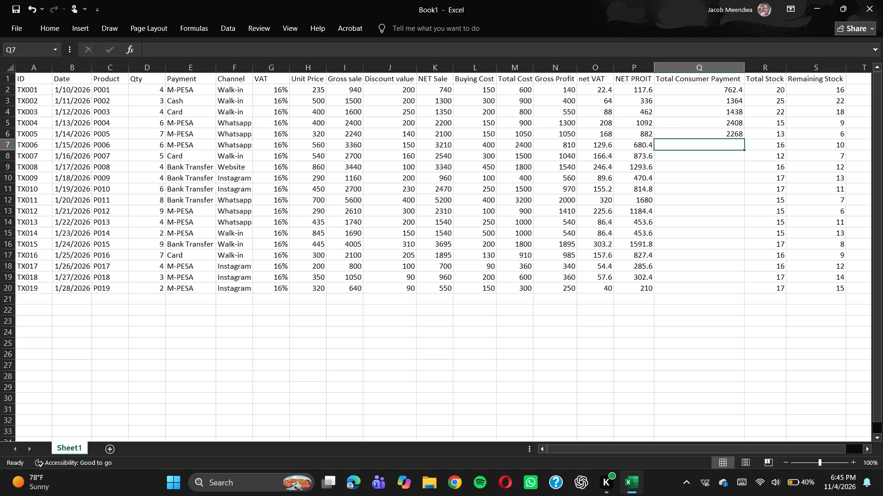
Enter the Total Consumer Payment formula =K7+O7 for transaction TX006 in cell Q7.
key(equal)
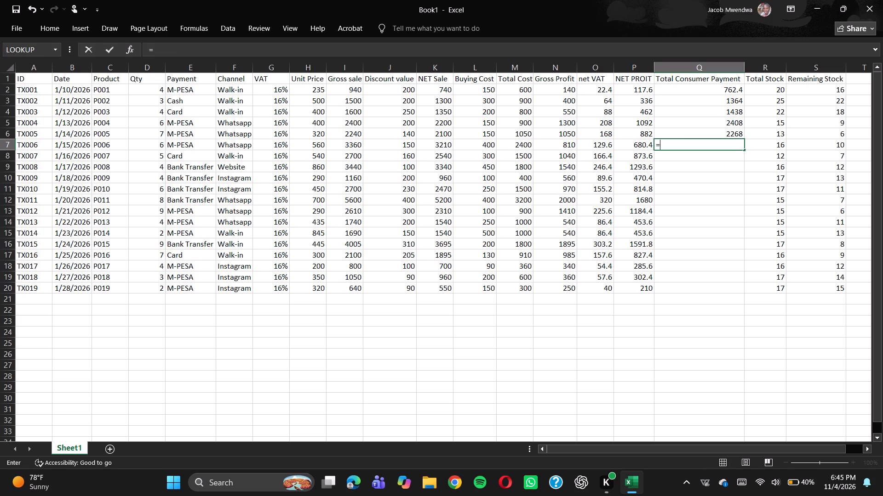
key(k)
key(7)
key(shift+plus)
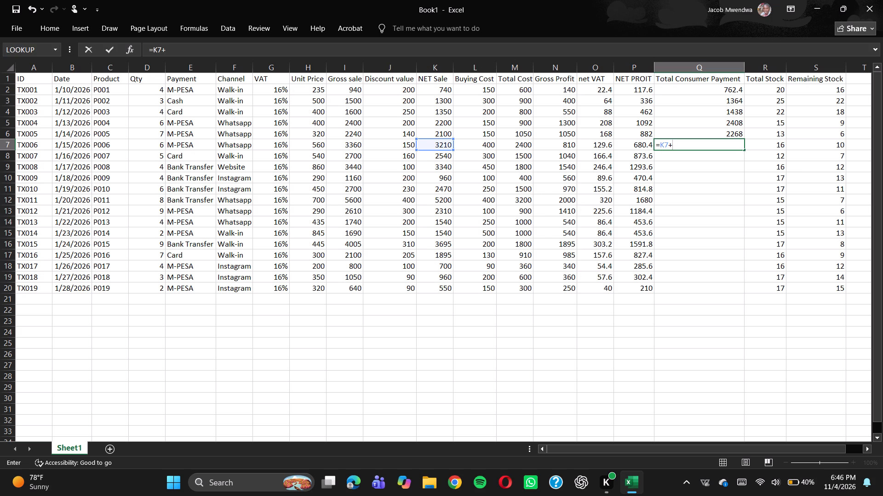
key(o)
key(7)
key(Return)
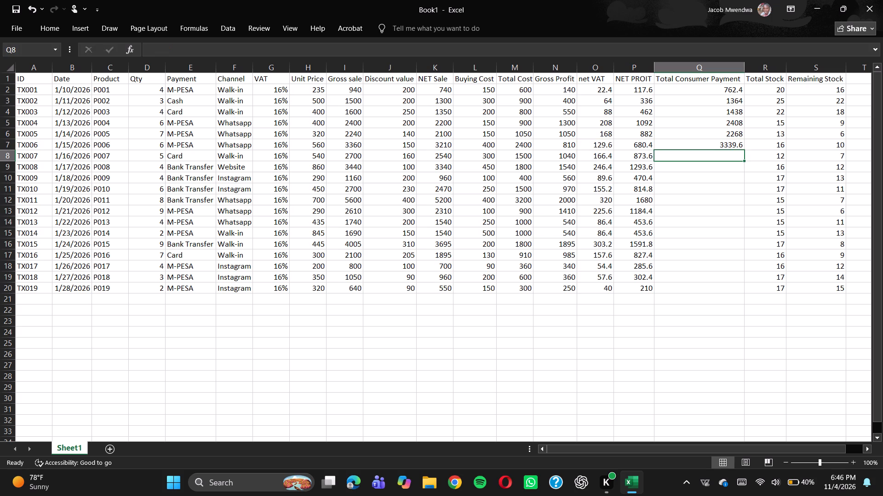
Enter the Total Consumer Payment formula =K8+O8 for transaction TX007 in cell Q8.
key(equal)
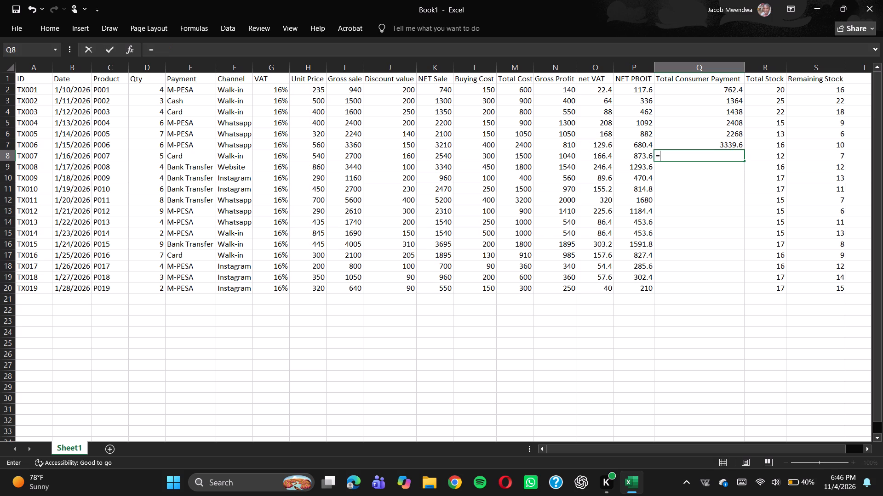
key(k)
key(8)
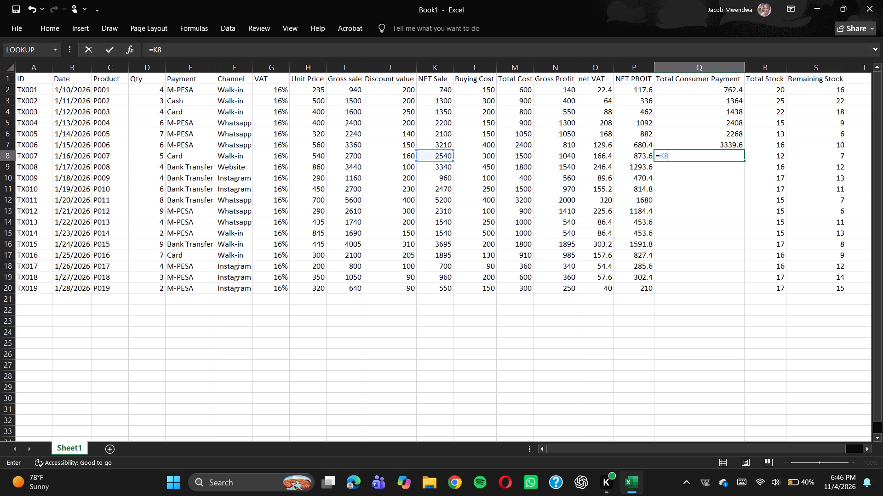
key(shift+plus)
key(o)
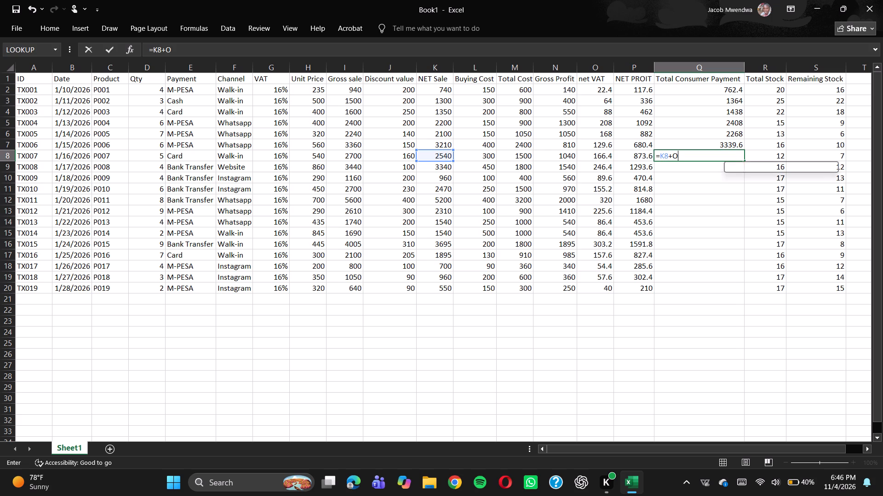
key(8)
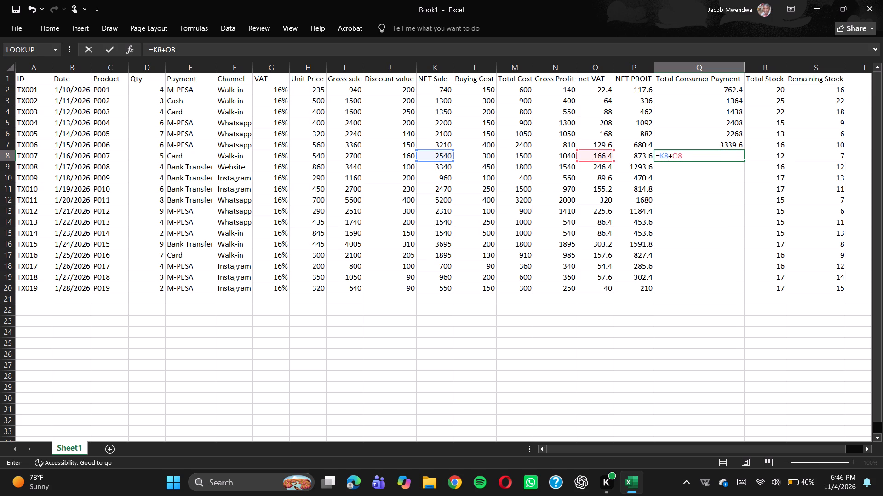
key(Return)
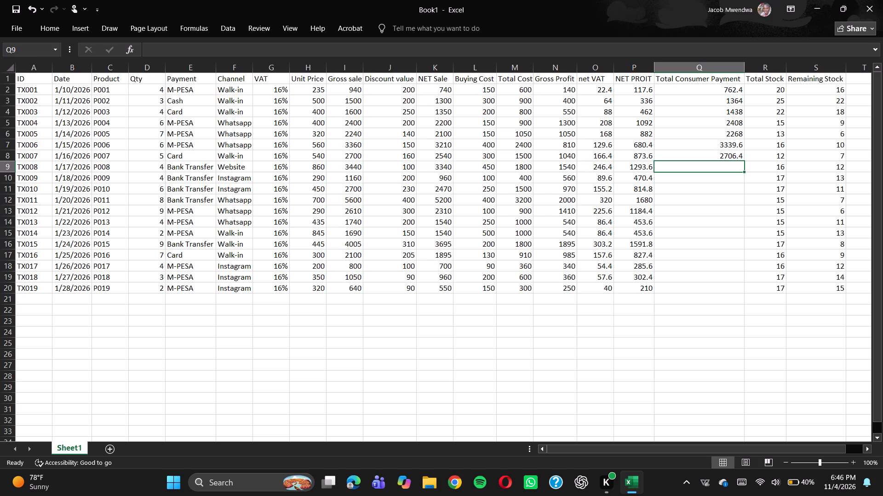
Enter the Total Consumer Payment formula =K9+O9 for transaction TX008 in cell Q9.
key(equal)
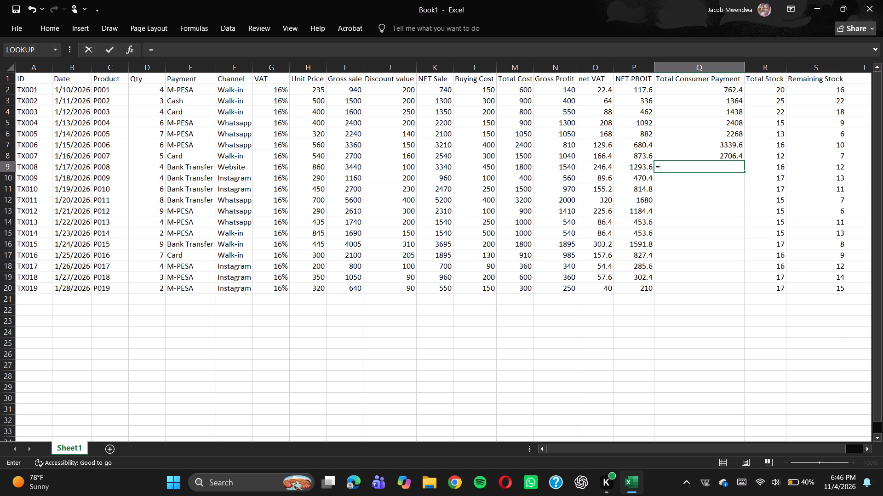
text(K9)
key(shift+plus)
key(o)
key(9)
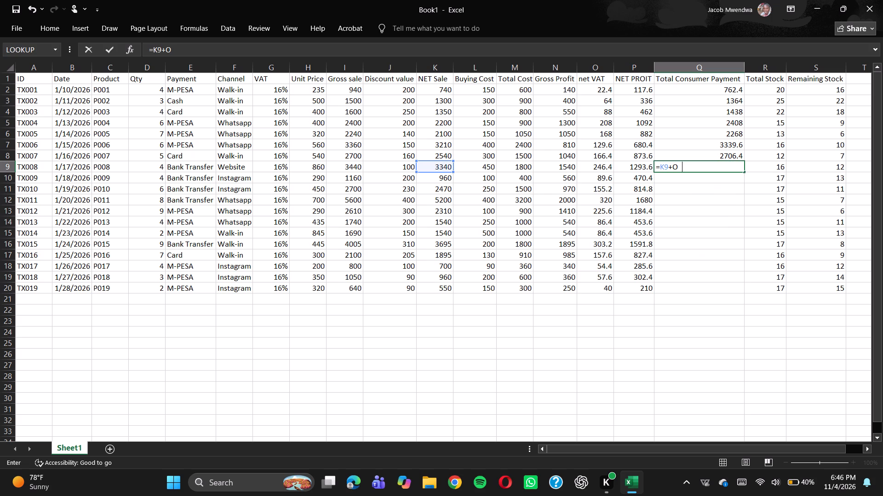
key(Return)
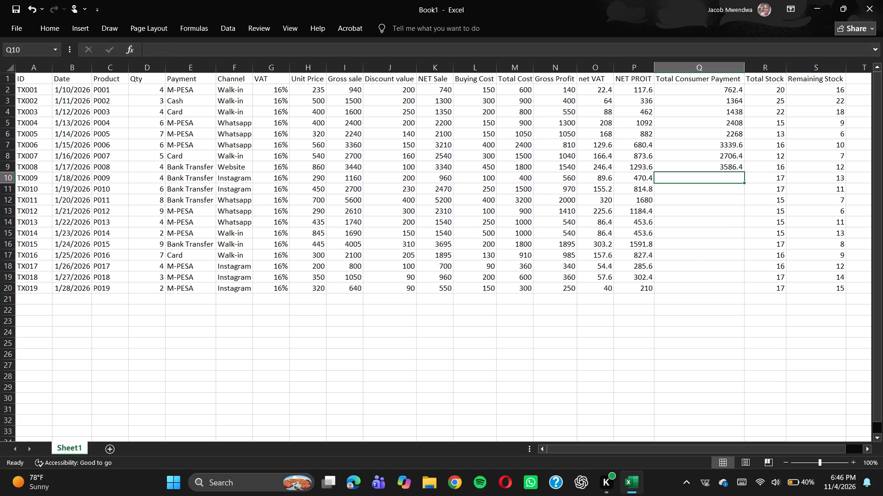
Enter the Total Consumer Payment formula =K10+O10 for transaction TX009 in cell Q10.
key(equal)
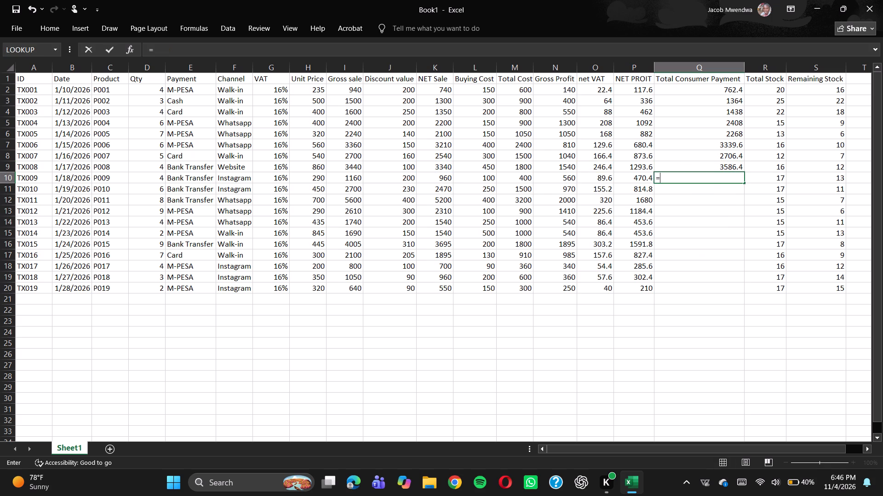
key(k)
text(10)
key(shift+plus)
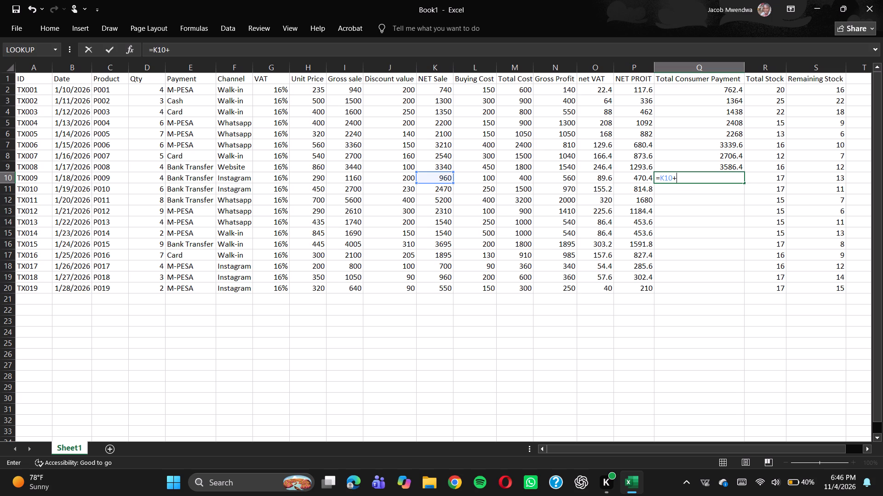
text(O10)
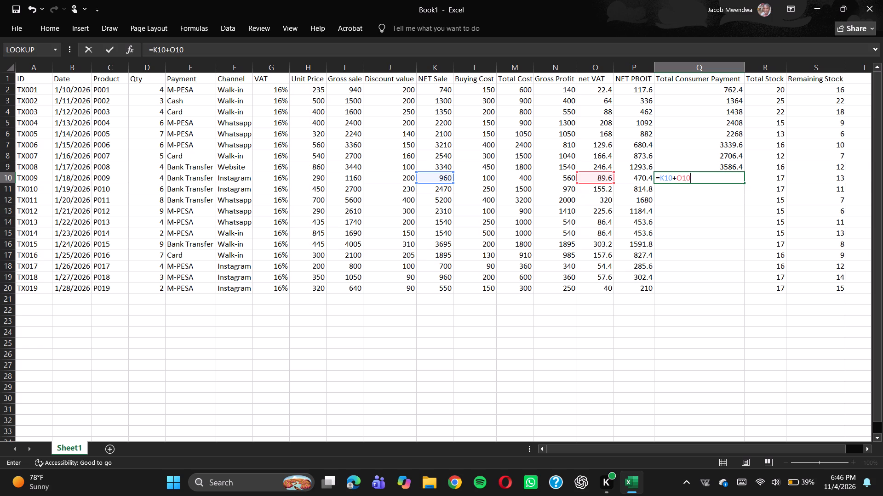
key(Return)
Enter the Total Consumer Payment formula =K11+O11 for transaction TX010 in cell Q11.
key(equal)
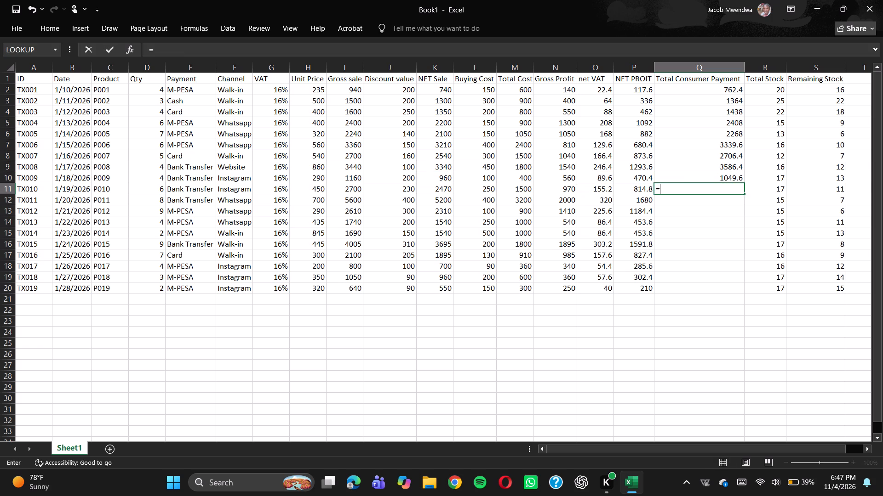
text(K11)
key(shift+plus)
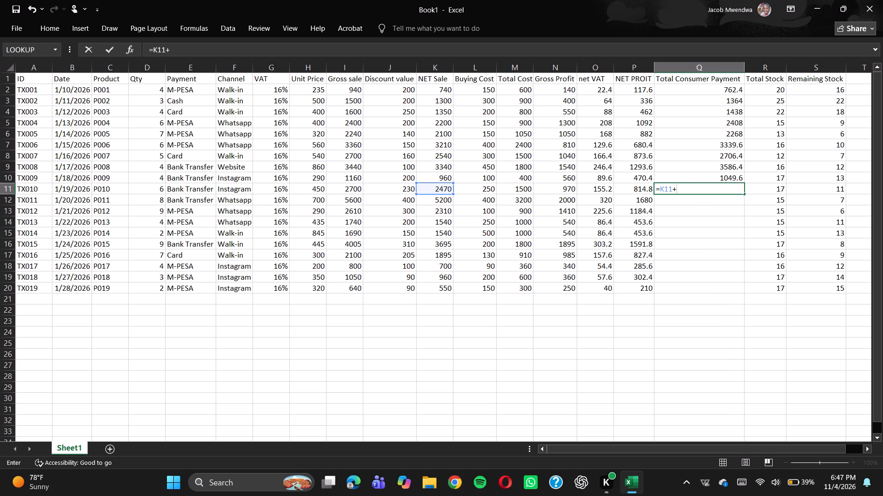
key(o)
text(11)
key(Return)
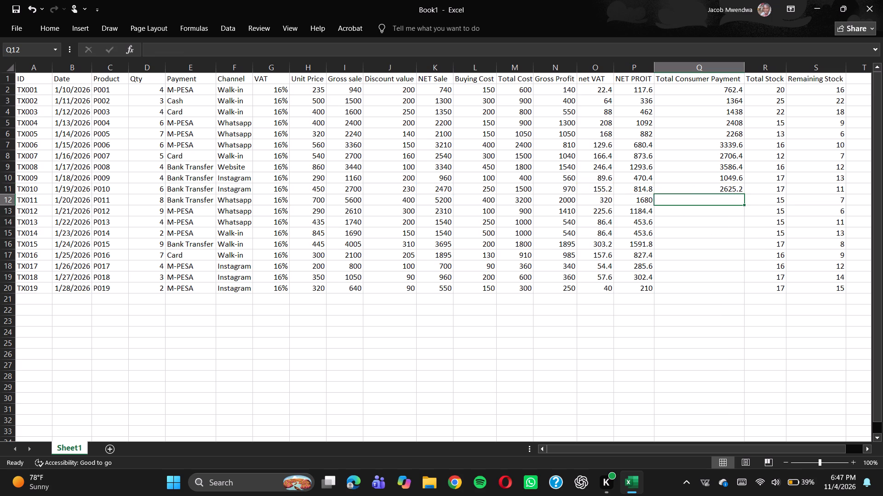
Enter the Total Consumer Payment formula =K12+O12 for transaction TX011 in cell Q12.
key(equal)
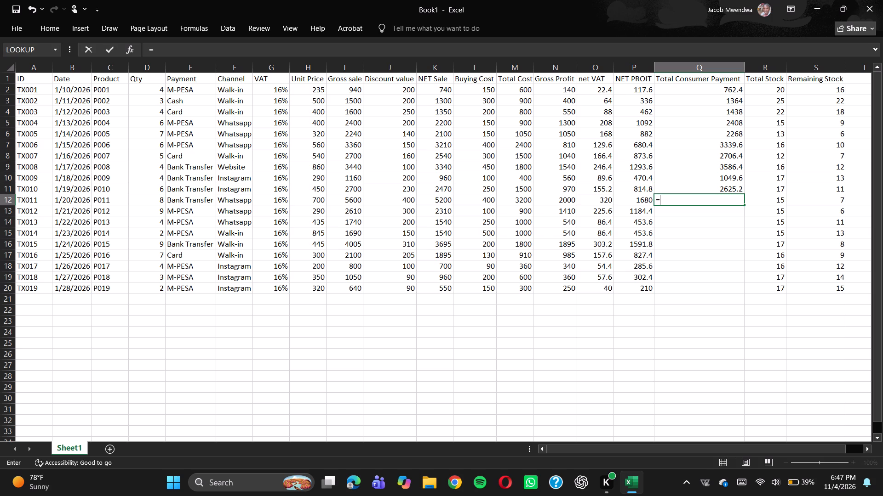
text(K12)
key(shift+plus)
text(O1)
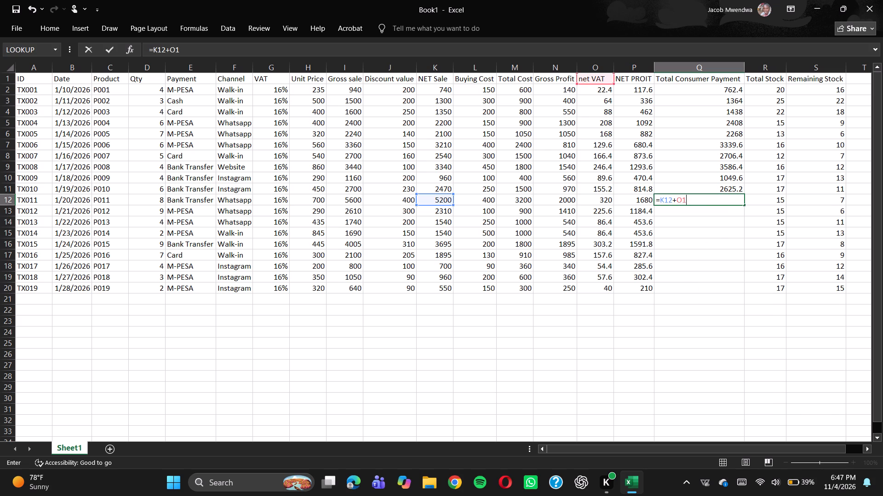
key(2)
key(Return)
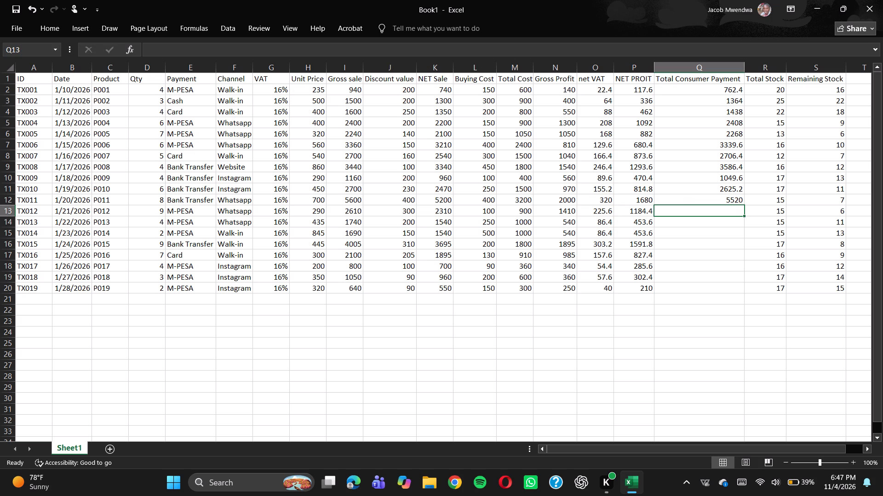
Enter the Total Consumer Payment formula =K13+O13 for transaction TX012 in cell Q13.
key(equal)
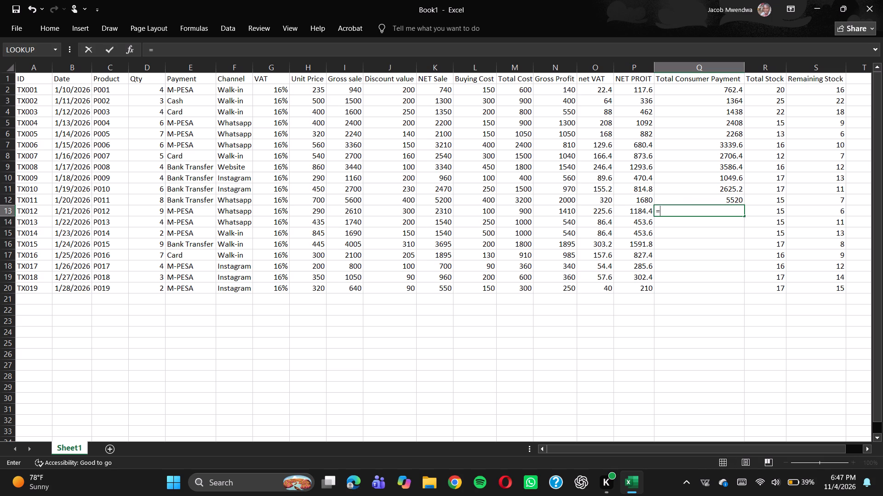
text(K13)
key(shift+plus)
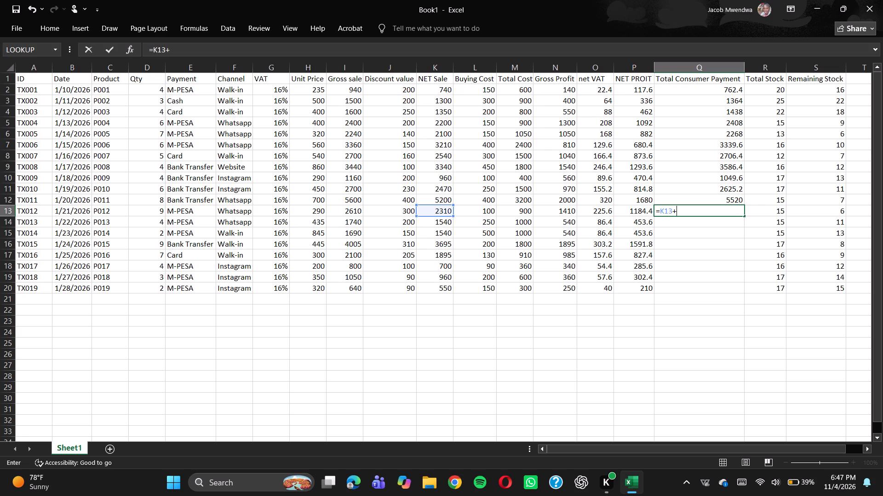
text(O1)
key(3)
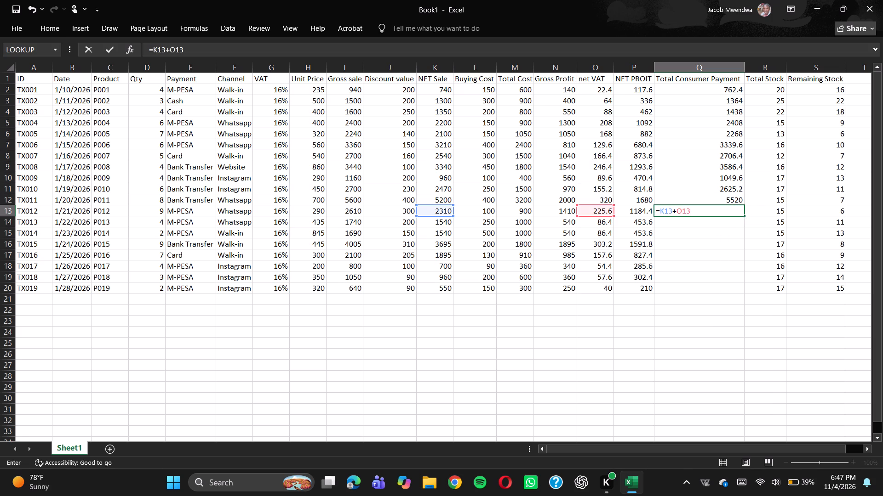
key(Return)
Enter the Total Consumer Payment formula =K14+O14 for transaction TX013 in cell Q14.
key(equal)
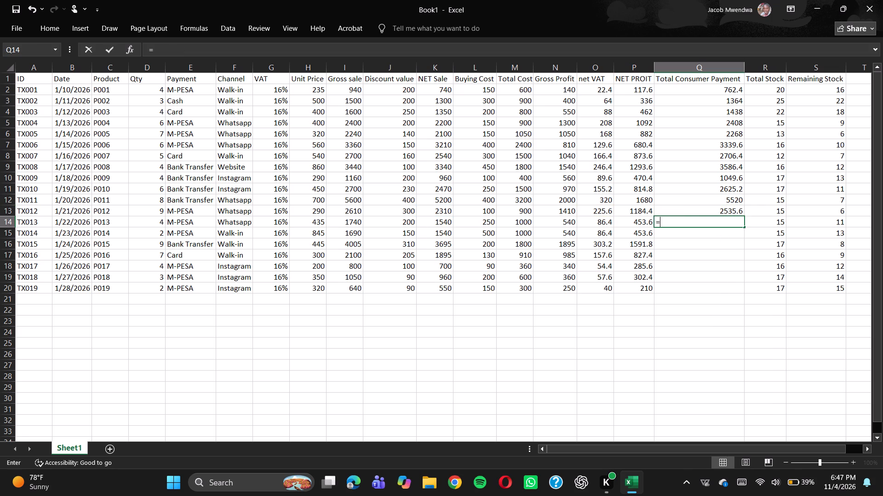
text(K14)
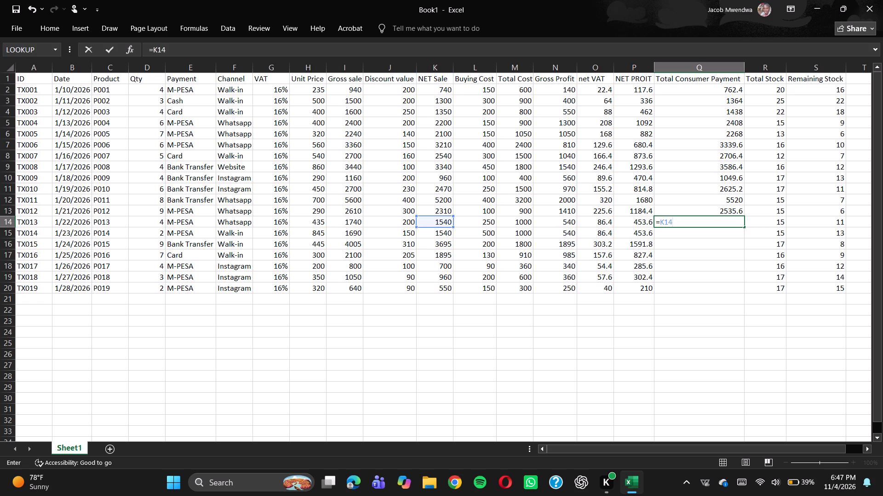
key(shift+plus)
text(O14)
key(Return)
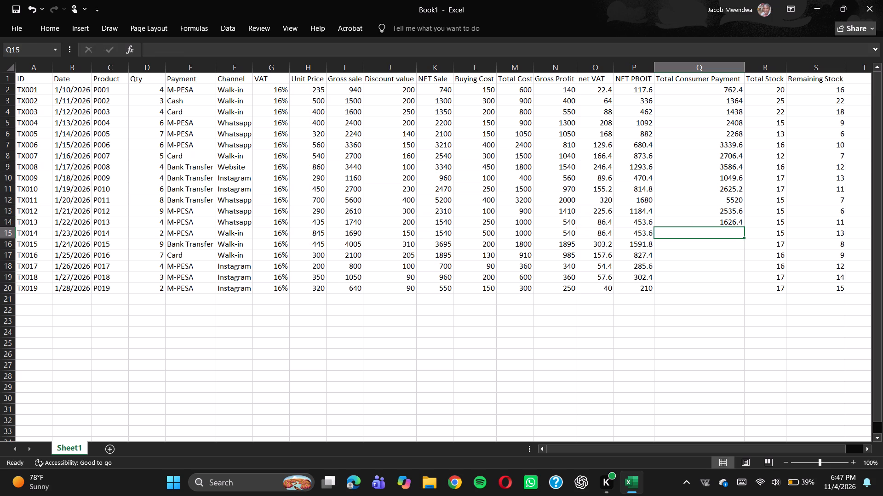
Enter the formula =K14+O14 as the Total Consumer Payment for transaction TX014 in cell Q15.
key(equal)
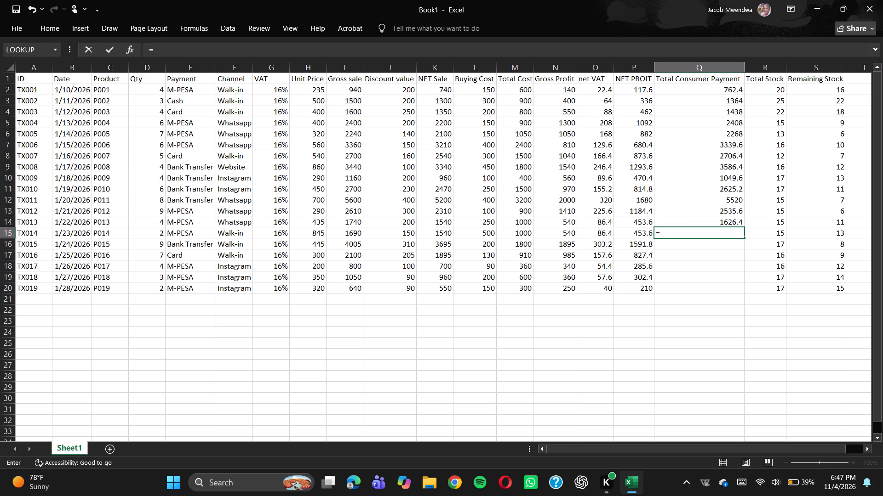
text(K1)
key(4)
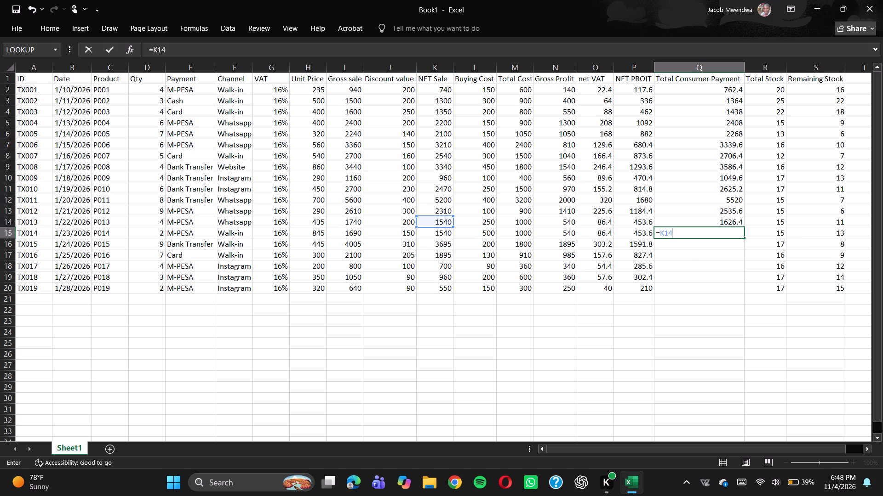
key(shift+plus)
text(O1)
key(4)
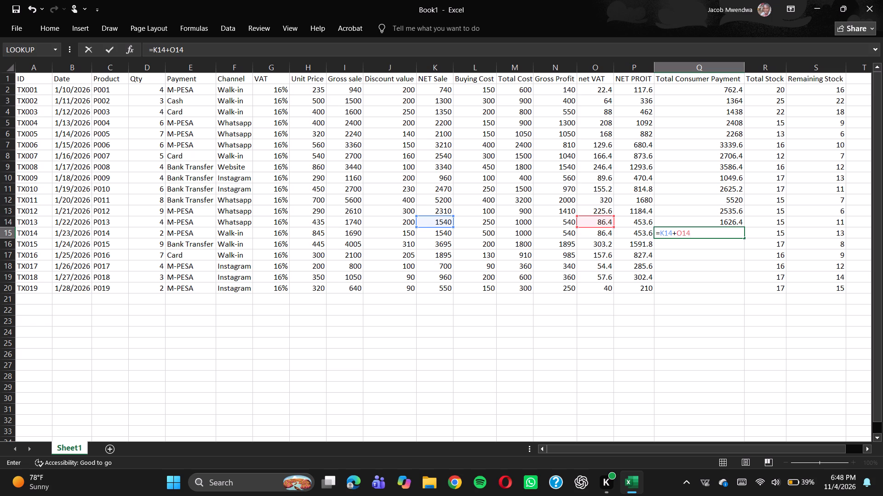
key(Return)
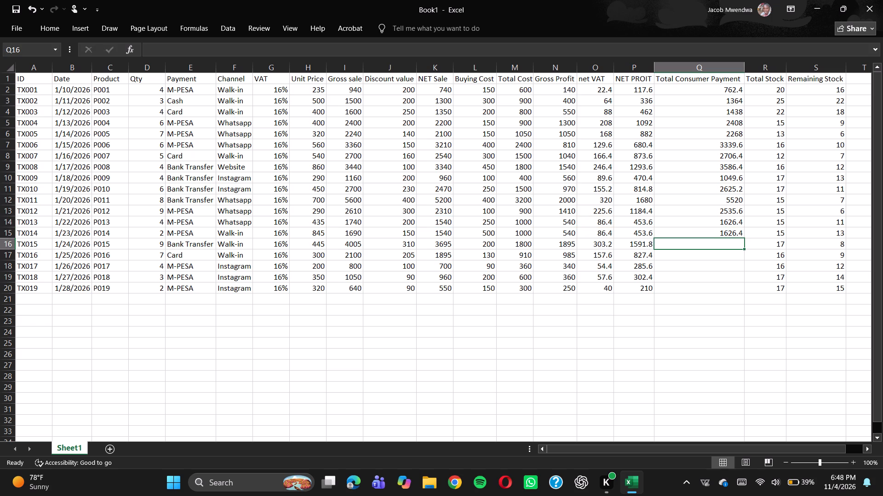
Enter the Total Consumer Payment formula =K16+O16 for transaction TX015 in cell Q16.
key(equal)
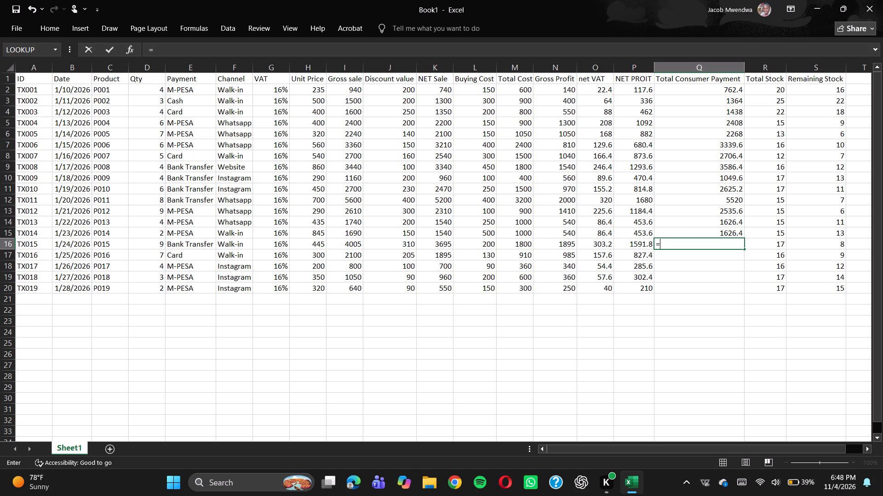
text(k1)
key(5)
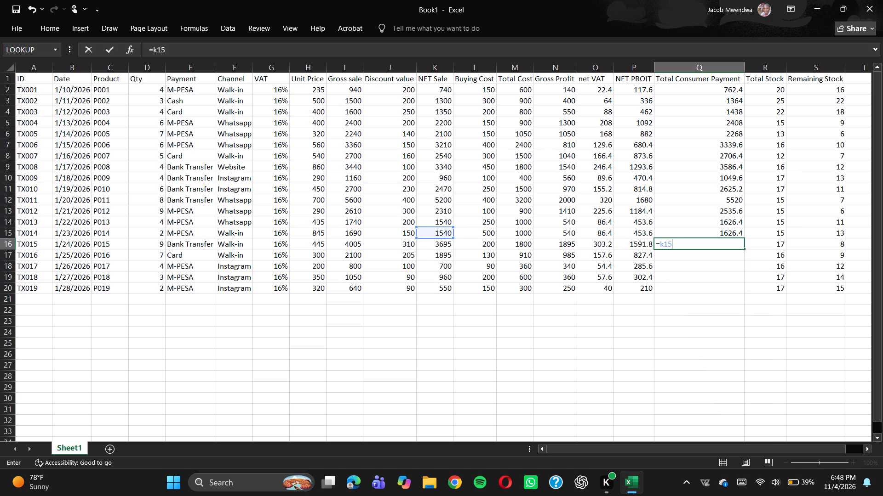
key(shift+plus)
key(o)
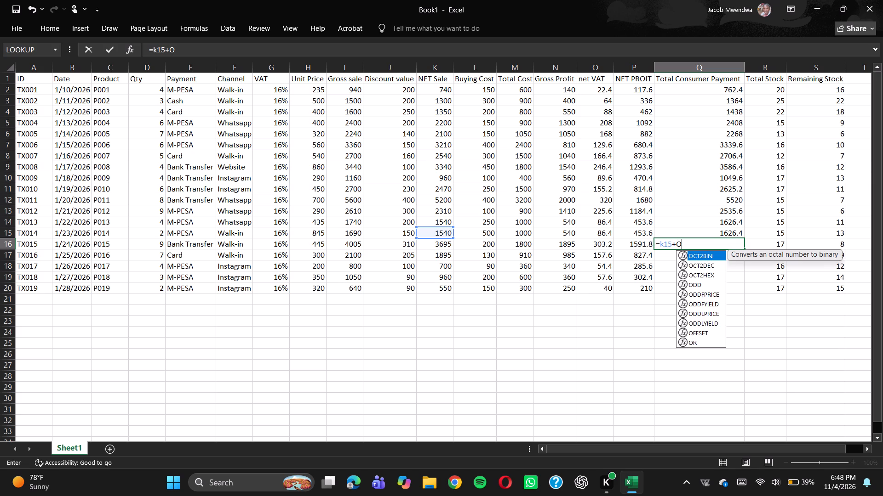
key(1)
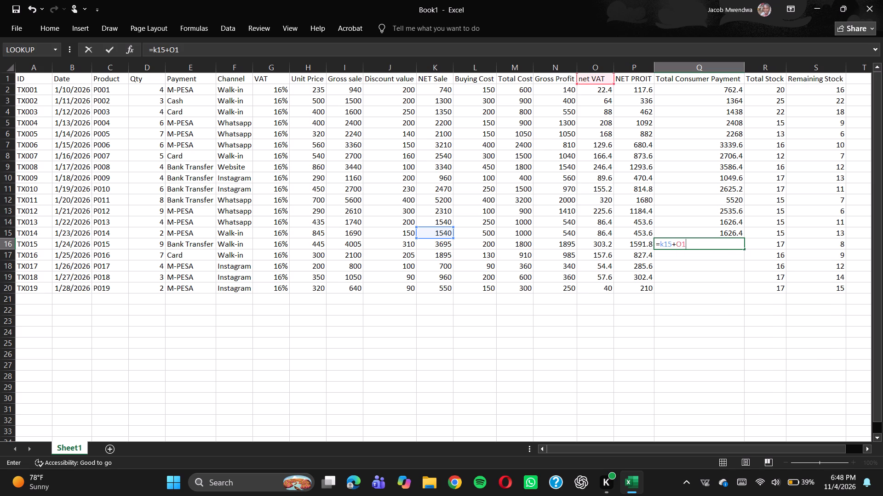
key(4)
key(BackSpace)
key(BackSpace)
key(BackSpace)
key(BackSpace)
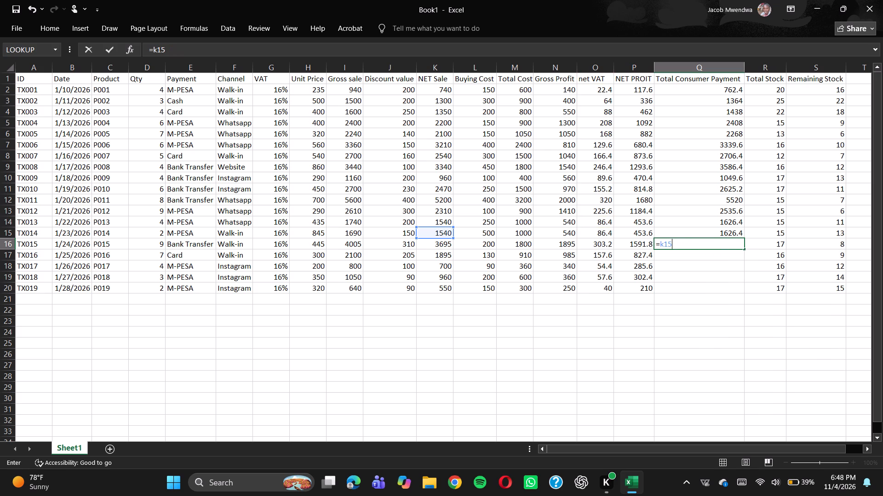
key(BackSpace)
key(6)
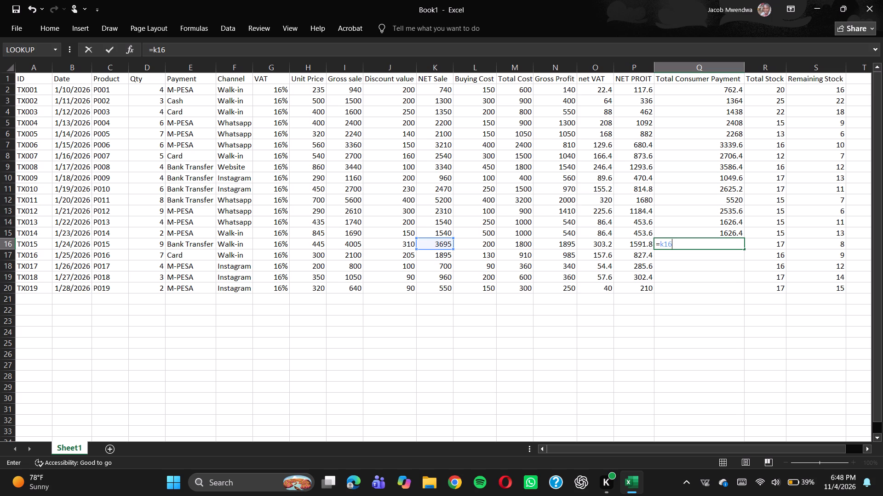
key(shift+plus)
text(O16)
key(Return)
Enter the Total Consumer Payment formula =K17+O17 for transaction TX016 in cell Q17.
key(equal)
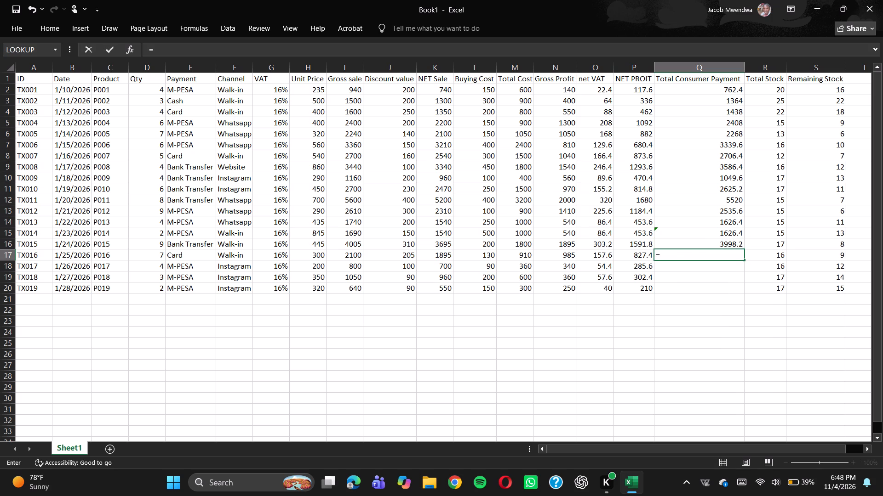
key(k)
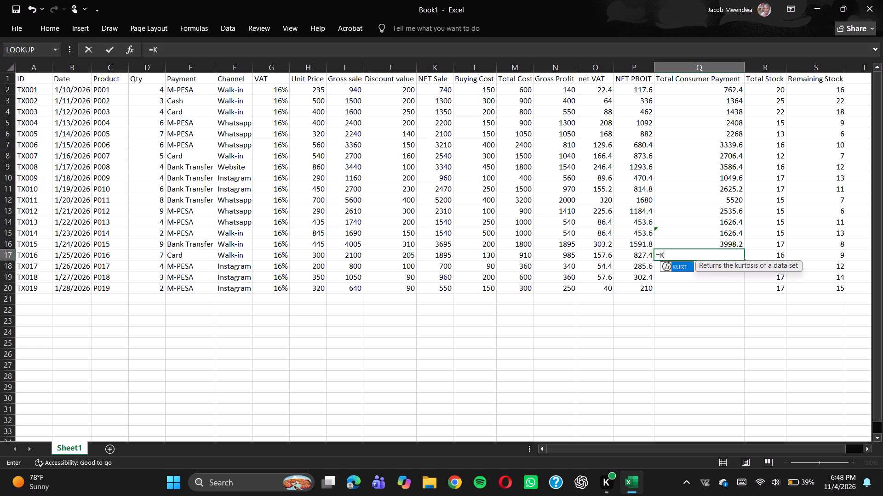
text(17)
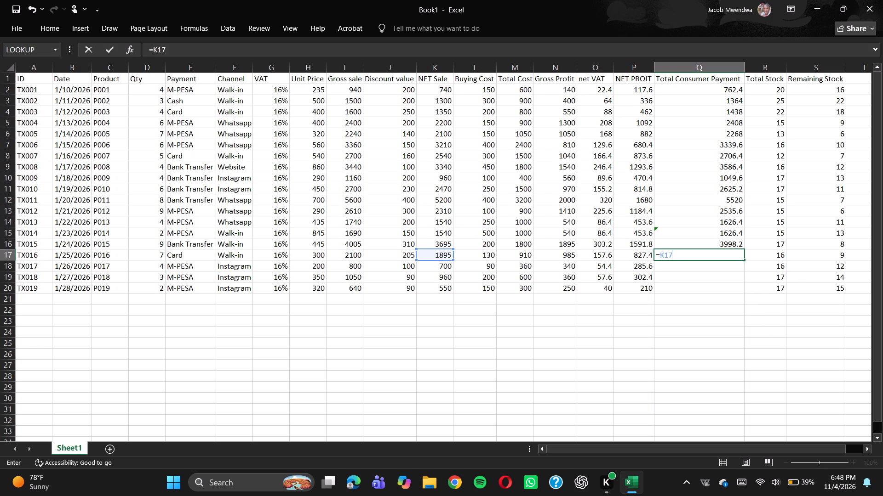
key(shift+plus)
text(O17)
key(Return)
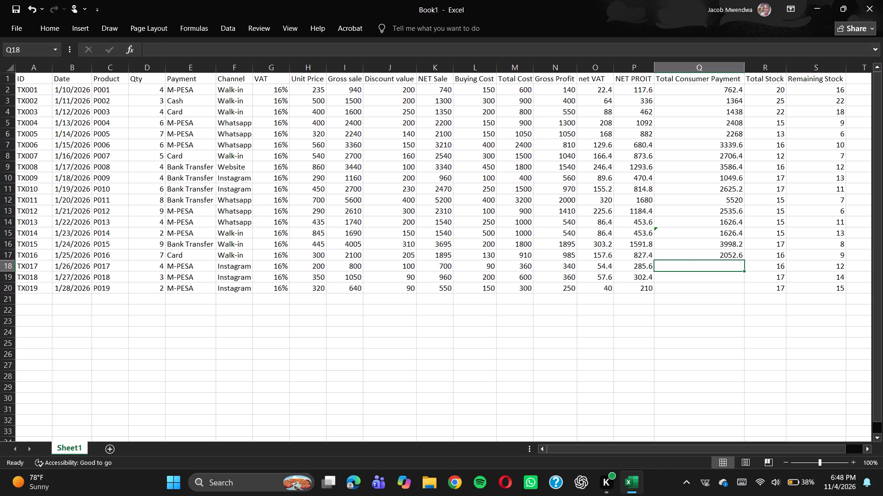
Enter the Total Consumer Payment formula =K18+O18 for transaction TX017 in cell Q18.
key(equal)
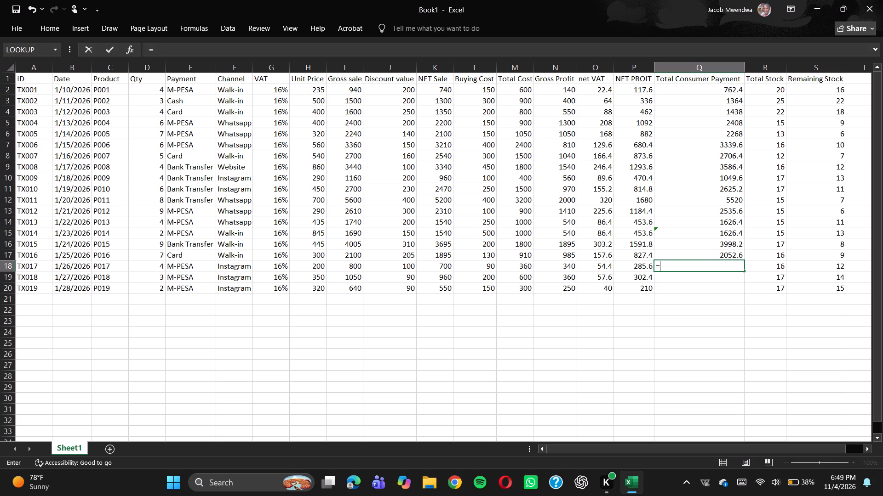
key(k)
text(18)
key(shift+plus)
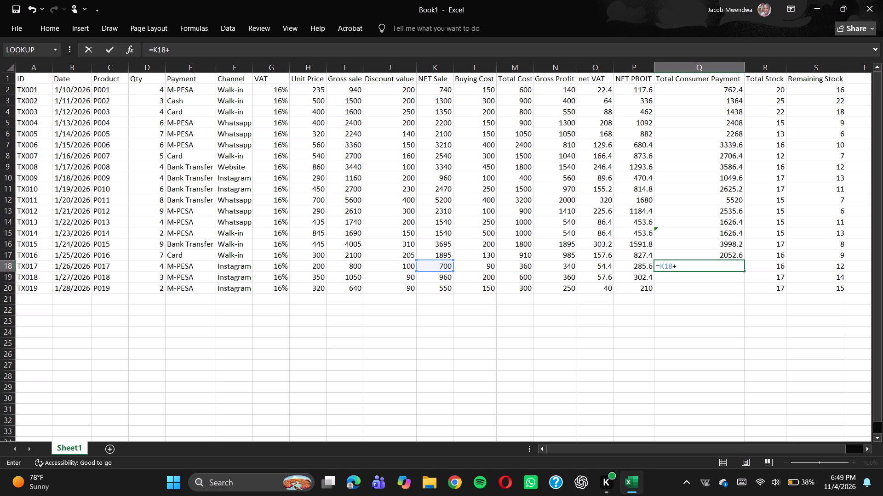
key(o)
text(18)
key(Return)
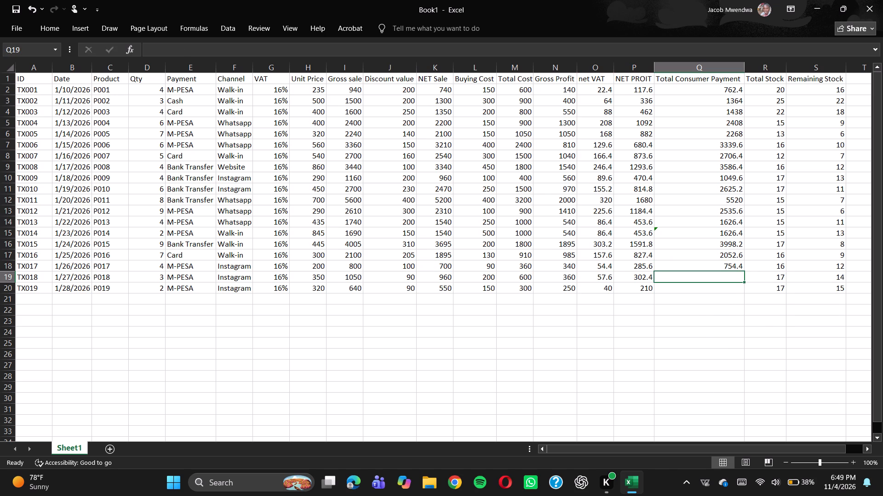
Enter the Total Consumer Payment formula =K19+O19 for transaction TX018 in cell Q19.
key(equal)
key(k)
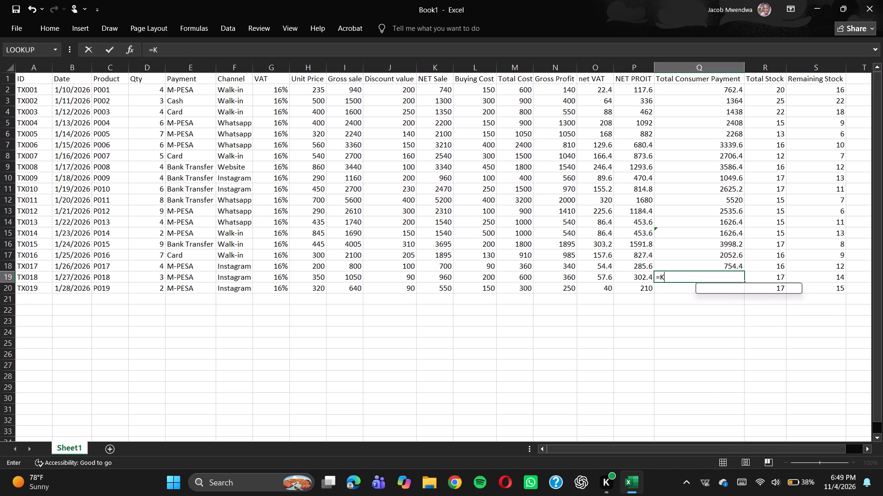
text(19)
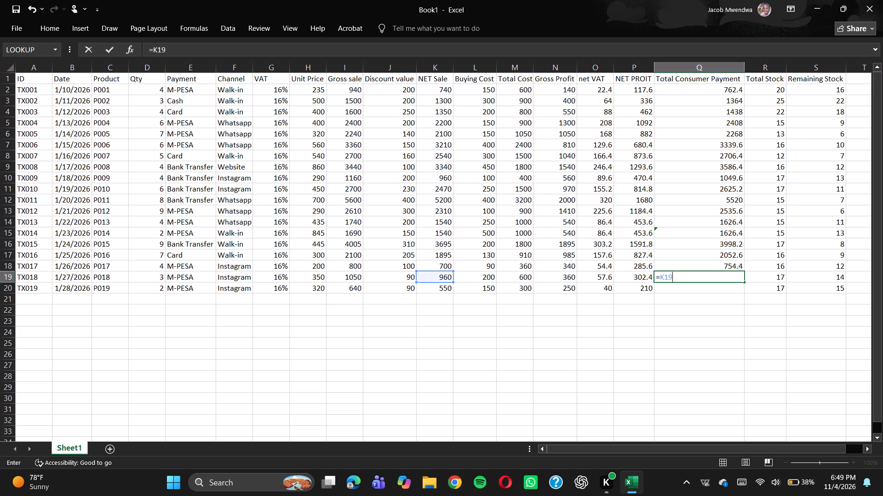
key(shift+plus)
text(O19)
key(Return)
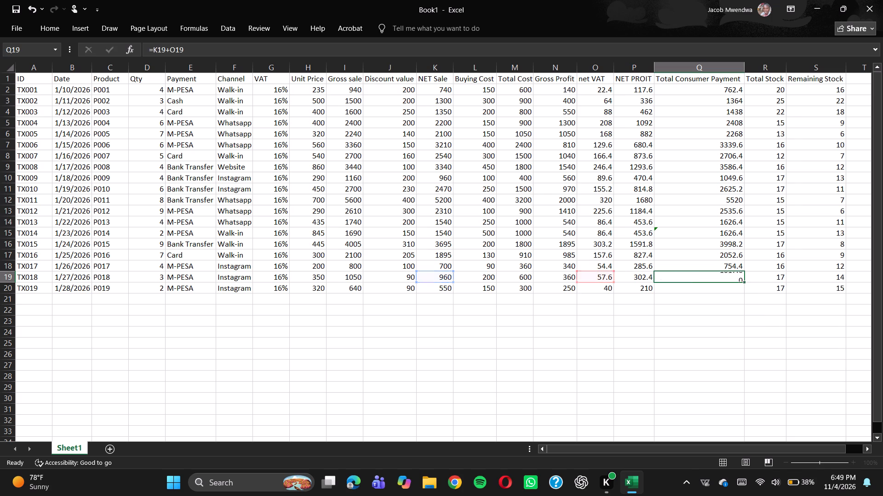
Enter the Total Consumer Payment formula =K20+O20 for transaction TX019 in cell Q20.
key(equal)
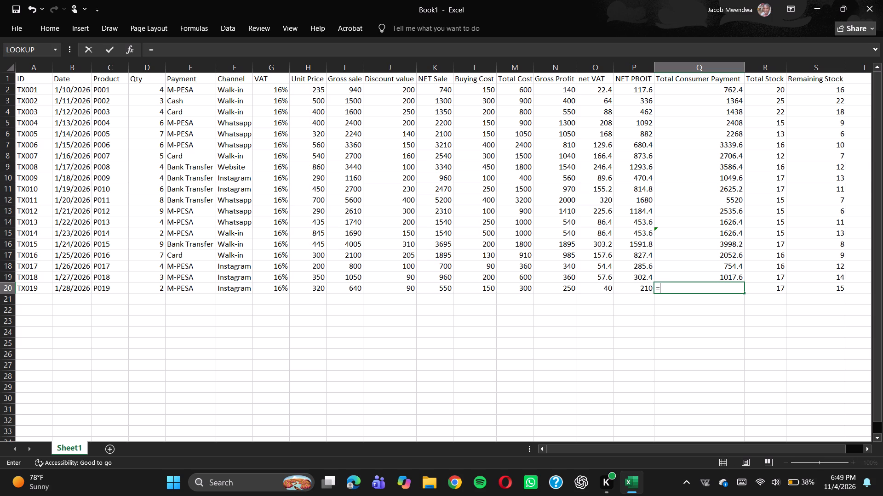
text(K2)
key(0)
key(shift+plus)
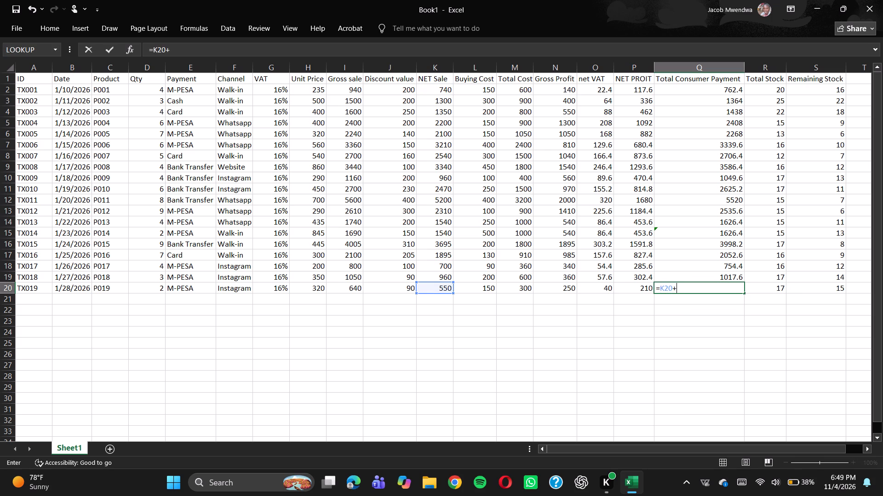
text(O20)
key(Return)
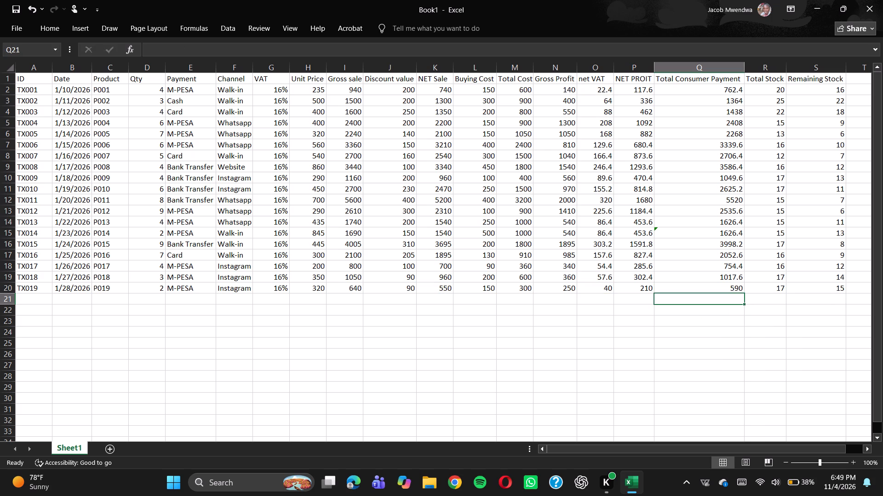
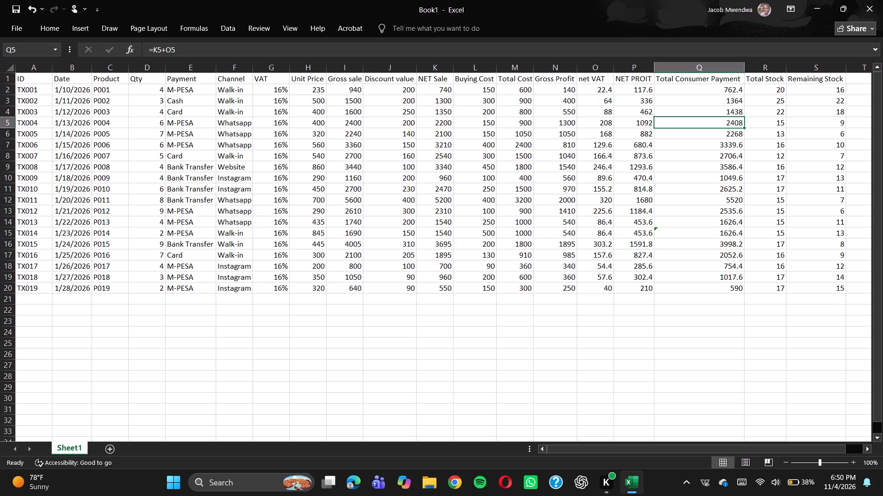
Replace the Total Consumer Payment formula for transaction TX004 in cell Q5 with the fixed value 2408.
click(703, 88)
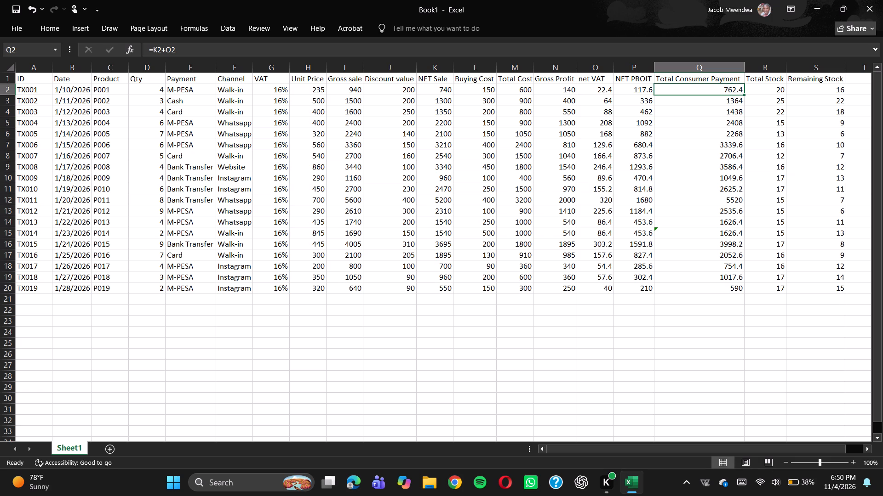
click(701, 100)
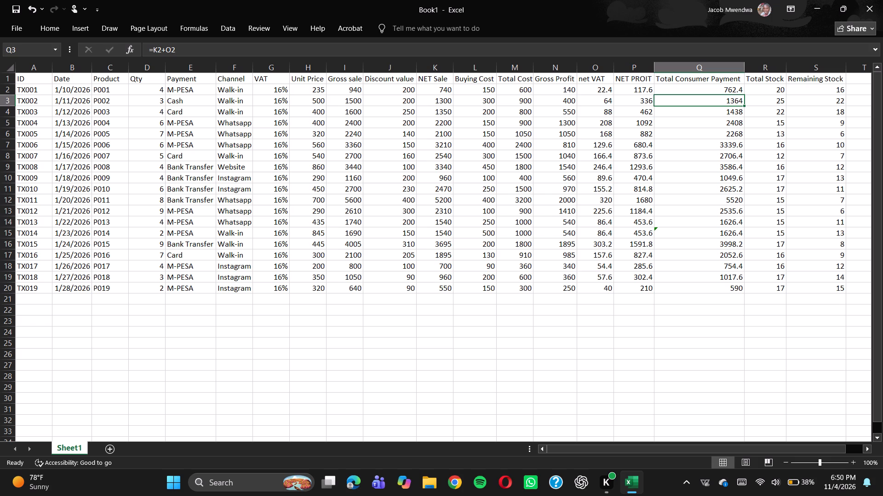
click(704, 123)
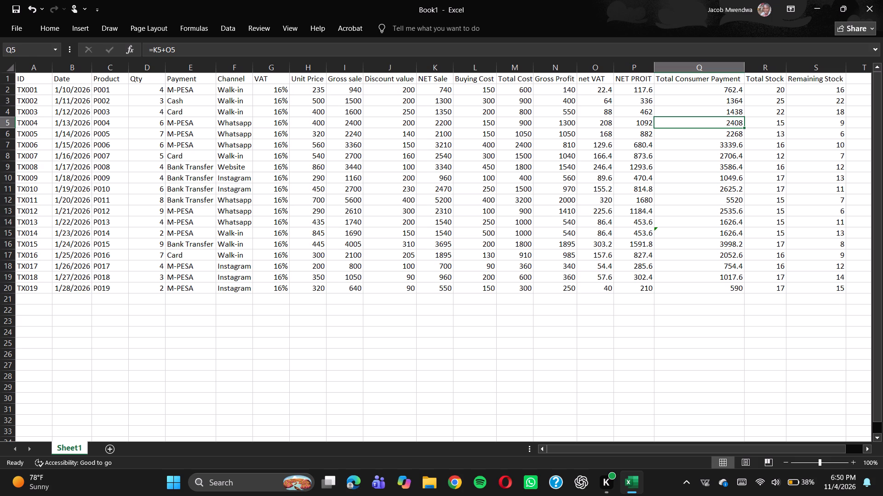
key(2)
text(40)
key(8)
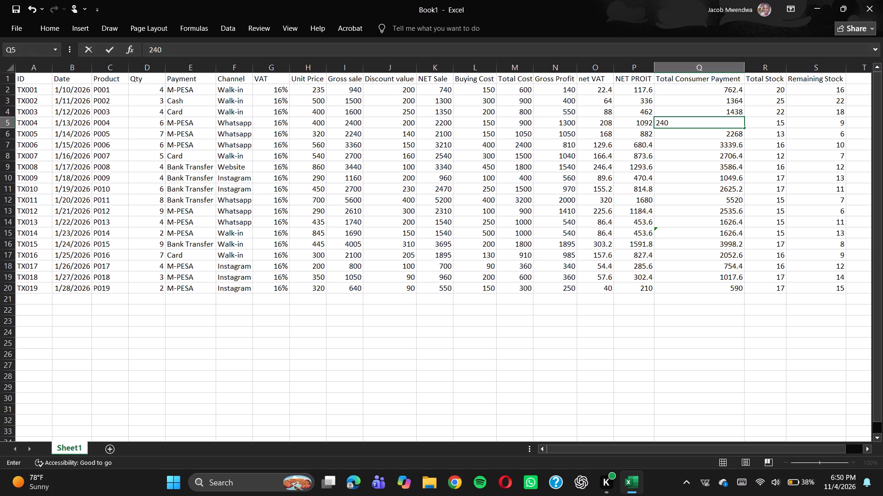
scroll(789, 200, left, 1)
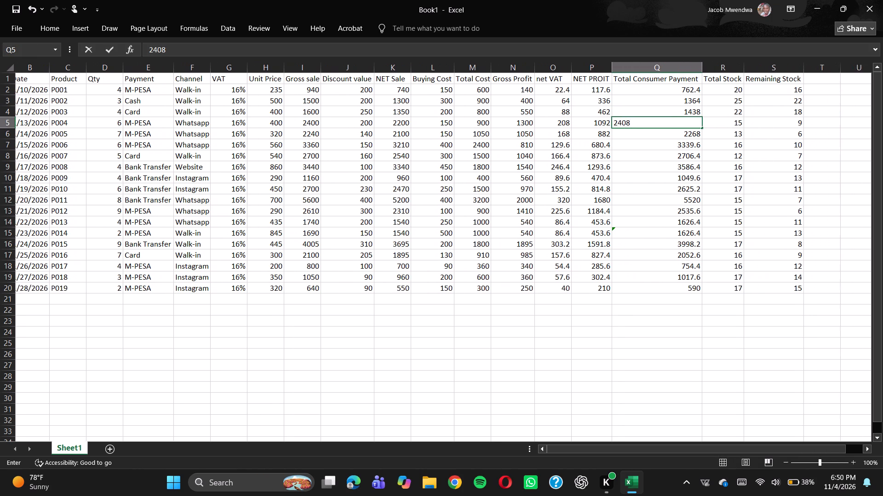
click(789, 200)
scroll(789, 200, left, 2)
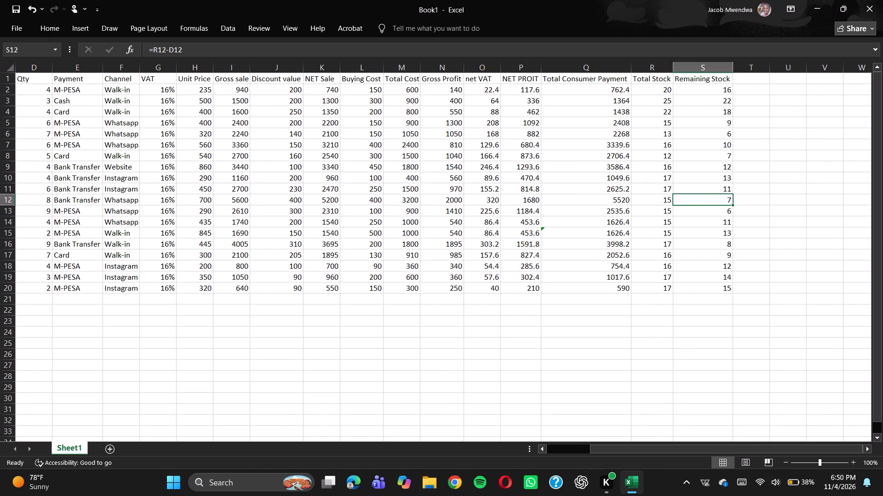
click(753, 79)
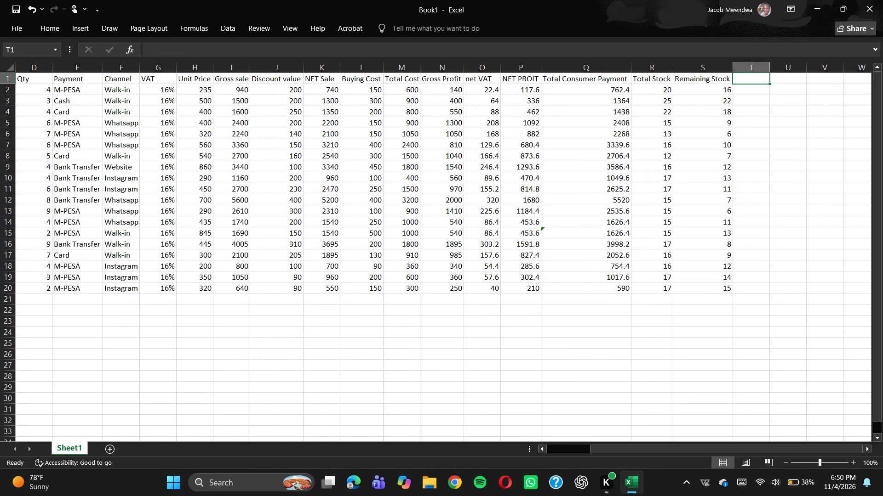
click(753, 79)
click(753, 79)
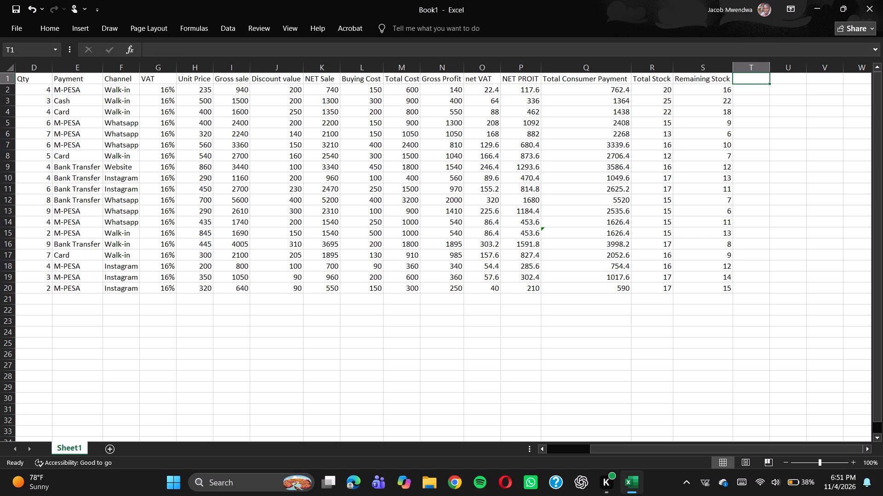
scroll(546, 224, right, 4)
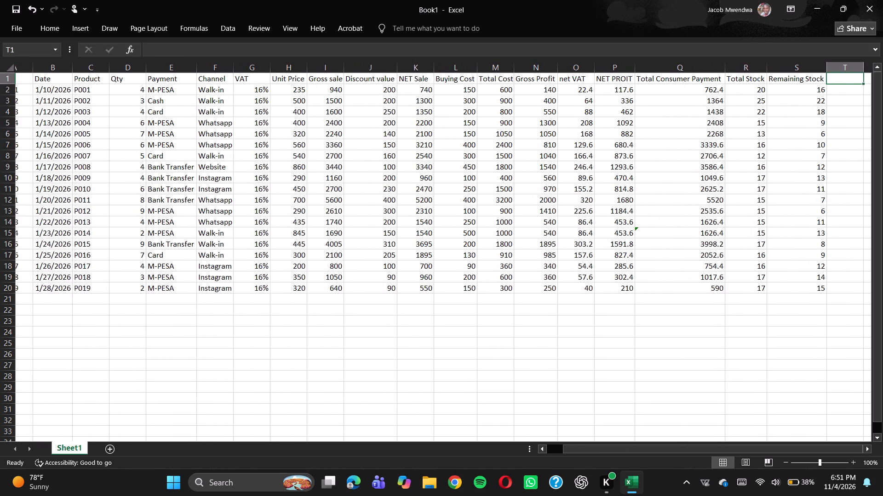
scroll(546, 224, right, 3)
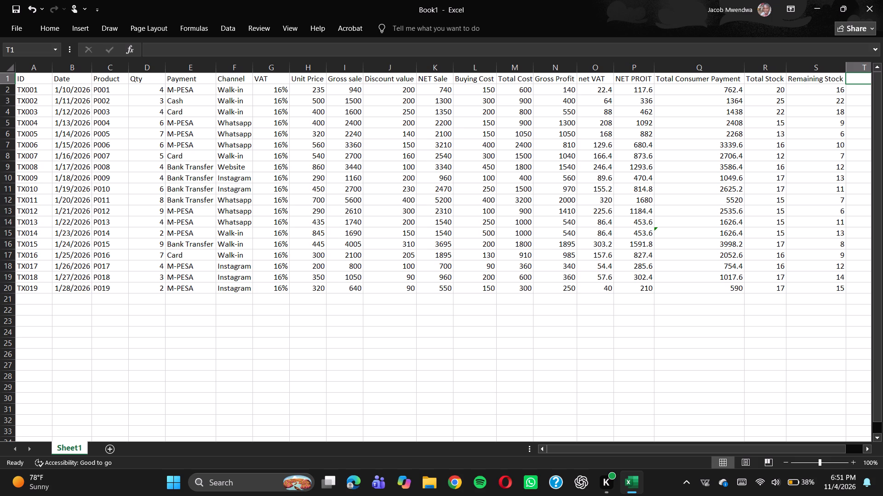
Add transaction ID TX020 in cell A21 and fill the series down to TX029 in cell A30.
click(29, 299)
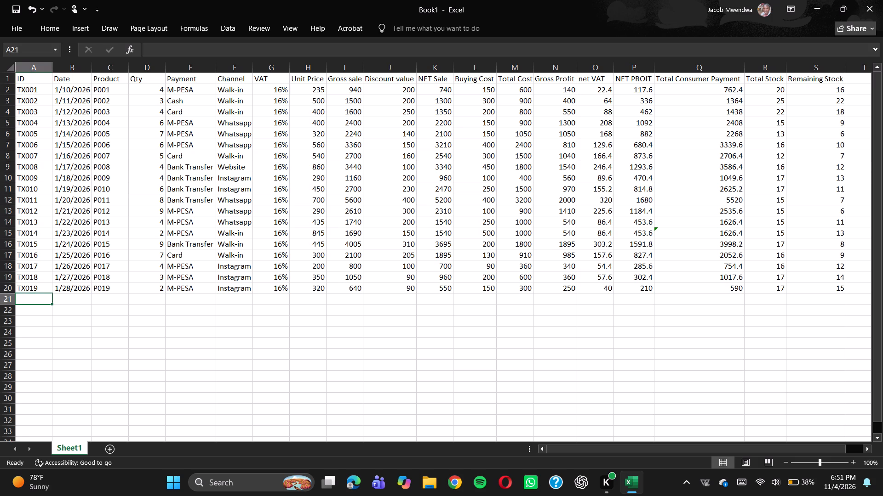
key(t)
key(x)
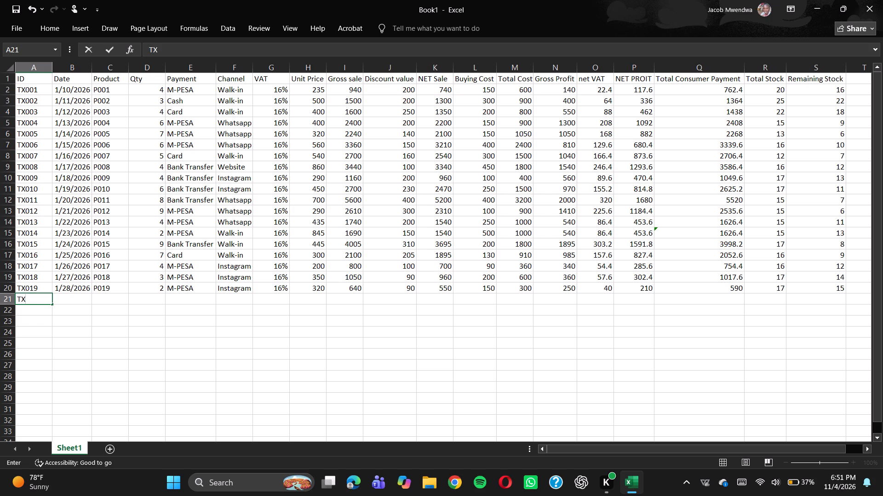
text(01)
key(BackSpace)
key(2)
key(0)
drag(52, 304, 46, 386)
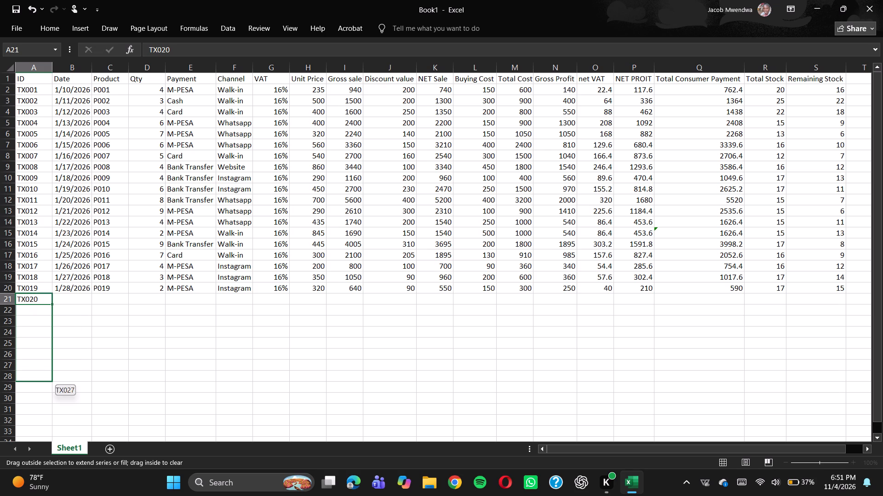
drag(46, 386, 49, 400)
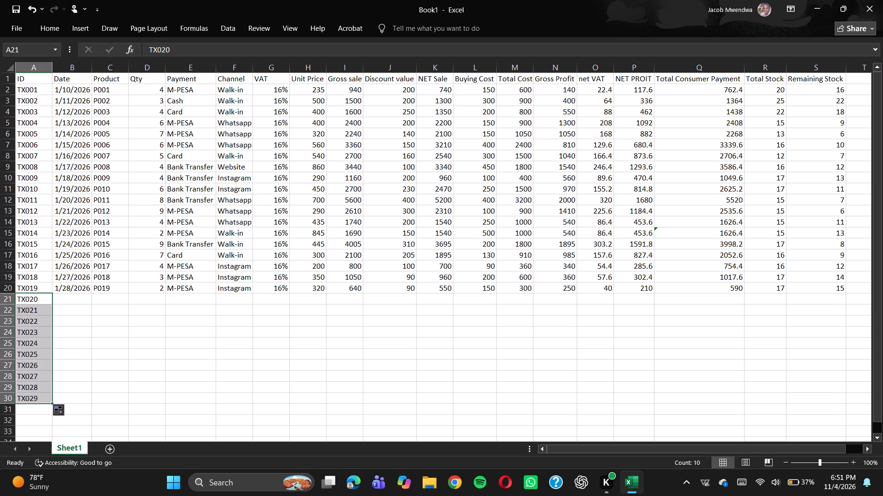
Enter the date 1/28/2026 for transaction TX020 in cell B21.
click(72, 299)
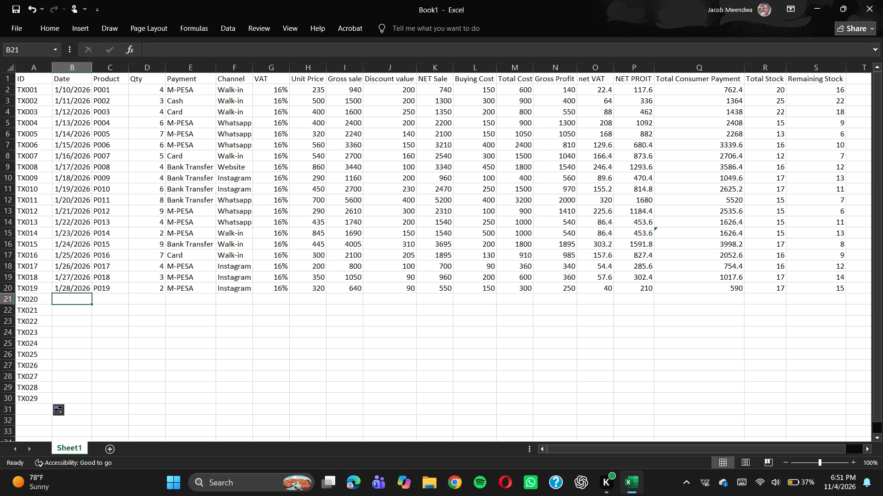
key(1)
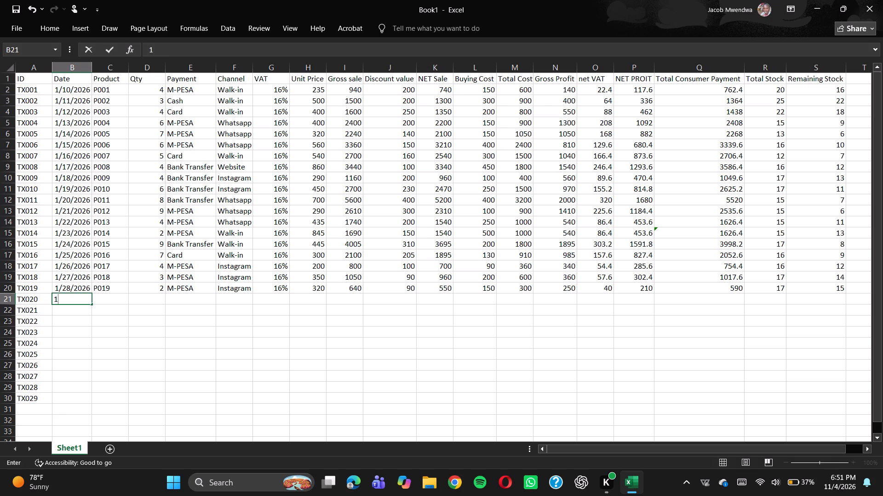
key(slash)
key(2)
key(8)
text(/2026)
key(slash)
key(BackSpace)
click(76, 312)
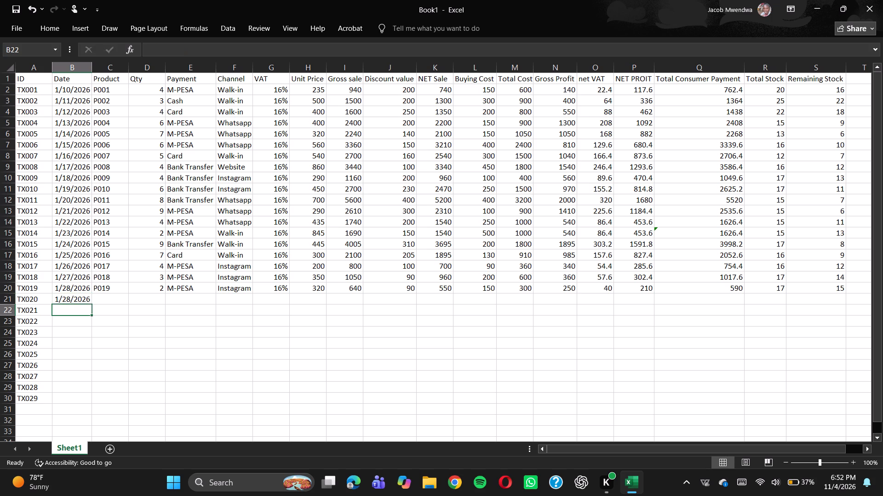
Change the date of transaction TX020 in cell B21 to 1/29/2026.
click(71, 302)
double_click(71, 302)
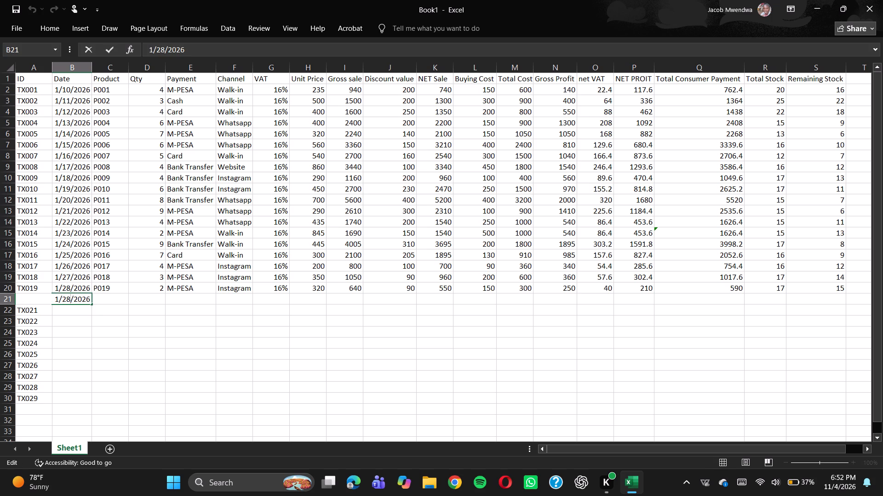
key(BackSpace)
key(9)
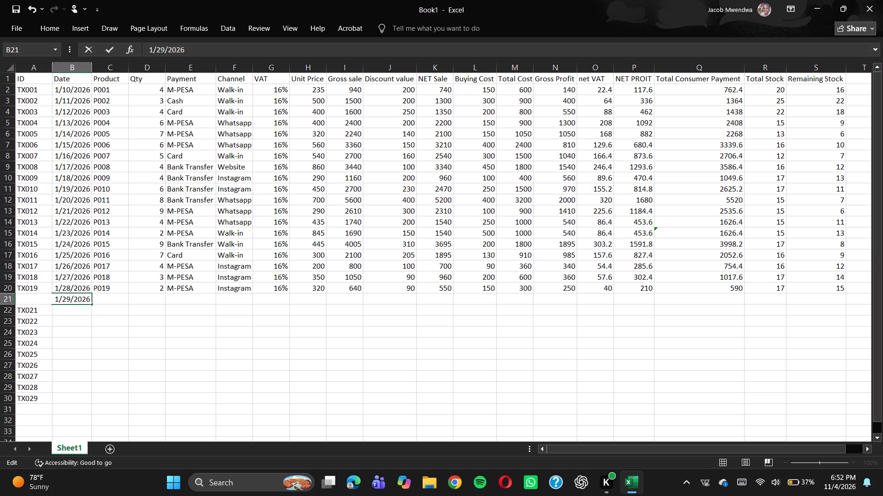
click(82, 310)
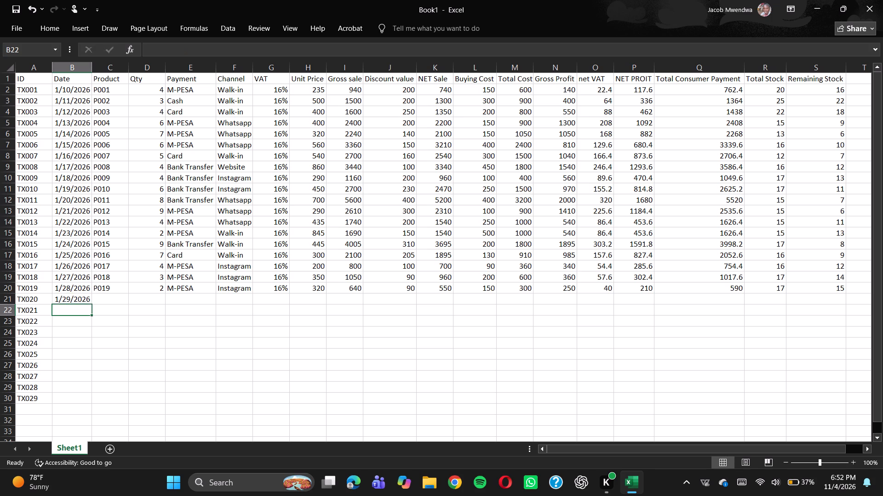
Enter the date 1/30/2026 for transaction TX021 in cell B22.
key(1)
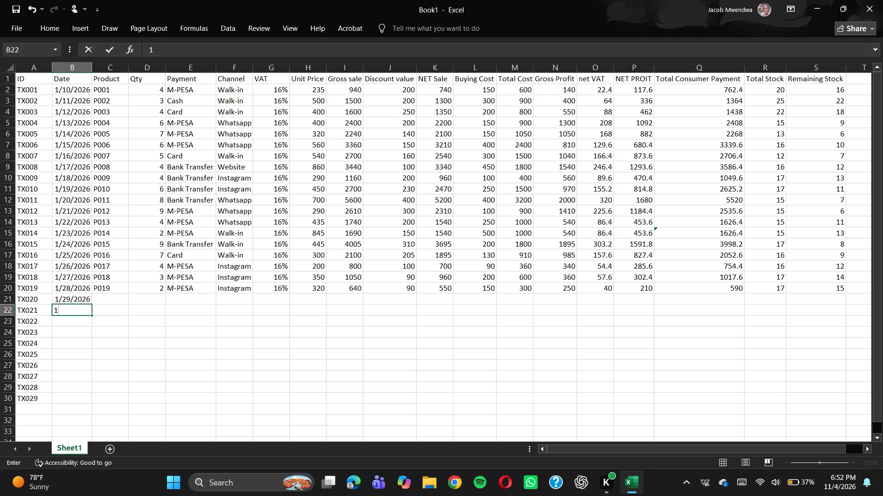
key(slash)
key(3)
key(0)
key(slash)
text(202)
key(6)
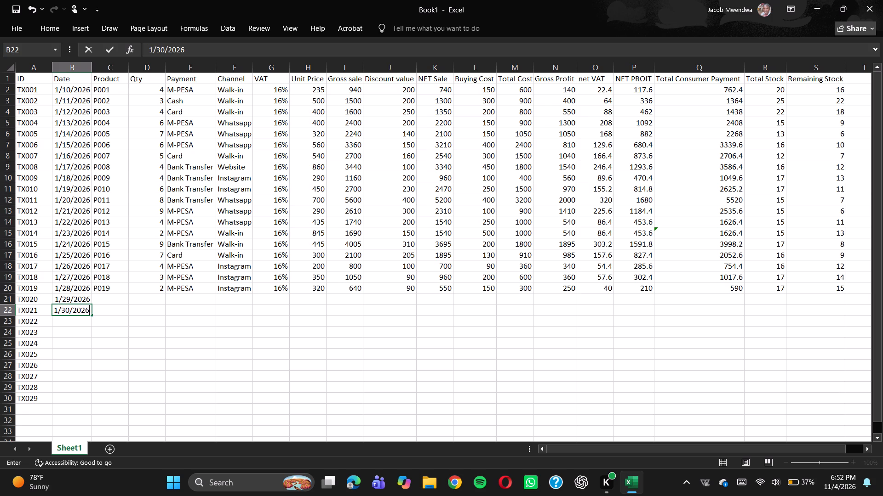
key(Down)
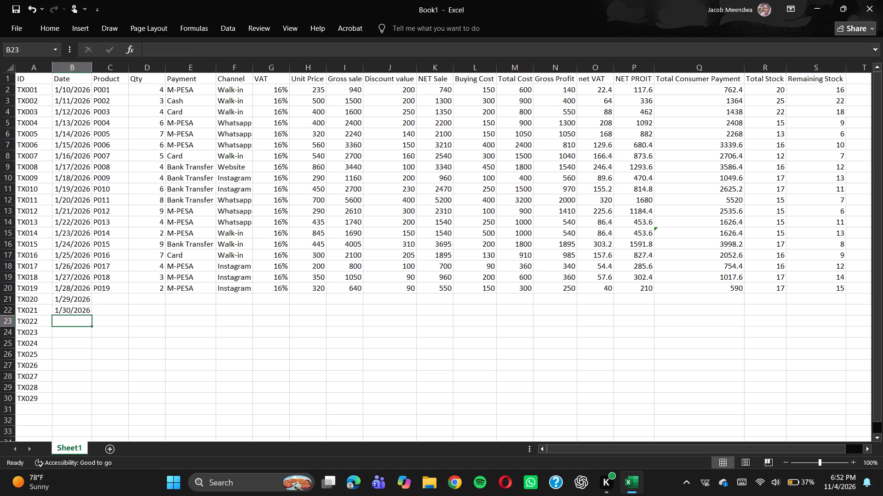
Enter the date 1/31/2026 for transaction TX022 in cell B23.
key(1)
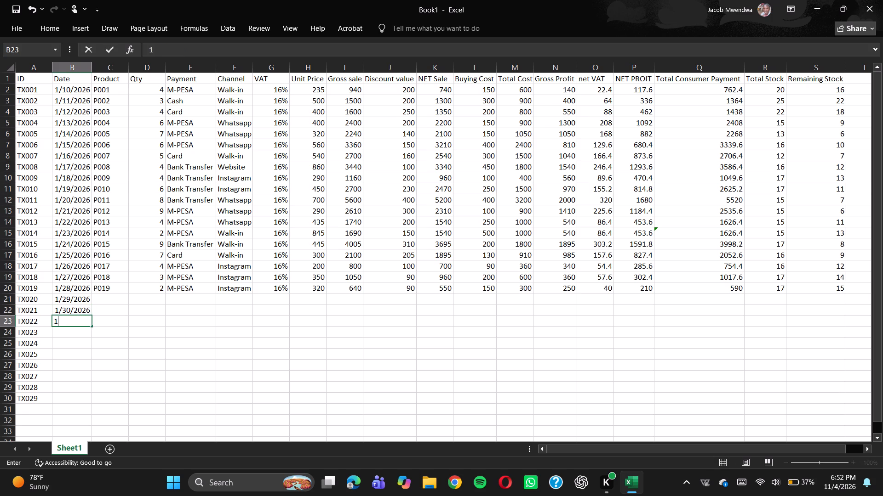
key(slash)
text(31)
text(/2)
text(026)
key(Down)
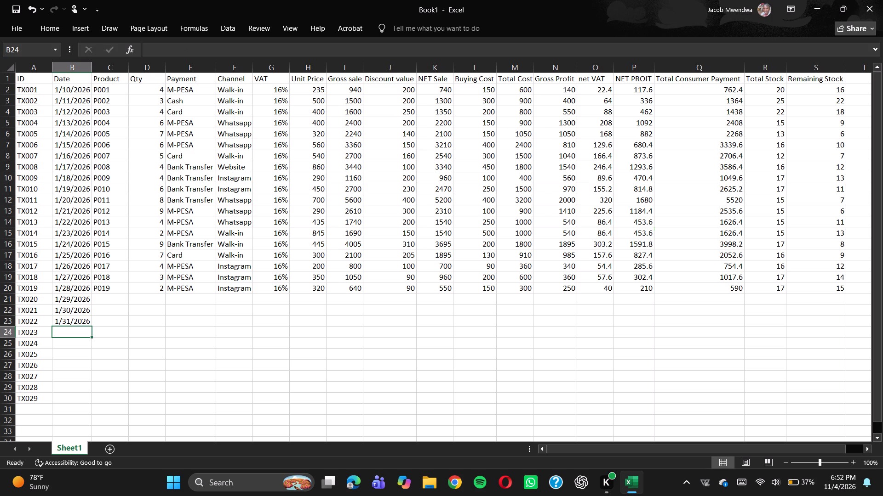
Enter the date 2/01/2026 for transaction TX023 in cell B24.
key(1)
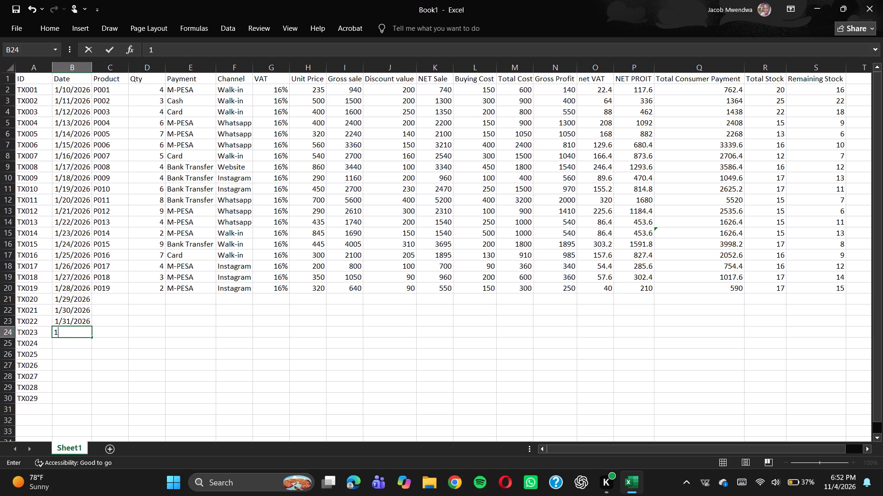
key(slash)
key(BackSpace)
key(BackSpace)
key(2)
key(slash)
key(0)
key(1)
key(slash)
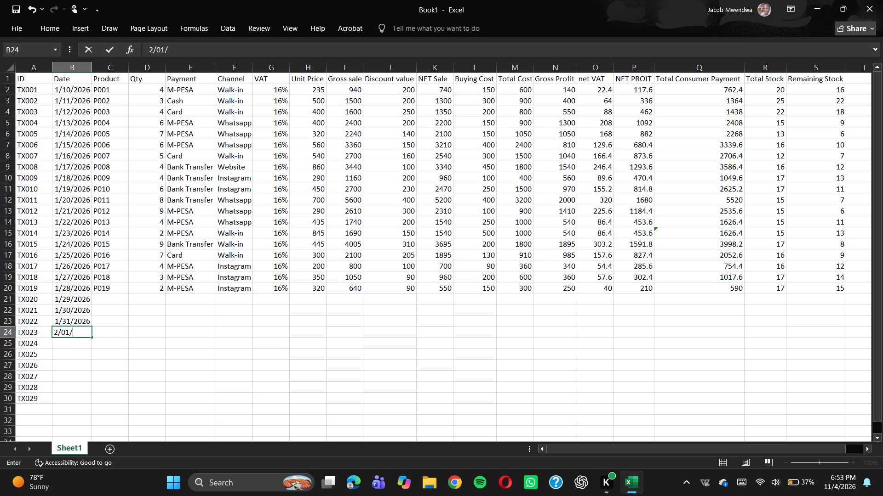
key(2)
text(02)
key(6)
key(Down)
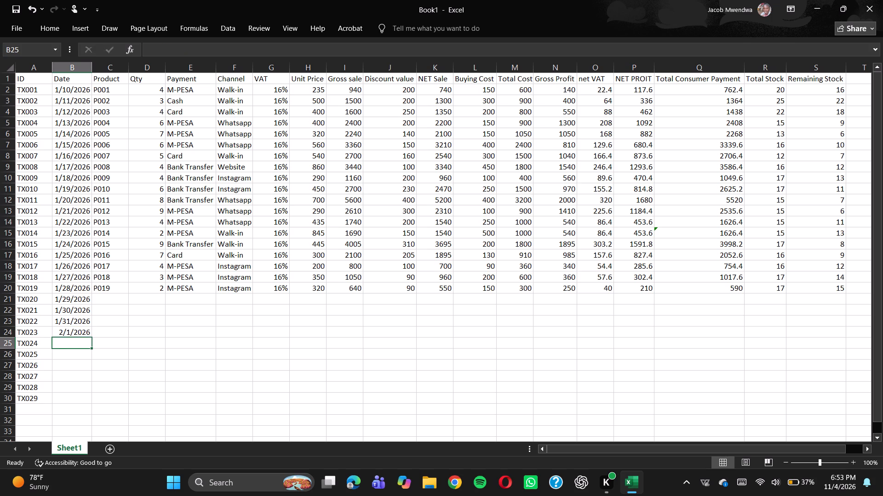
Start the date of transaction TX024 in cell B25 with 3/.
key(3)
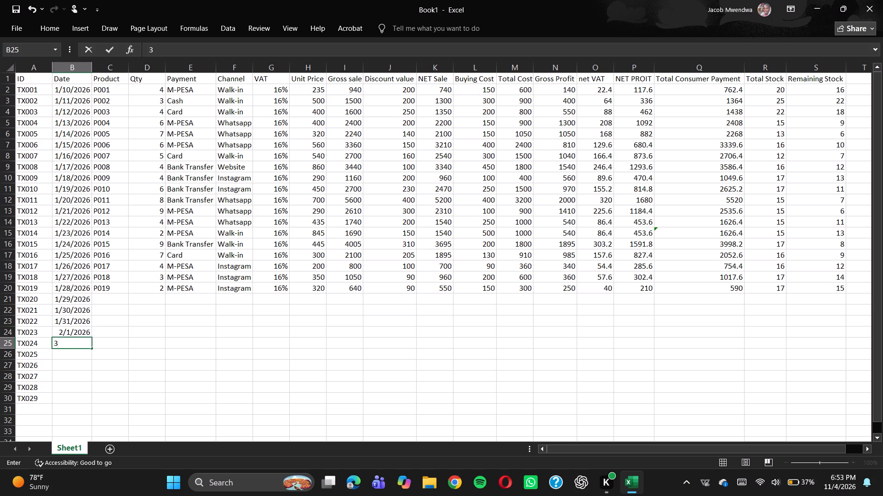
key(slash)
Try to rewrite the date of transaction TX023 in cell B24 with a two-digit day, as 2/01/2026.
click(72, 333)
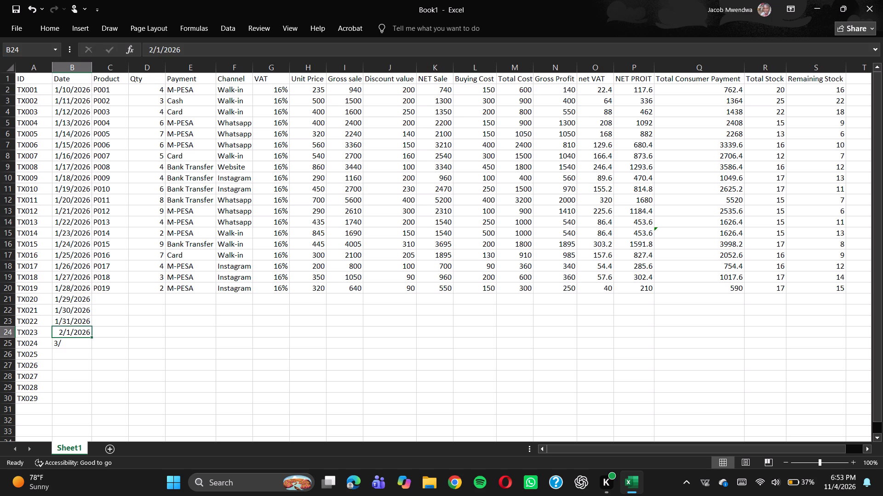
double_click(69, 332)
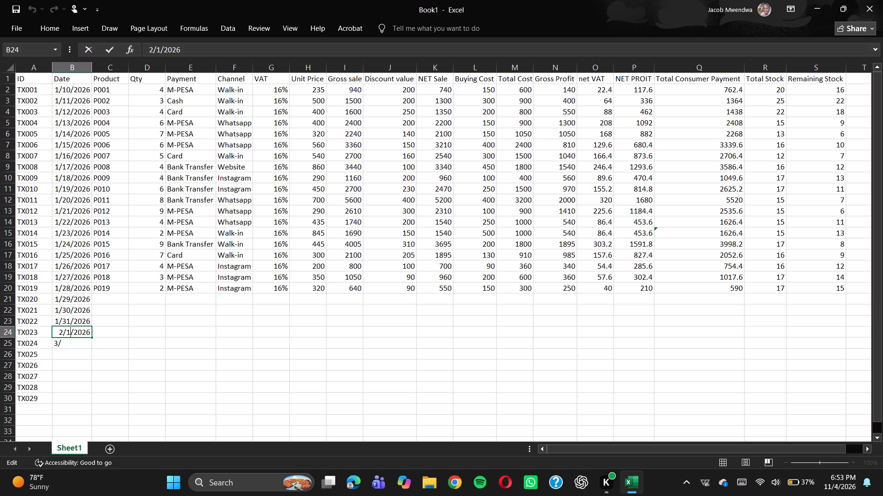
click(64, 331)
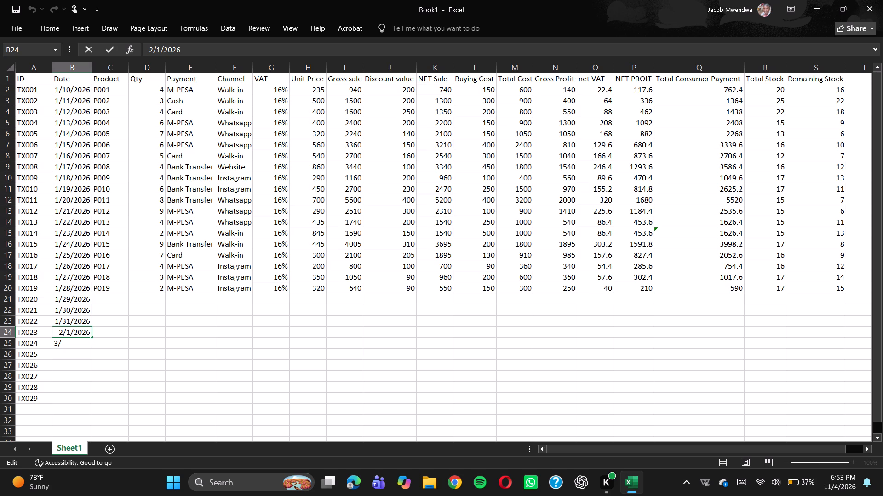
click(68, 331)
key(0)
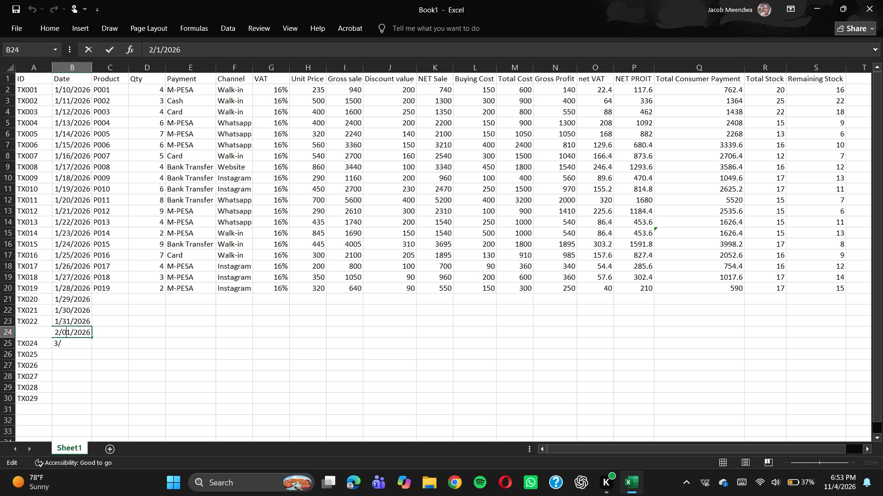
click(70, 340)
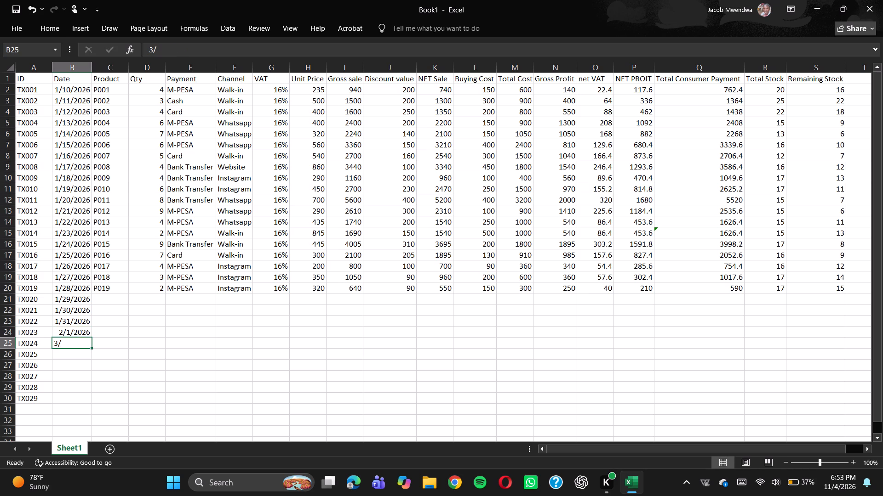
Replace the partial entry for transaction TX024 in cell B25 with the date 2/01/2026.
double_click(66, 344)
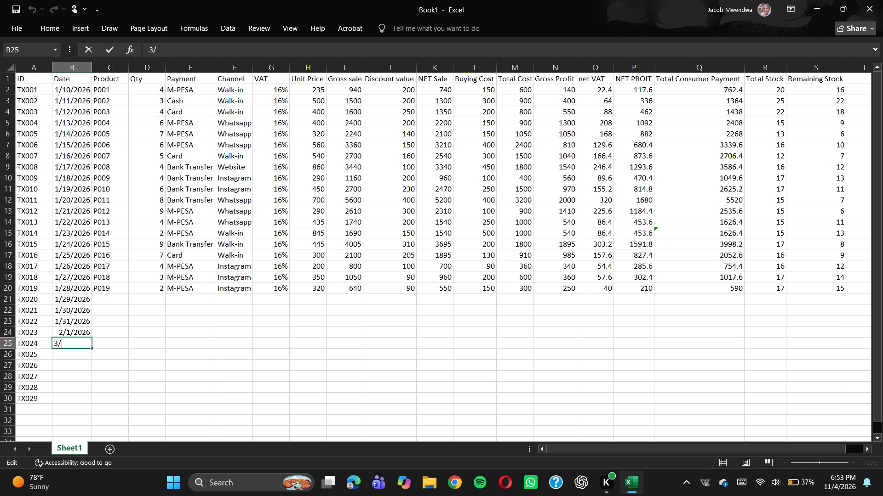
key(Left)
key(BackSpace)
key(2)
key(Right)
key(1)
key(BackSpace)
key(0)
key(1)
key(slash)
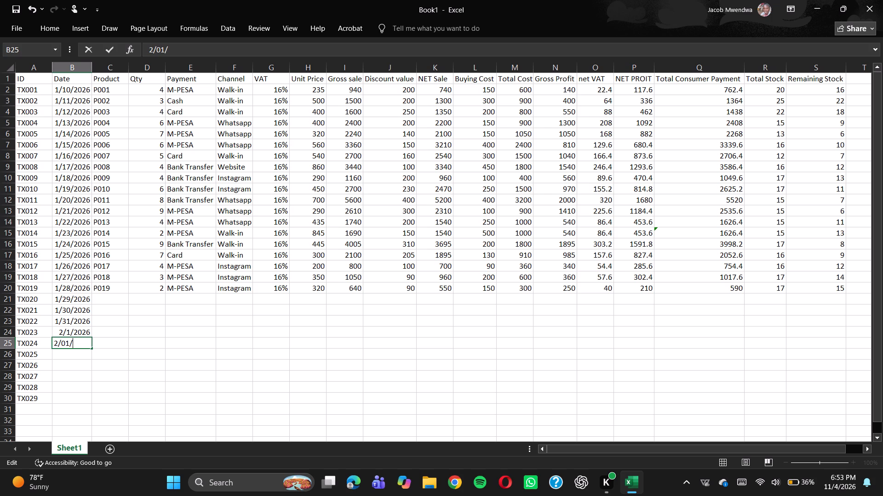
text(20)
key(2)
key(6)
key(Down)
key(Down)
click(86, 355)
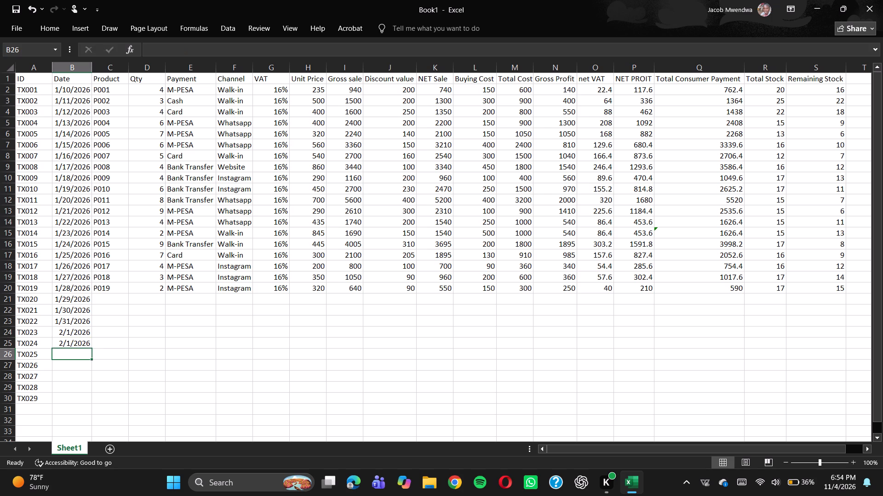
Start the date of transaction TX025 in cell B26 with 2/.
key(2)
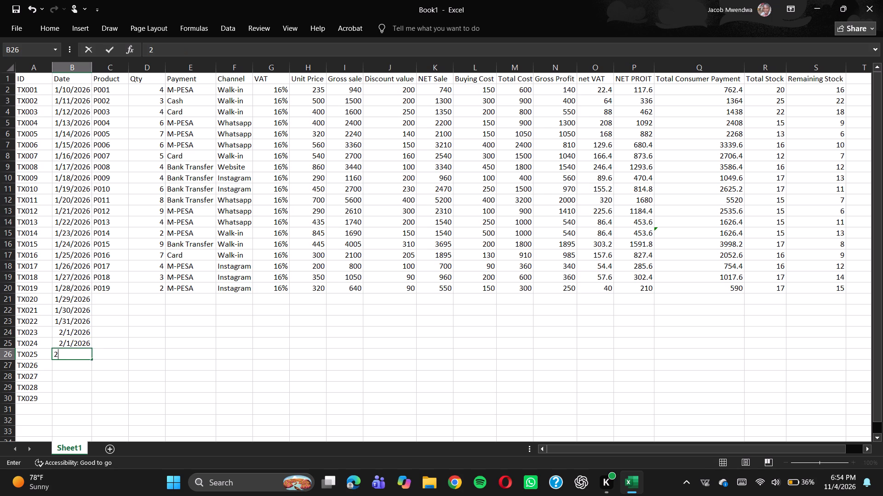
key(slash)
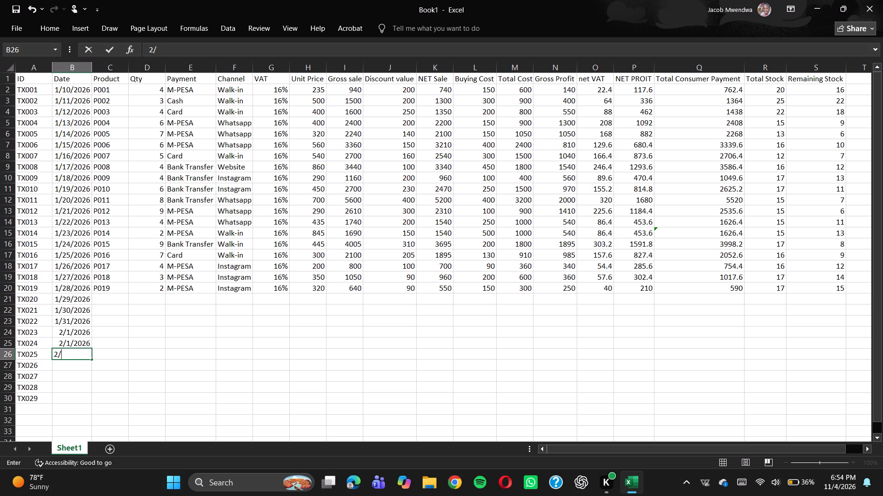
Correct the date of transaction TX024 in cell B25 to 2/2/2026.
click(68, 343)
double_click(68, 343)
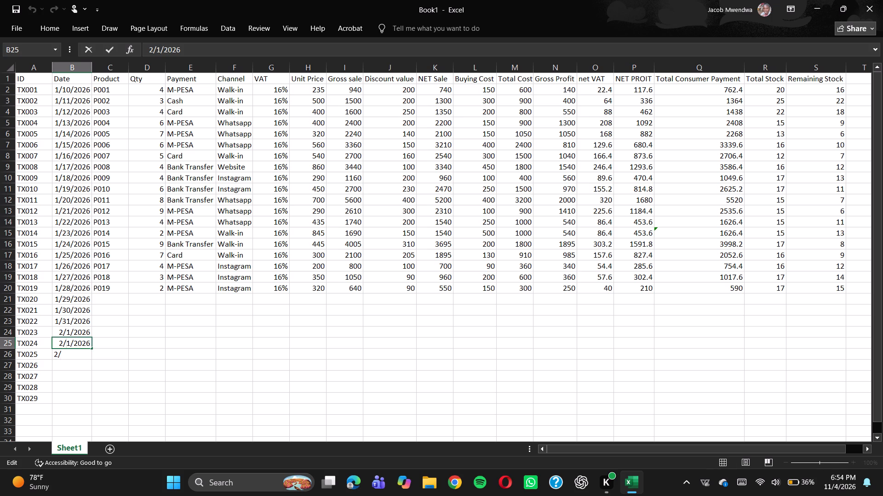
click(69, 343)
key(BackSpace)
key(2)
Complete the partial date of transaction TX025 in cell B26 as 2/3/2026.
triple_click(69, 356)
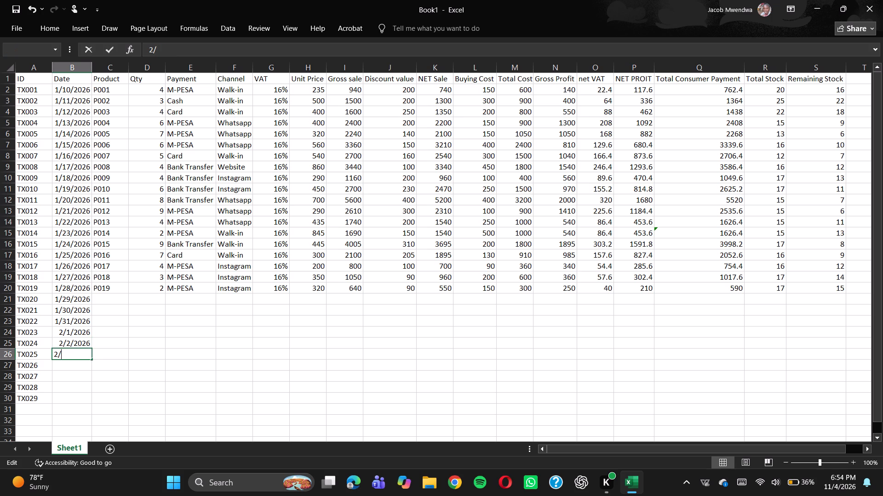
text(3/2026)
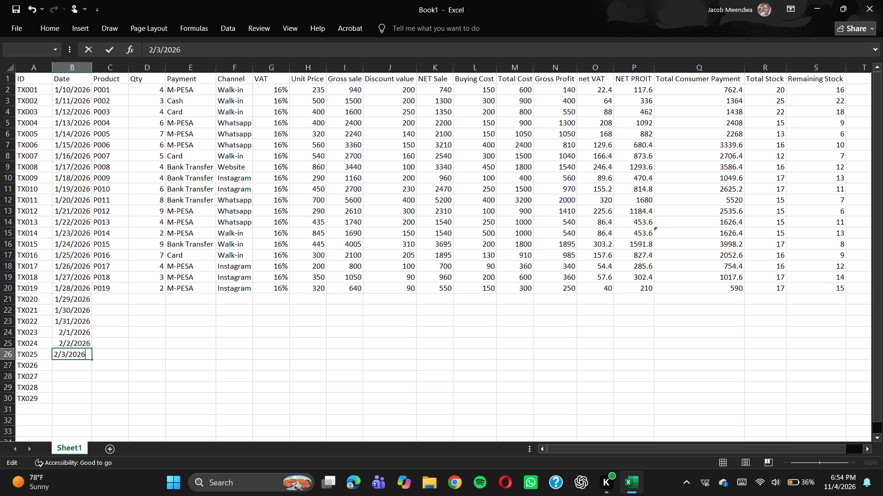
key(Down)
drag(79, 337, 78, 364)
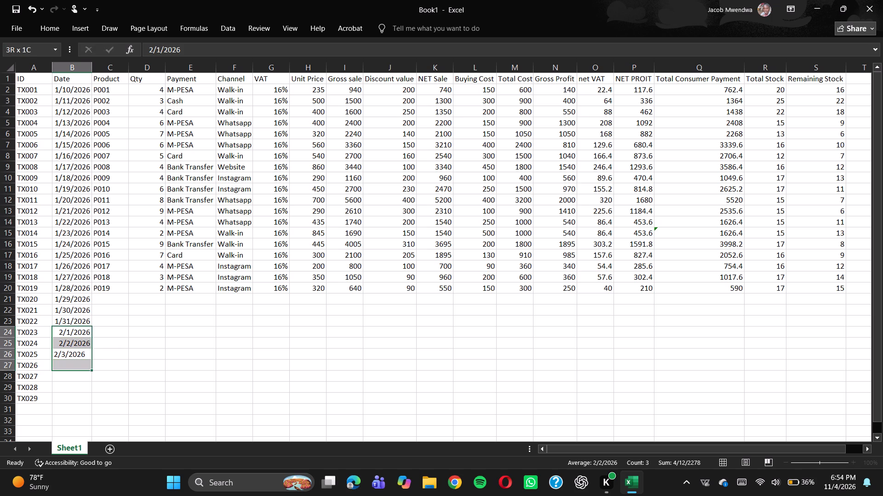
drag(78, 364, 78, 366)
Enter the date 2/4/2026 for transaction TX026 in cell B27.
click(78, 366)
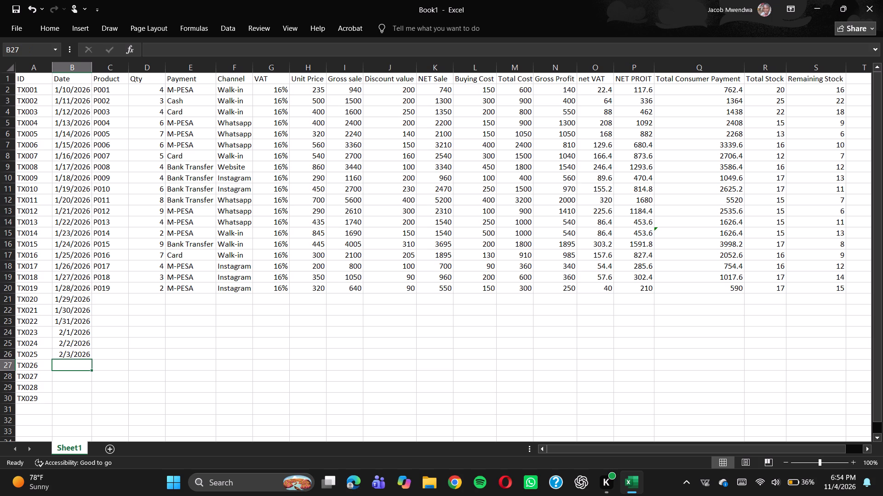
key(2)
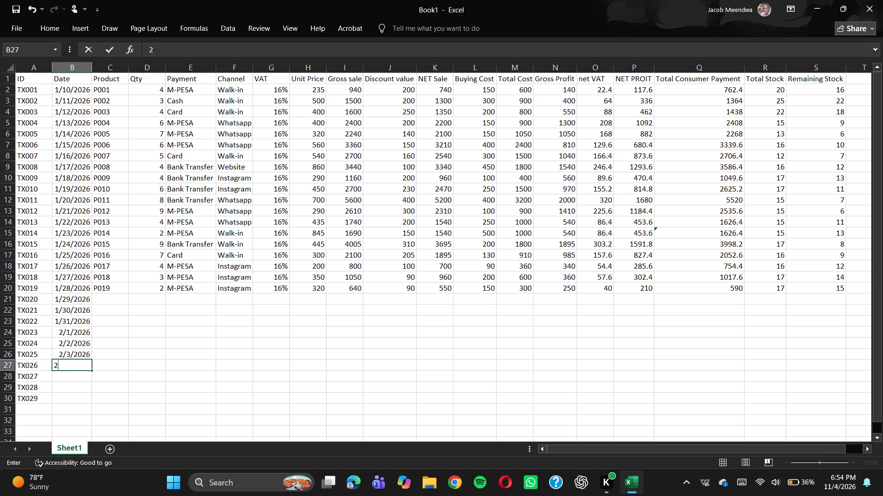
key(slash)
key(4)
key(slash)
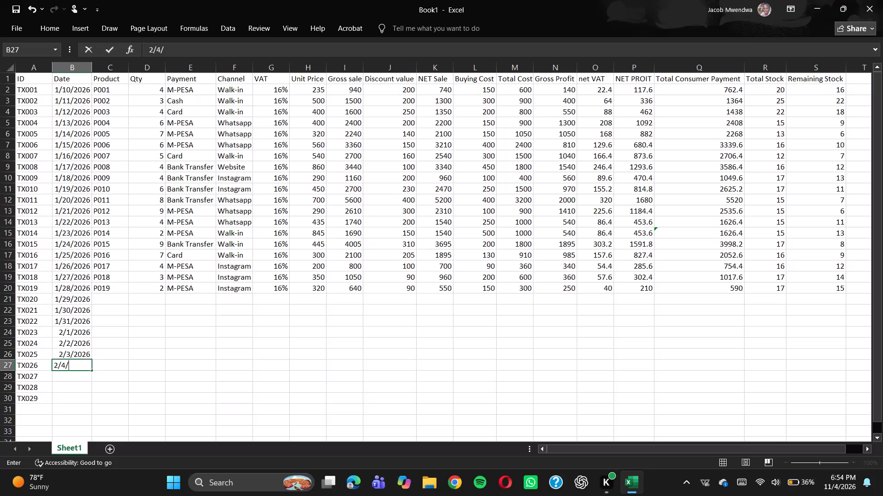
text(2026)
key(Down)
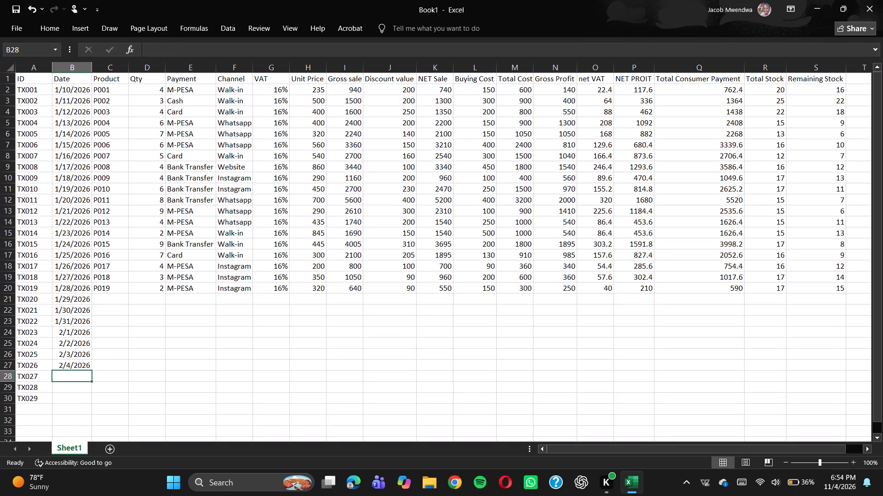
Enter the date 2/5/2026 for transaction TX027 in cell B28.
key(2)
key(slash)
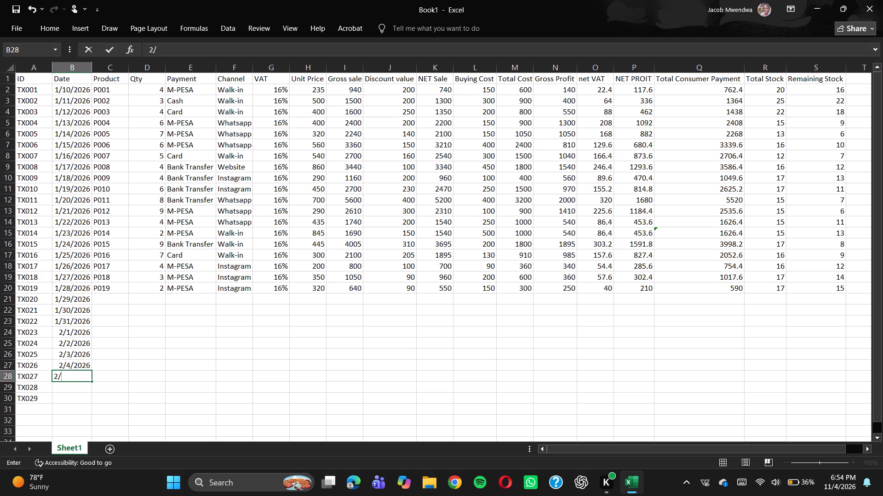
key(5)
key(slash)
text(202)
key(6)
key(Down)
Enter the date 2/6/2026 for transaction TX028 in cell B29.
key(2)
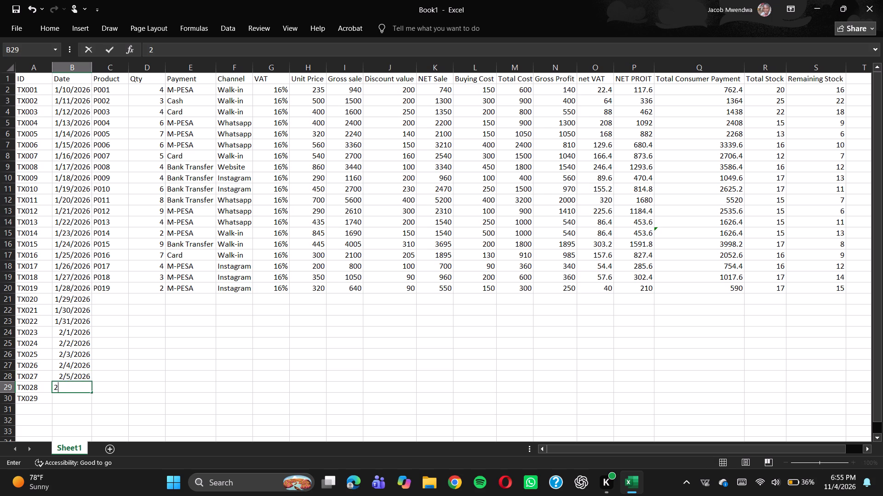
key(slash)
key(6)
key(slash)
text(202)
key(6)
key(Down)
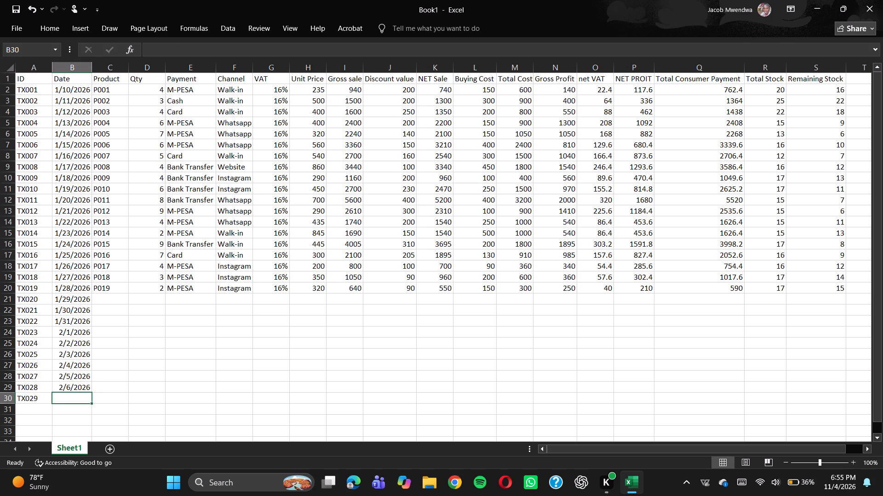
Enter the date 2/7/2026 for transaction TX029 in cell B30.
key(2)
key(slash)
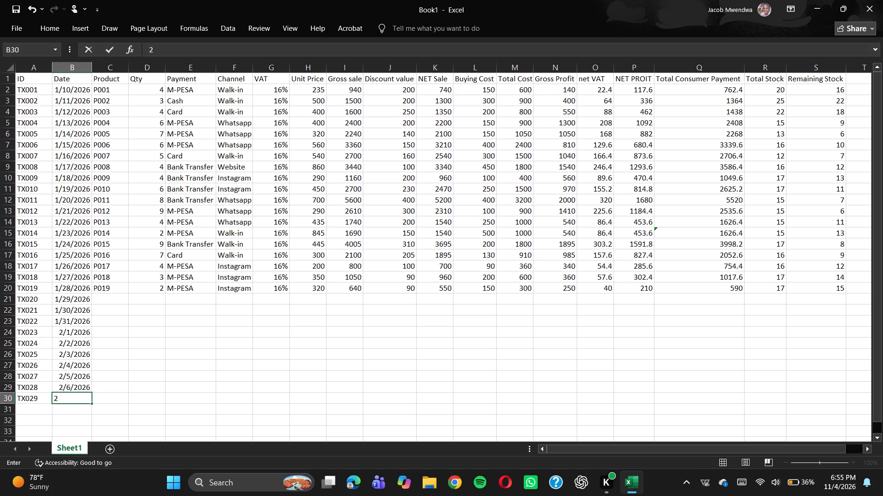
key(7)
key(slash)
text(2026)
Enter product codes P020, P021 and P022 for transactions TX020 to TX022 in cells C21 to C23.
click(115, 299)
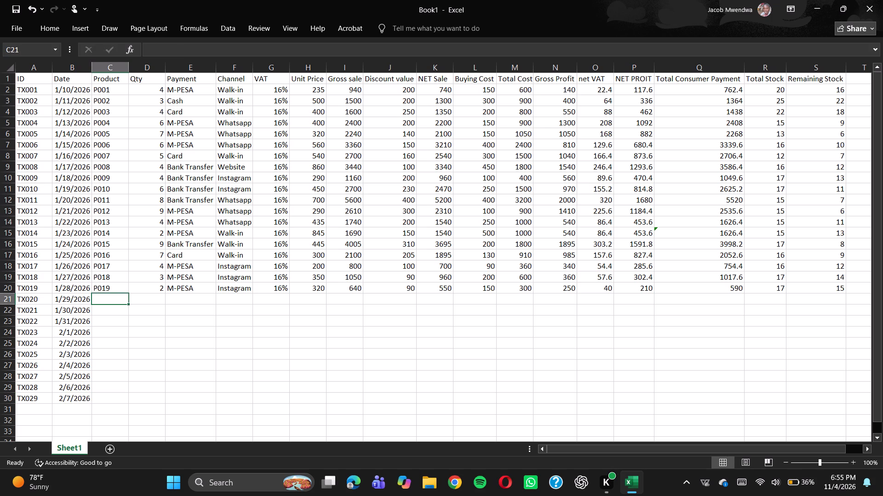
key(p)
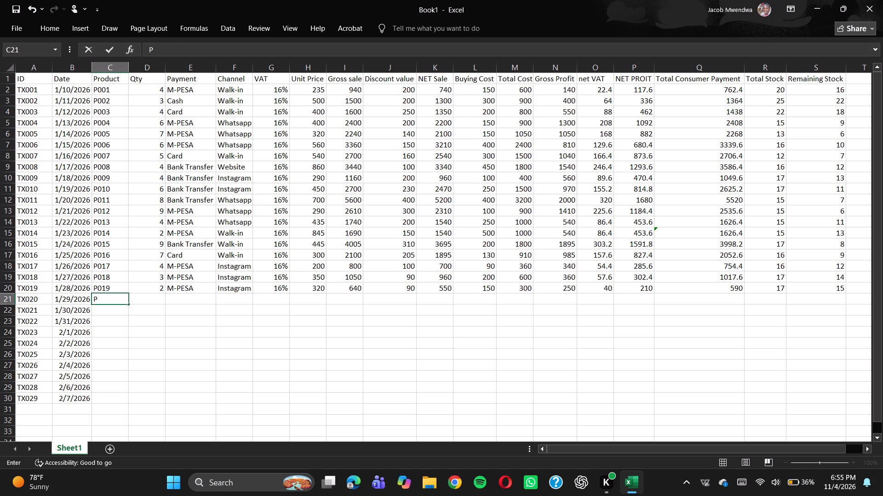
text(020)
key(Down)
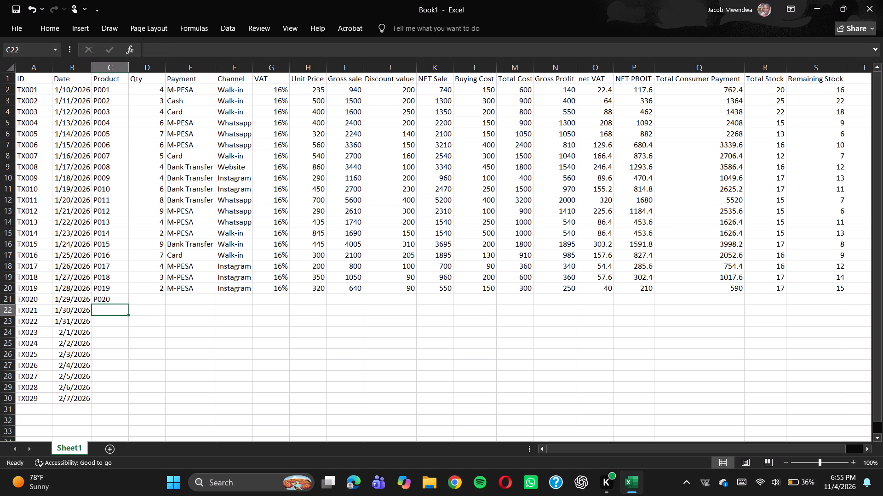
key(p)
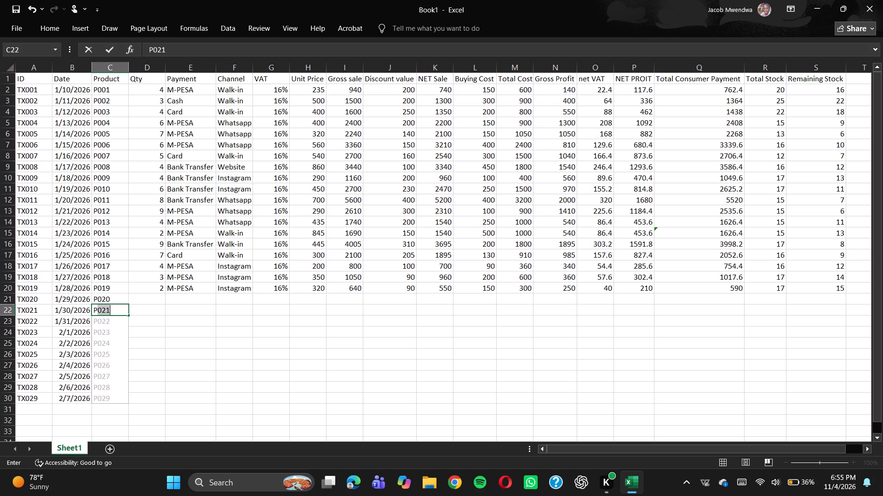
text(021)
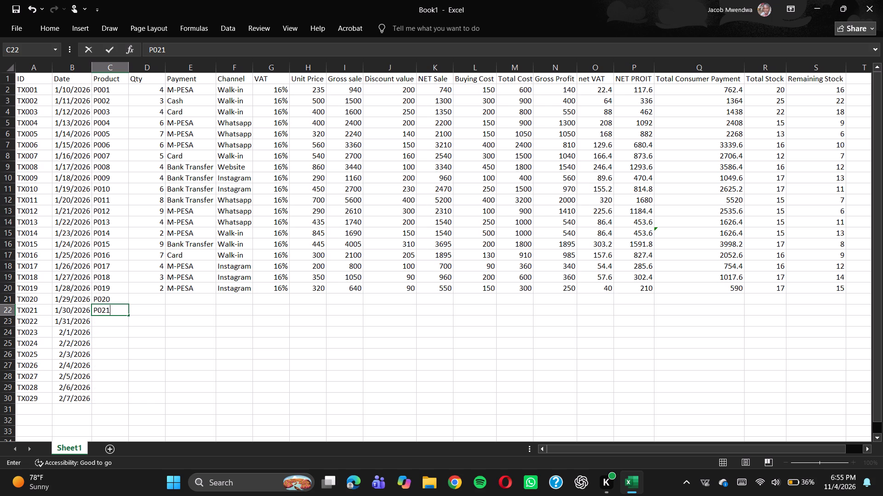
key(Down)
key(p)
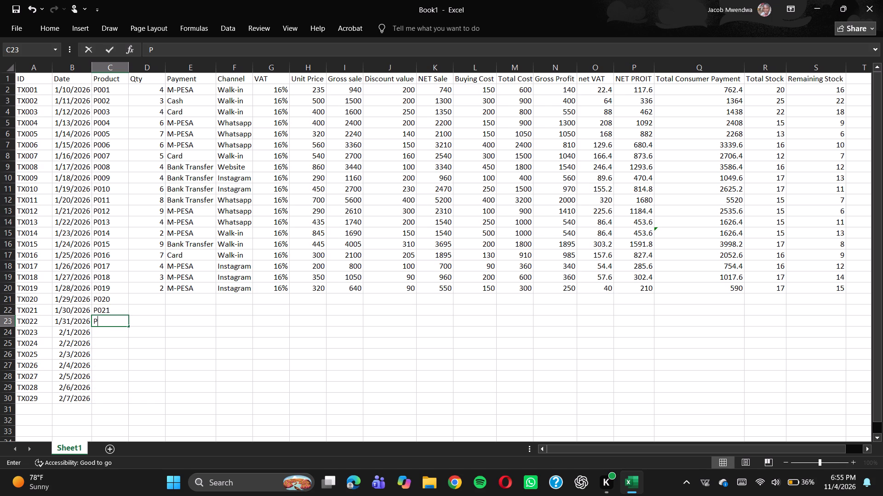
key(0)
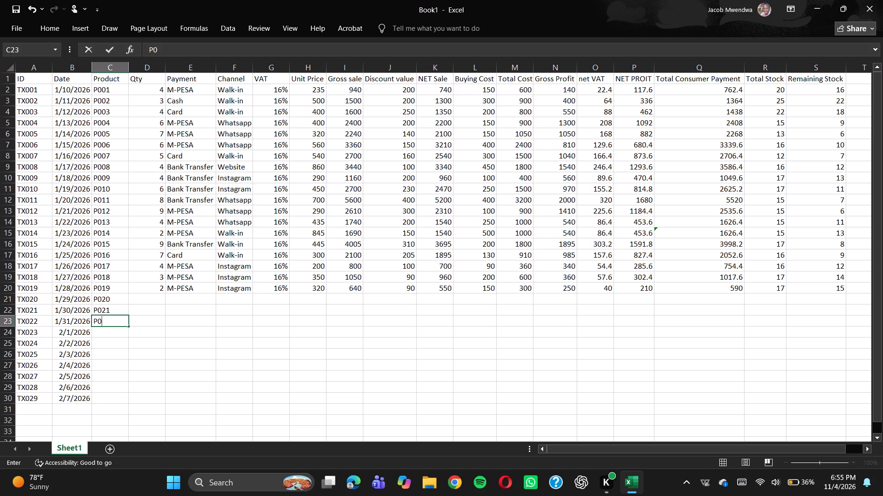
text(22)
key(Down)
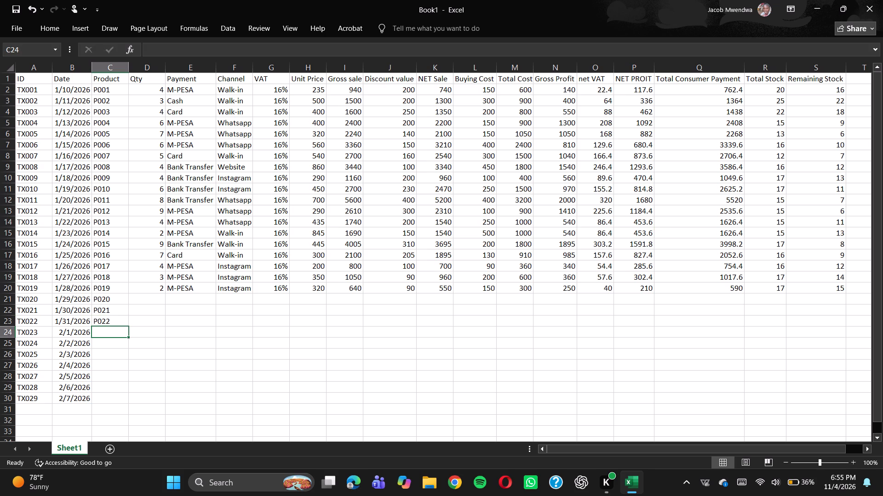
Enter product codes P023, P024, P025 and P026 for transactions TX023 to TX026 in cells C24 to C27.
text(P023)
key(Down)
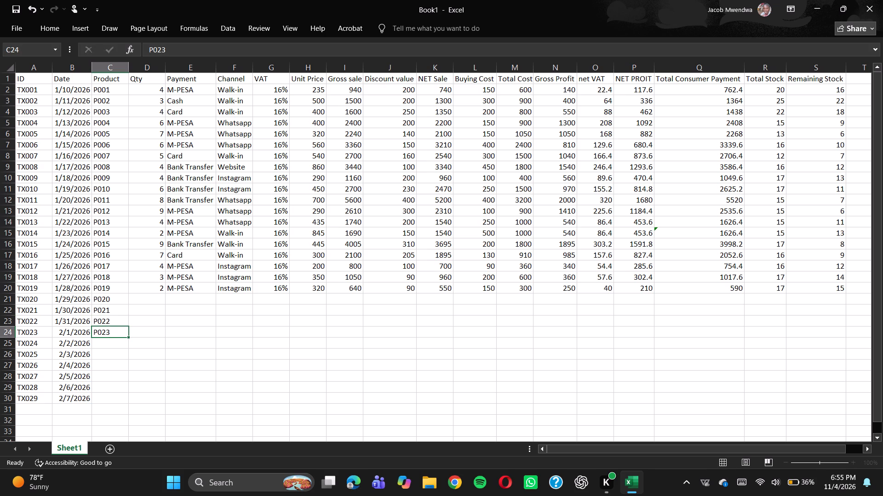
text(P024)
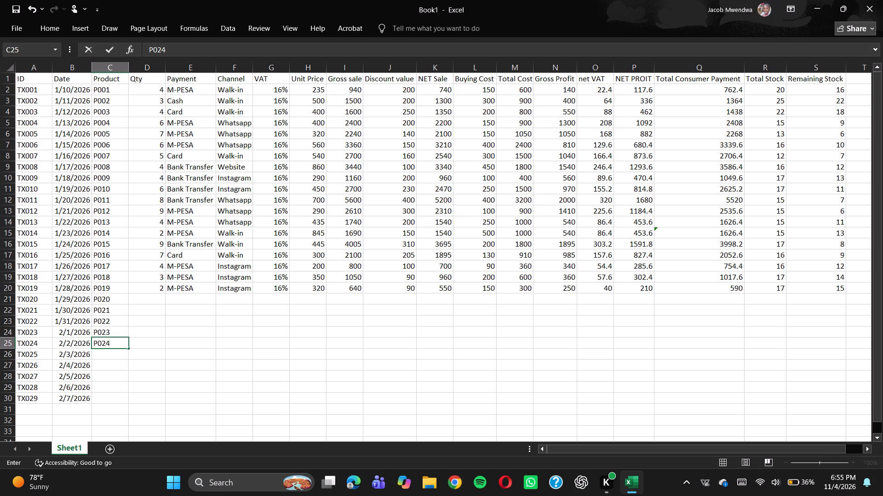
key(Down)
key(p)
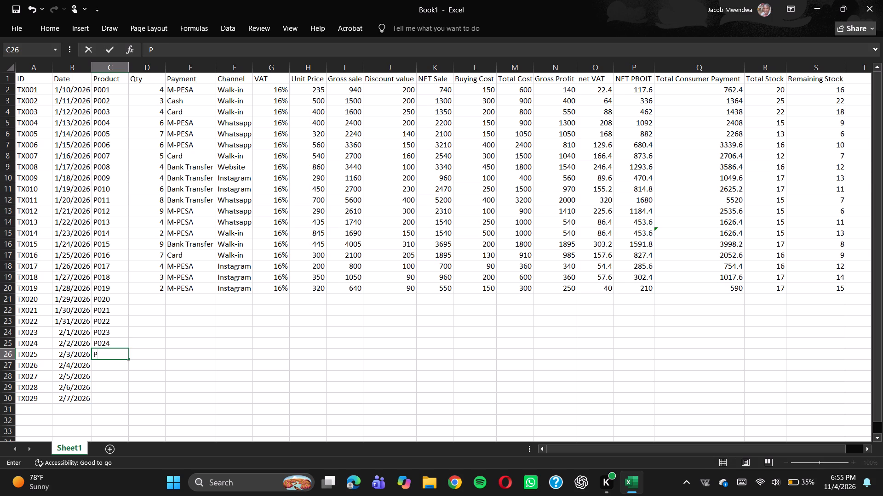
text(025)
key(Down)
key(p)
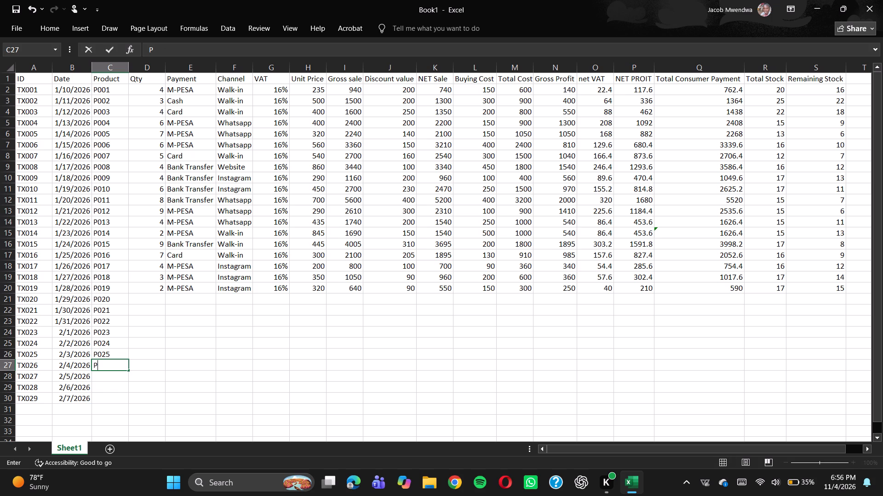
key(2)
key(BackSpace)
text(02)
key(6)
key(Down)
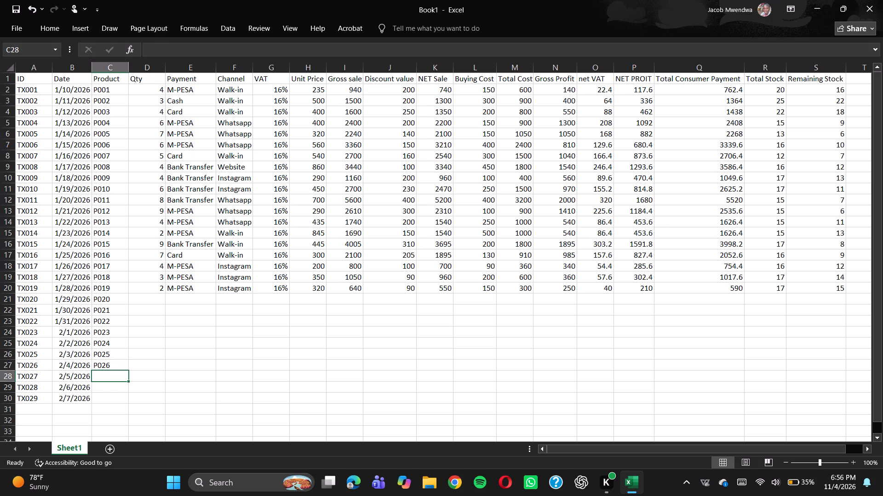
Enter product codes P027, P028 and P029 for transactions TX027 to TX029 in cells C28 to C30.
key(p)
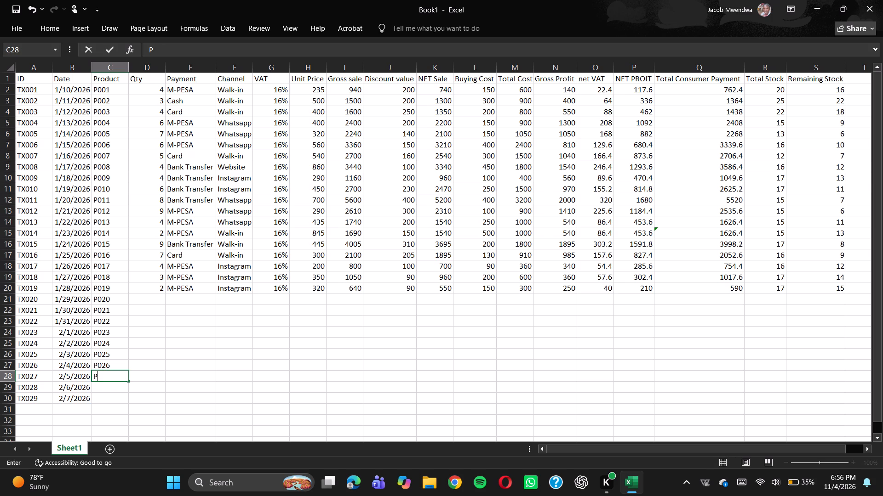
text(02)
key(7)
key(Down)
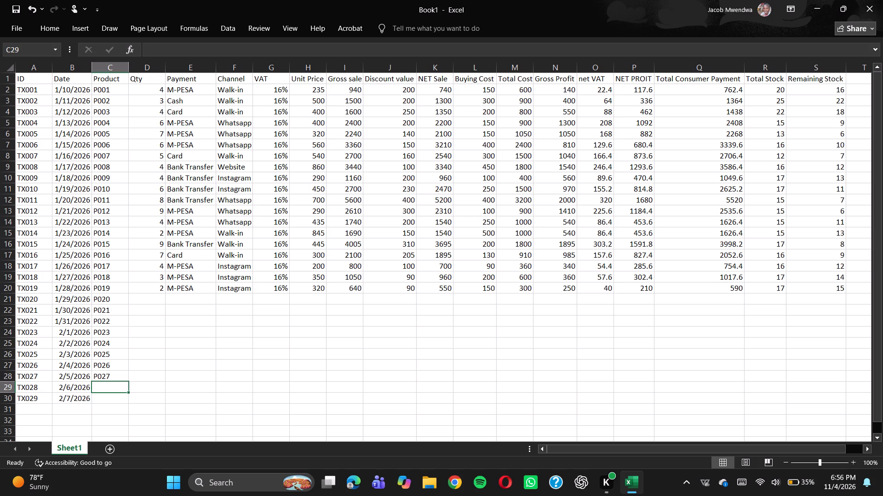
key(p)
key(0)
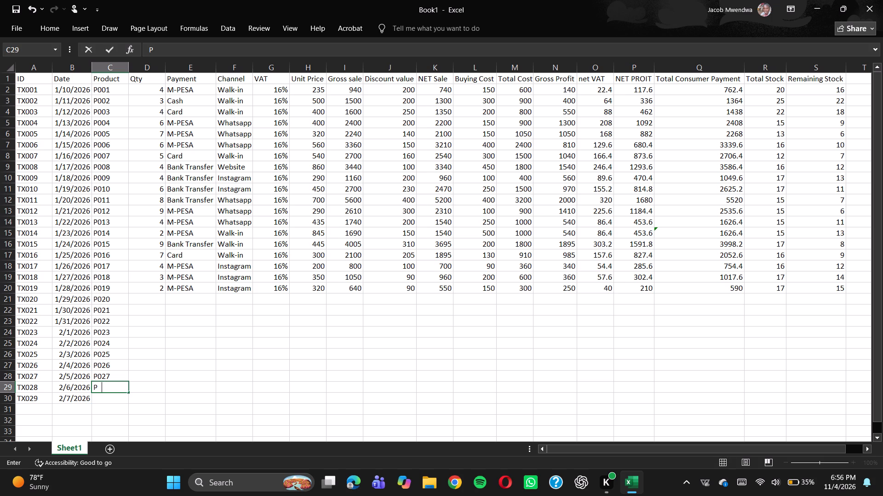
text(28)
key(Down)
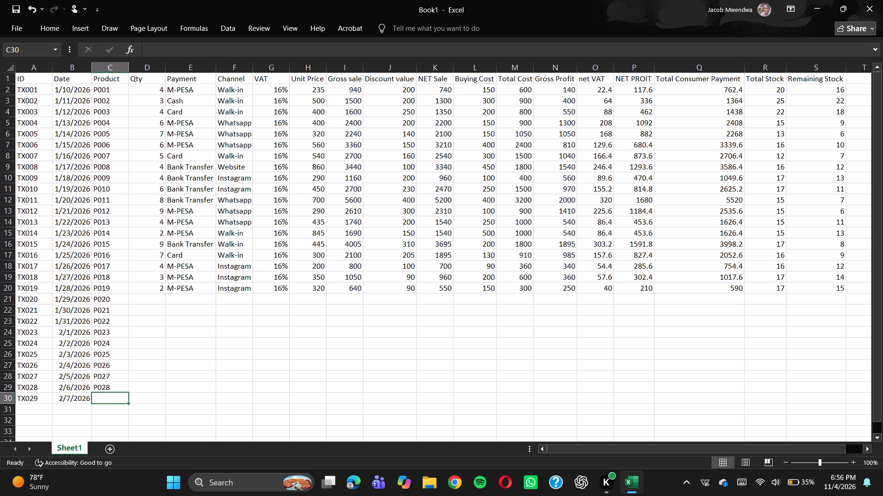
key(p)
key(0)
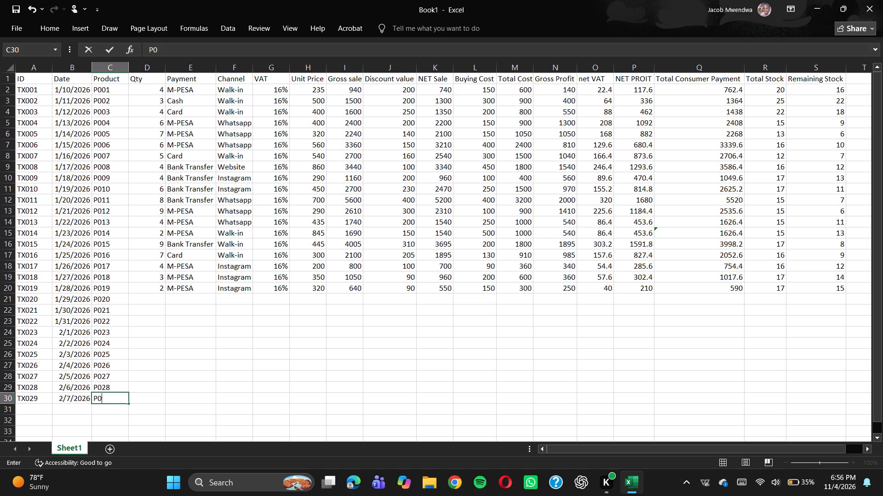
text(29)
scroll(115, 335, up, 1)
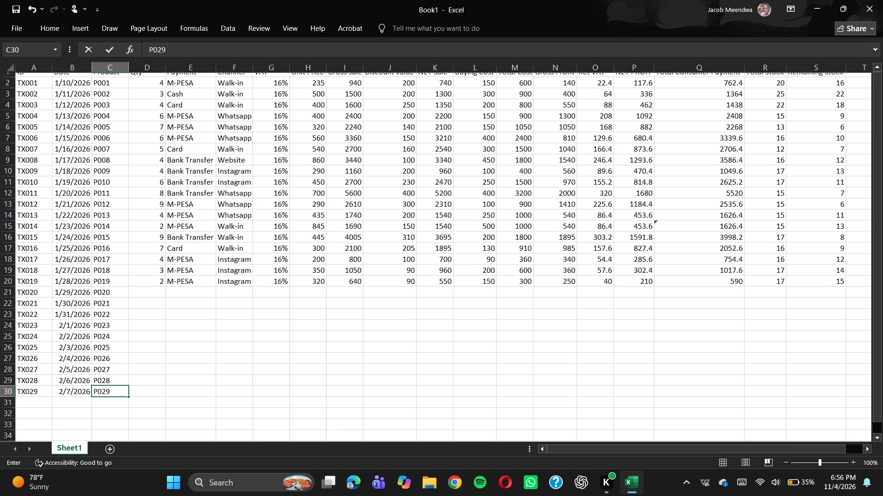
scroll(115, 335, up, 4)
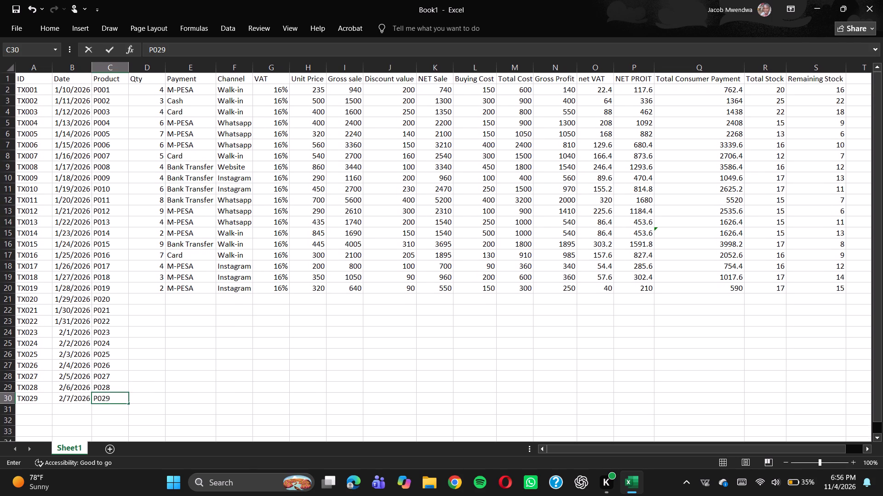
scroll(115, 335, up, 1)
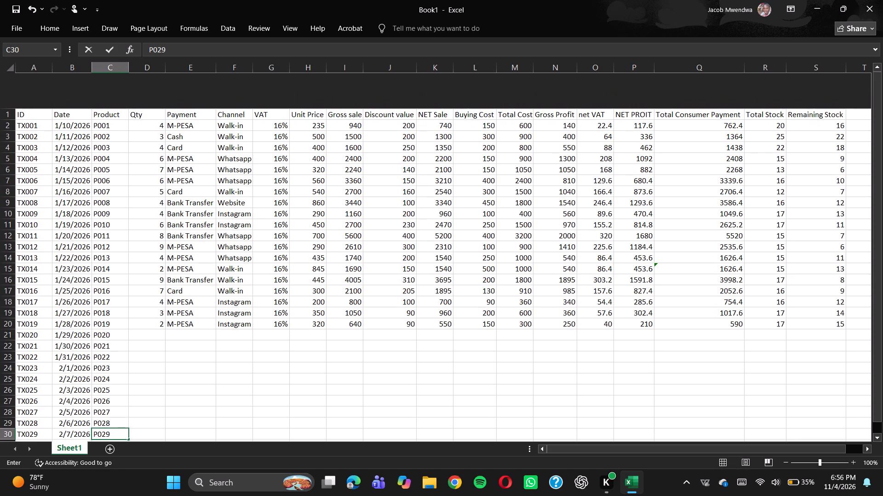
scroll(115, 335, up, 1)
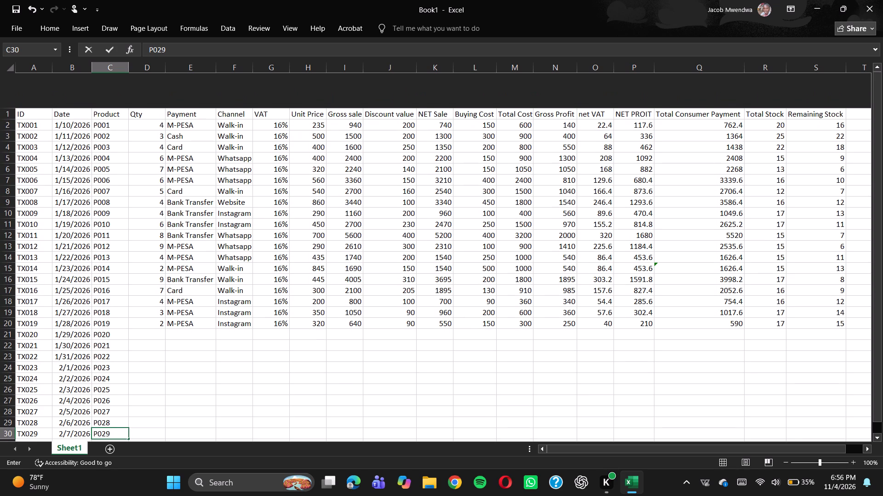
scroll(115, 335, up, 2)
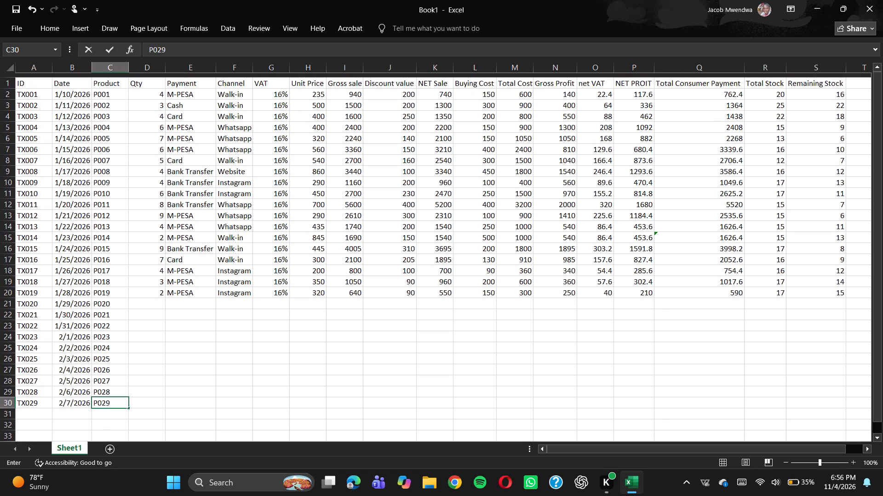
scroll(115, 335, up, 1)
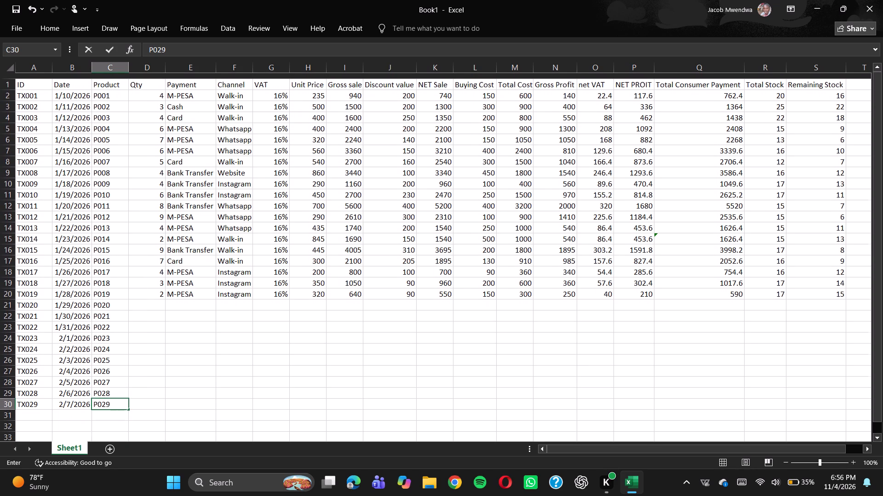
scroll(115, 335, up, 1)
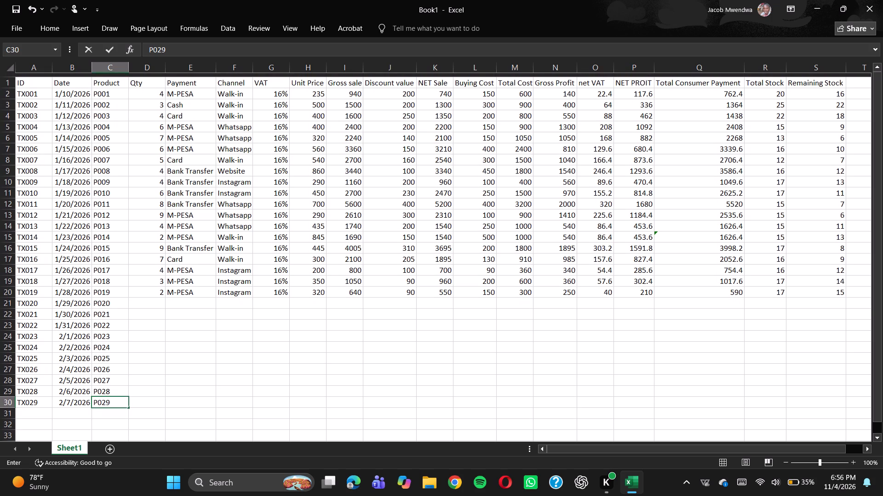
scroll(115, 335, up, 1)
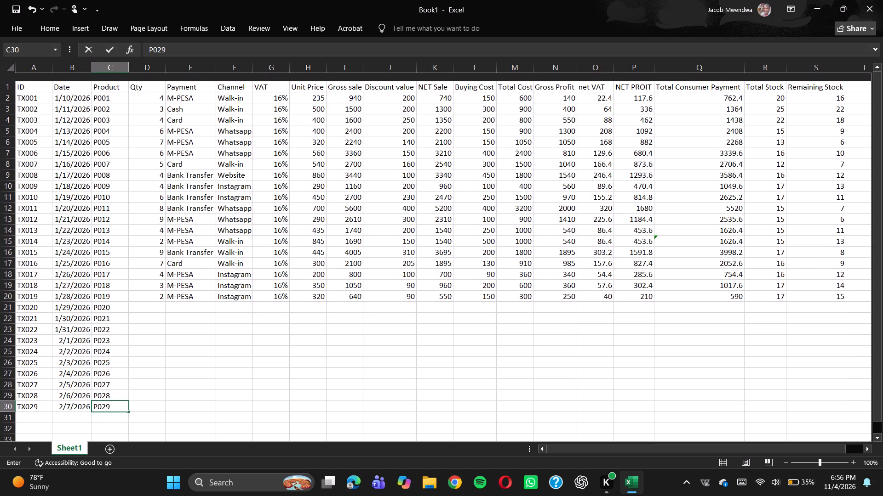
Enter quantities 5, 7, 5, 9 and 8 for transactions TX020 to TX024 in cells D21 to D25.
scroll(115, 335, up, 2)
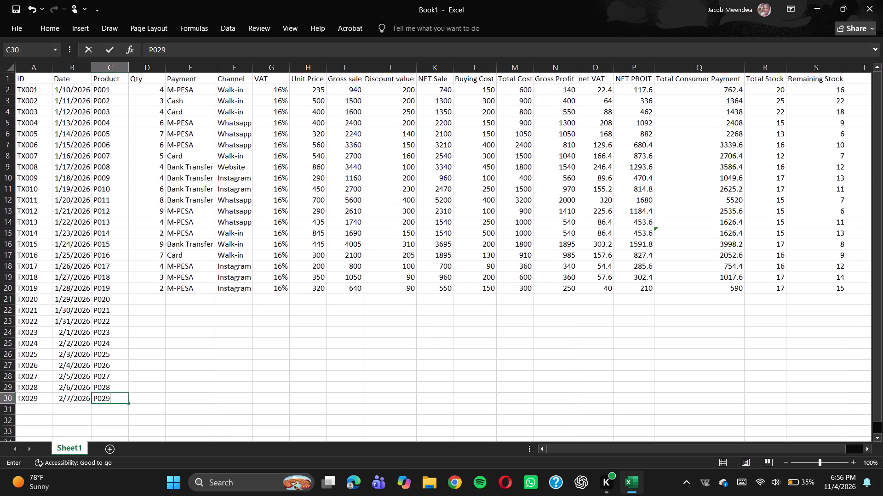
click(157, 301)
key(5)
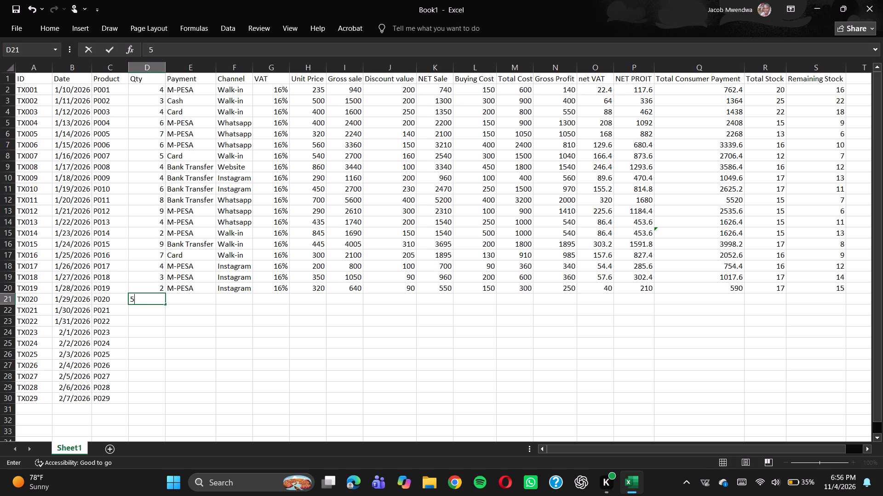
key(Down)
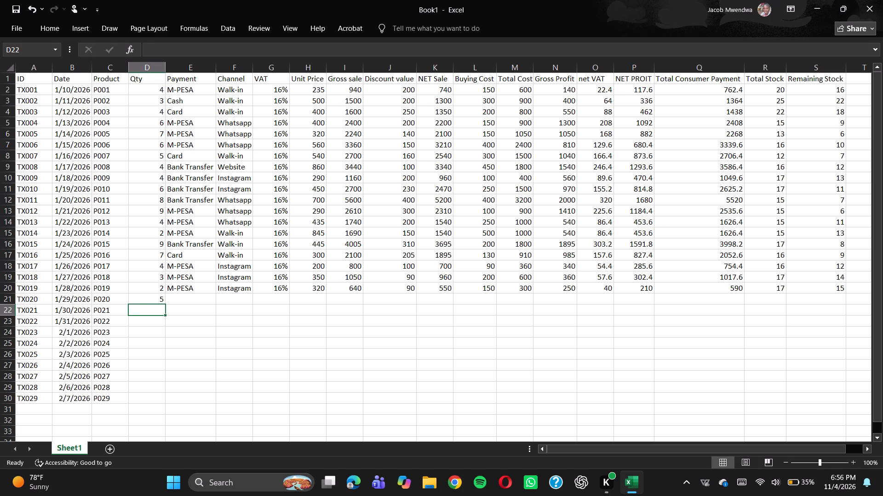
key(7)
key(Down)
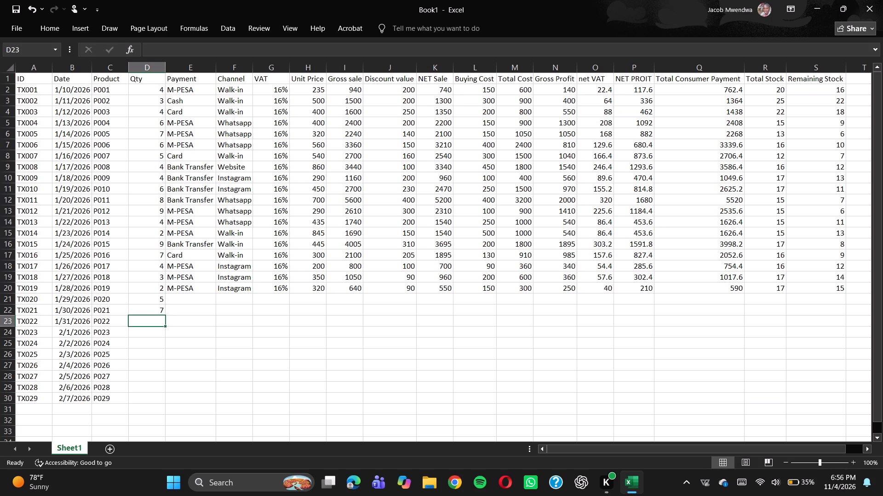
key(5)
key(Down)
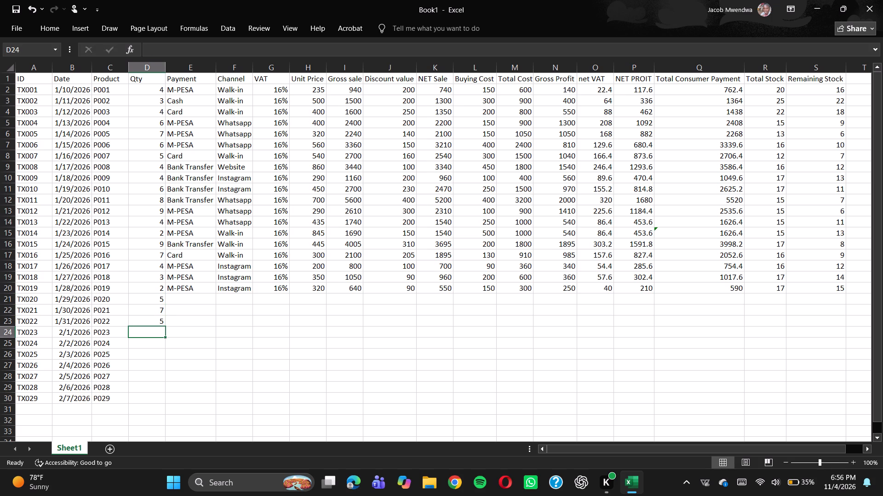
key(9)
key(Down)
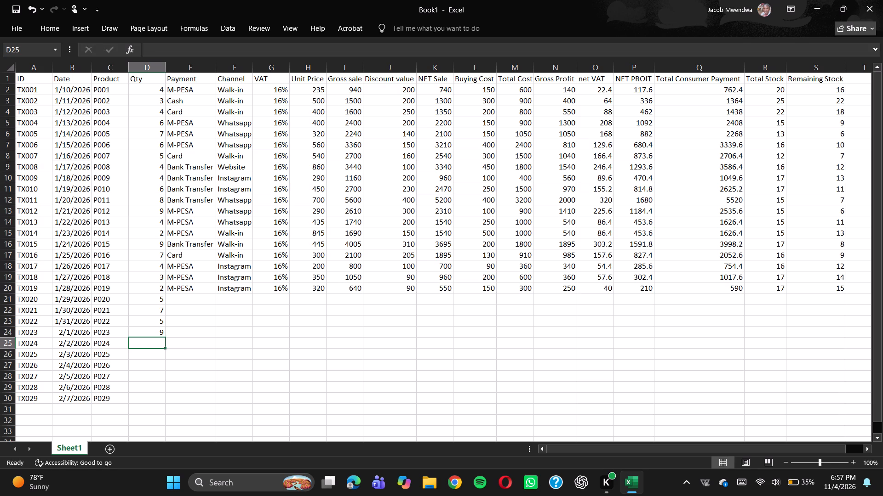
key(8)
key(Down)
Enter quantities 2, 1, 6, 4 and 5 for transactions TX025 to TX029 in cells D26 to D30.
key(2)
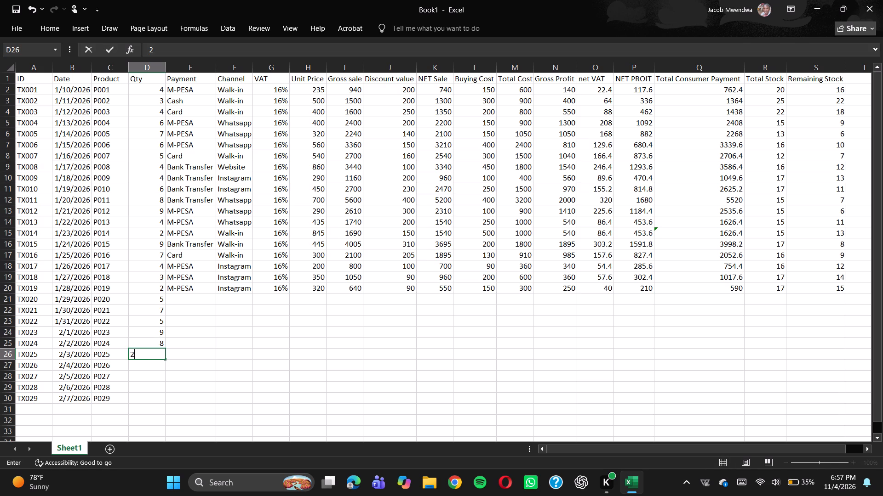
key(Down)
key(1)
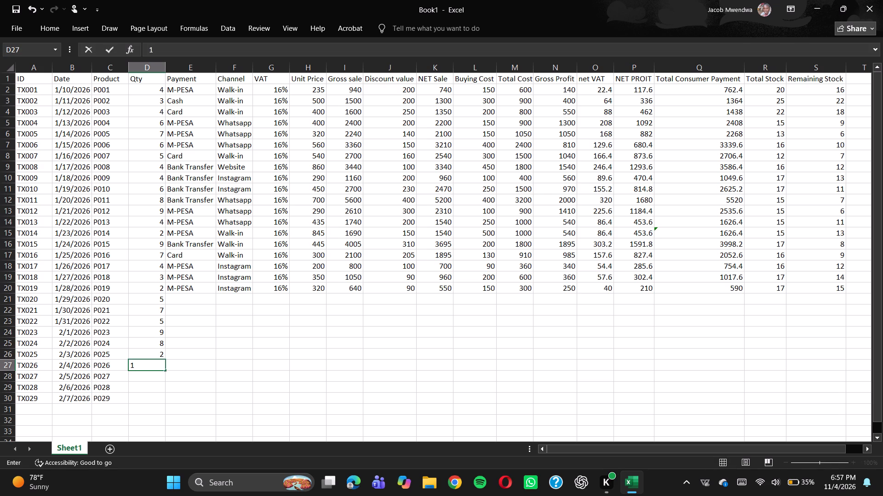
key(Down)
key(6)
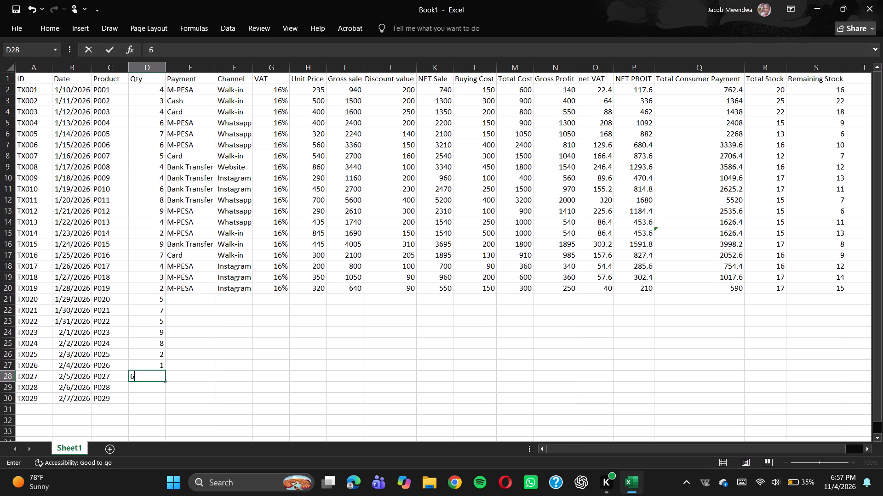
key(Down)
key(4)
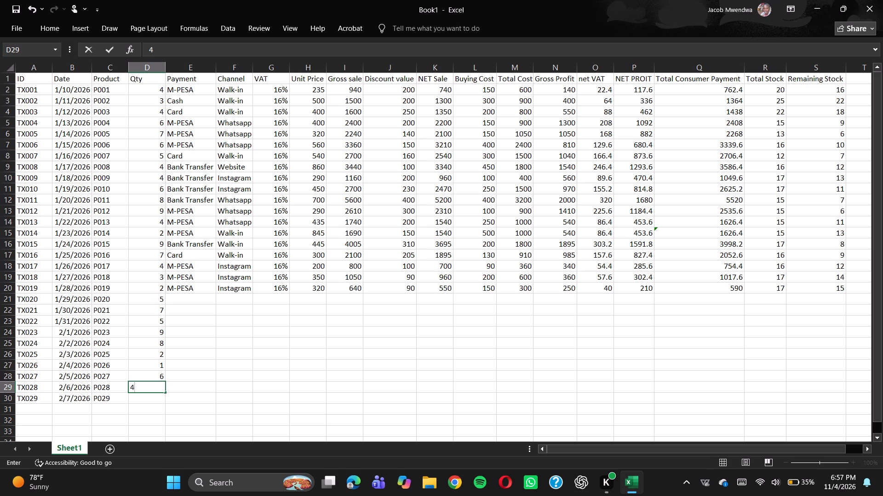
key(Down)
key(5)
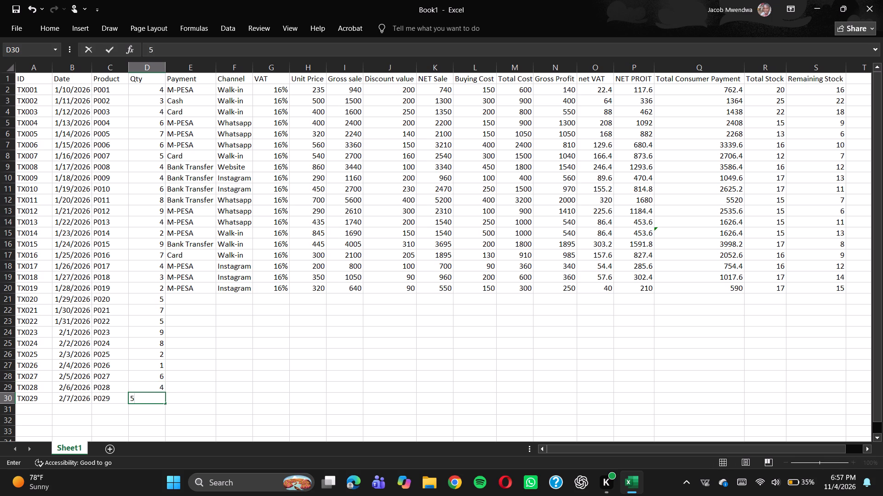
Enter the payment methods Bank Transfer for TX020 in cell E21 and M-PESA for TX021 in cell E22.
click(189, 299)
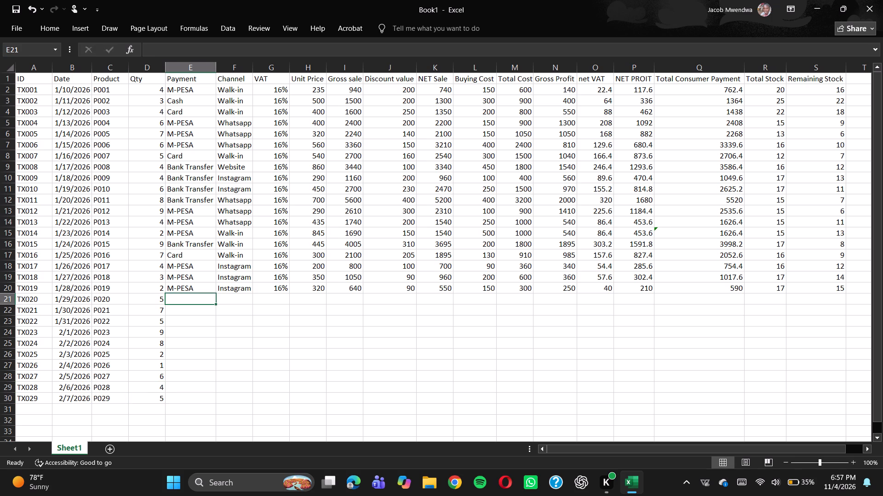
text(BA)
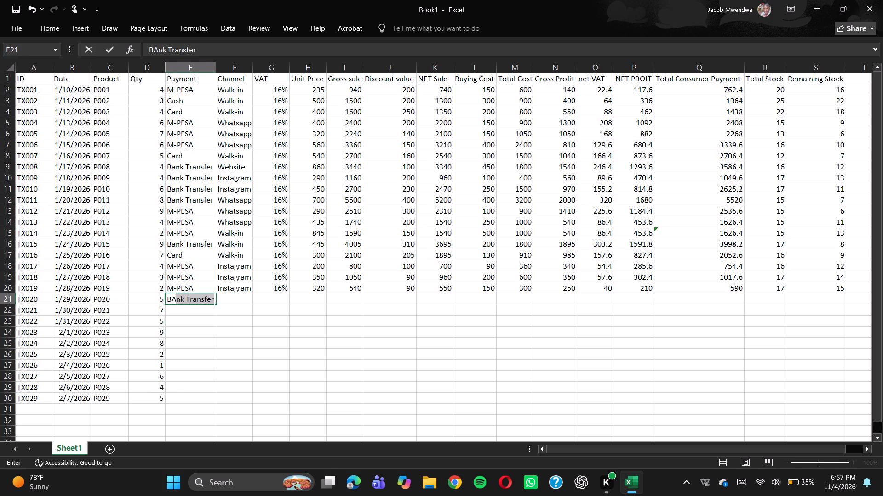
key(Return)
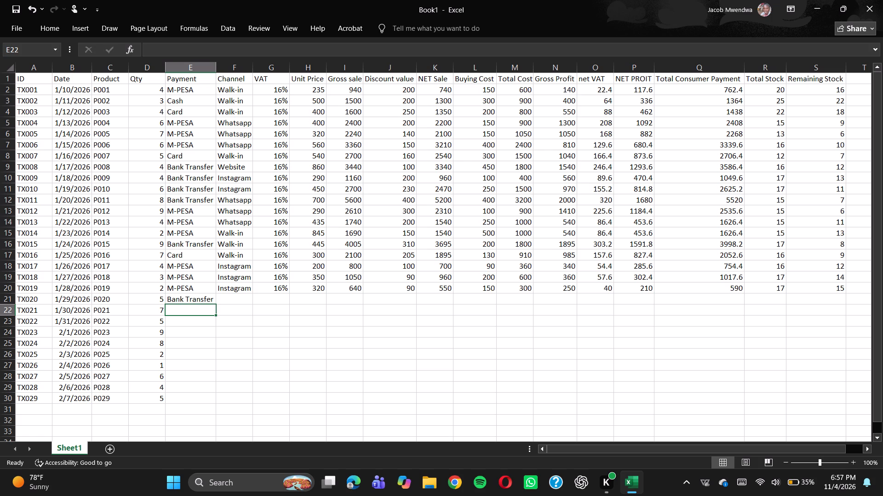
key(m)
key(Return)
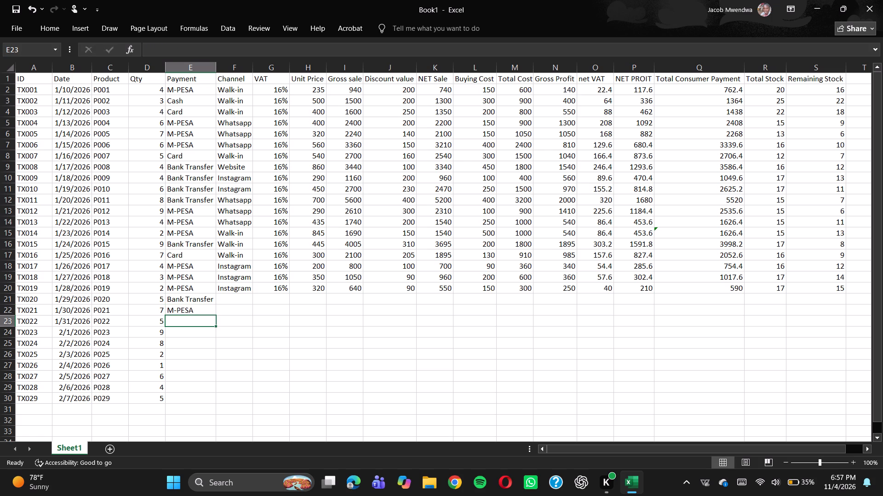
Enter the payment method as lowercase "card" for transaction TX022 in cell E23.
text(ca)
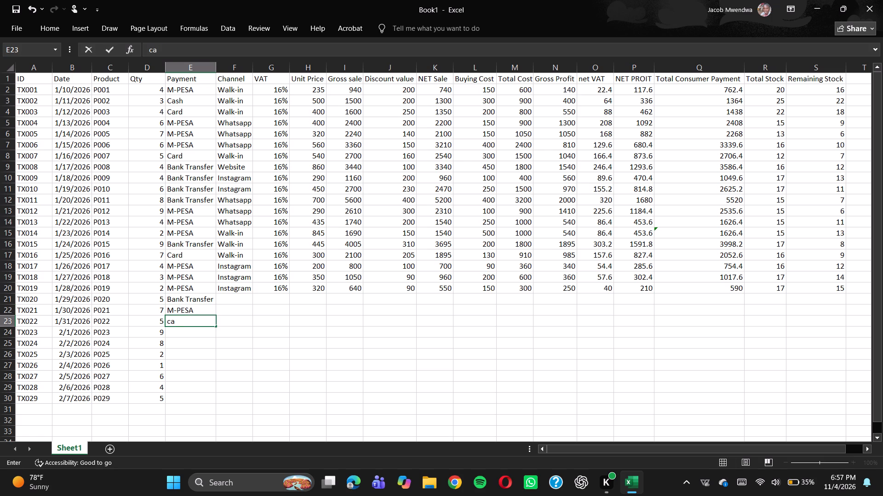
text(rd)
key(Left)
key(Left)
Set the payment method of transaction TX022 in cell E23 to Card, with a capital C.
key(Right)
key(Right)
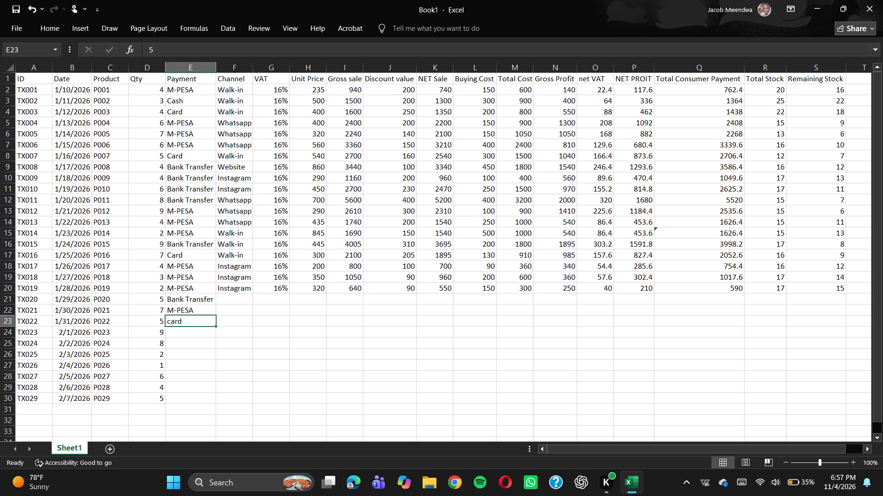
key(c)
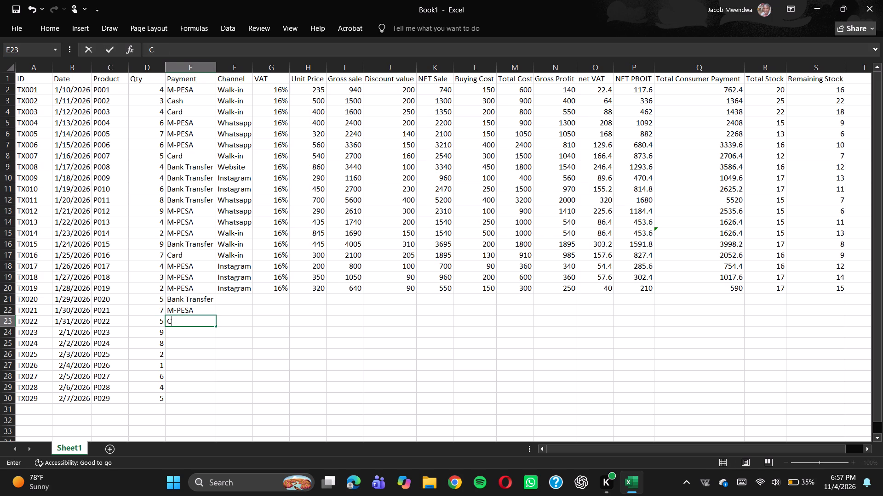
key(r)
key(BackSpace)
key(a)
text(rd)
key(Down)
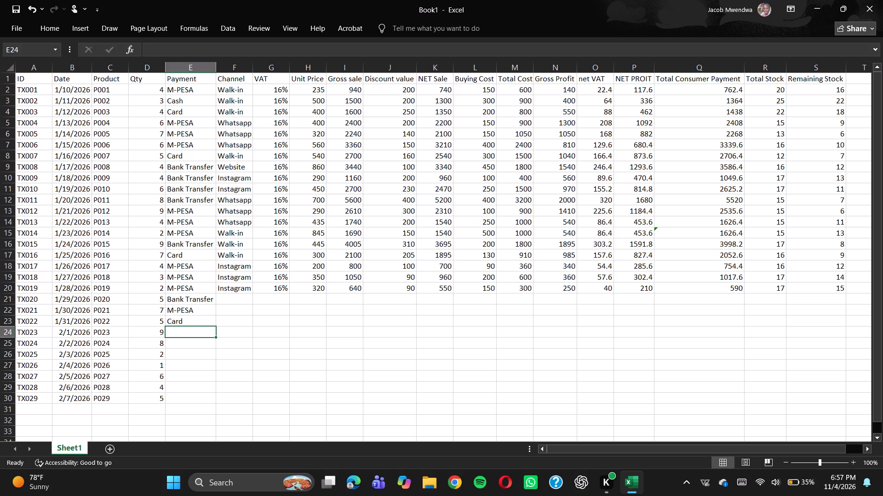
Enter the payment method Cash for transactions TX023 and TX024 in cells E24 and E25.
text(cas)
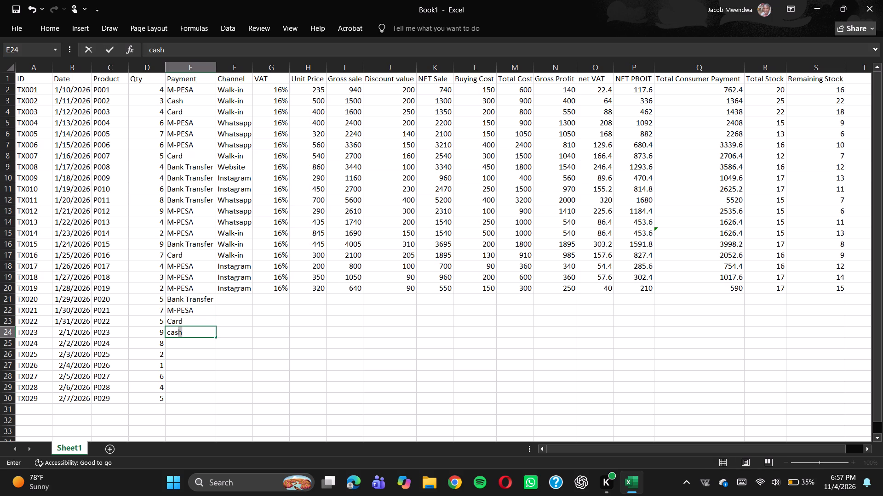
key(Return)
key(Return)
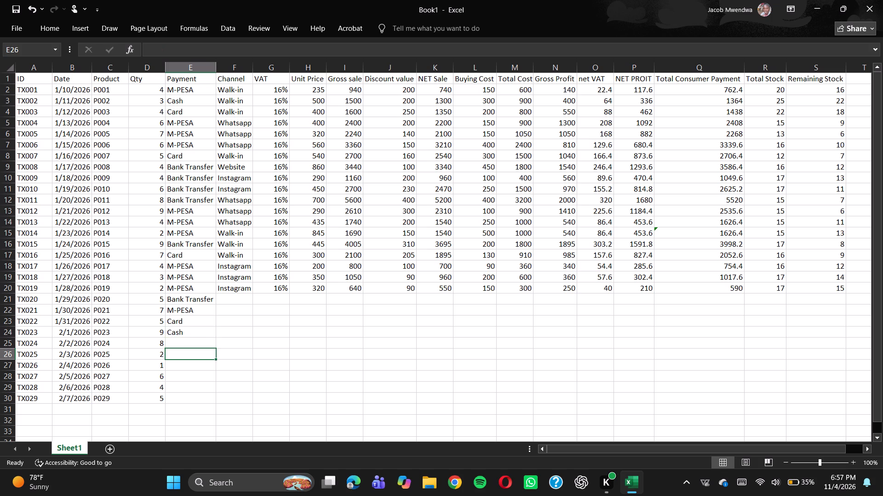
key(Up)
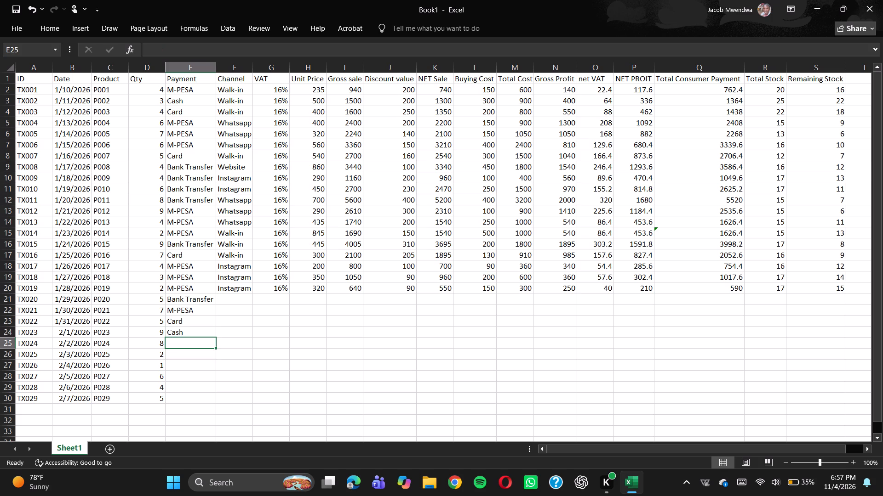
text(cas)
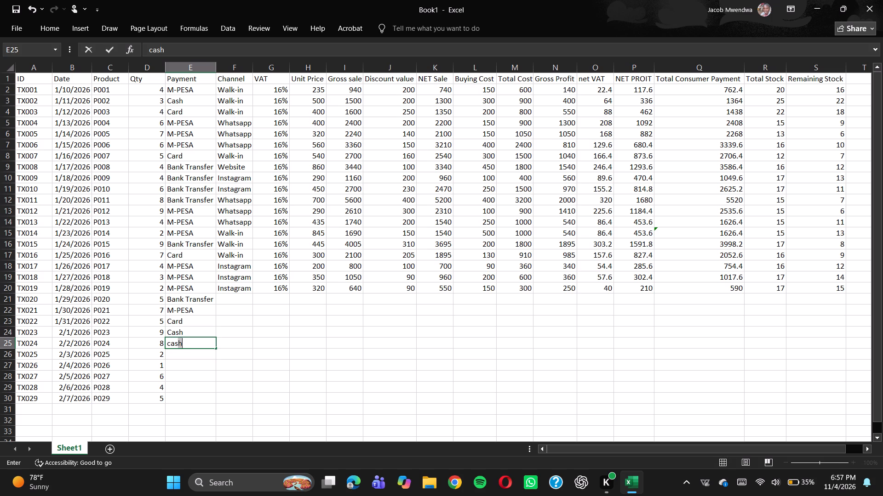
key(Return)
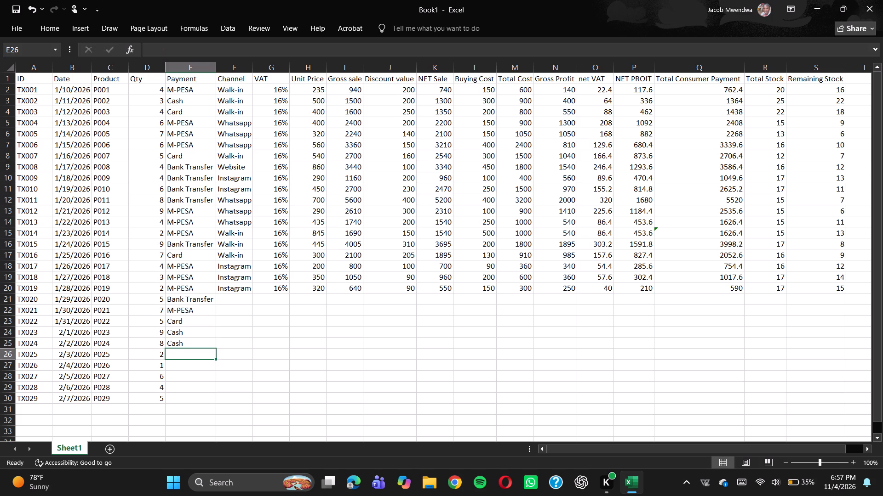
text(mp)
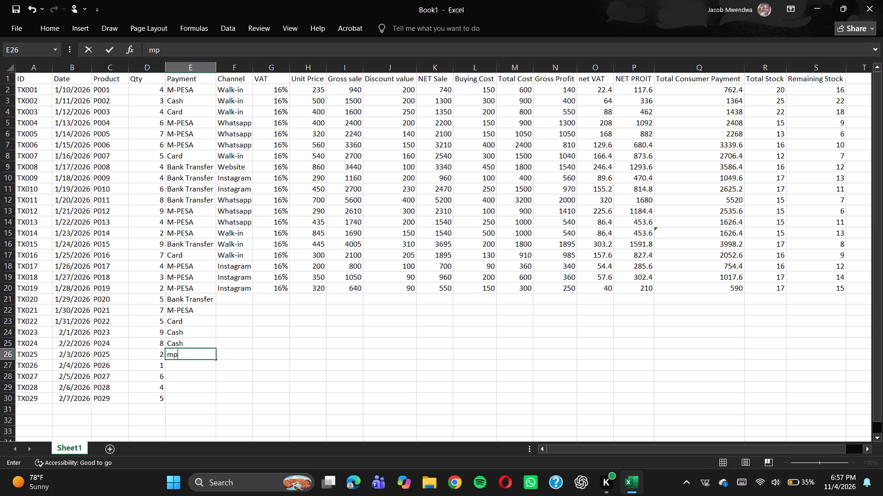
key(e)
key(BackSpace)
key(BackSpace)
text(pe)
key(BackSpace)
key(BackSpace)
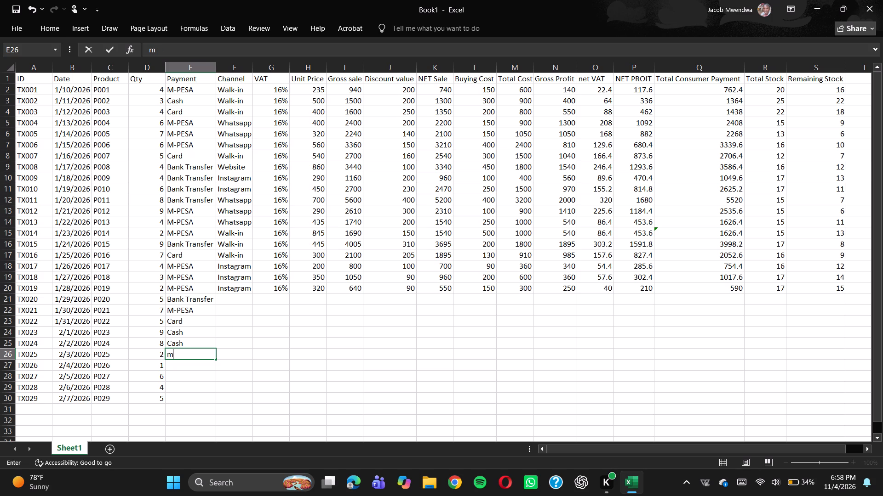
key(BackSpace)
Enter the payment method M-PESA for transaction TX025 in cell E26.
key(m)
key(Return)
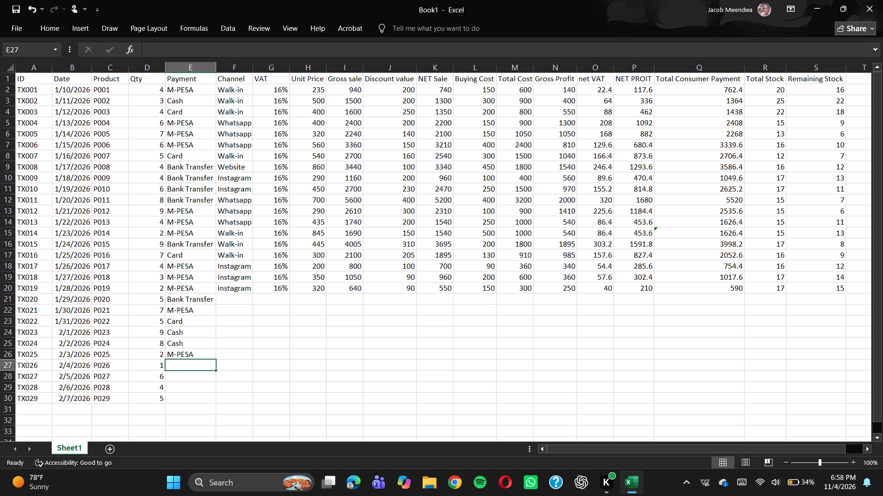
Enter the payment methods M-PESA for transactions TX026 and TX027 and Bank Transfer for TX028 and TX029 in cells E27 to E30.
key(m)
key(Return)
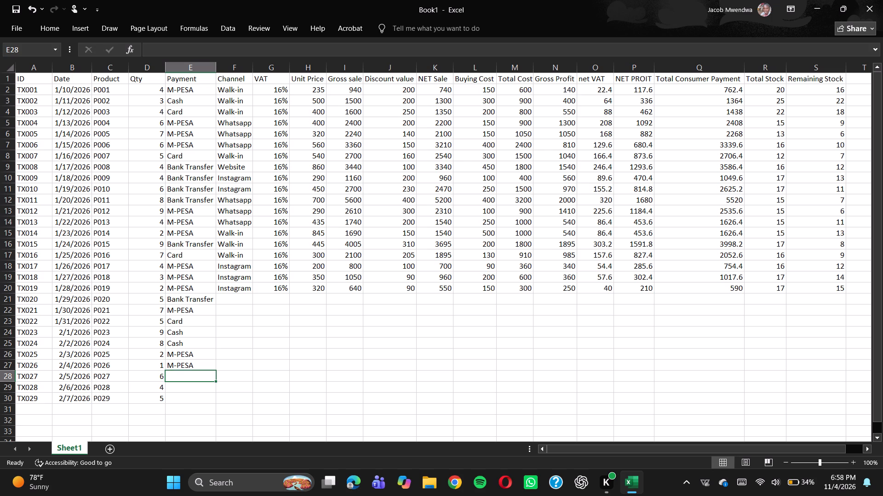
key(m)
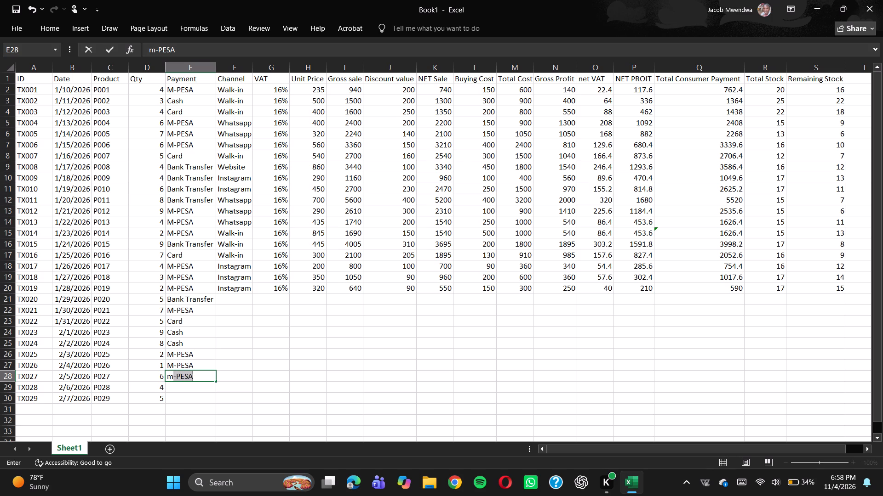
key(Return)
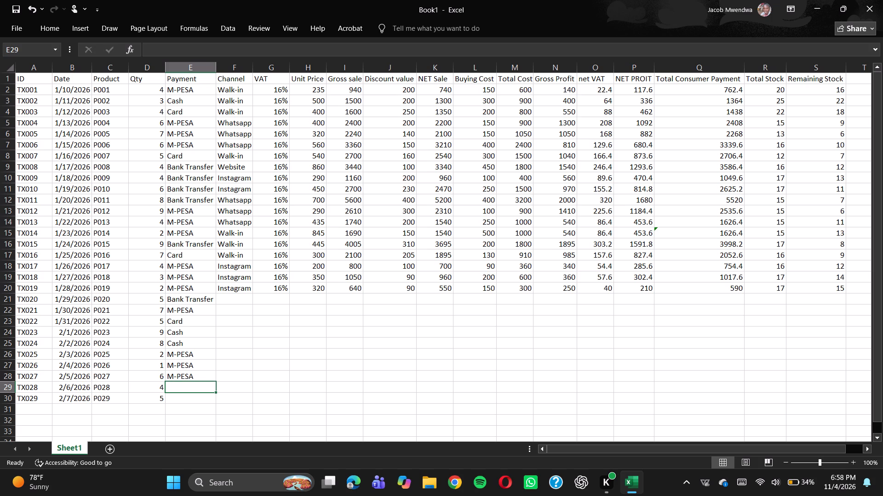
text(ban)
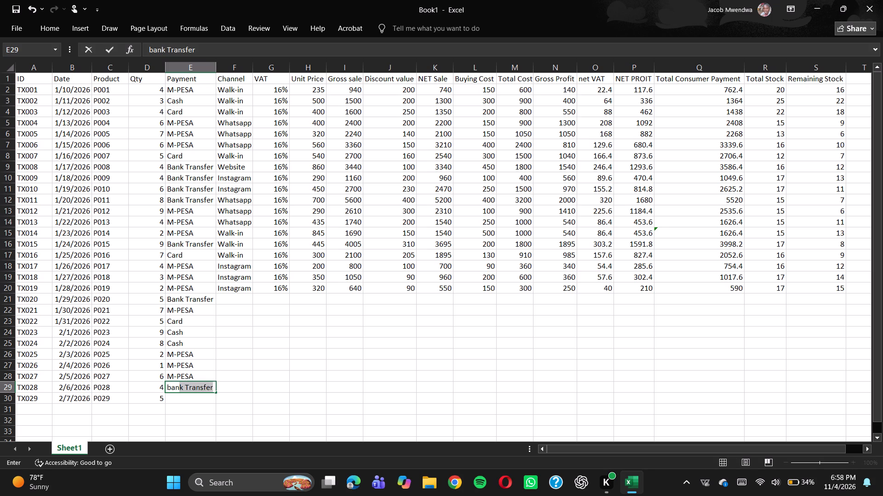
key(Return)
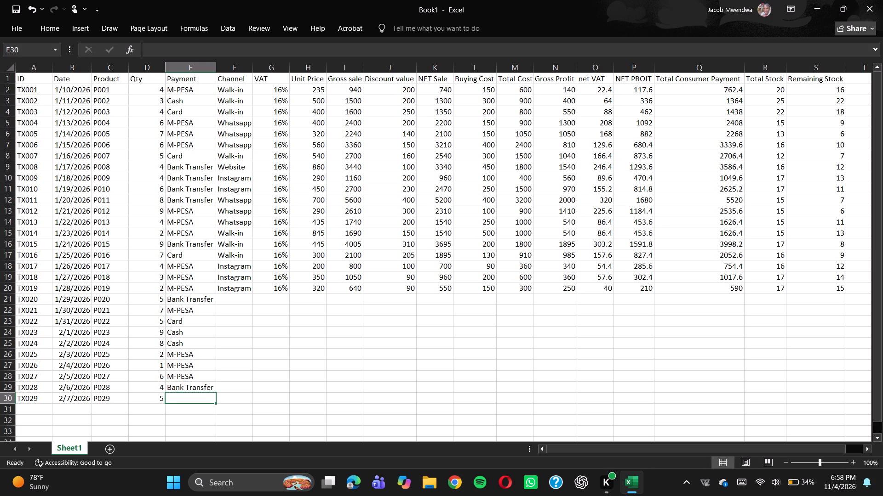
text(ban)
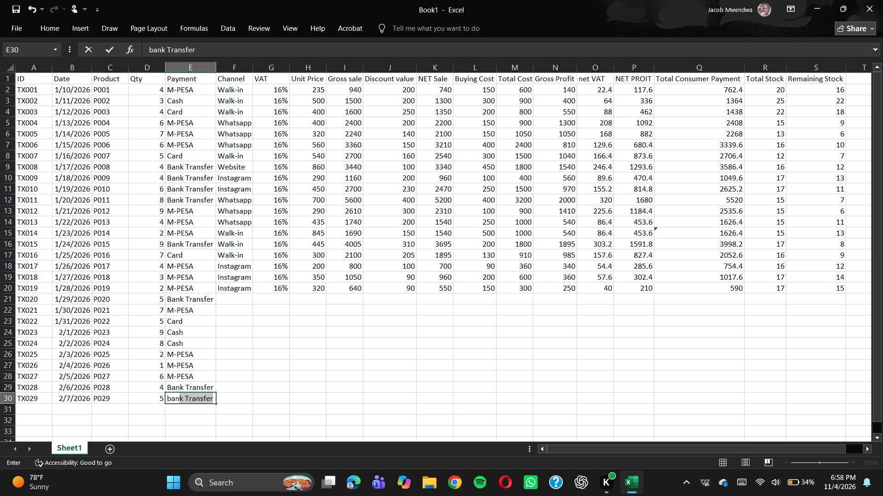
key(Return)
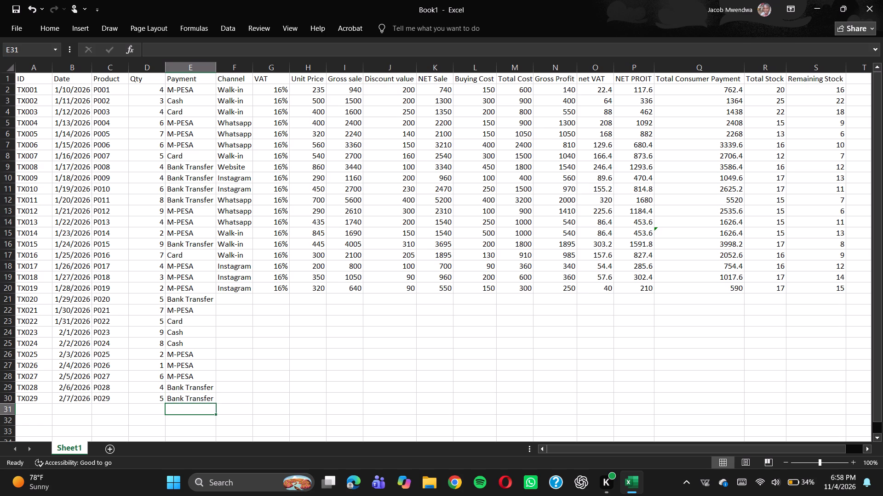
Enter the channel Website for transactions TX020 to TX023 in cells F21 to F24.
click(235, 300)
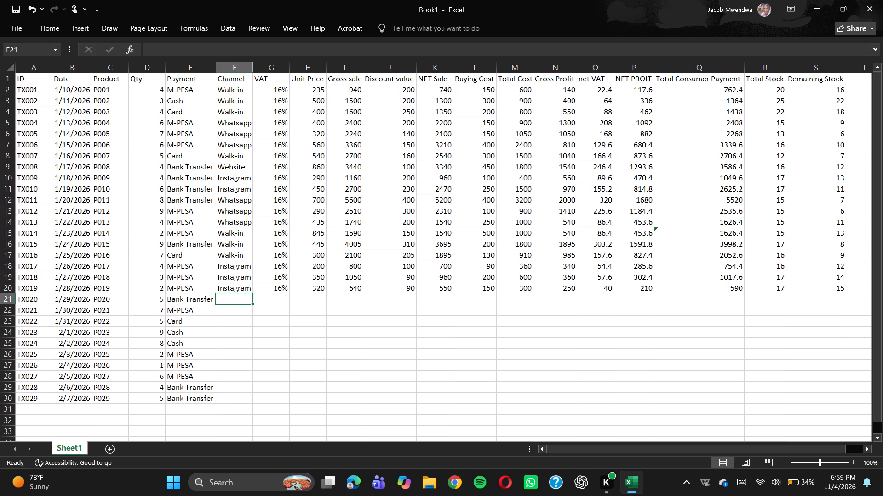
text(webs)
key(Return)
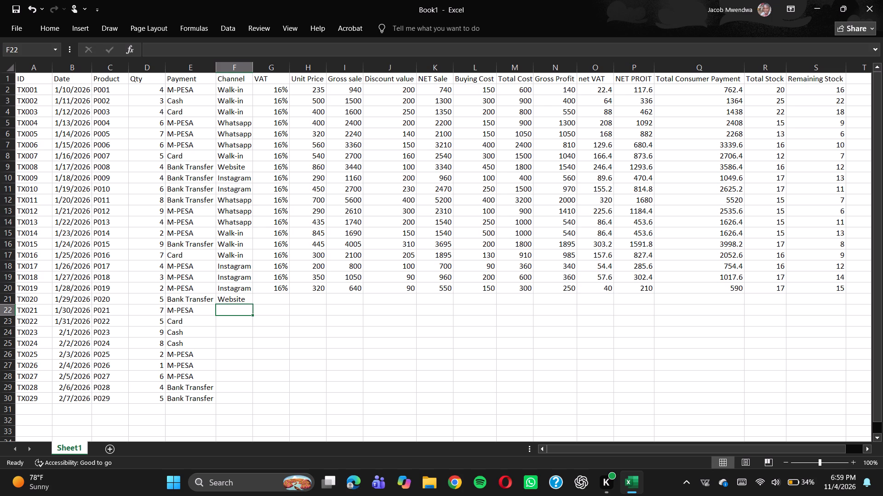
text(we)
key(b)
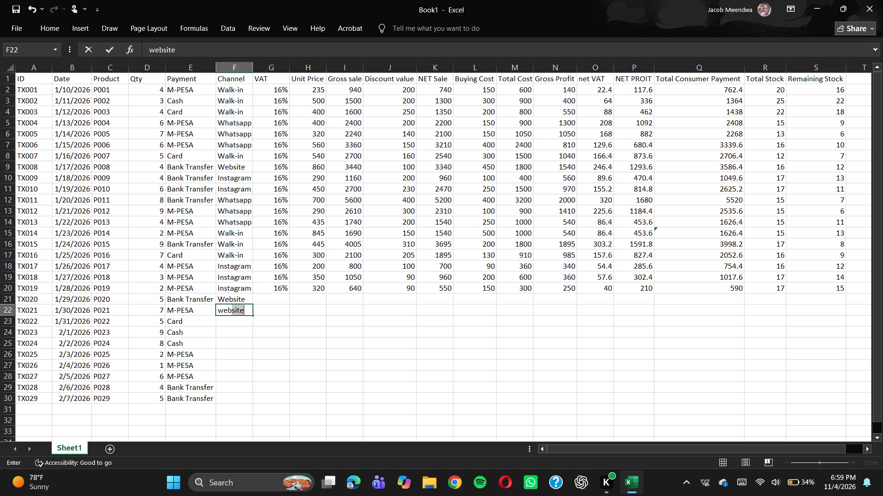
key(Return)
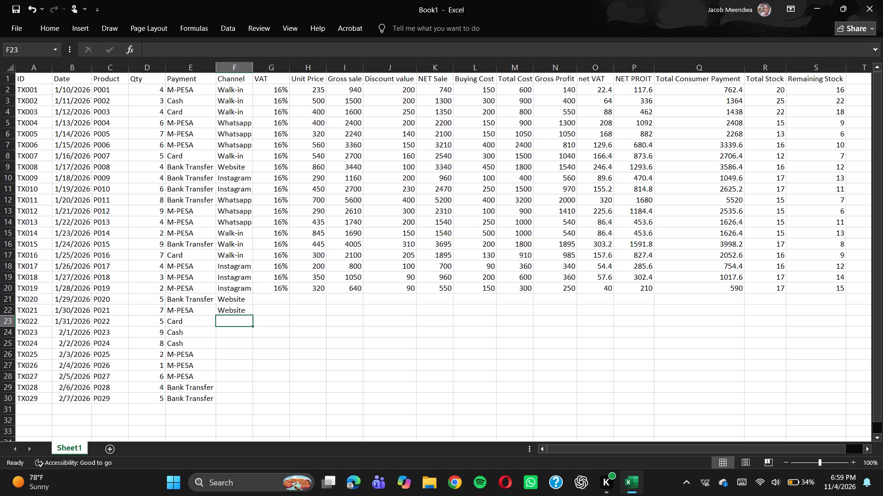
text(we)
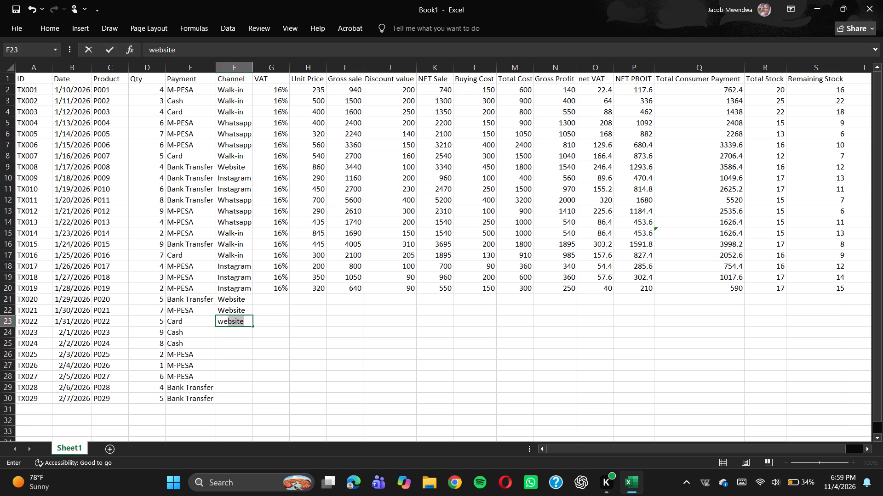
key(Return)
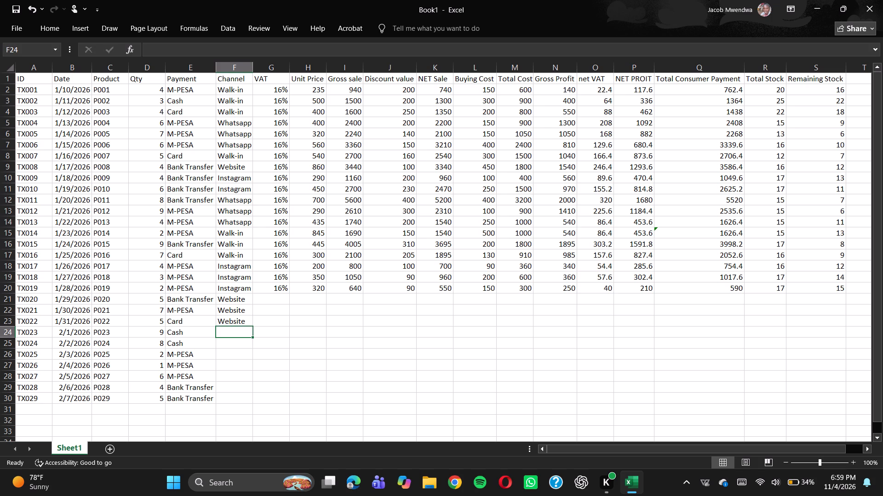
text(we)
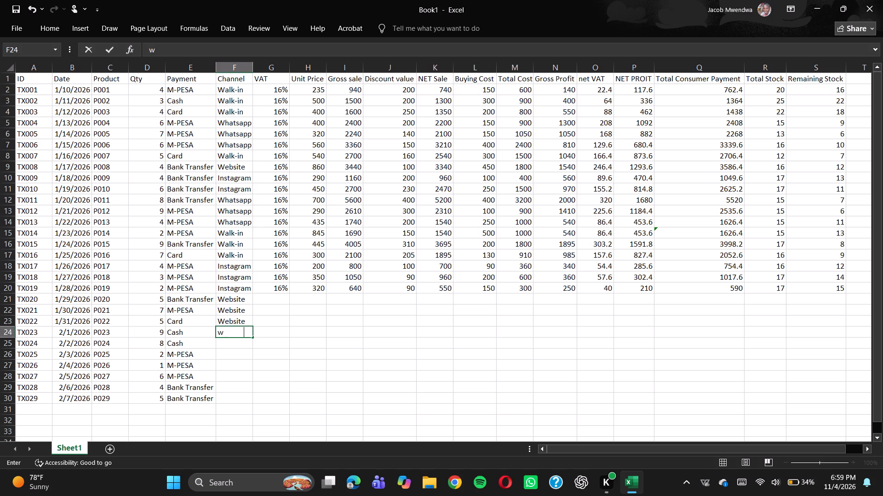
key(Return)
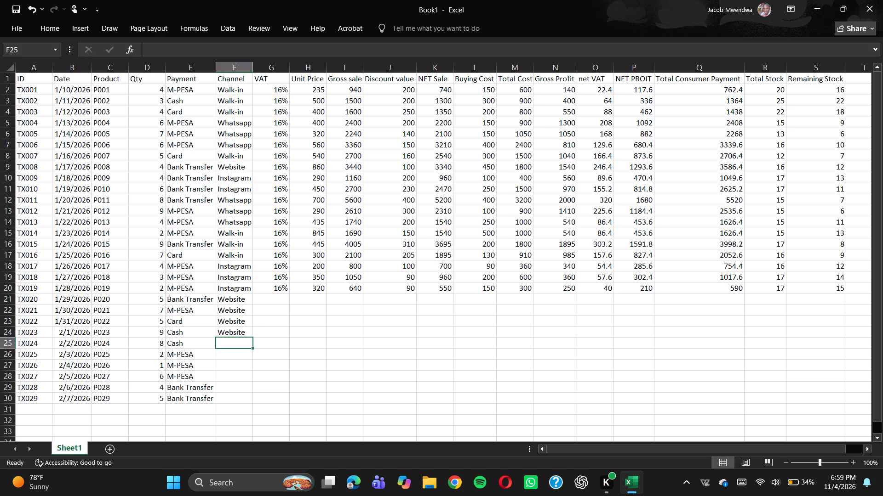
Enter the channel Whatsapp for transactions TX024 and TX025 in cells F25 and F26.
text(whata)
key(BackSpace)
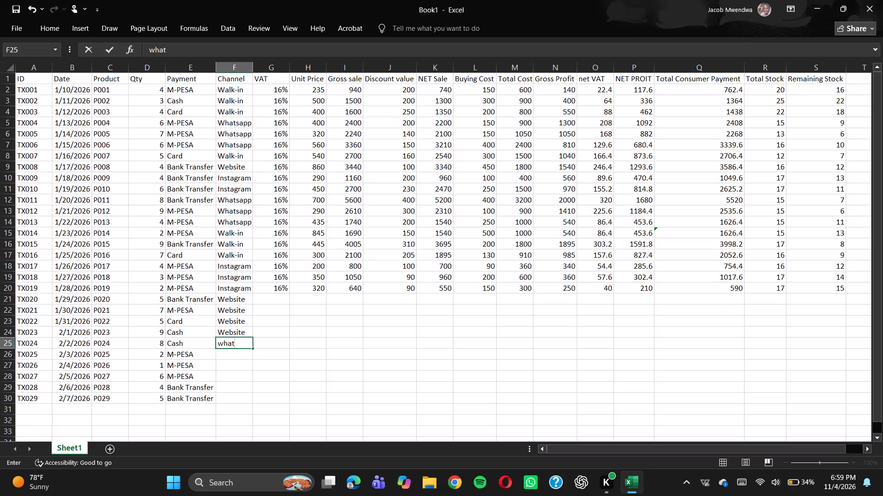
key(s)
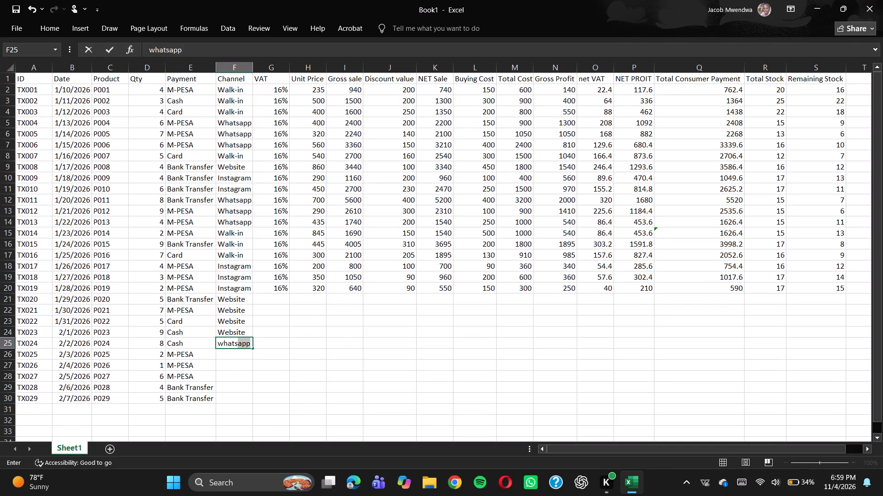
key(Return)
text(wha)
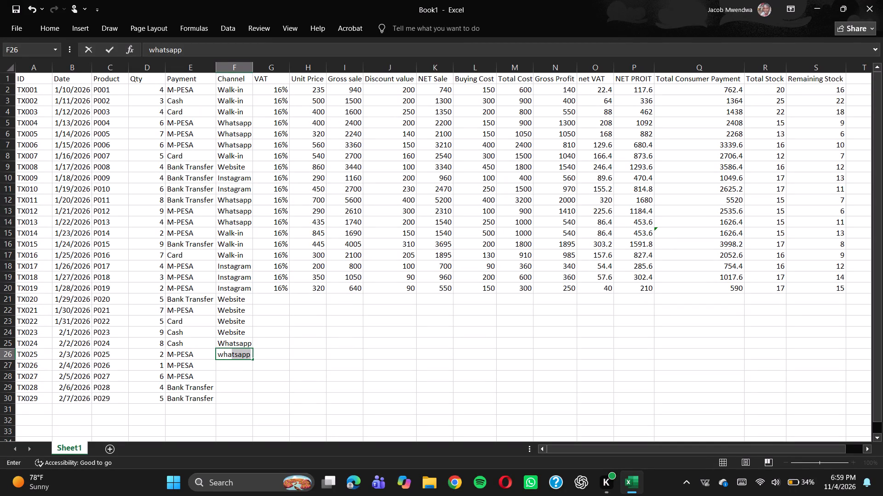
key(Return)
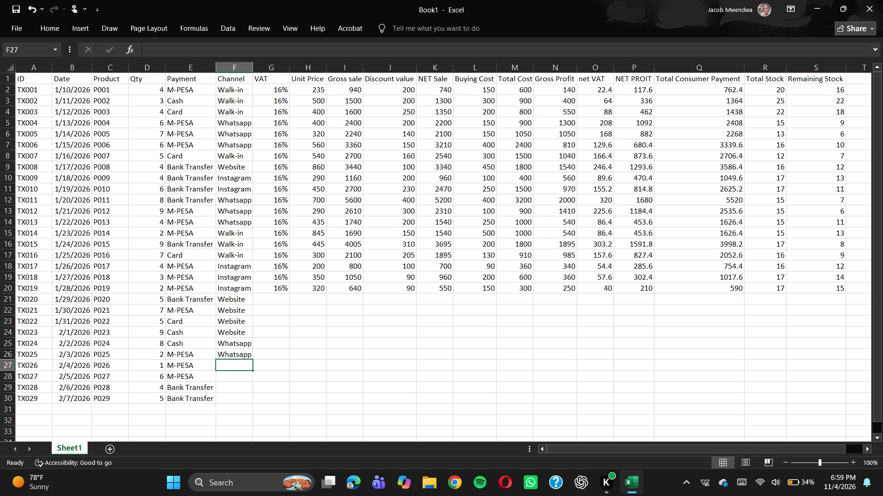
Enter the channel Walk-in for transactions TX026 to TX029 in cells F27 to F30.
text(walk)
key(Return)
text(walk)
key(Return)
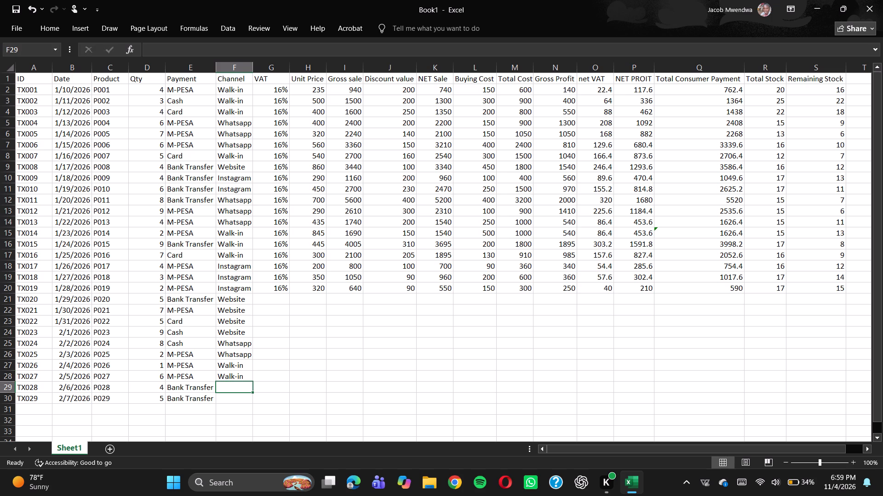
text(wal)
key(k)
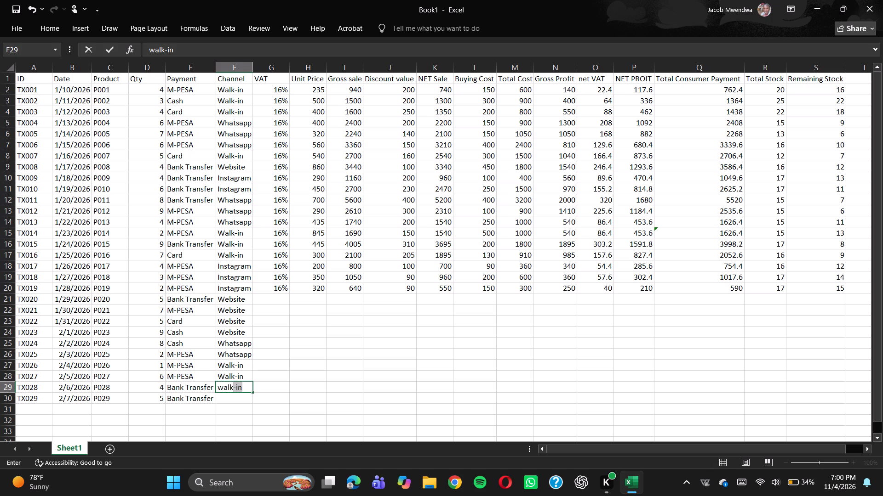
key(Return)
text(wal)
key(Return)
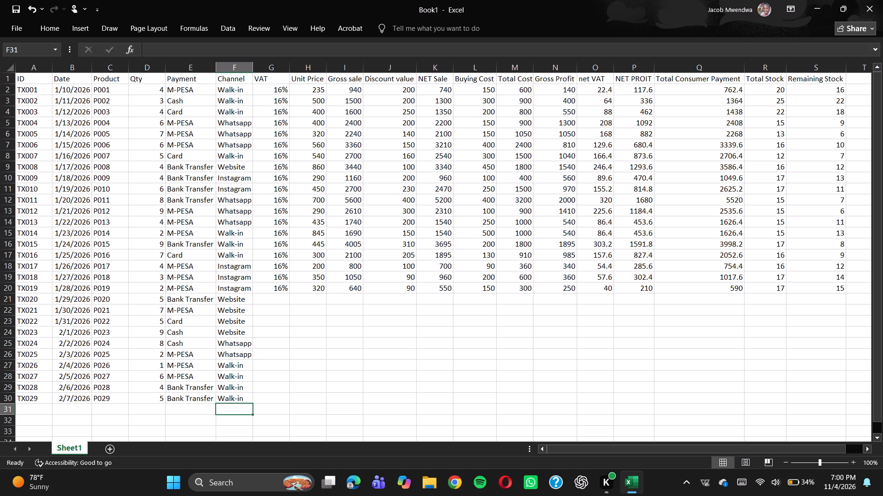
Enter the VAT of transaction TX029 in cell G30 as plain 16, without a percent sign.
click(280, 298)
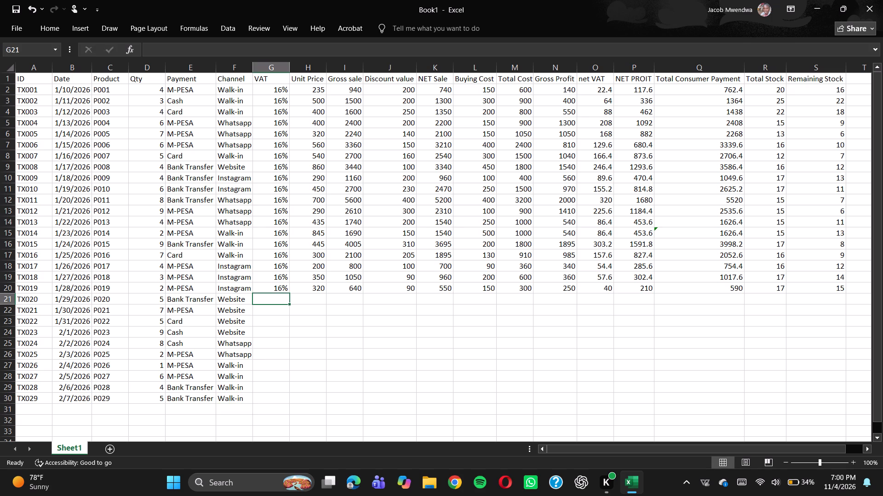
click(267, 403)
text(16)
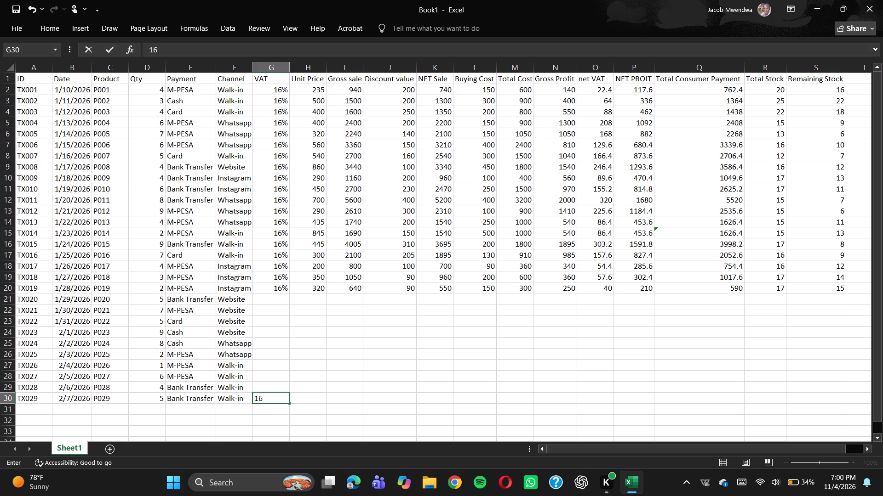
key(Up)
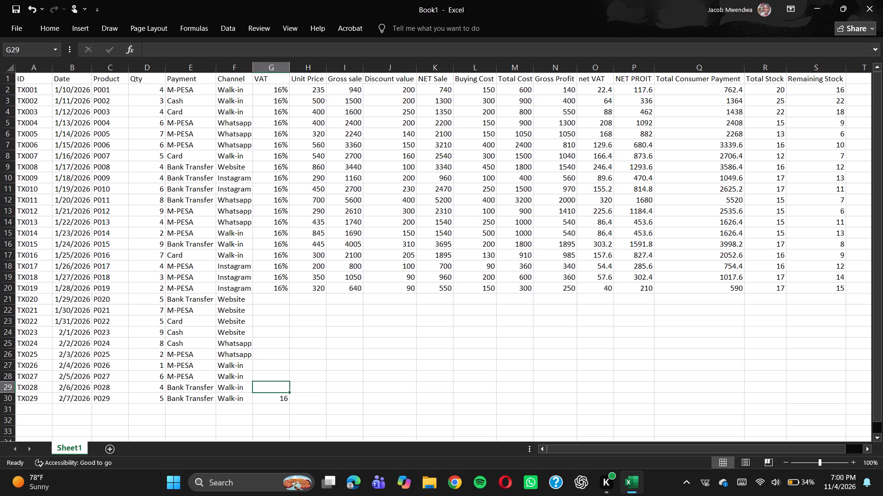
Enter a VAT of 16% for transactions TX029 up to TX025, working upward from cell G30 to G26.
key(Down)
text(16)
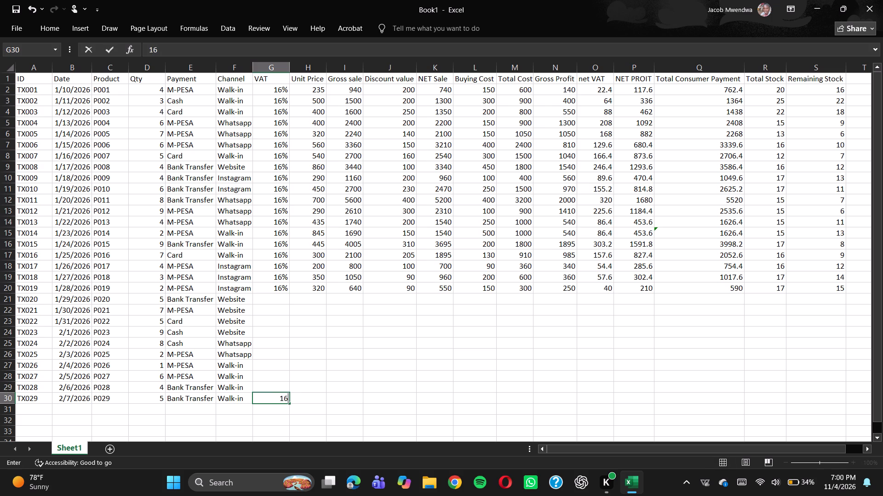
key(shift+percent)
key(Up)
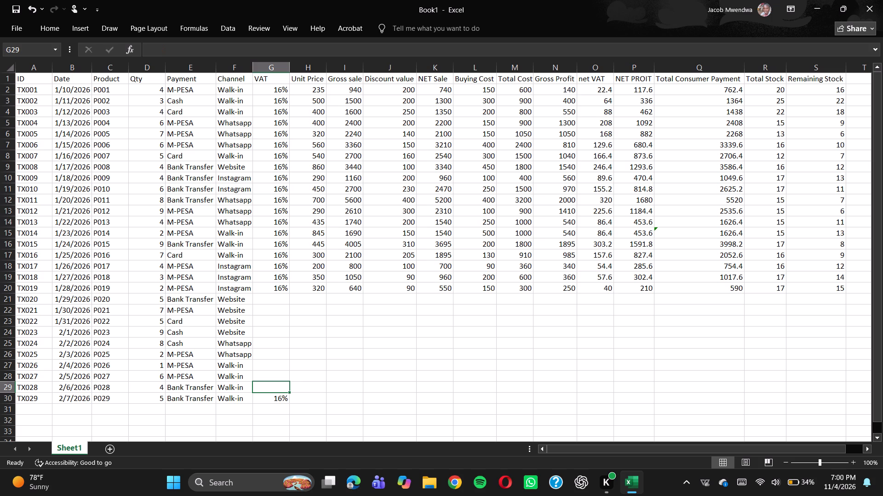
text(16)
key(shift+percent)
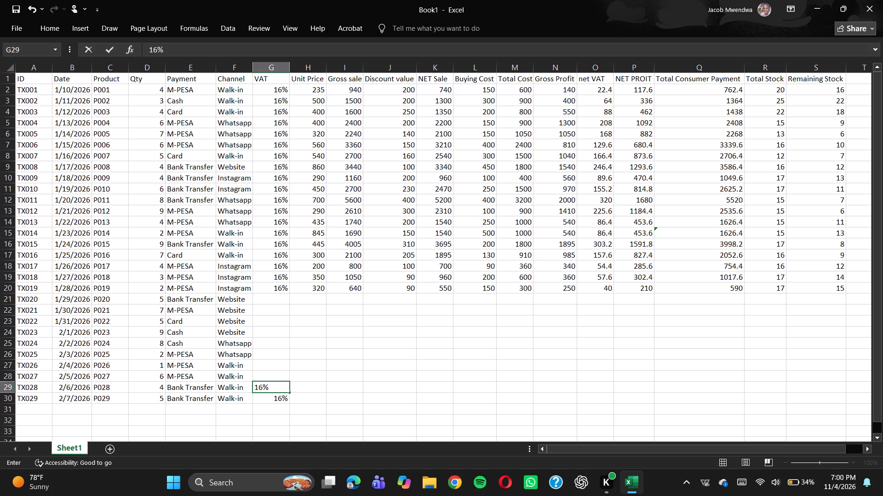
key(Up)
text(16)
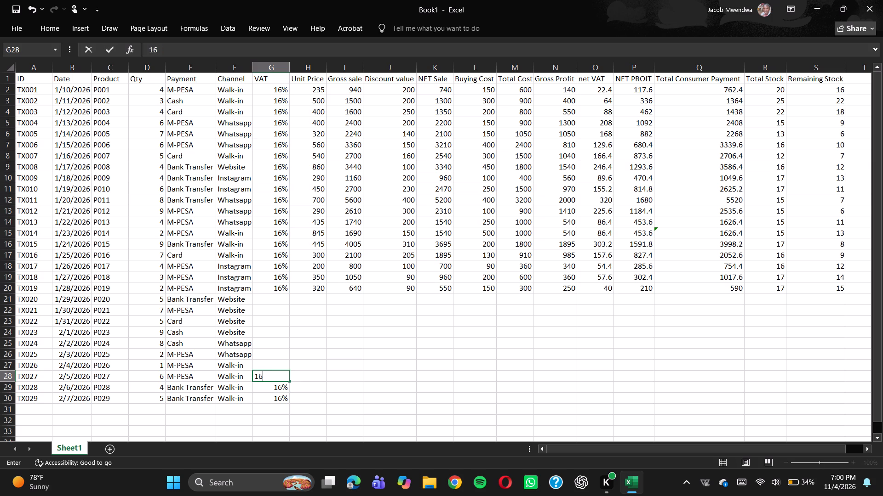
key(shift+percent)
key(Up)
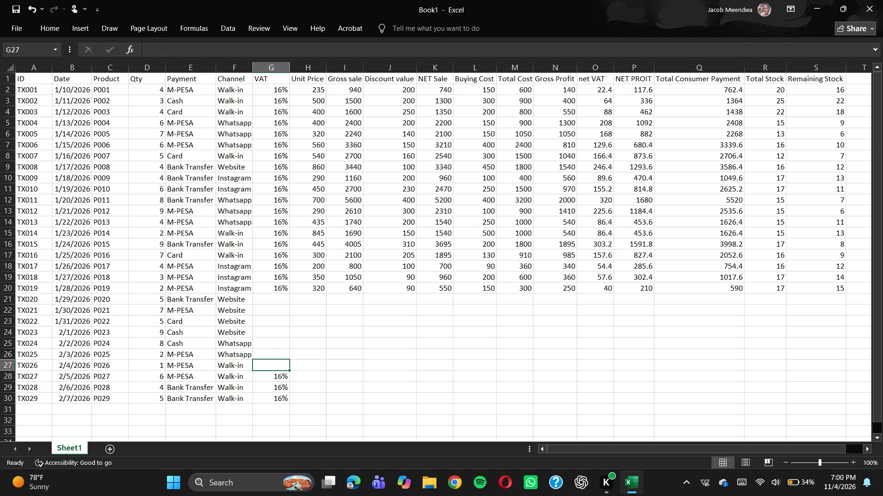
text(16)
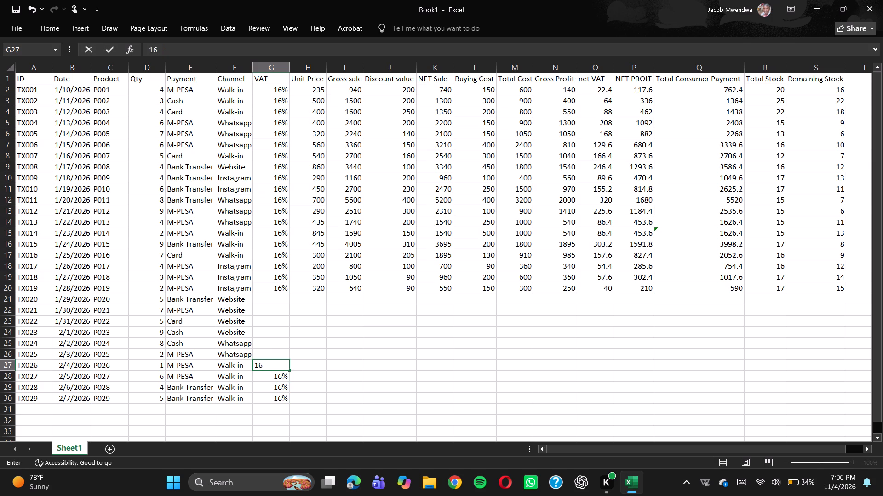
key(shift+percent)
key(Up)
text(16)
key(shift+percent)
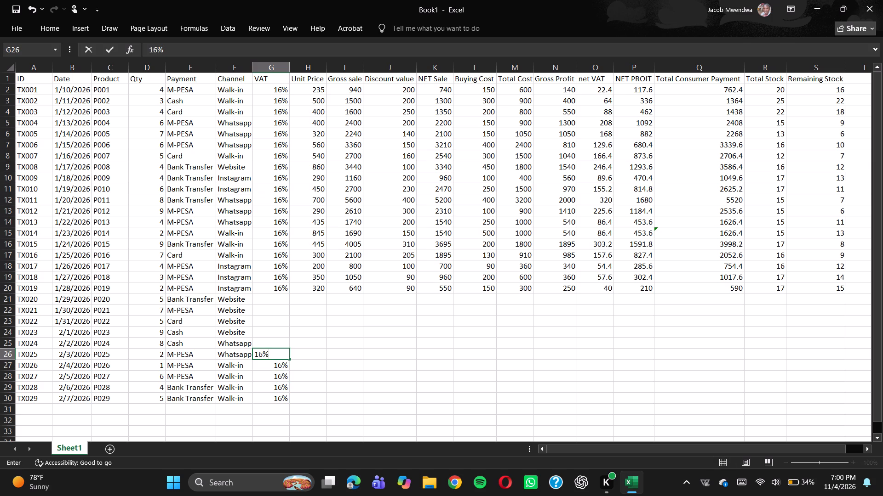
key(Up)
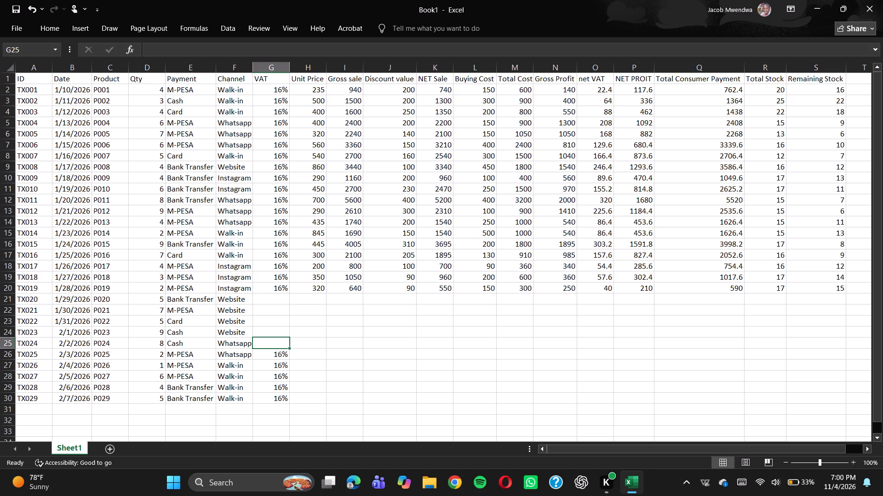
Enter a VAT of 16% for transactions TX024 up to TX020, working upward from cell G25 to G21.
text(16)
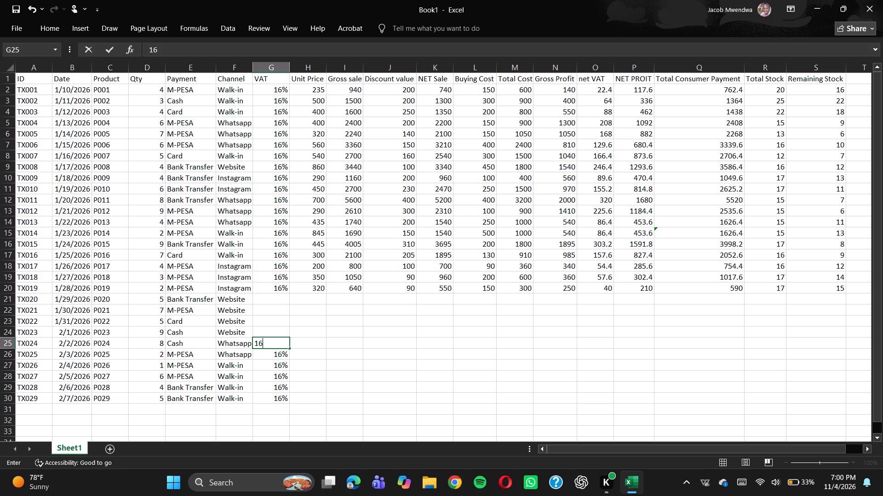
key(shift+percent)
key(Up)
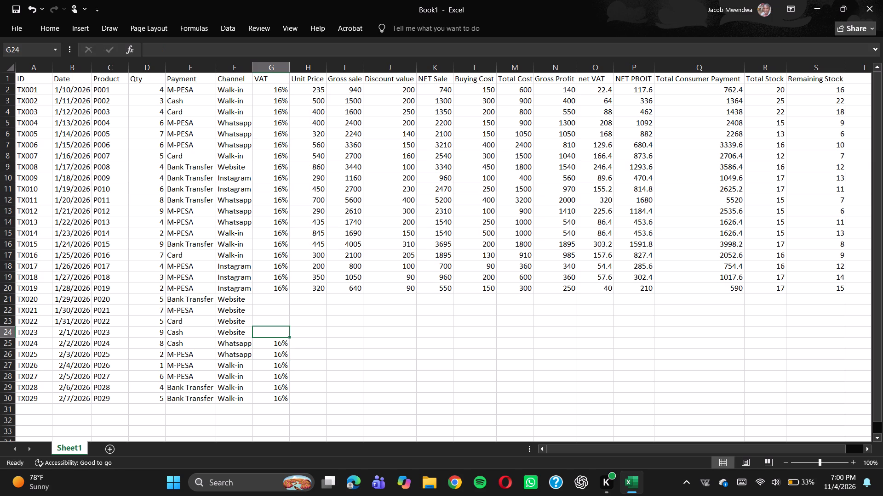
text(16)
key(shift+percent)
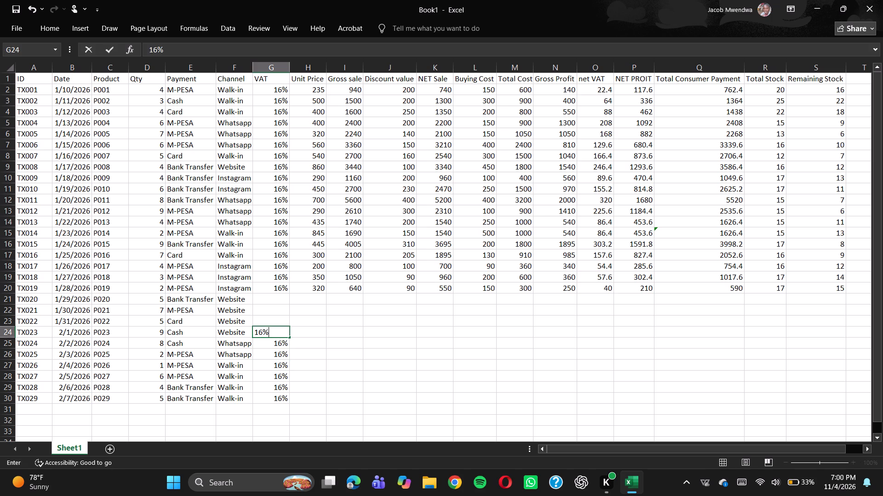
key(Up)
text(16)
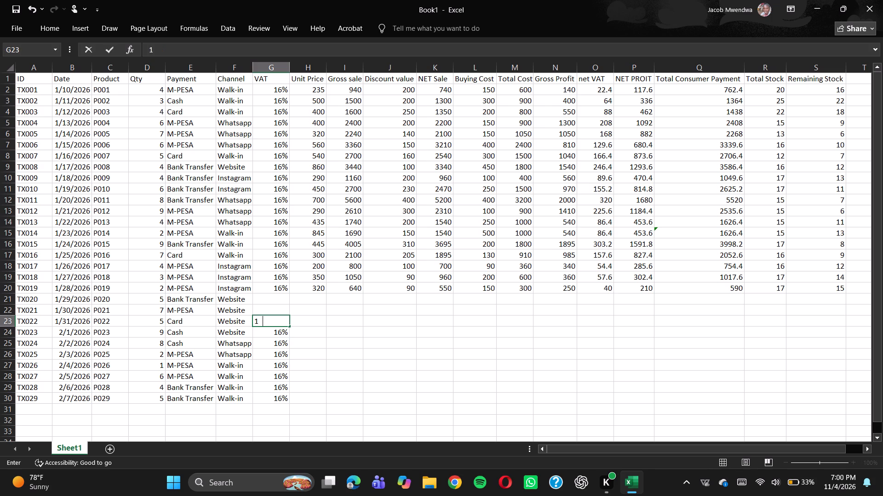
key(shift+percent)
key(Up)
text(16)
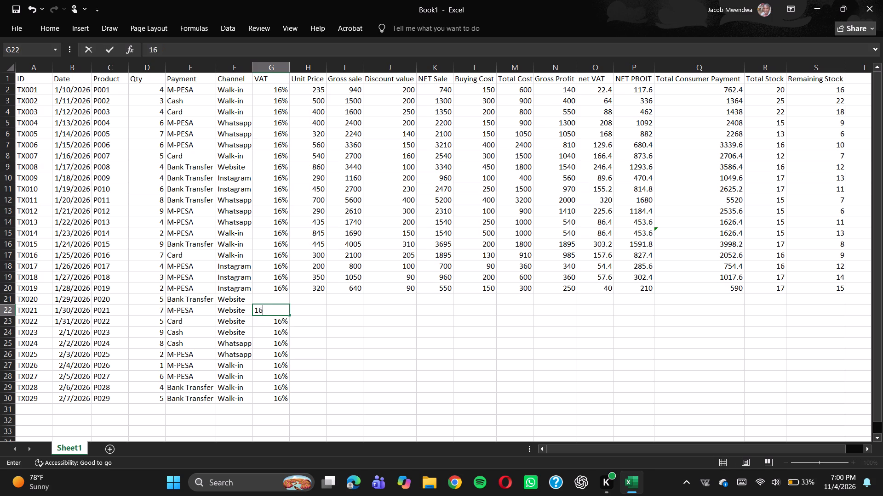
key(shift+percent)
key(Up)
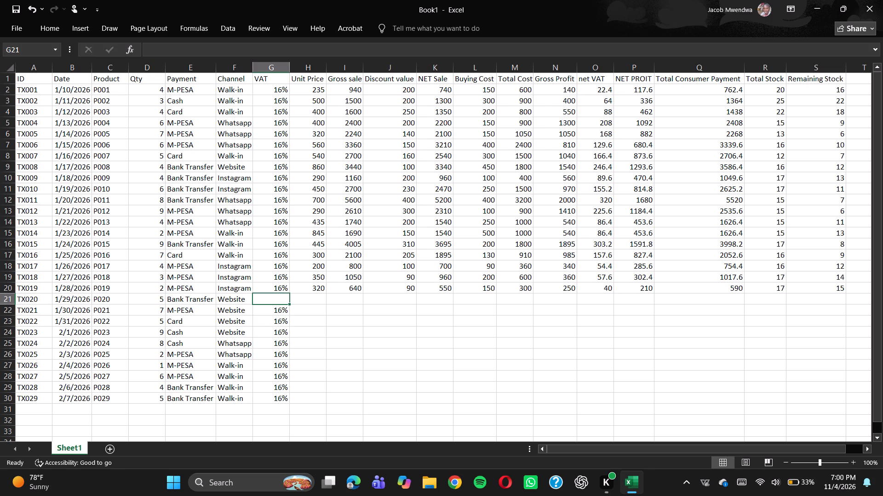
text(16)
key(shift+percent)
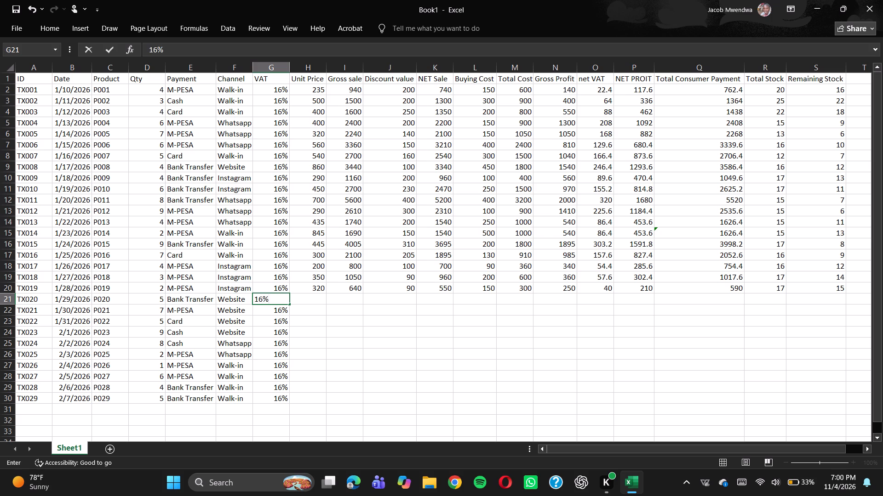
Enter the unit prices 400 for transaction TX020 and 300 for TX021 in cells H21 and H22.
click(313, 300)
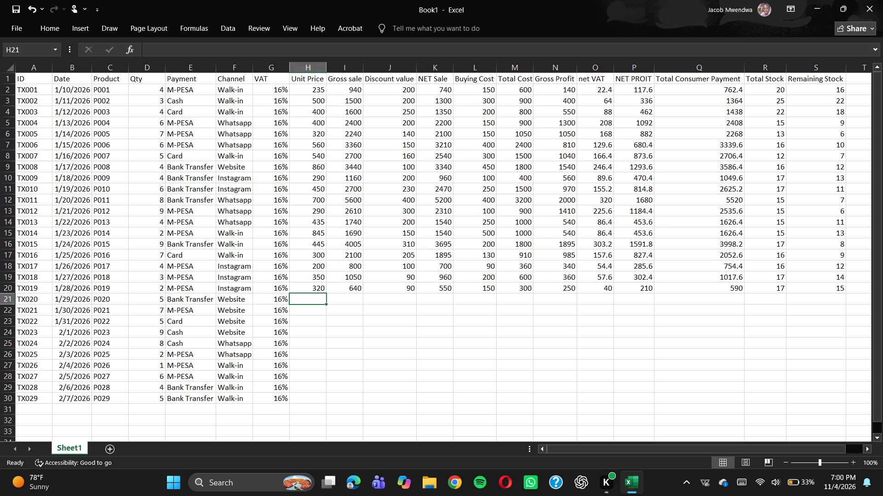
text(400)
key(Down)
text(300)
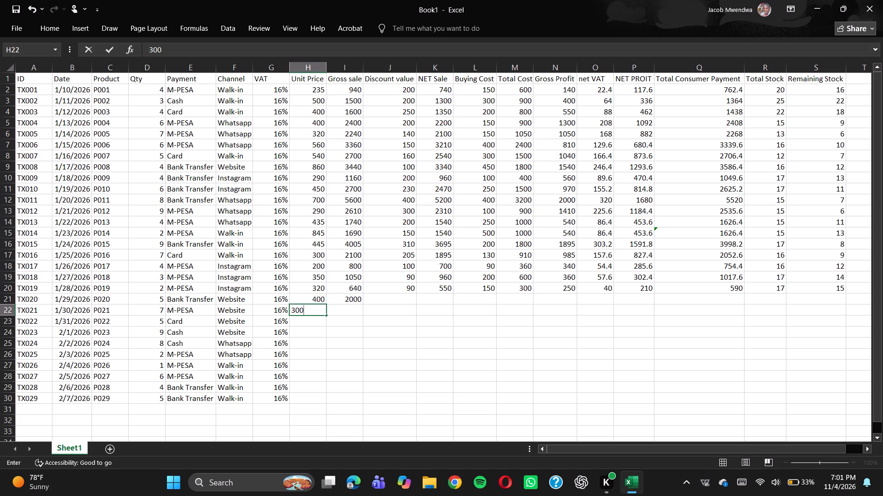
key(Down)
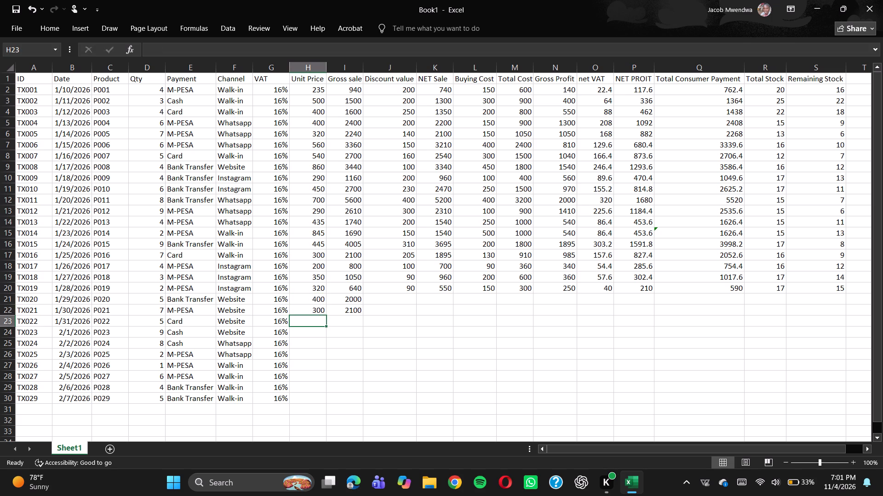
Enter the unit prices 250, 450, 400 and 540 for transactions TX022 to TX025 in cells H23 to H26.
text(250)
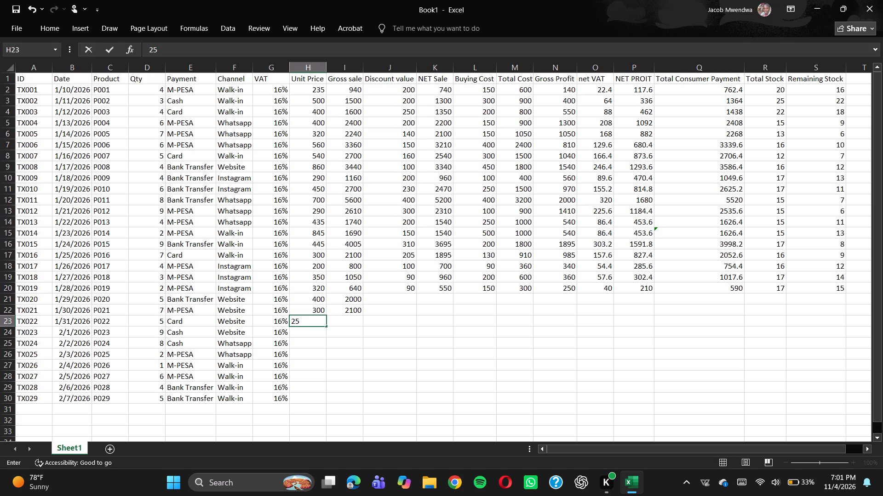
key(Down)
text(450)
key(Down)
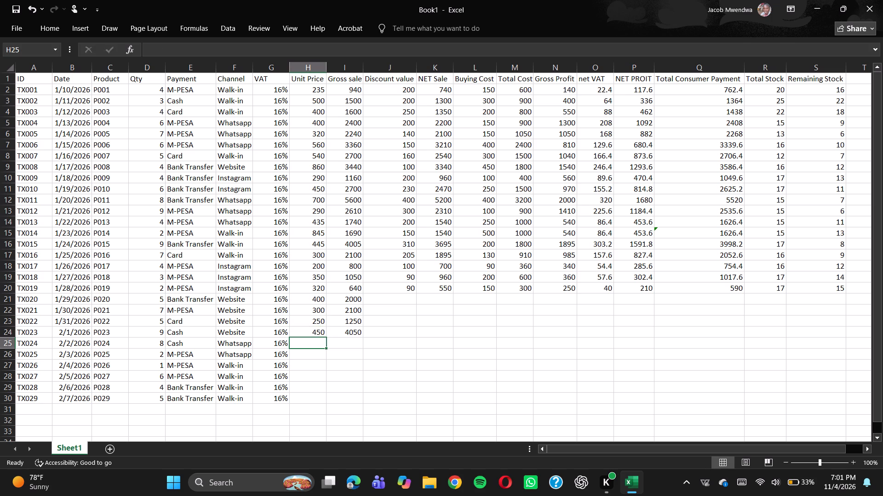
text(400)
key(Down)
text(540)
key(Down)
Enter the unit prices 350, 500, 250 and 320 for transactions TX026 to TX029 in cells H27 to H30.
text(350)
key(Down)
key(5)
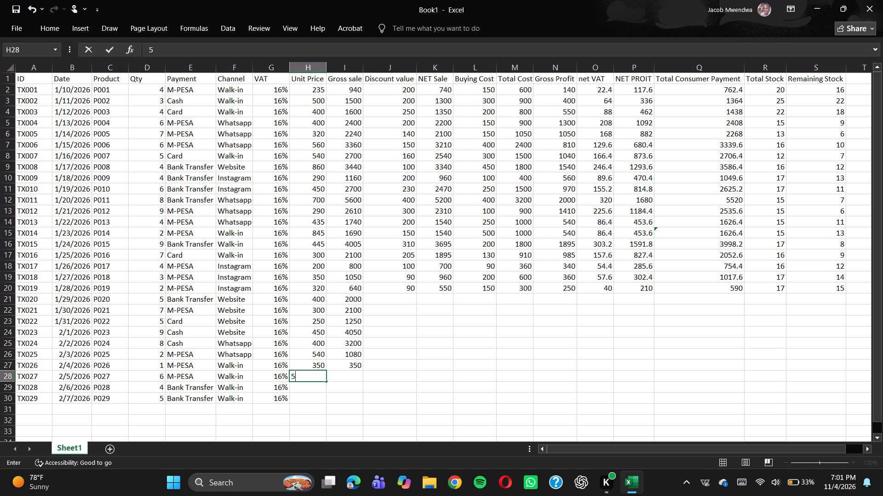
text(00)
key(Down)
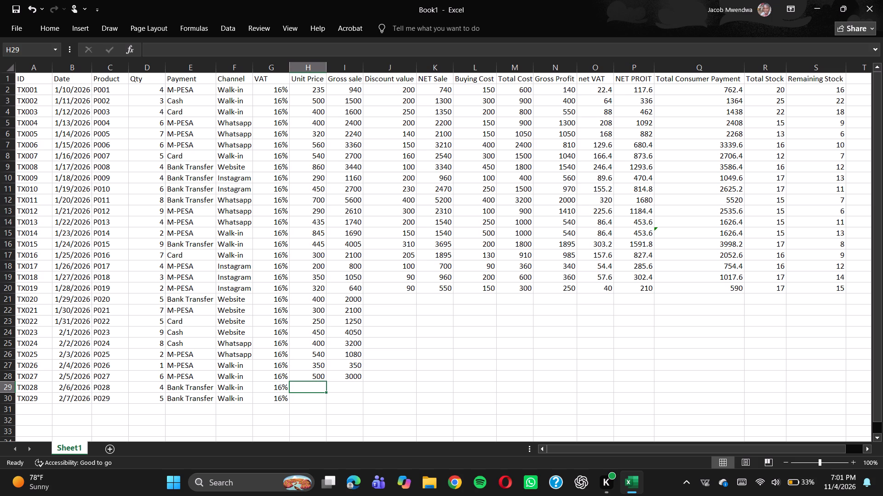
key(2)
text(50)
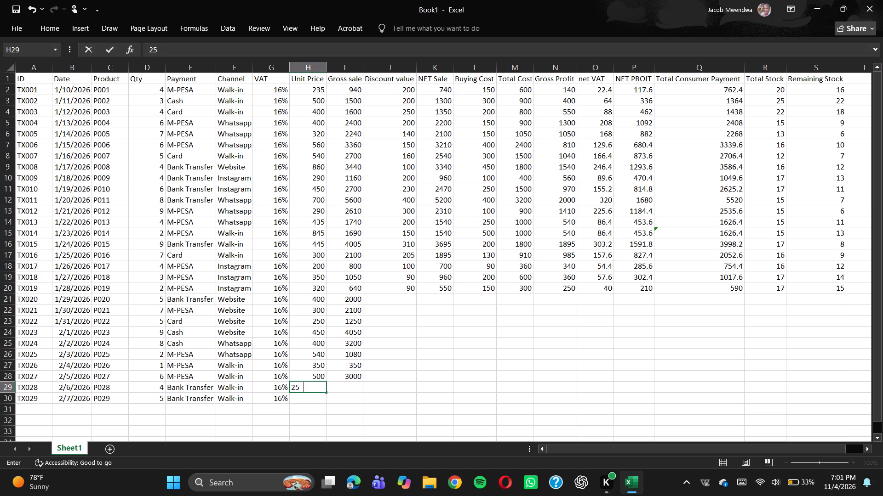
key(Down)
text(320)
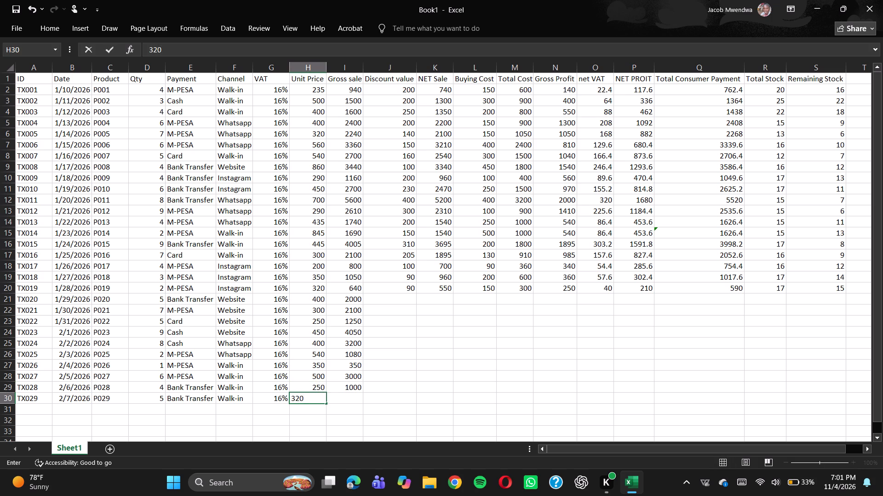
click(349, 402)
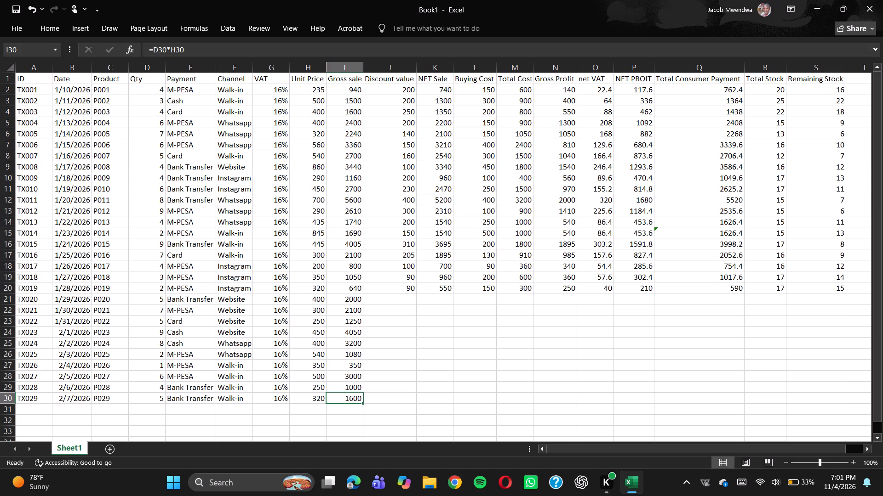
Enter the discount values 200, 230, 100, 300 and 120 for transactions TX020 to TX024 in cells J21 to J25.
click(410, 299)
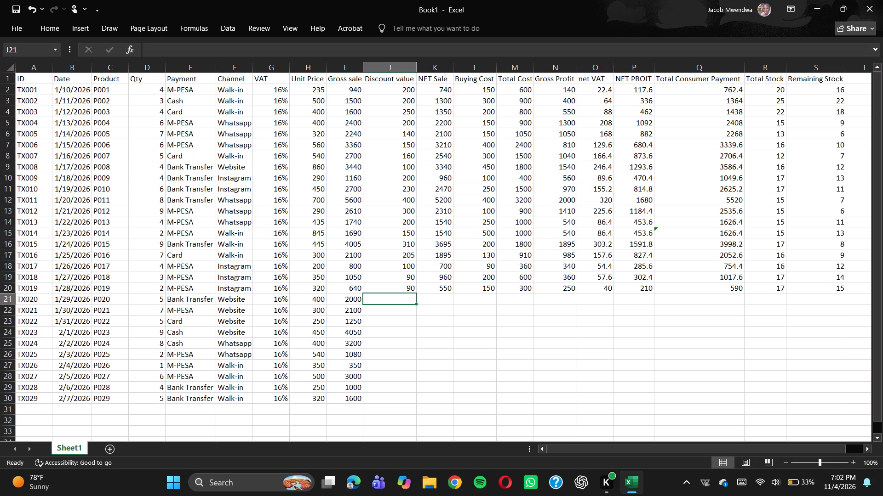
text(200)
key(Down)
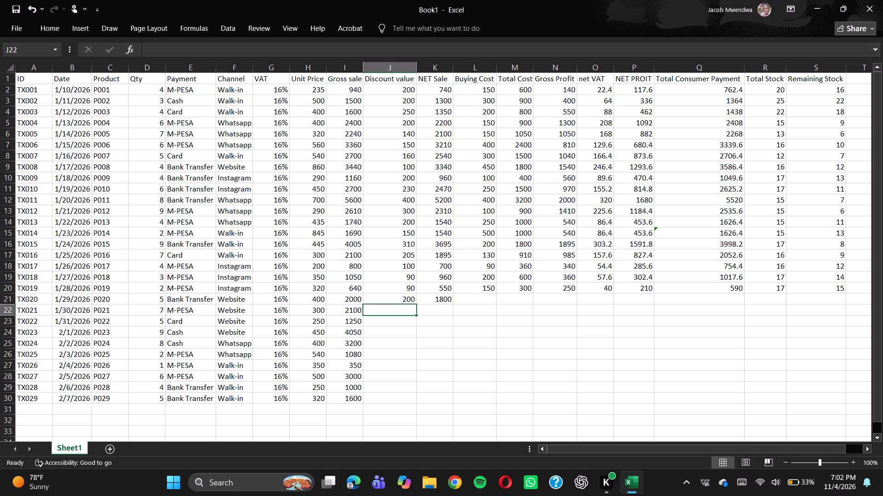
text(230)
key(Down)
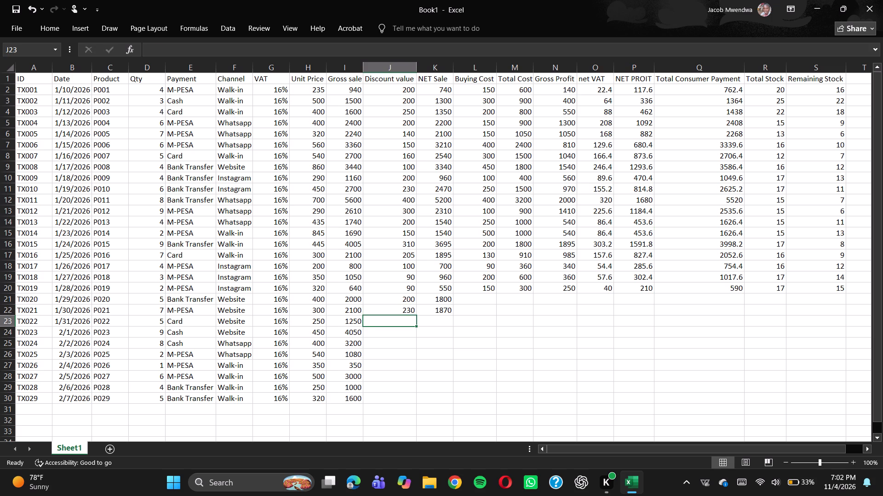
text(100)
key(Down)
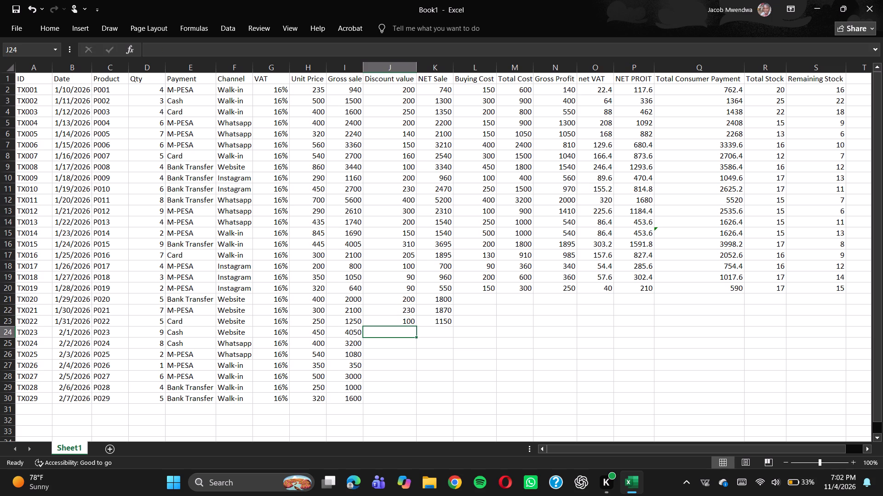
text(300)
key(Down)
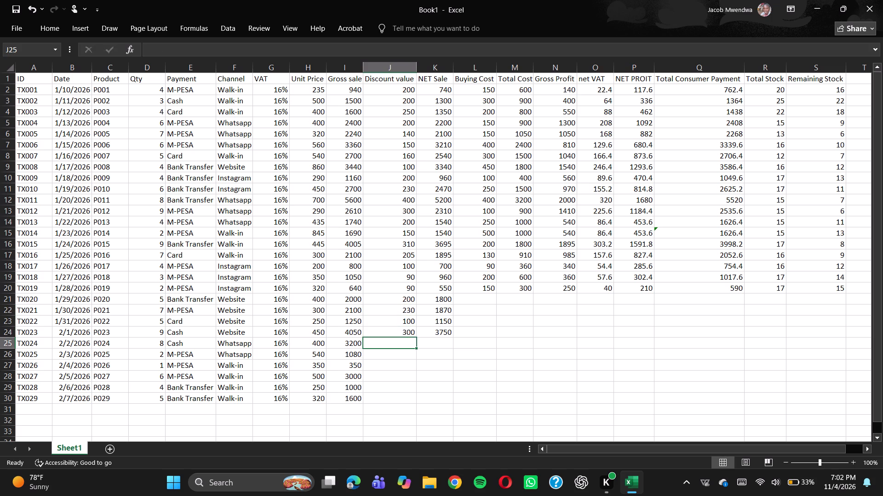
text(120)
key(Down)
Enter the discount values 230, 230, 200, 150 and 150 for transactions TX025 to TX029 in cells J26 to J30.
text(230)
key(Down)
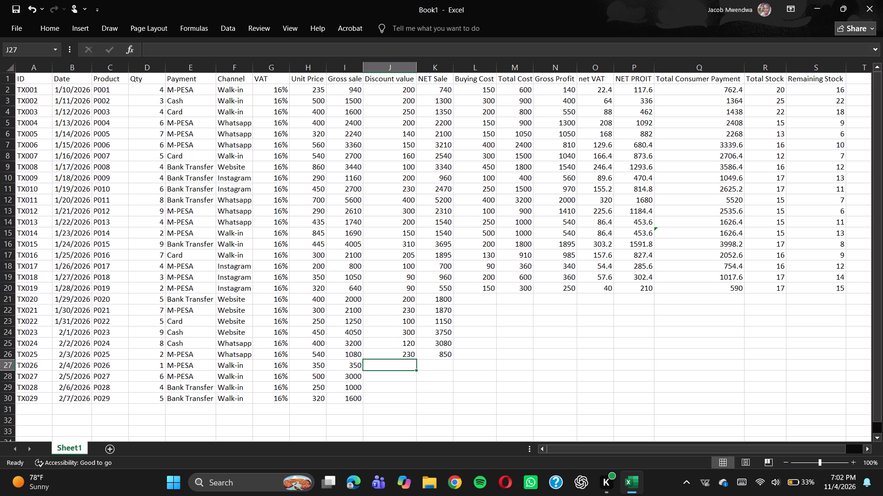
text(230)
key(Down)
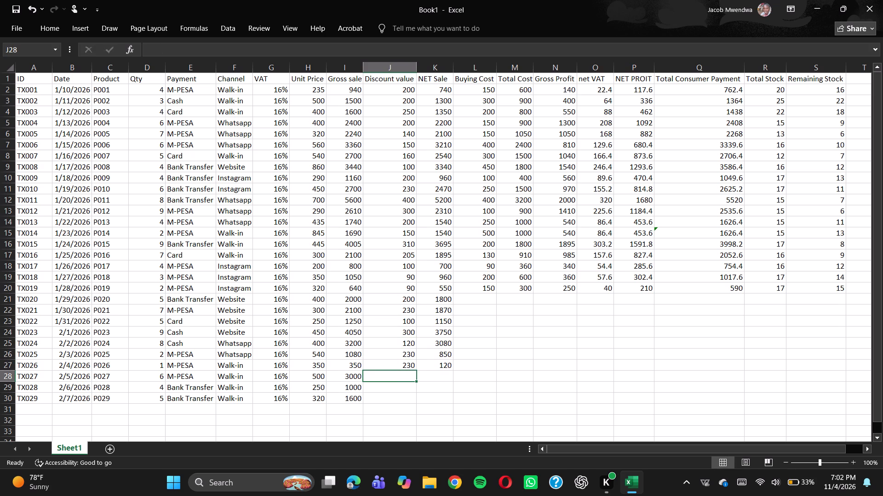
key(2)
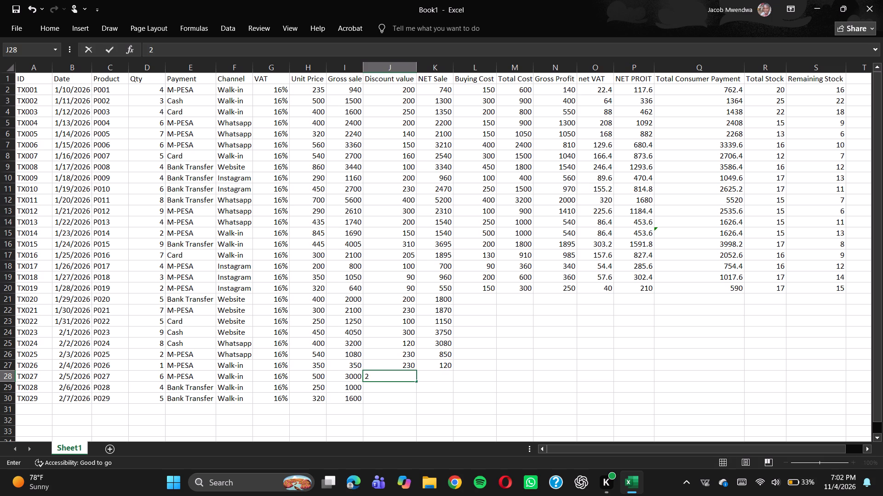
text(00)
key(Down)
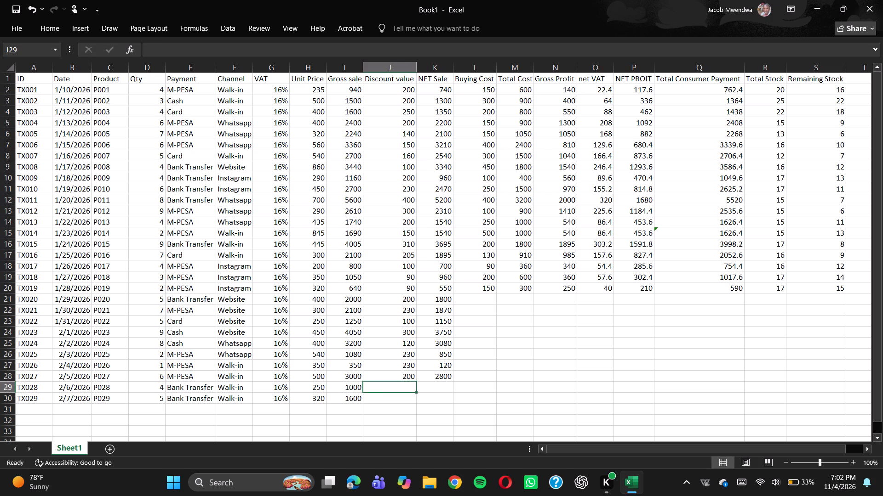
text(150)
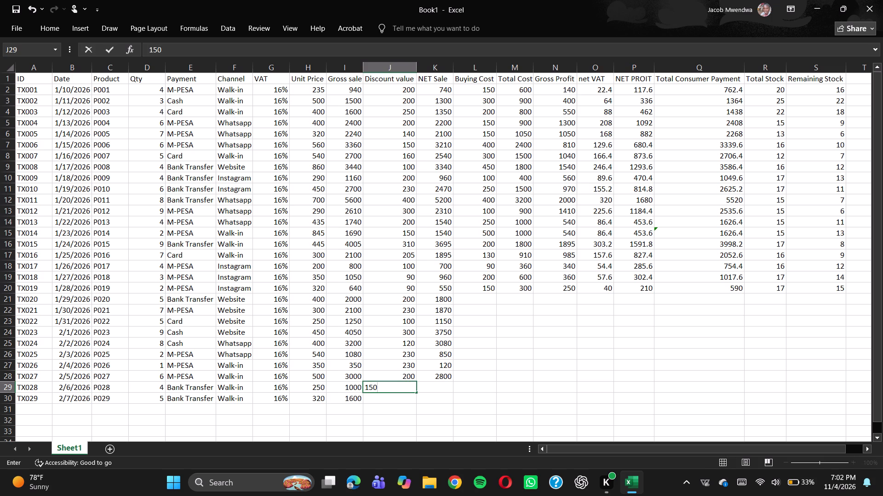
key(Down)
text(150)
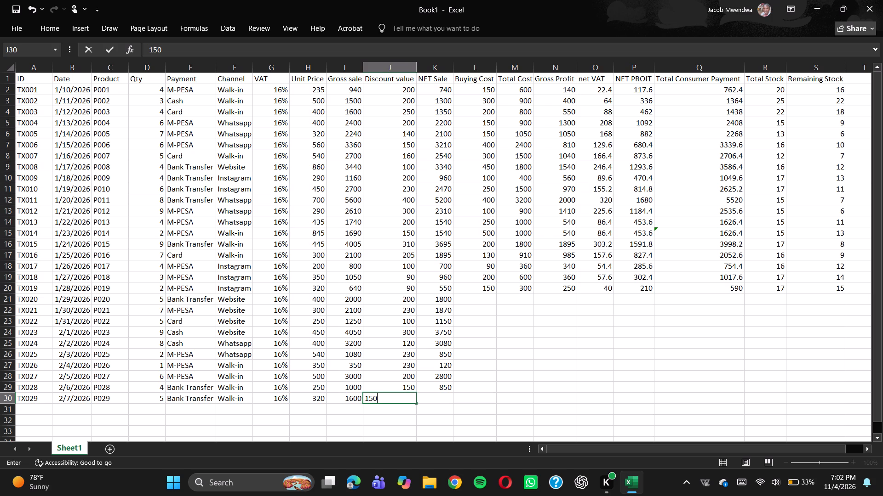
Enter the buying costs 200, 150, 150, 200 and 200 for transactions TX020 to TX024 in cells L21 to L25.
click(483, 299)
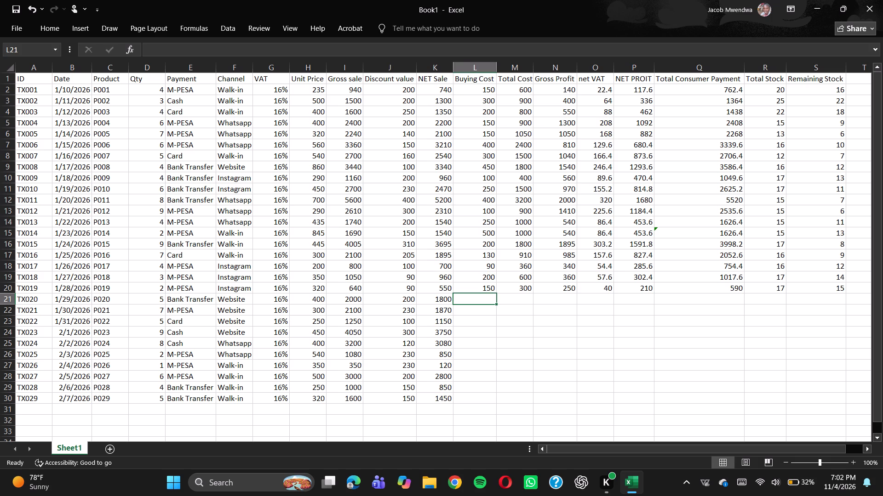
text(200)
key(Down)
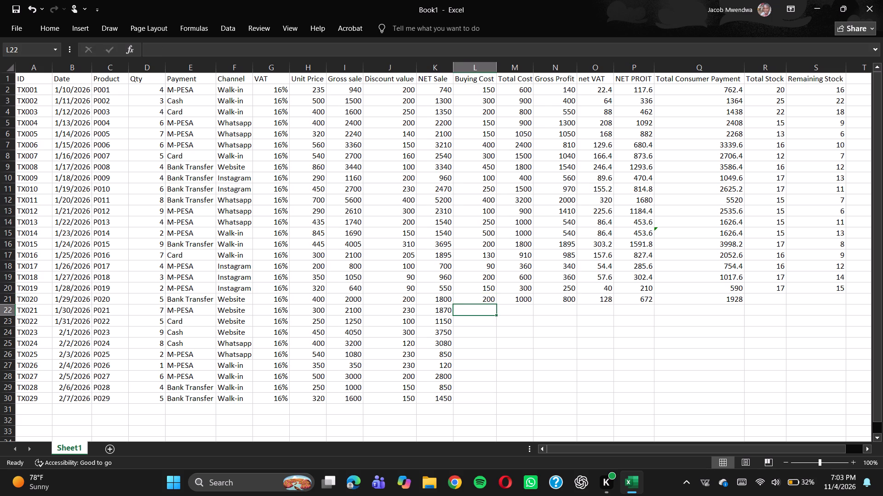
key(1)
text(50)
key(Down)
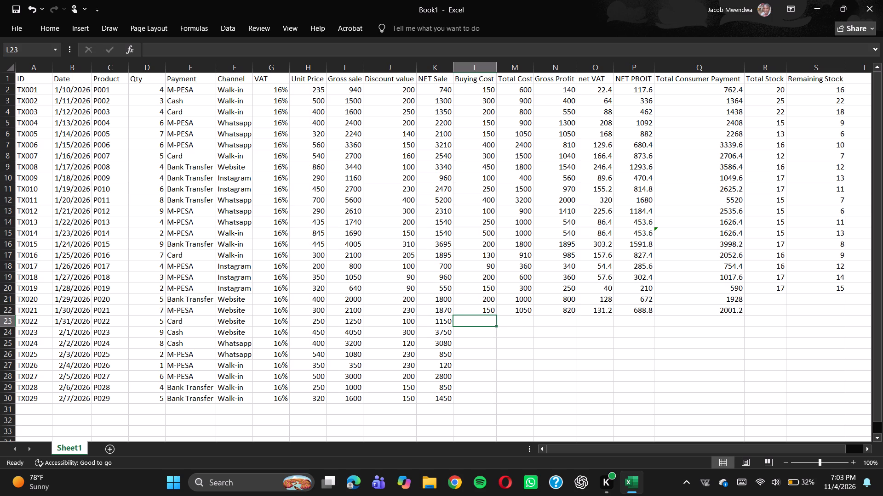
text(150)
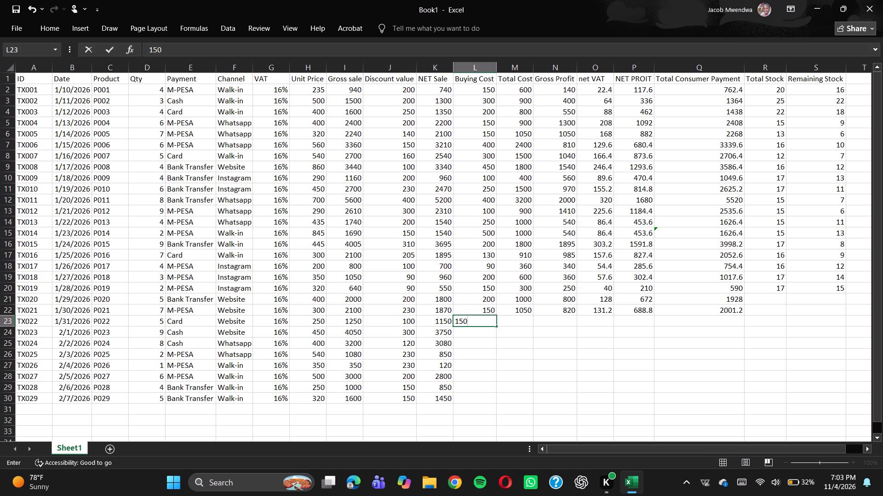
key(Down)
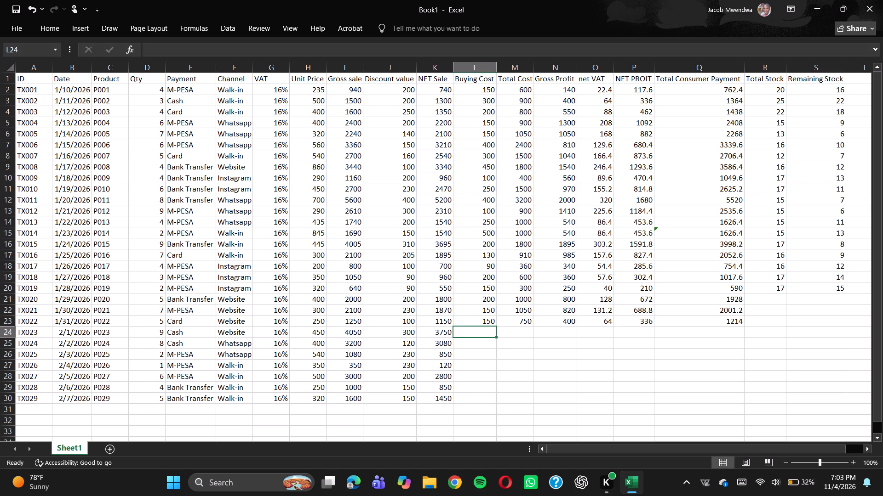
key(2)
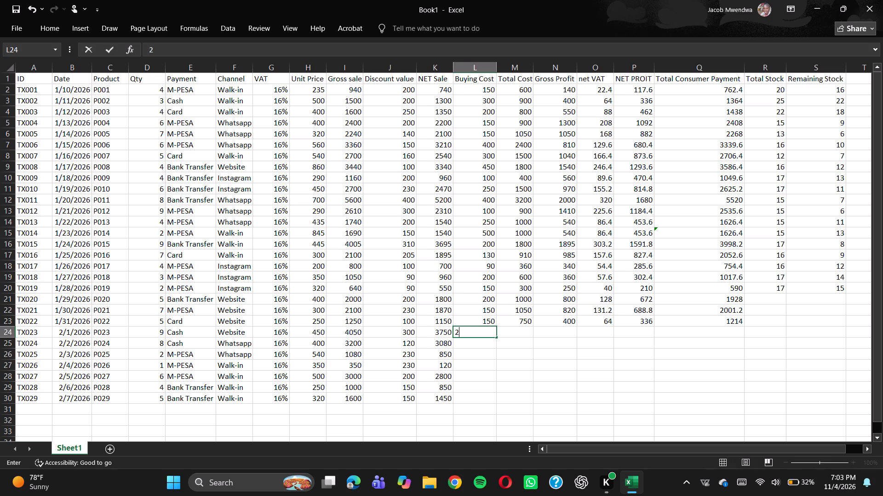
text(00)
key(Down)
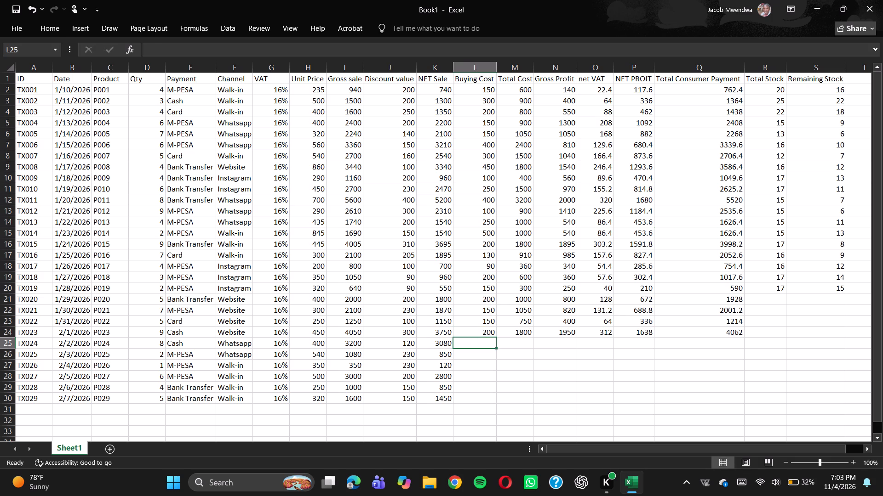
key(2)
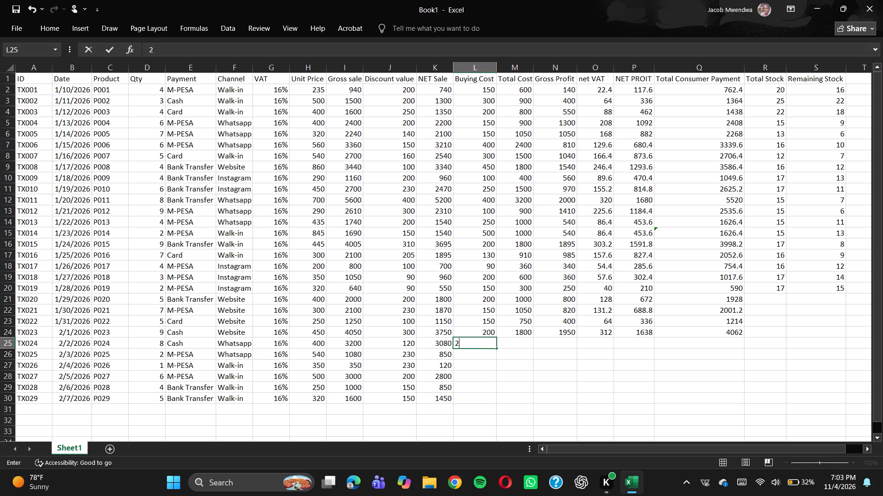
text(00)
key(Down)
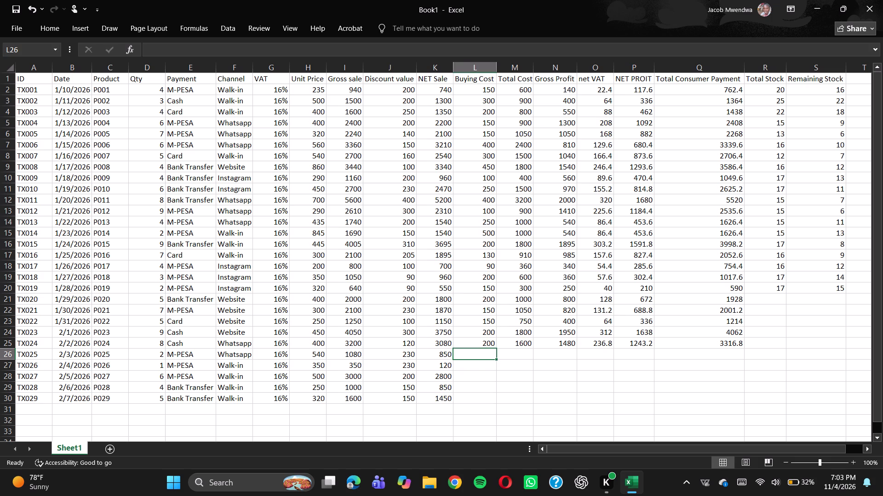
Enter the buying costs 300, 150, 300, 100 and 200 for transactions TX025 to TX029 in cells L26 to L30.
text(300)
key(Down)
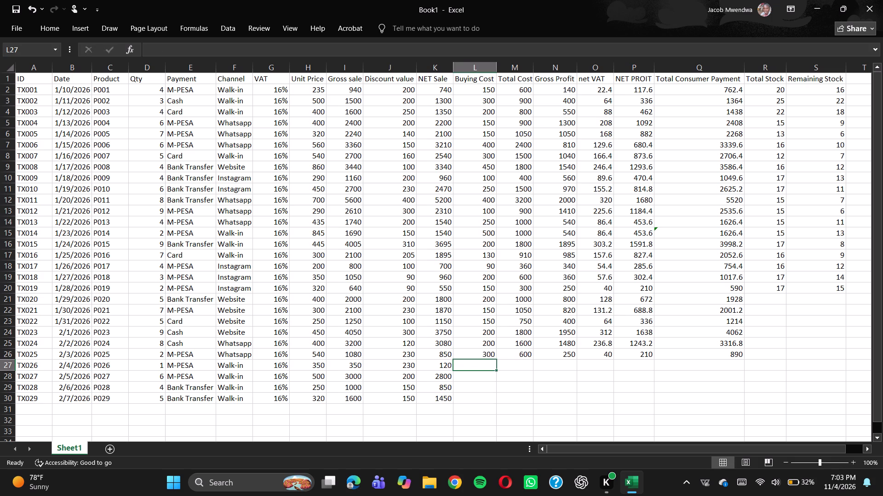
text(150)
key(Down)
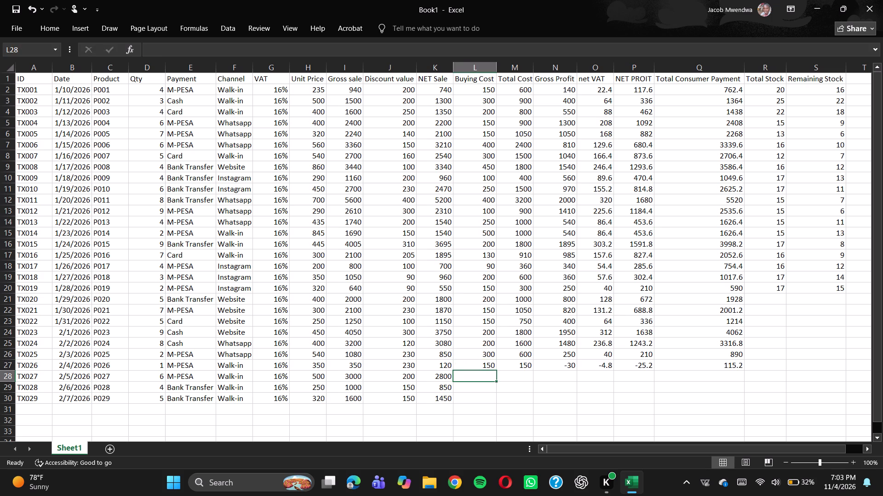
text(300)
key(Down)
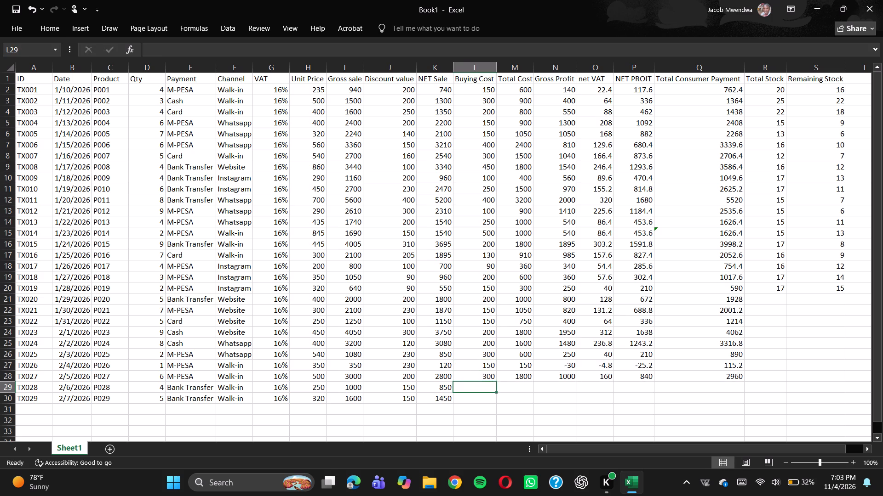
text(100)
key(Down)
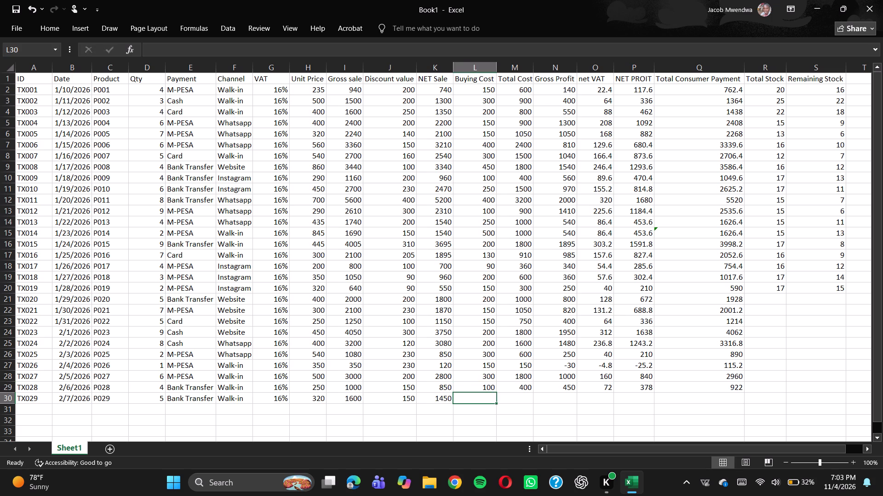
text(200)
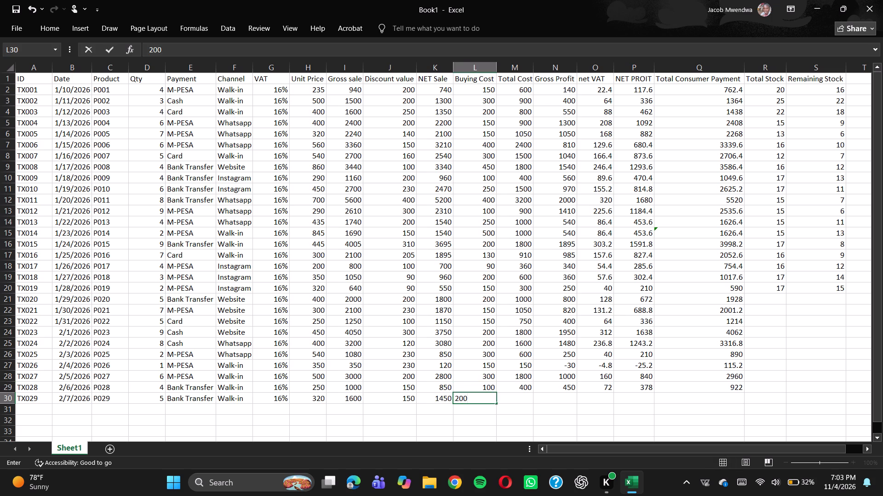
Enter the total stock values 10, 20 and 13 for transactions TX020 to TX022 in cells R21 to R23.
click(476, 322)
click(476, 322)
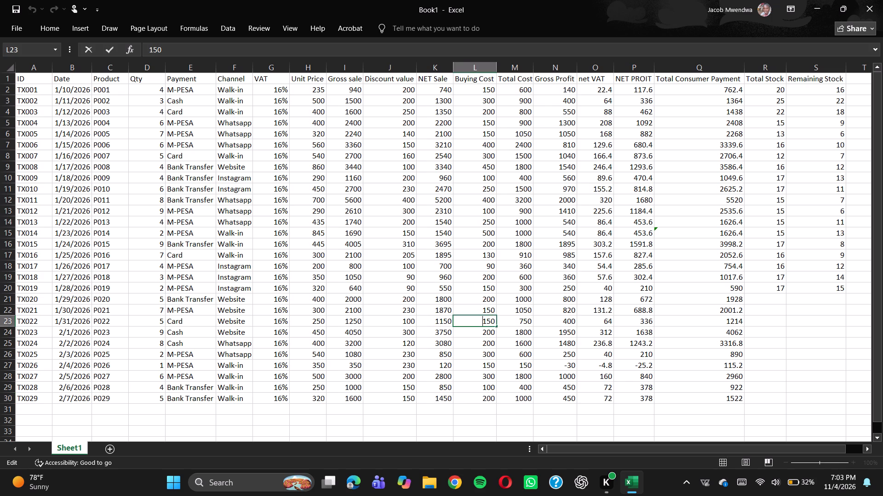
scroll(784, 207, left, 2)
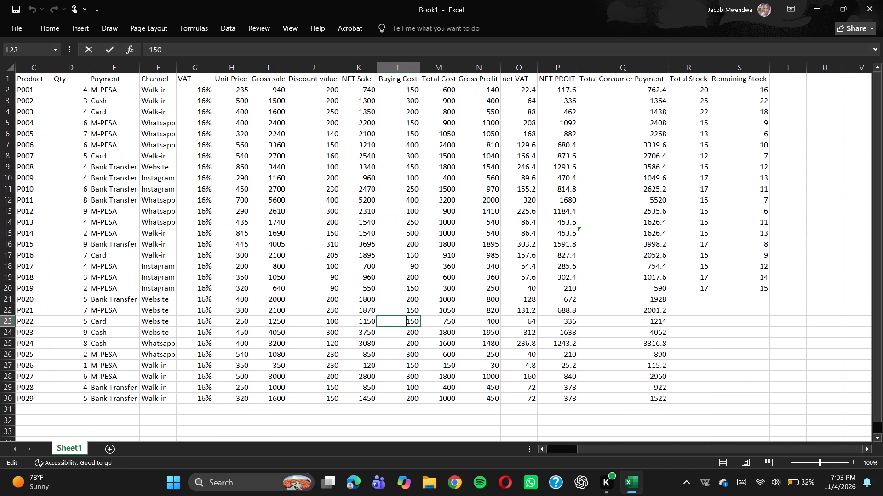
scroll(784, 207, left, 1)
scroll(784, 207, right, 1)
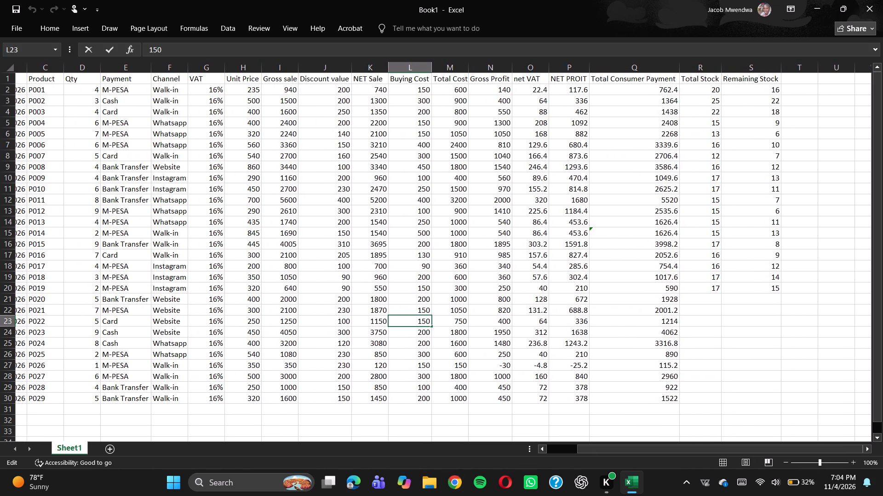
scroll(784, 207, right, 1)
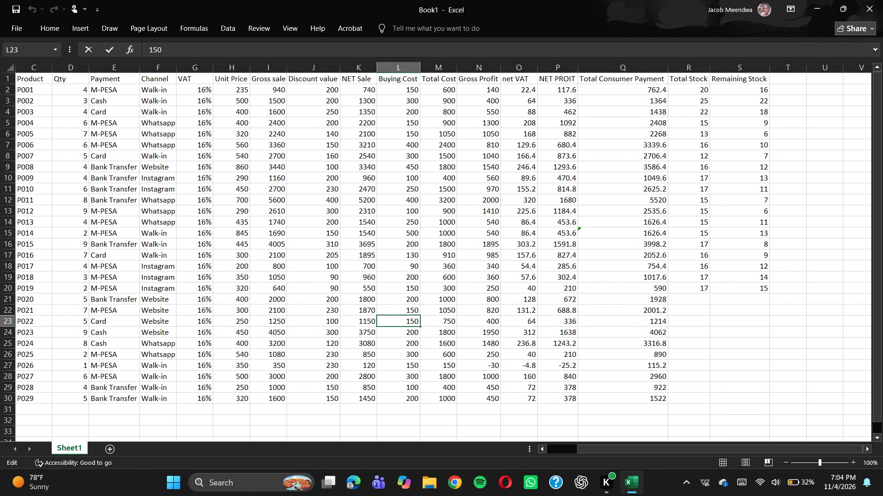
click(693, 300)
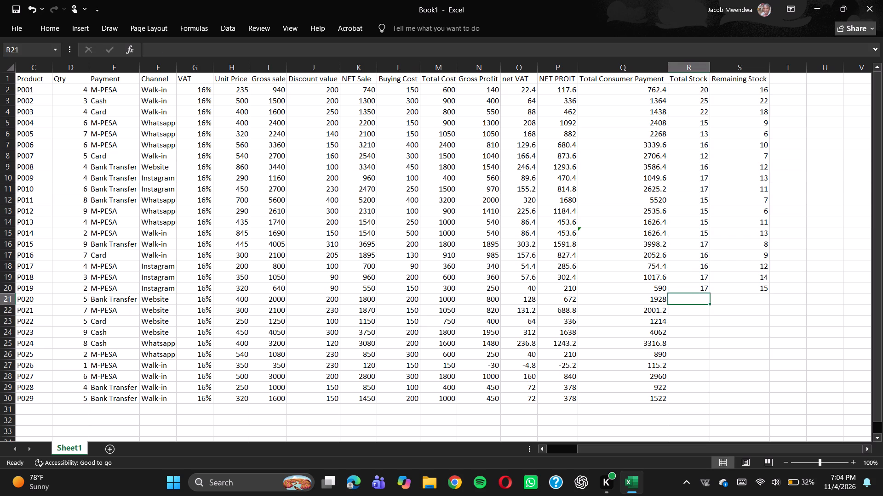
text(10)
key(Down)
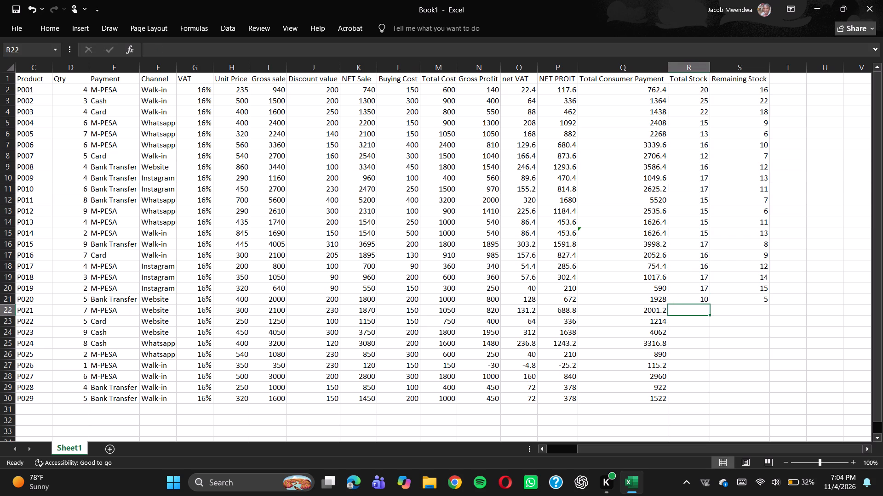
text(20)
key(Down)
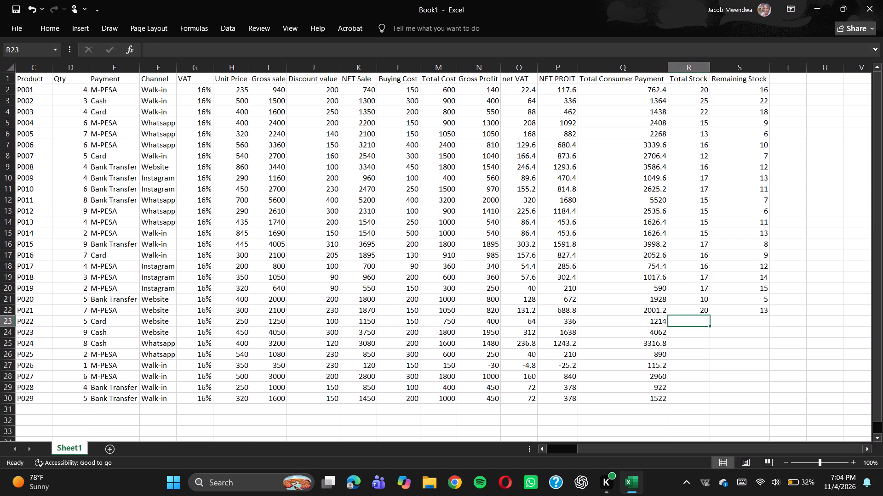
text(13)
key(Down)
Enter a total stock of 12 for transaction TX023 in cell R24.
key(1)
key(Down)
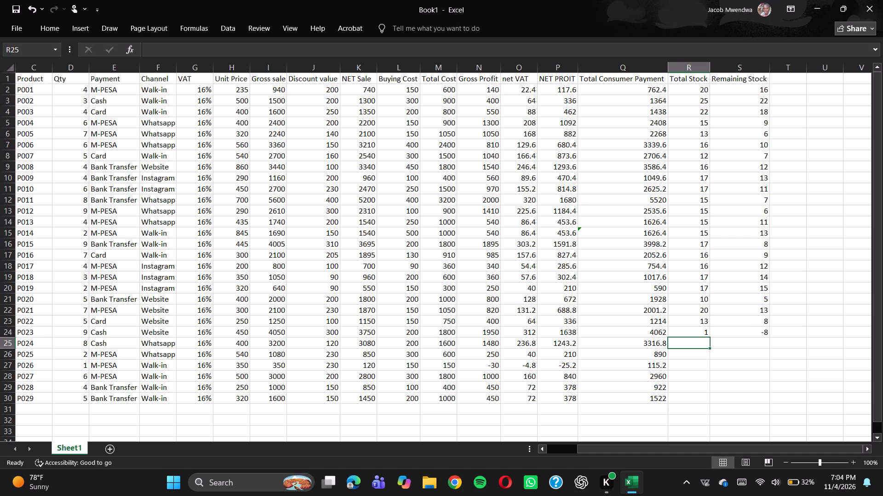
key(Up)
key(4)
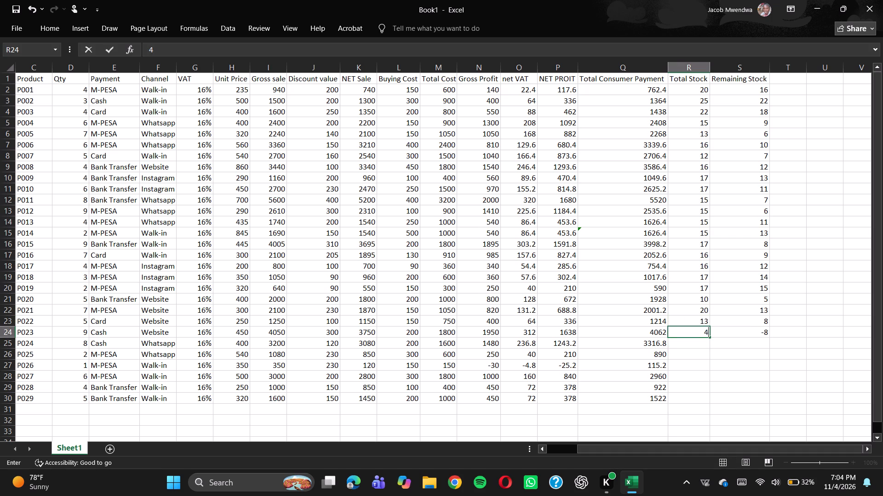
text(222)
key(BackSpace)
key(BackSpace)
key(BackSpace)
key(BackSpace)
text(12)
key(Down)
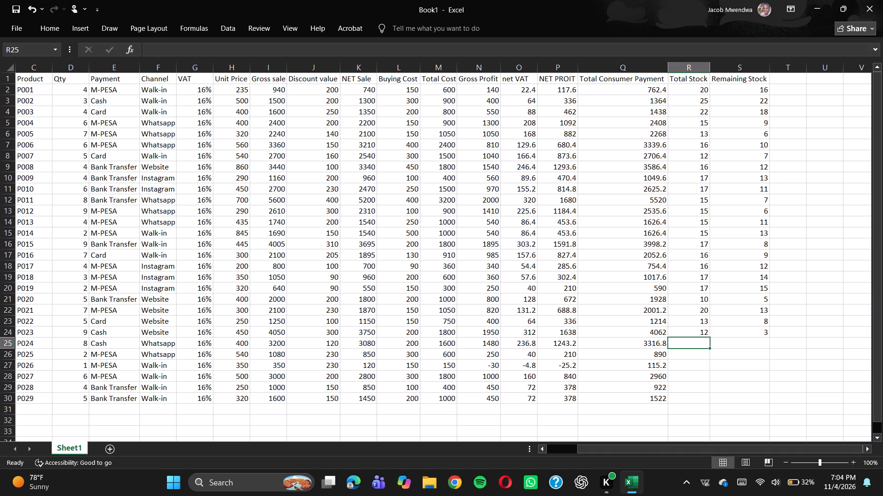
Enter a total stock of 15 for transactions TX024 to TX028 in cells R25 to R29, and 17 for TX029 in R30.
text(15)
key(Down)
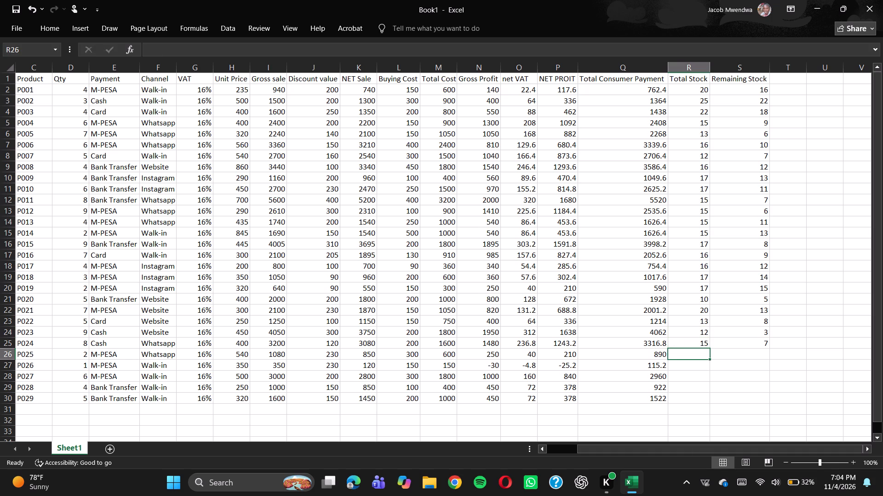
text(15)
key(Down)
text(15)
key(Down)
text(15)
key(Down)
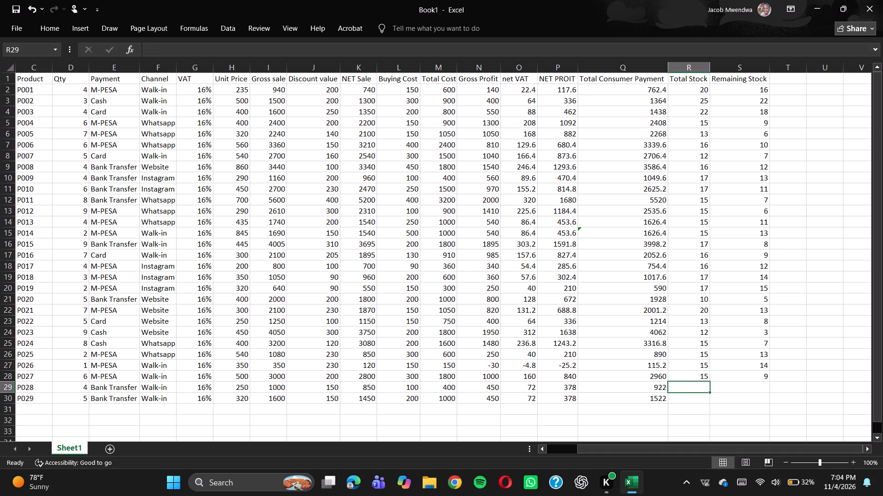
text(15)
key(Down)
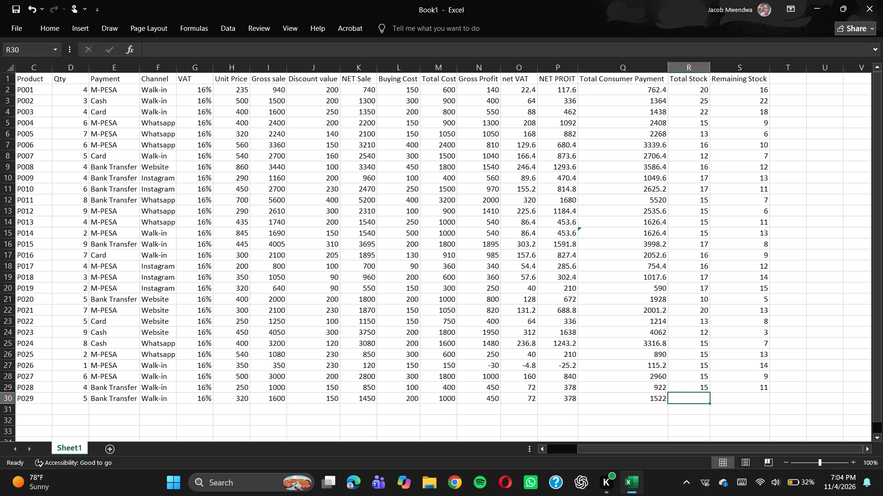
text(17)
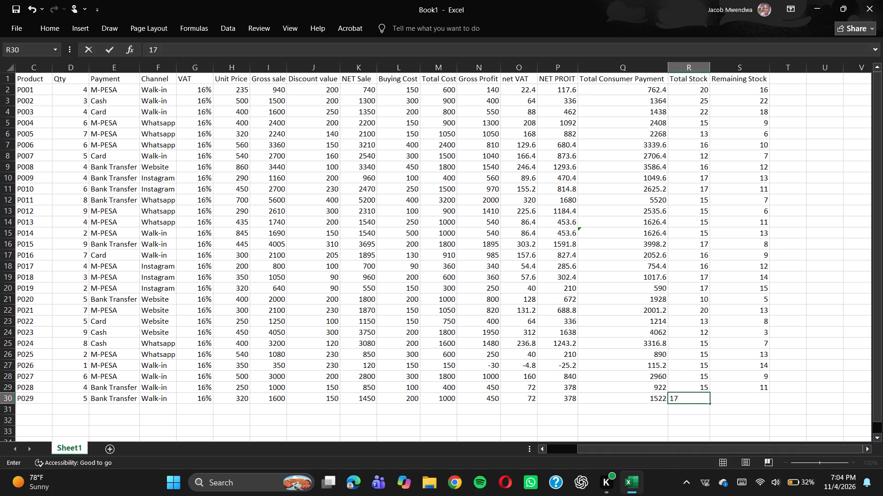
key(Down)
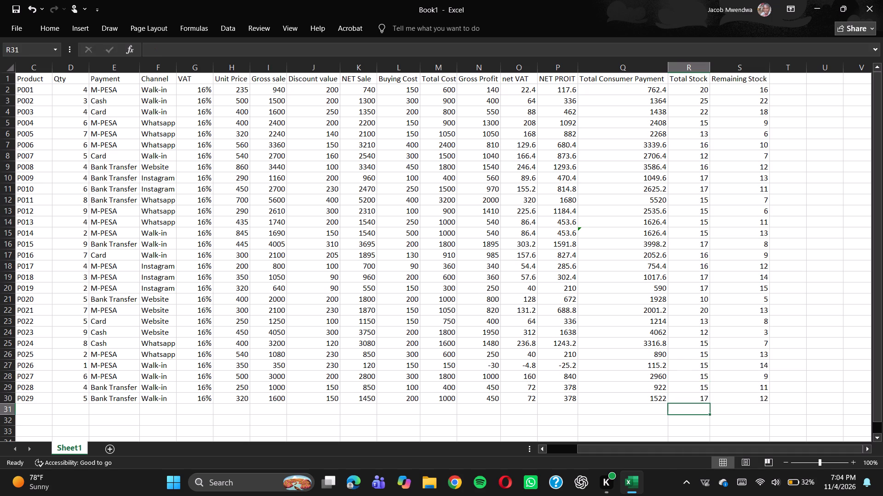
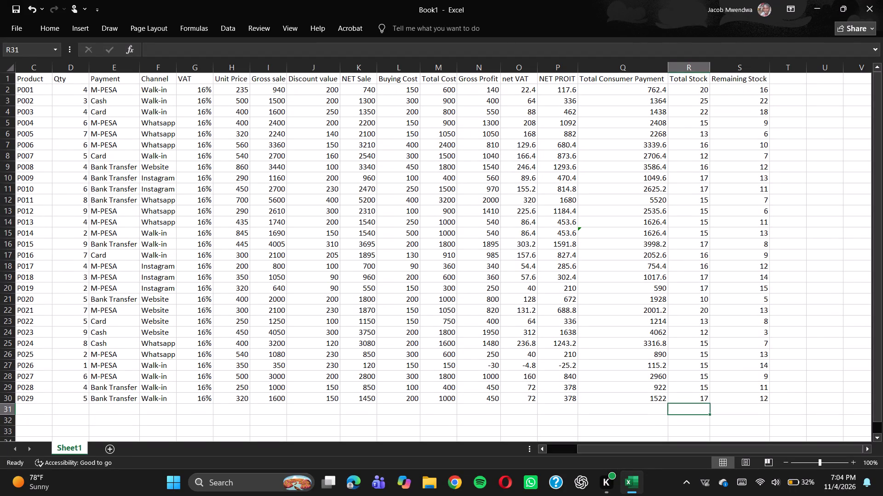
Select the header cells C1 to S1, from Product to Remaining Stock.
drag(38, 79, 137, 78)
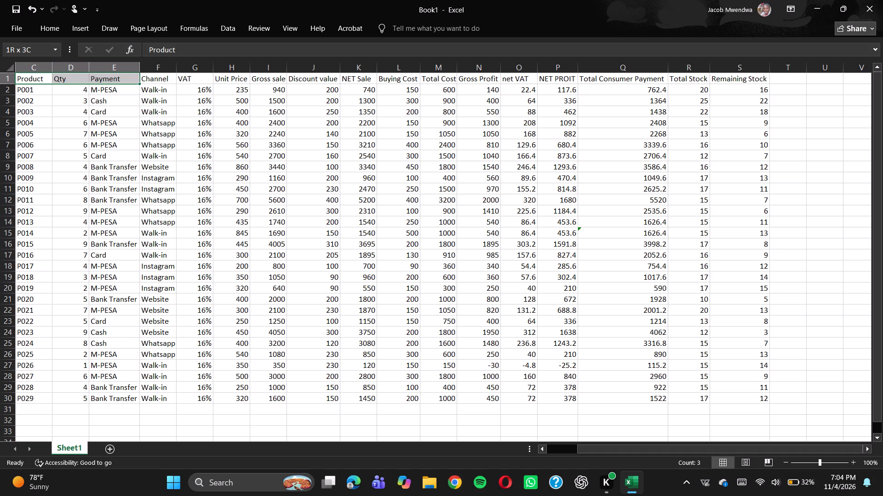
drag(137, 78, 478, 85)
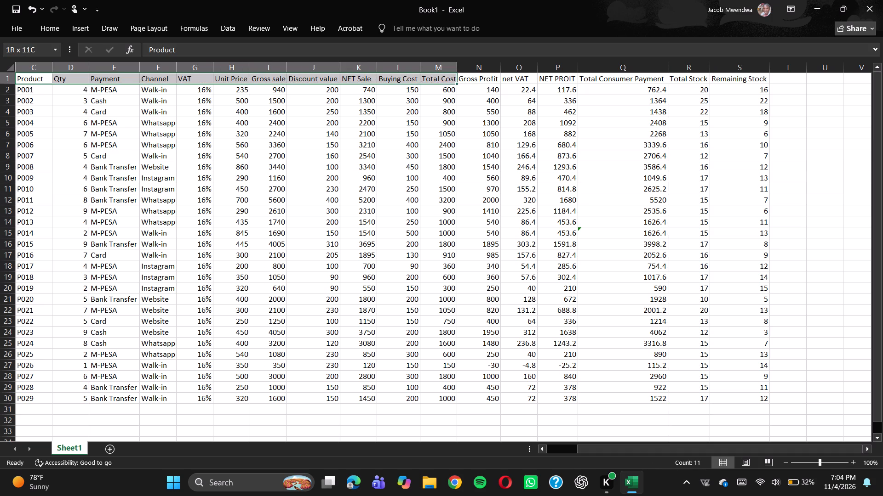
drag(478, 85, 757, 80)
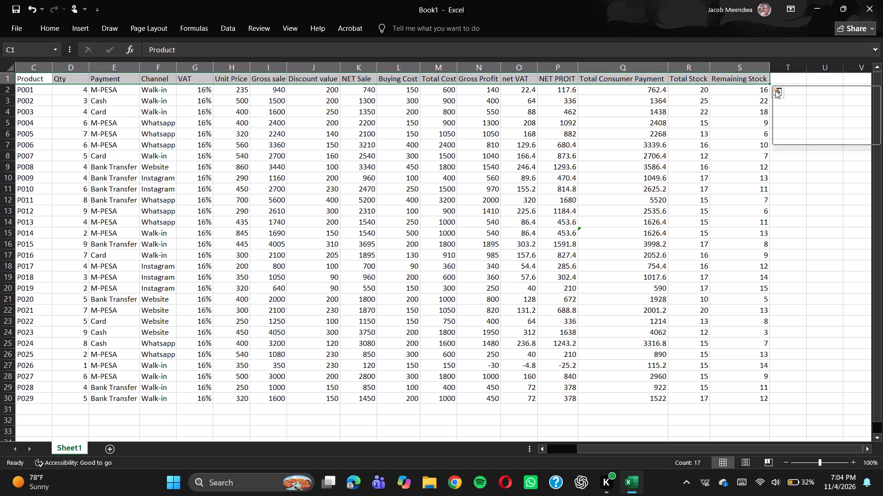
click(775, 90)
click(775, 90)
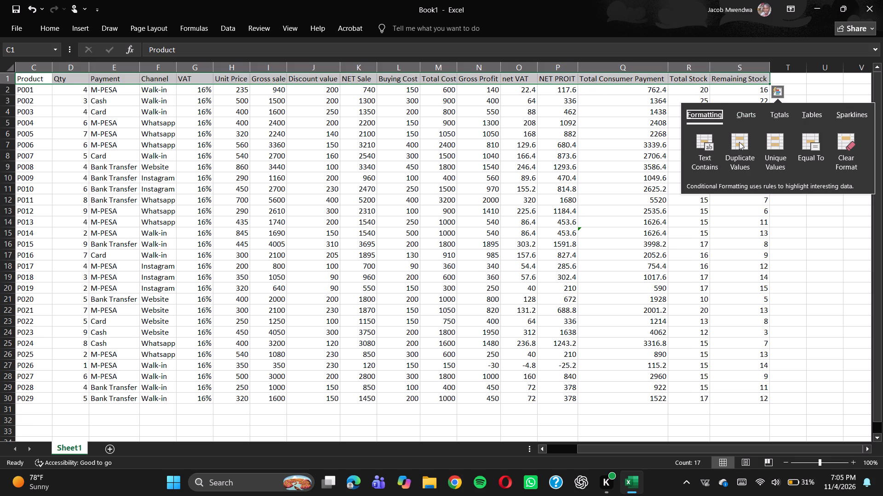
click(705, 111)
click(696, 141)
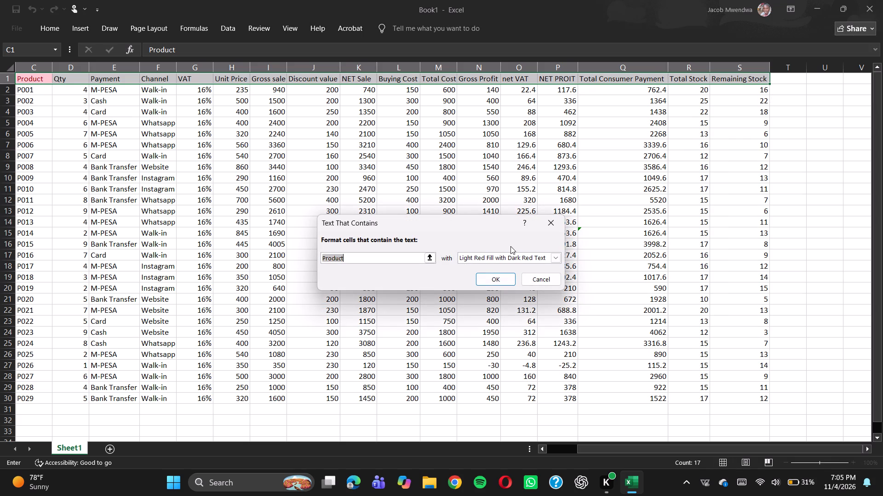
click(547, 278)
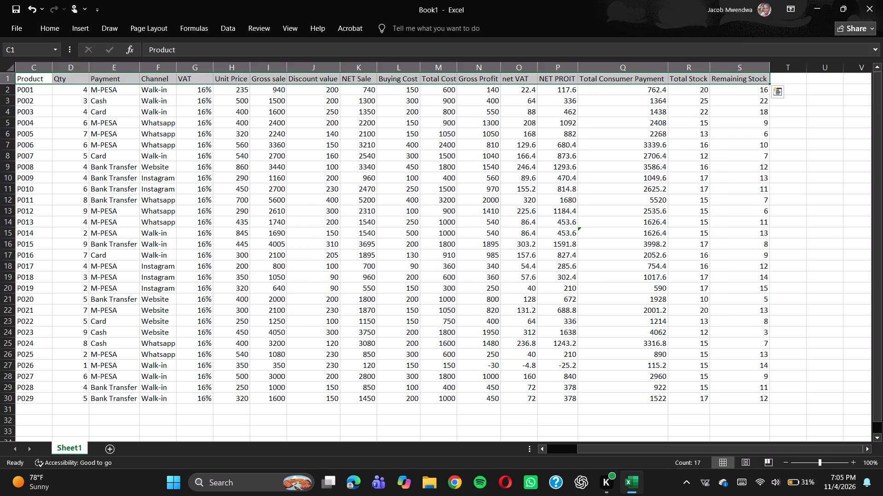
Fill the selected header cells C1 to S1 with the standard orange colour.
right_click(760, 80)
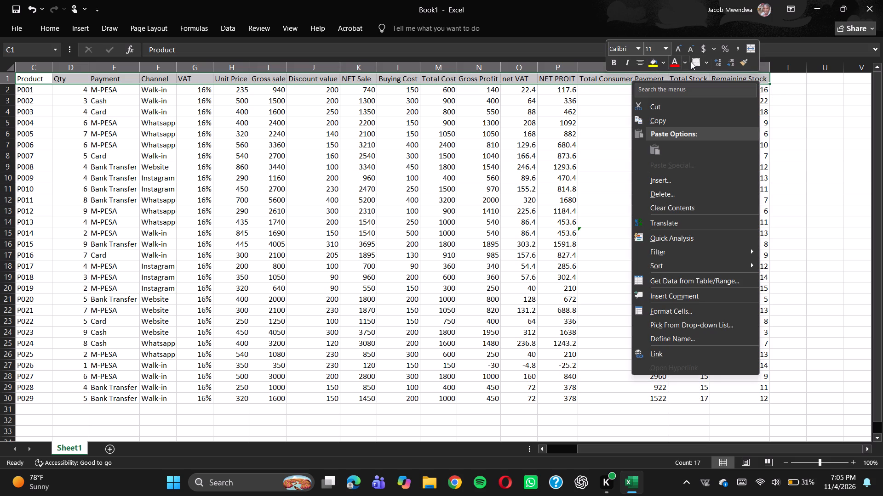
click(665, 58)
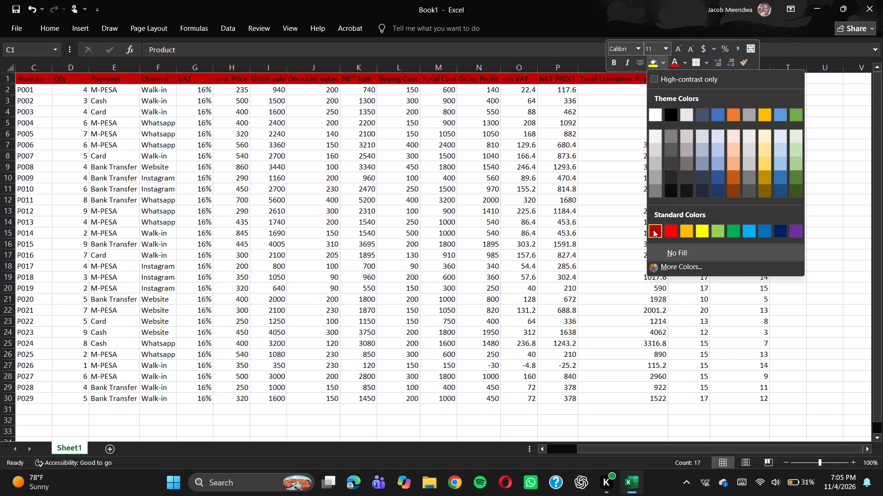
click(690, 230)
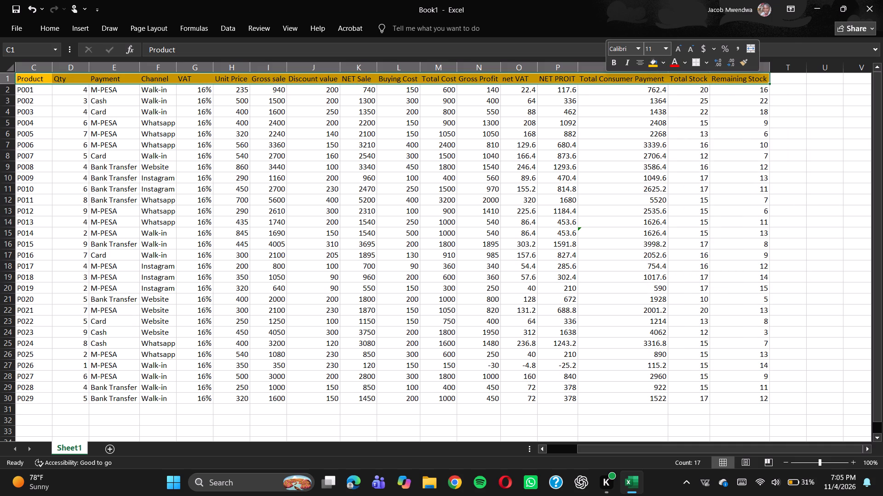
click(690, 230)
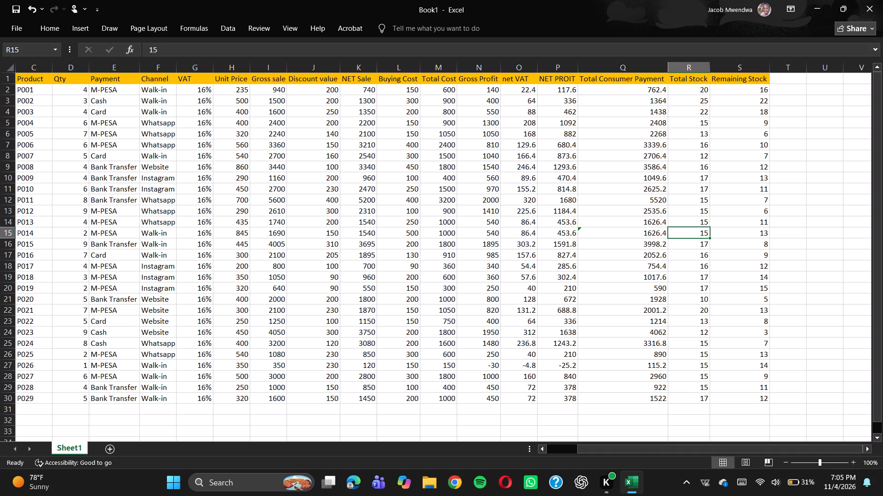
Correct the header in cell P1 to NET PROFIT and auto-fit the width of column P.
click(572, 79)
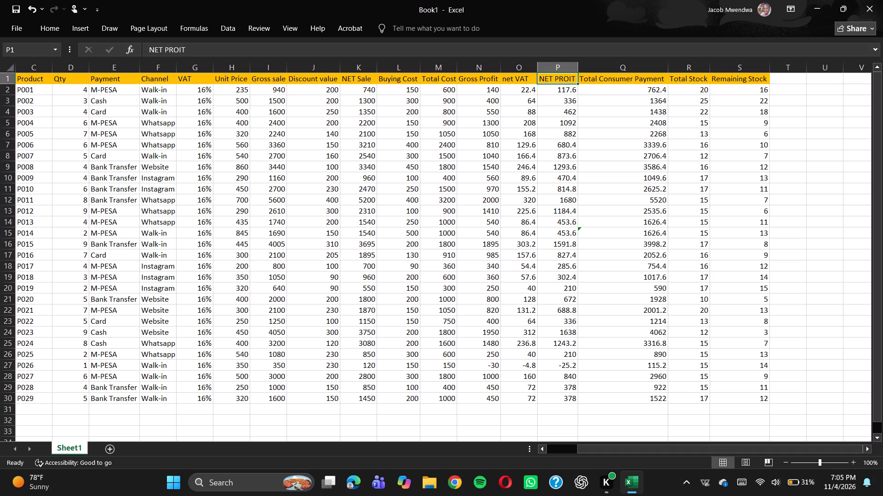
double_click(566, 75)
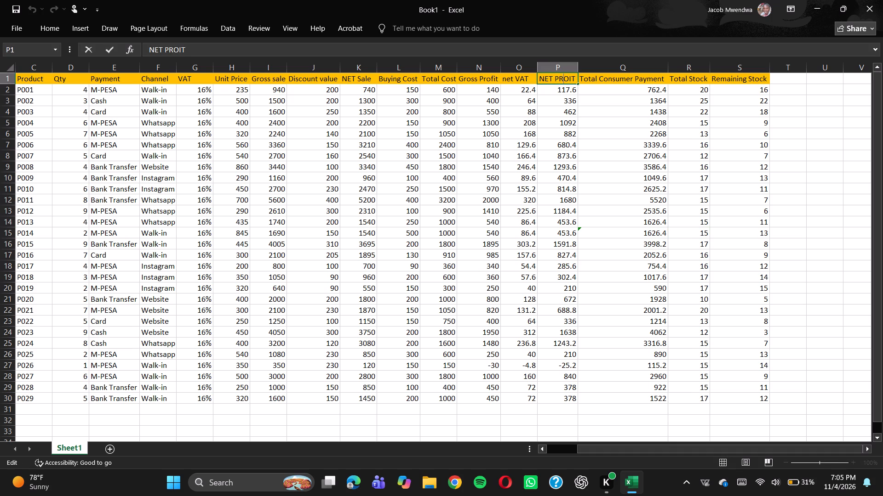
click(567, 79)
key(f)
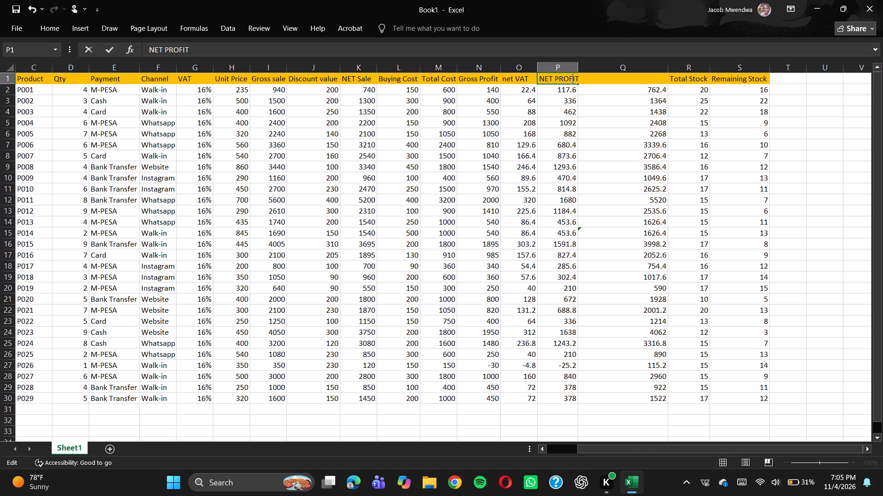
click(559, 134)
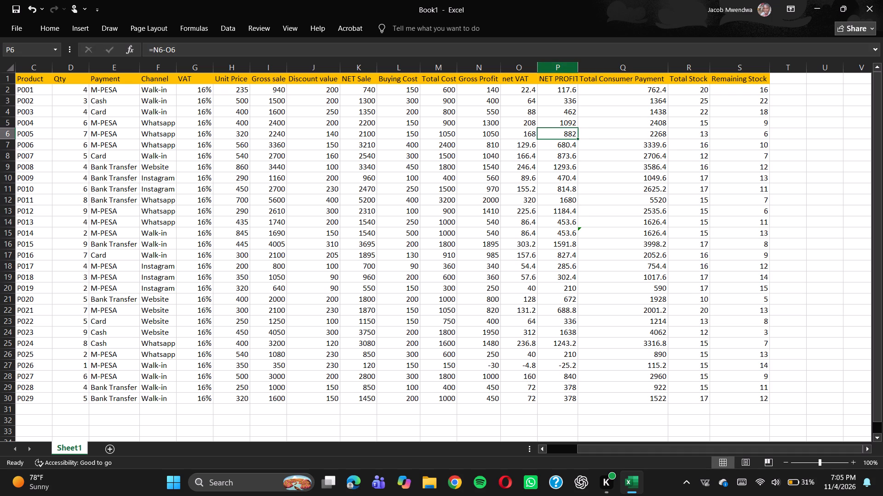
double_click(579, 67)
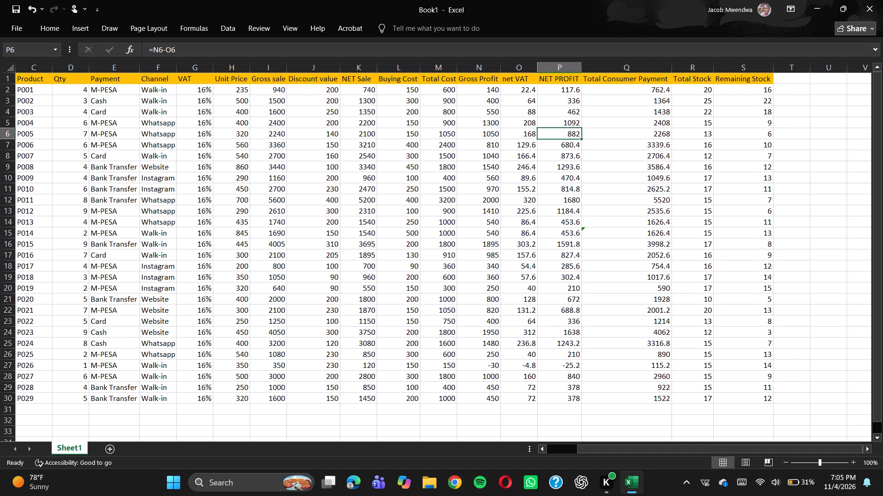
click(563, 100)
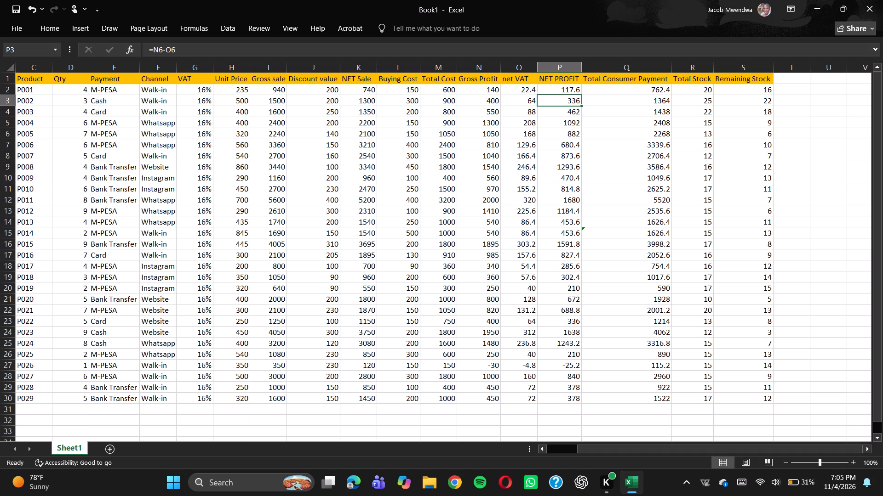
Enter the product codes P030 and P031 in cells C31 and C32, below the last filled row.
scroll(391, 296, down, 2)
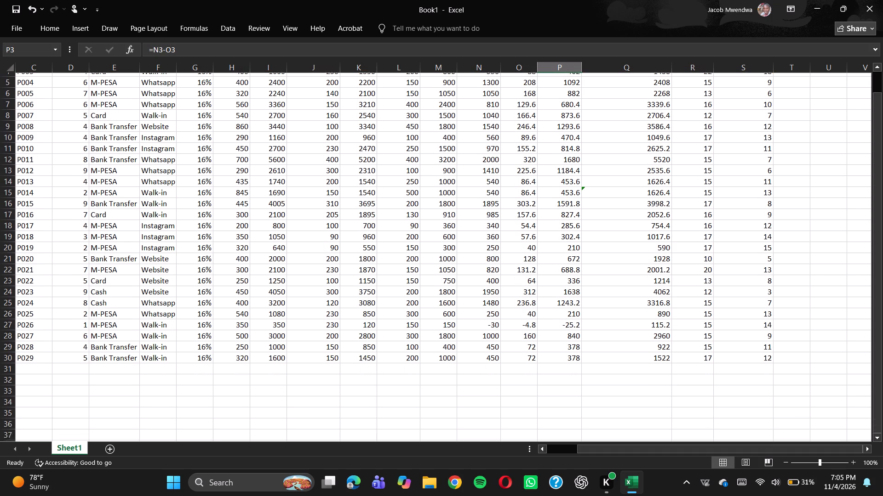
scroll(389, 313, down, 1)
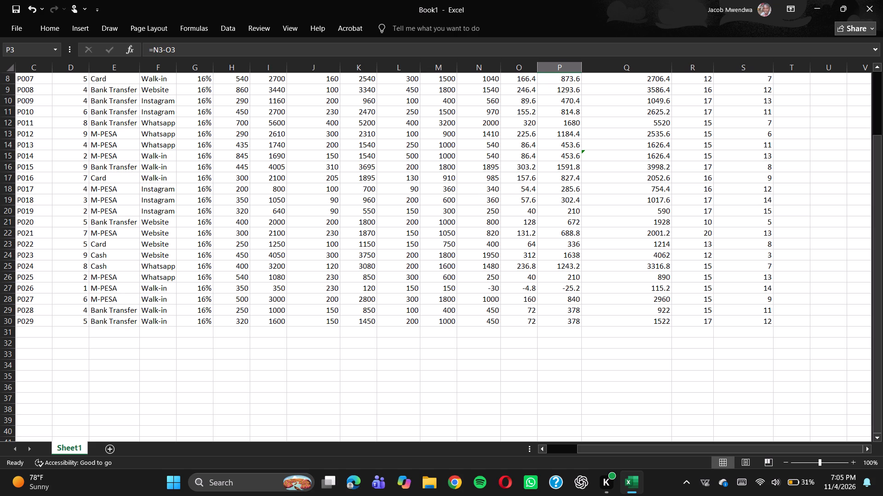
click(31, 338)
click(33, 328)
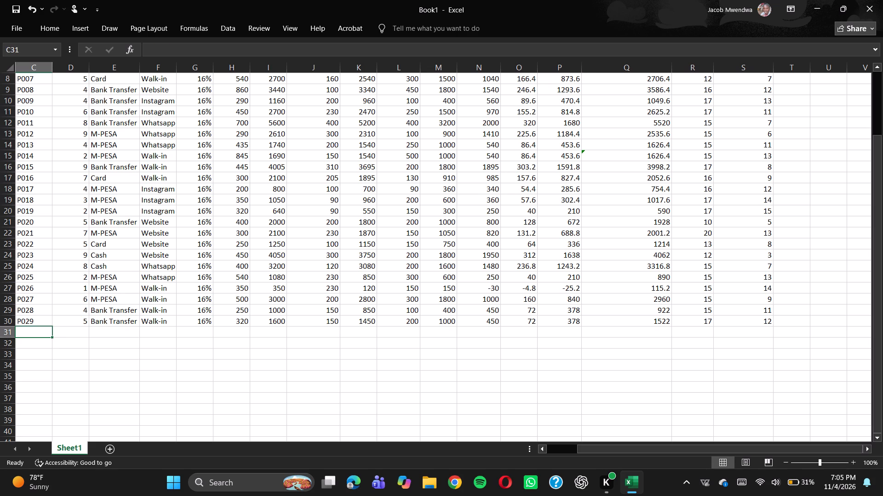
key(p)
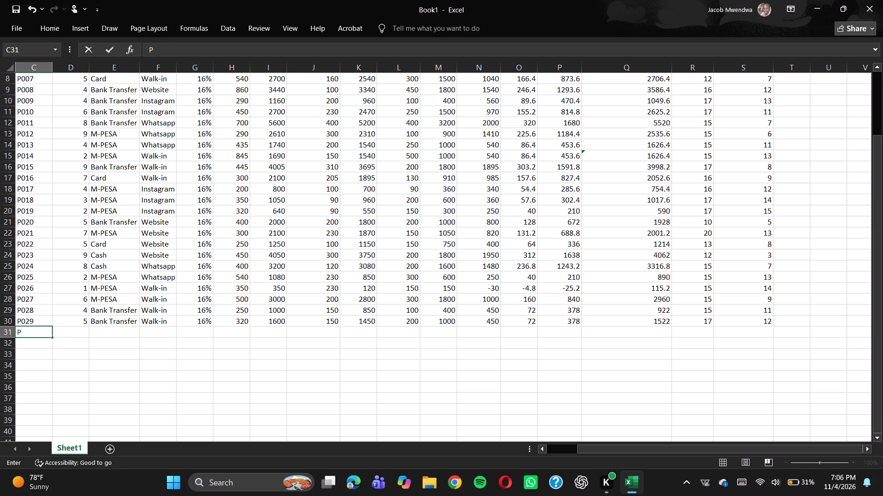
key(0)
text(30)
key(Down)
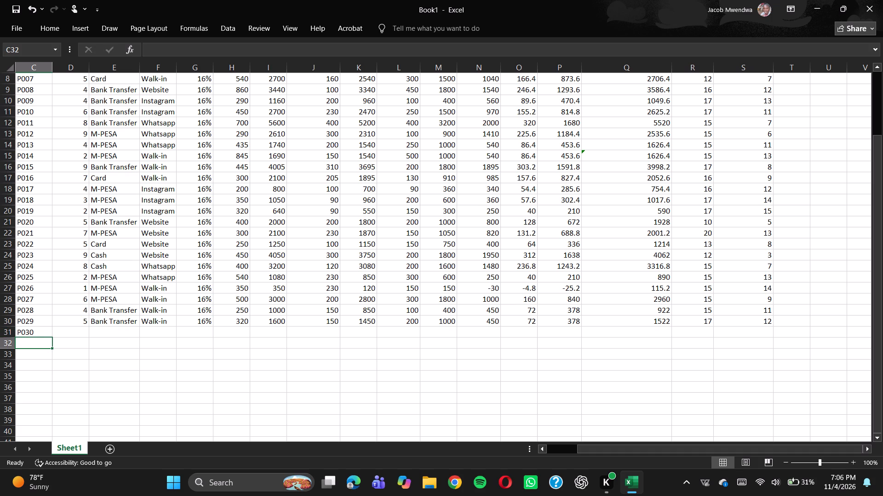
key(p)
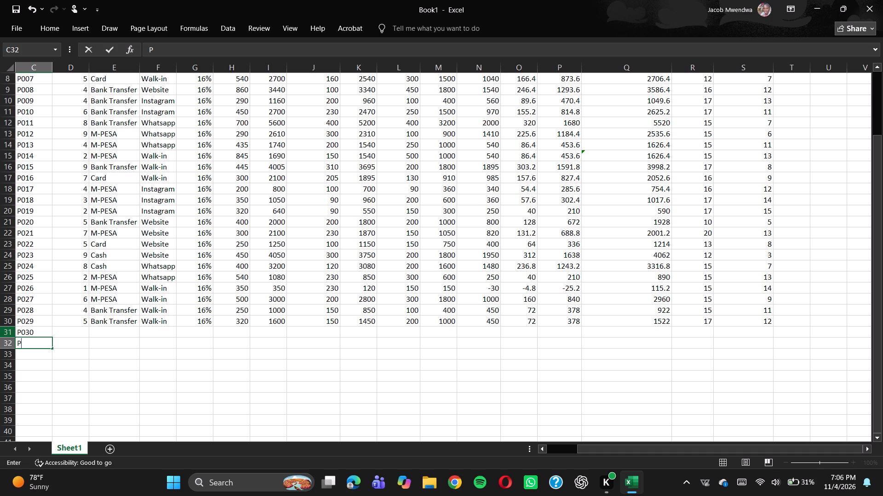
key(0)
text(31)
key(Down)
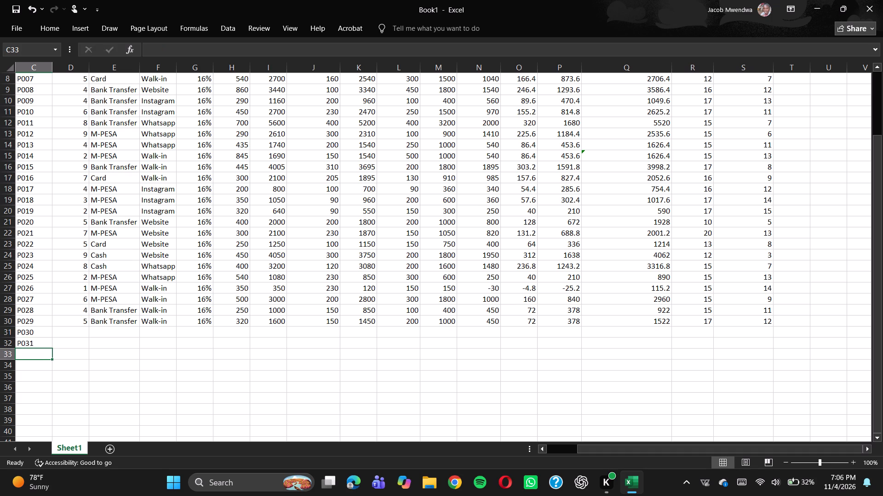
Enter the product codes P032, P033, P034 and P035 in cells C33 to C36.
text(P0)
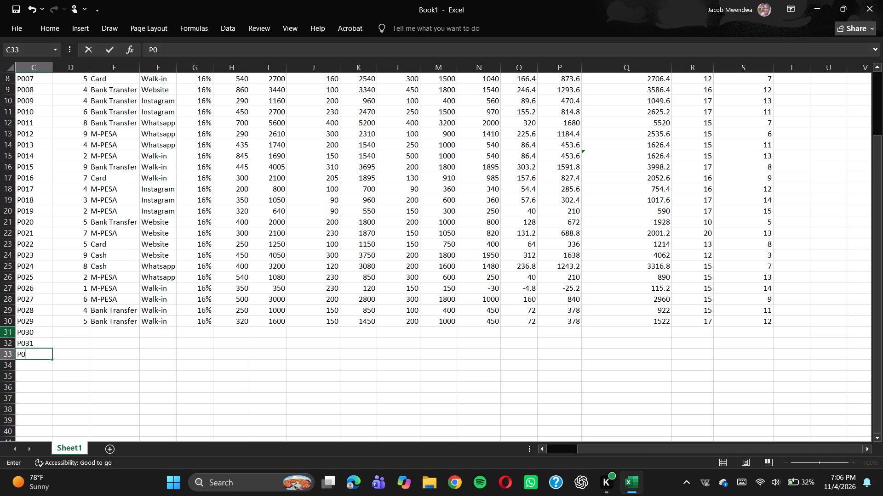
text(32)
key(Down)
text(P033)
key(Down)
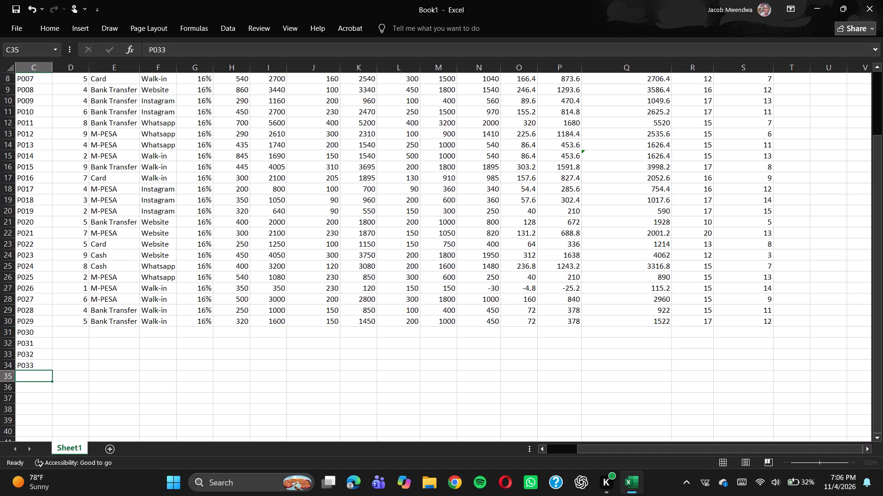
text(P03)
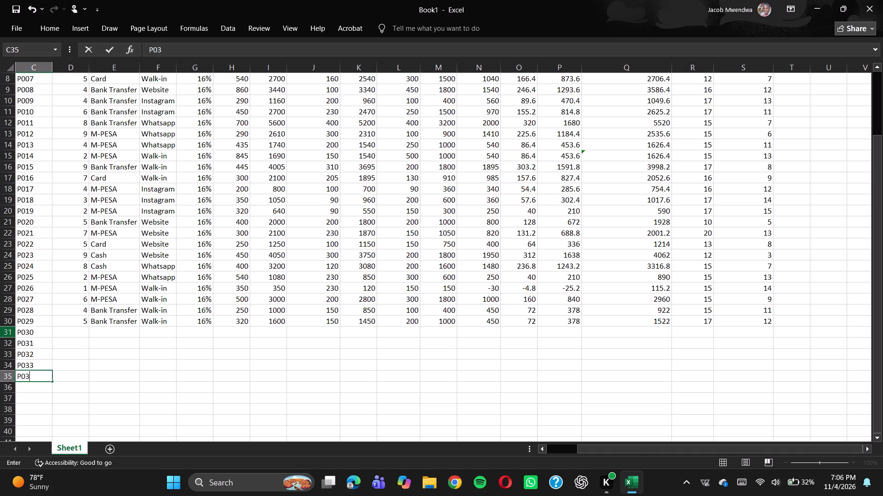
key(4)
key(Down)
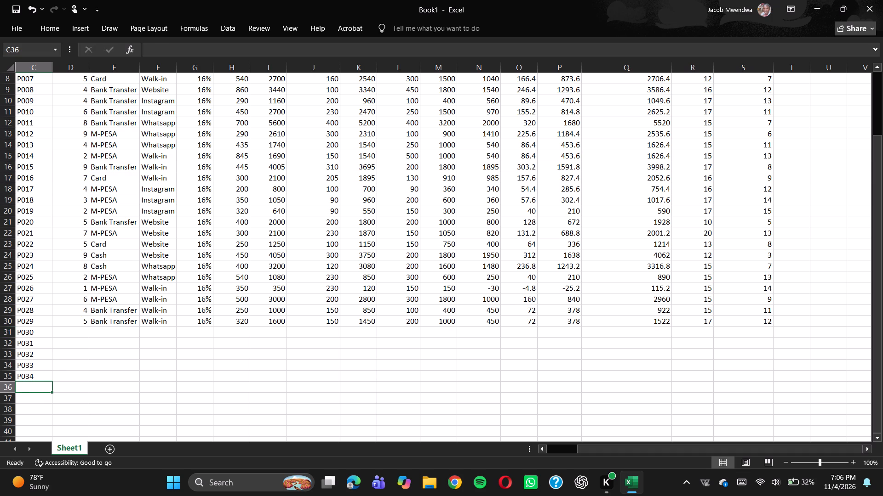
text(P03)
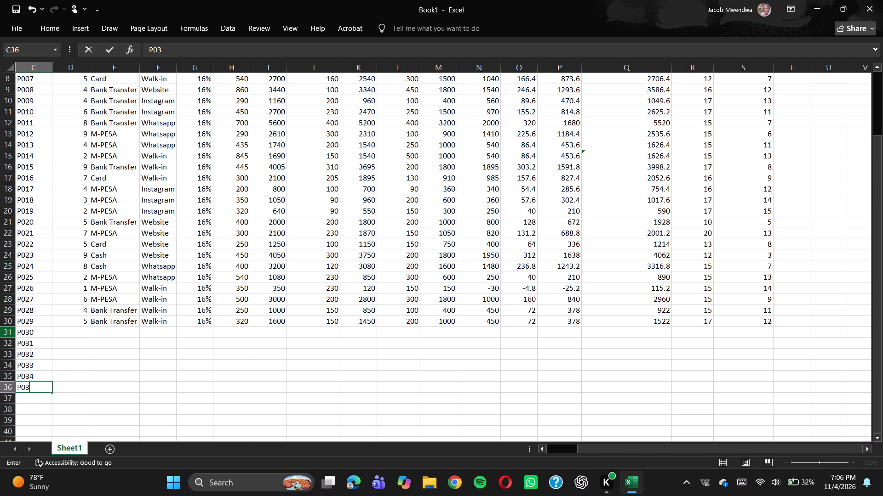
key(5)
key(Down)
Continue the product codes with P036, P037, P038, P039 and P040 in cells C37 to C41.
text(P0)
text(36)
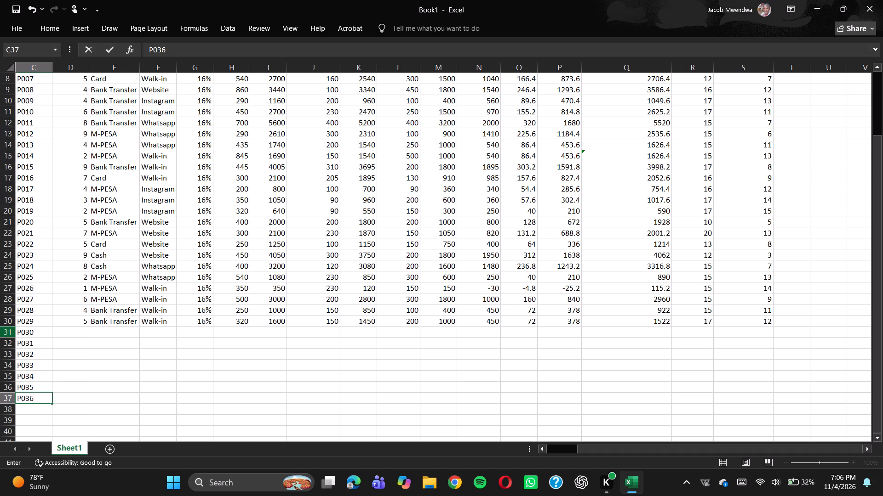
key(Down)
text(P0)
text(37)
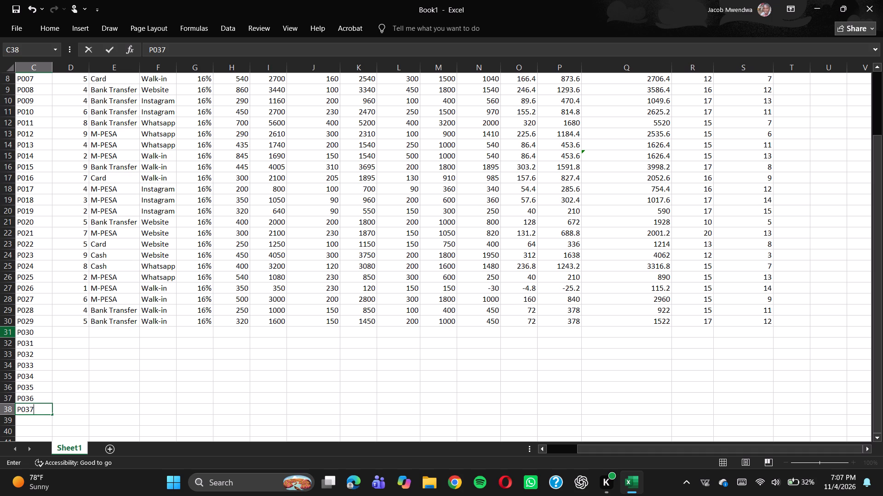
key(Down)
text(P038)
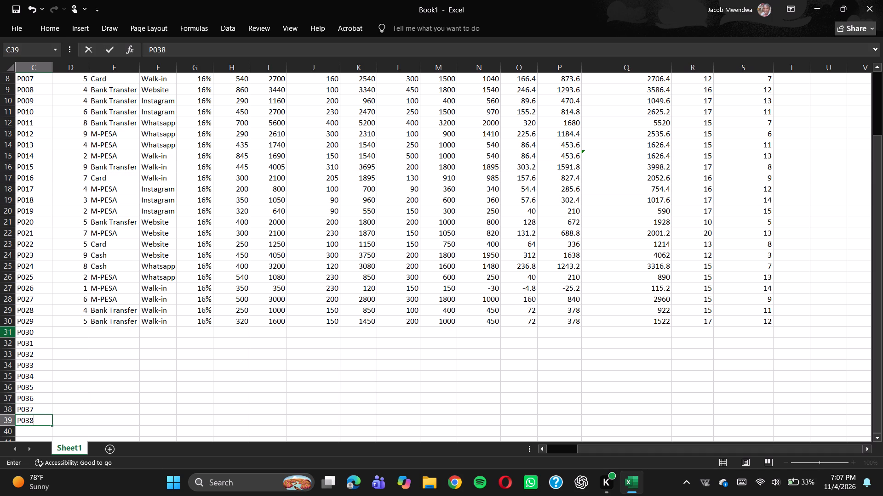
key(Down)
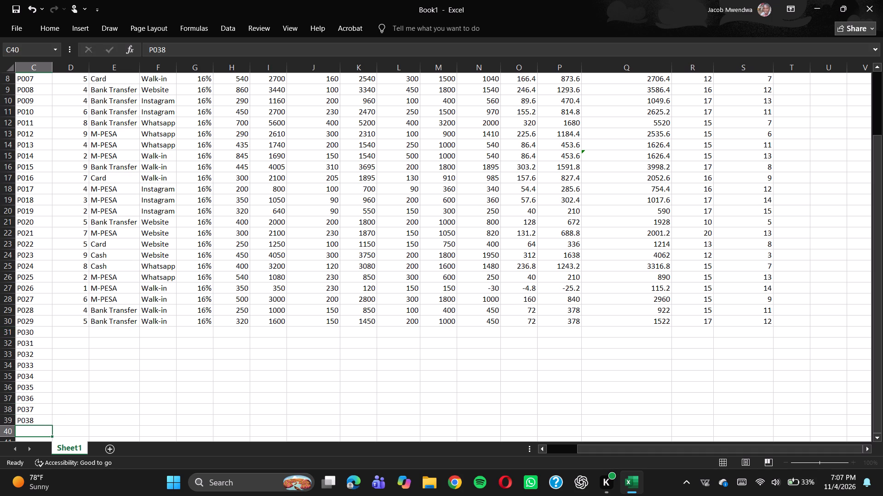
text(P039)
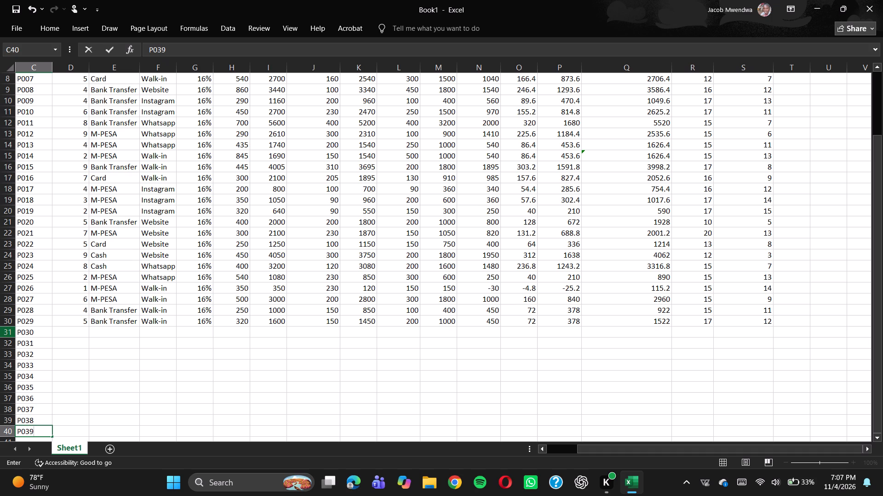
key(Down)
text(P0)
key(4)
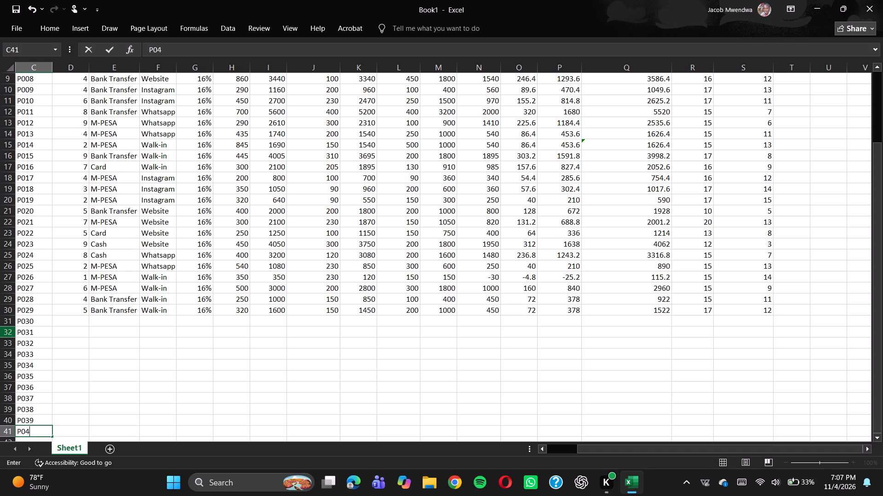
key(0)
Extend the transaction ID series from TX029 in cell A30 down to A41, filling TX030 to TX040.
scroll(5, 333, down, 1)
scroll(5, 333, up, 1)
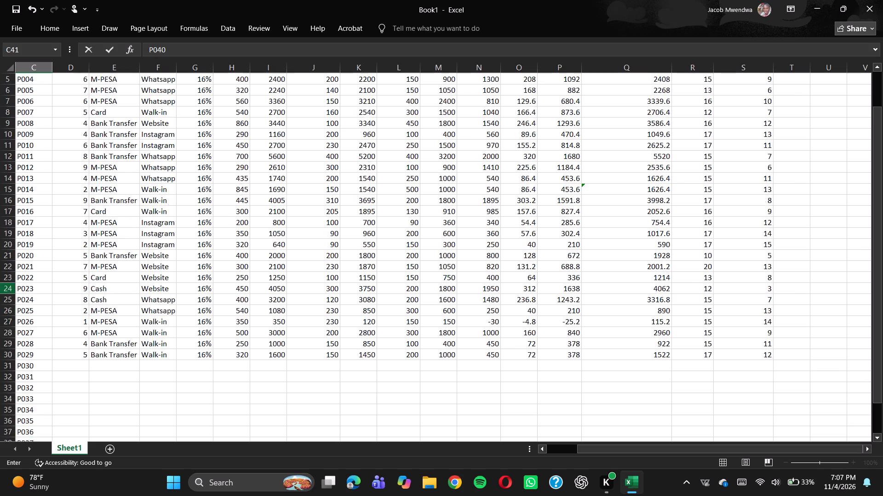
scroll(5, 333, up, 1)
scroll(26, 270, down, 3)
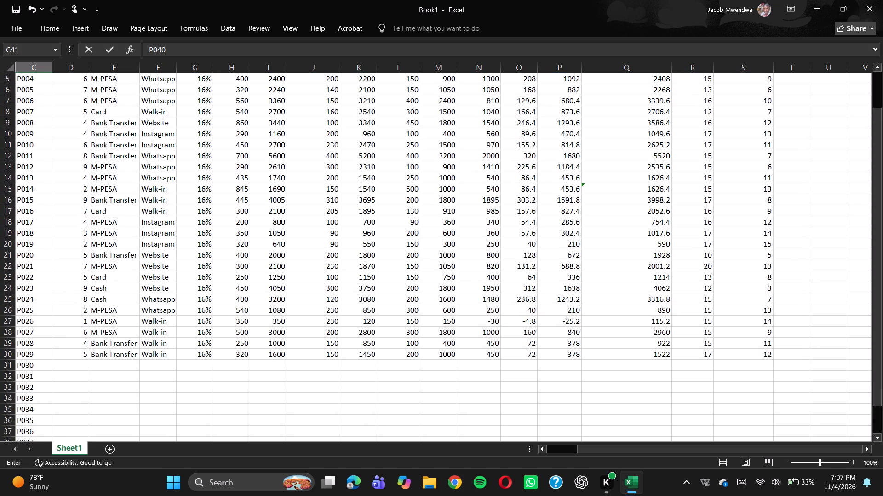
scroll(26, 270, down, 2)
scroll(26, 270, right, 1)
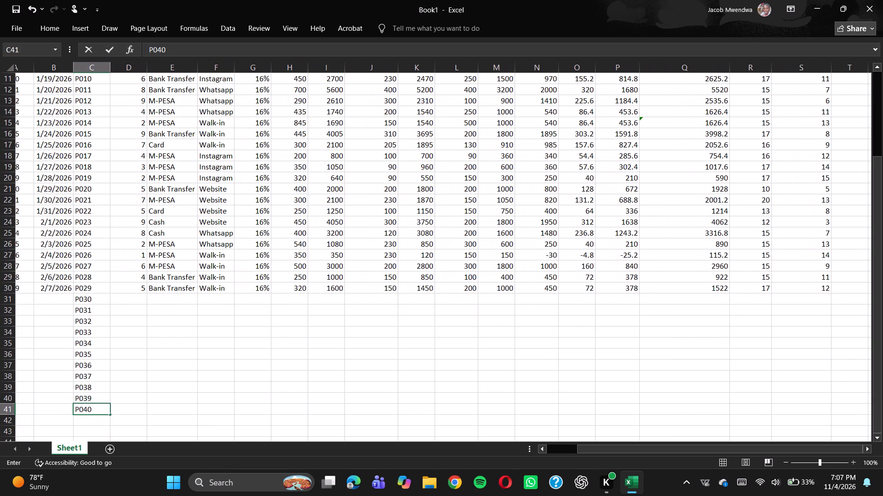
scroll(26, 270, right, 3)
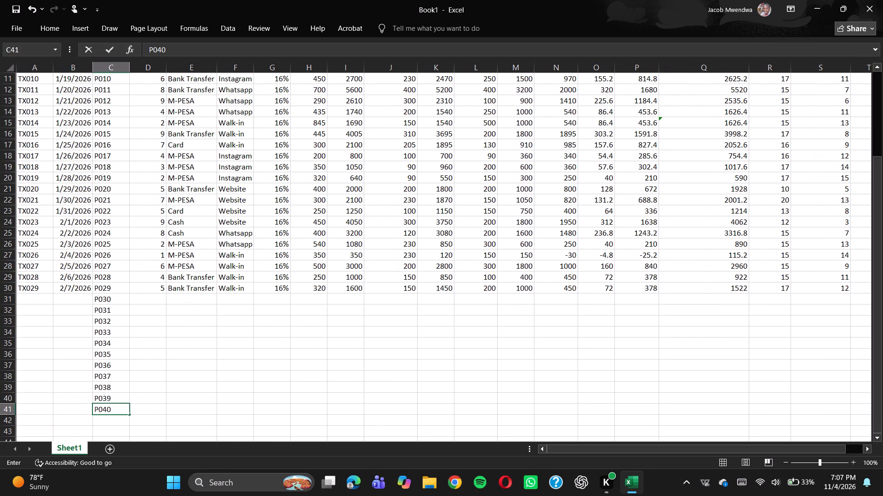
scroll(26, 270, right, 1)
scroll(26, 270, down, 2)
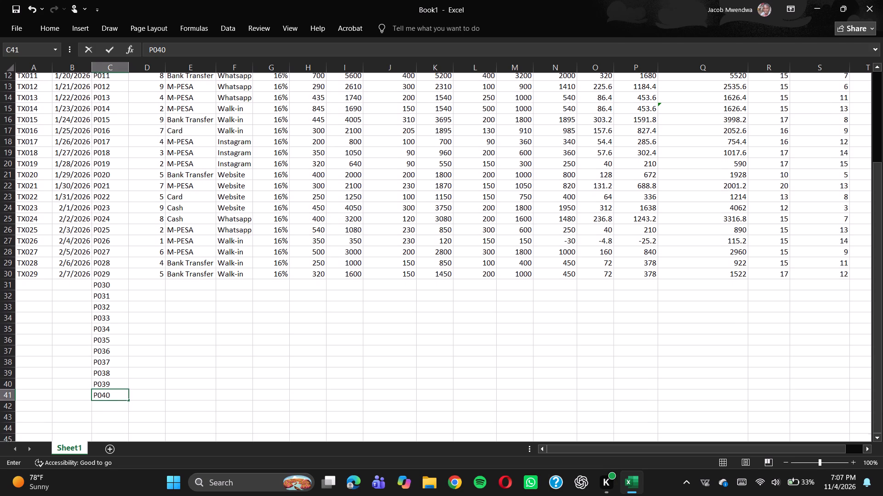
click(29, 287)
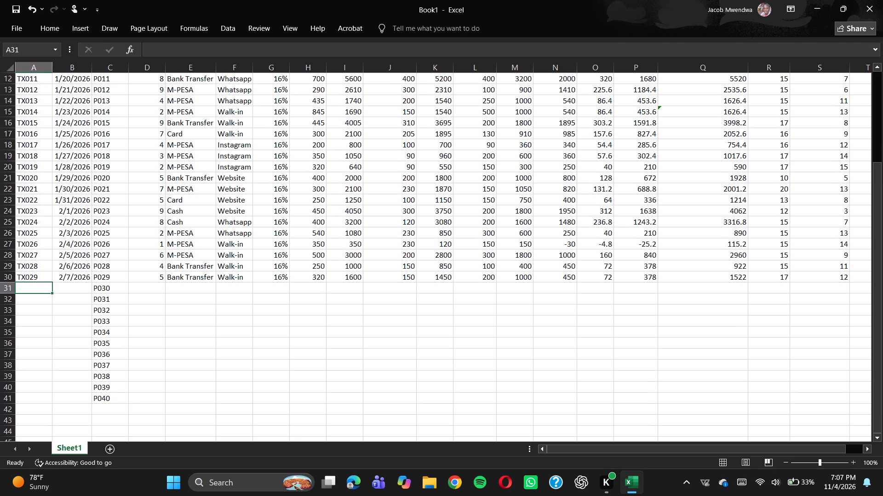
click(47, 277)
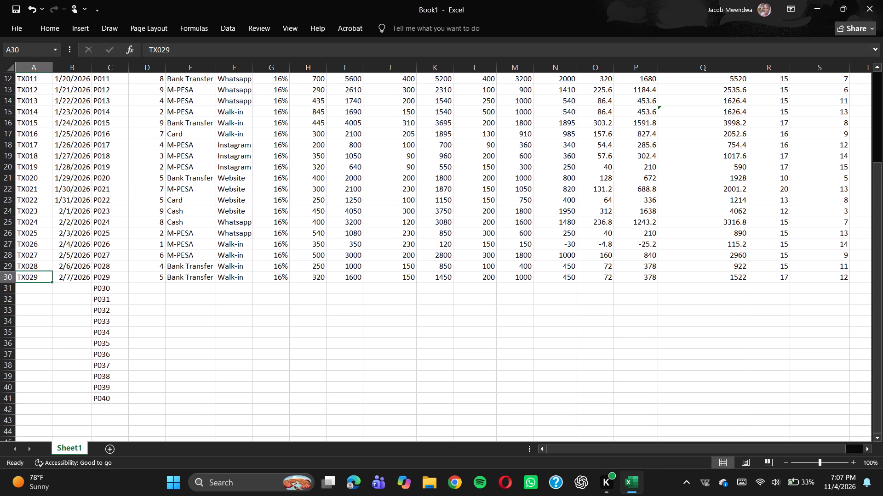
drag(51, 282, 51, 302)
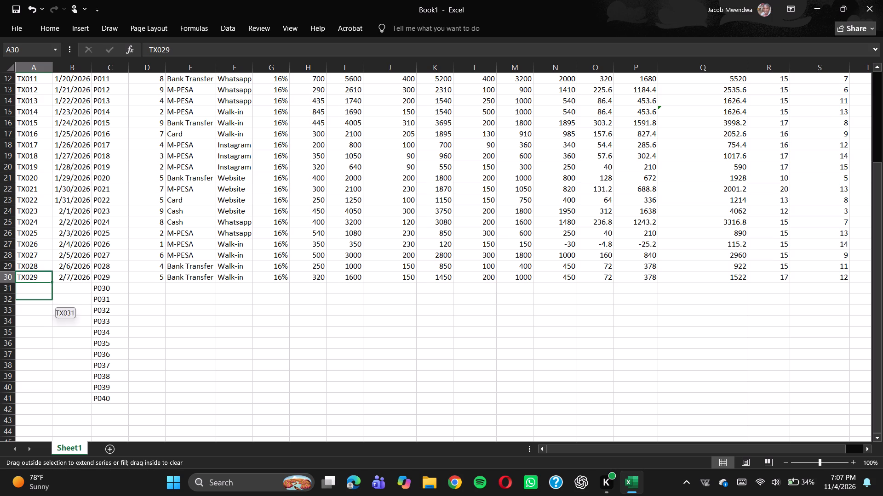
drag(51, 302, 57, 395)
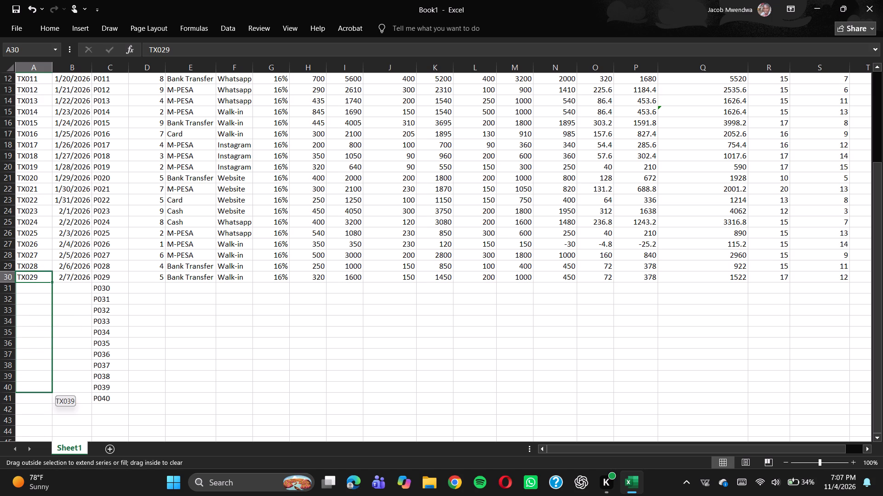
drag(57, 395, 53, 400)
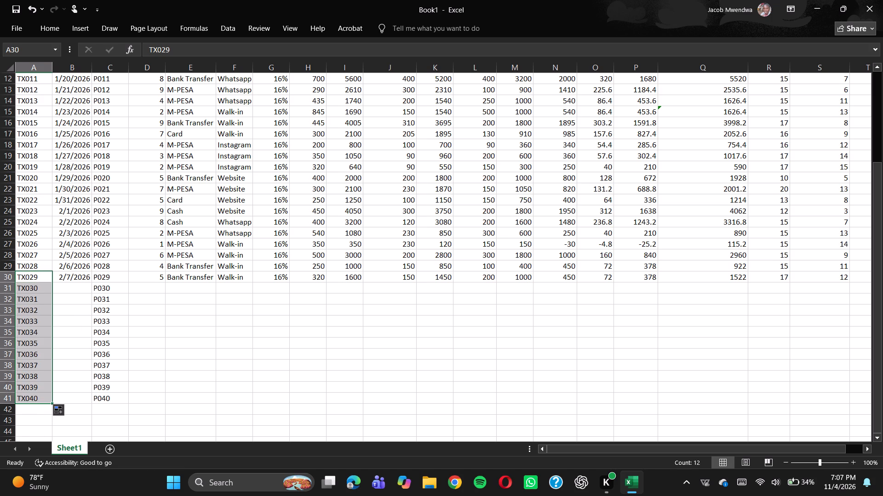
Enter the dates 2/8/2026 and 2/9/2026 in cells B31 and B32 for transactions TX030 and TX031.
click(64, 286)
key(2)
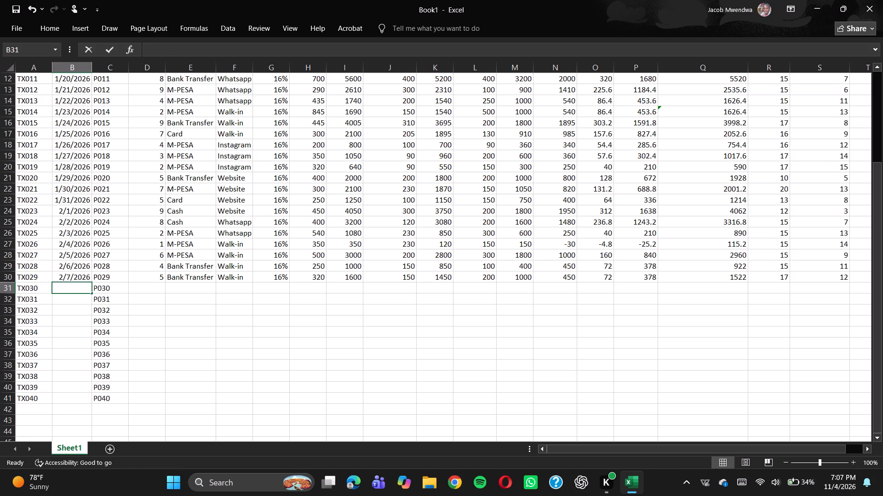
key(slash)
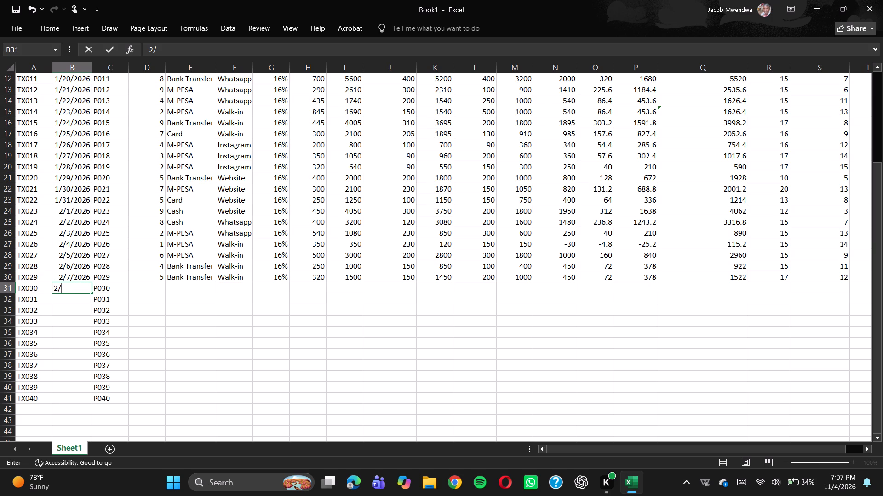
key(8)
key(slash)
text(2026)
key(Down)
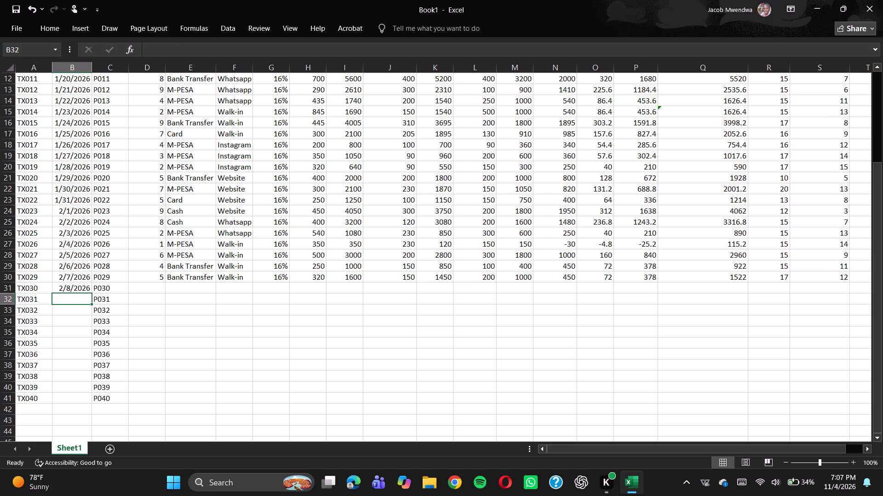
key(2)
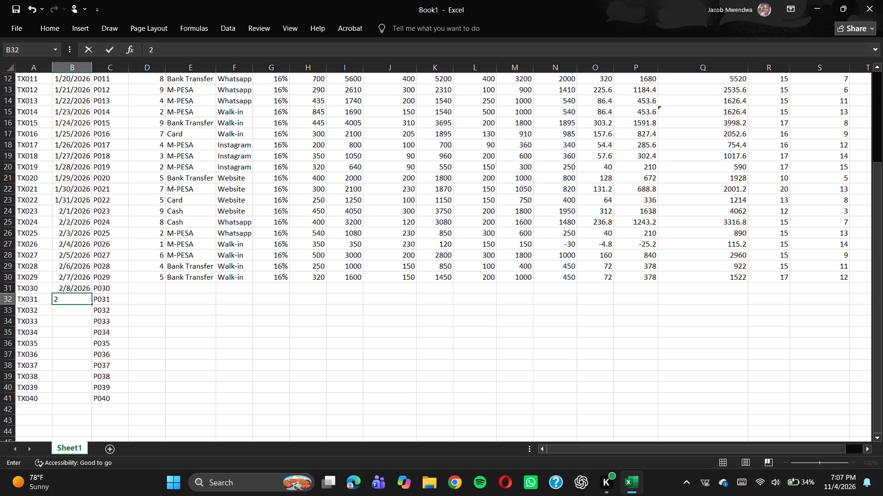
key(slash)
key(9)
key(slash)
text(202)
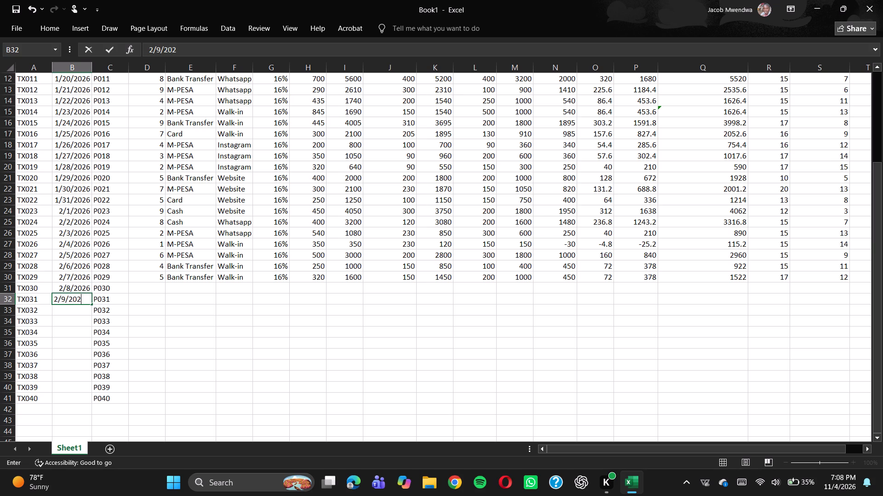
key(6)
key(Down)
Enter the dates 2/10/2026 and 2/11/2026 in cells B33 and B34 for transactions TX032 and TX033.
key(2)
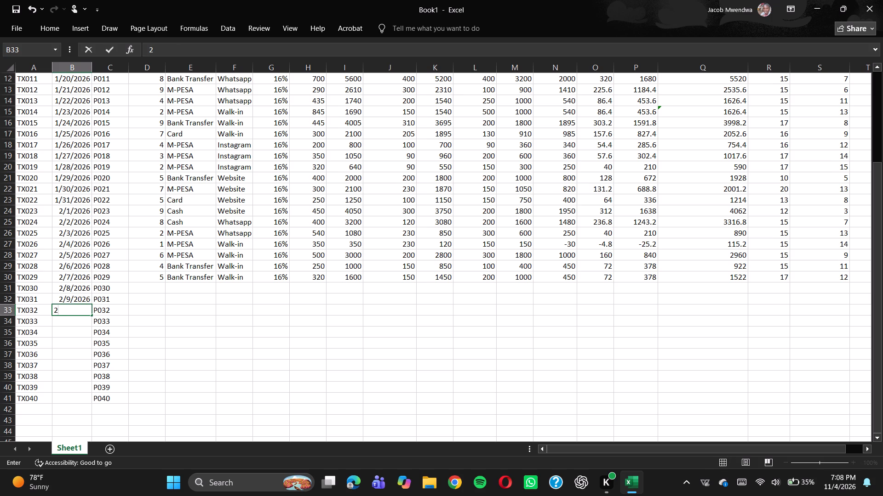
key(slash)
key(1)
key(0)
key(slash)
text(202)
key(6)
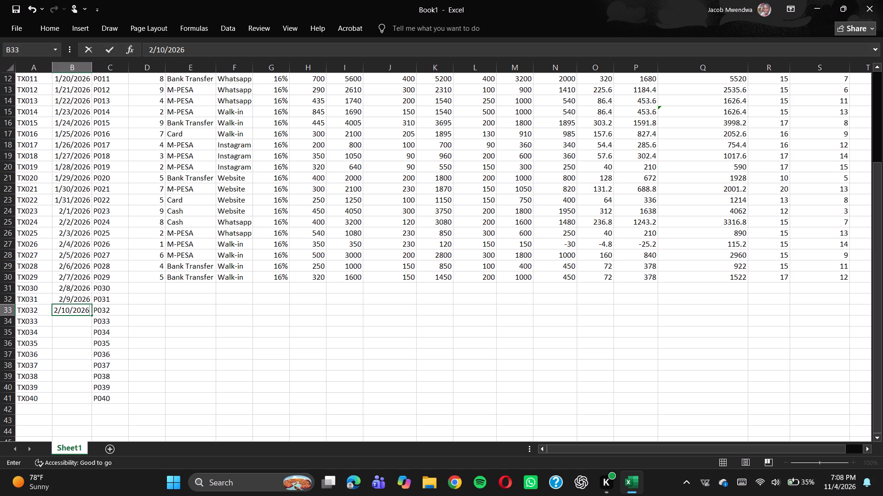
key(Down)
key(2)
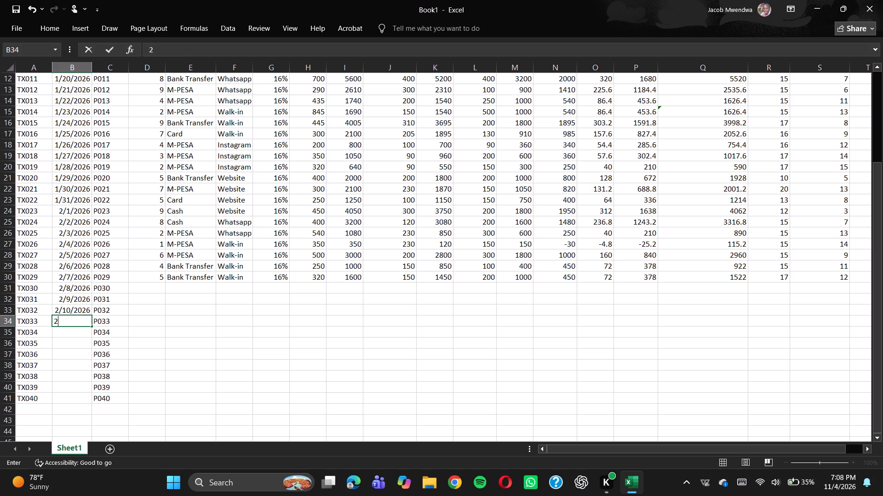
key(slash)
text(11)
key(slash)
text(2026)
key(Down)
Enter the dates 2/12/2026 and 2/13/2026 in cells B35 and B36 for transactions TX034 and TX035.
key(2)
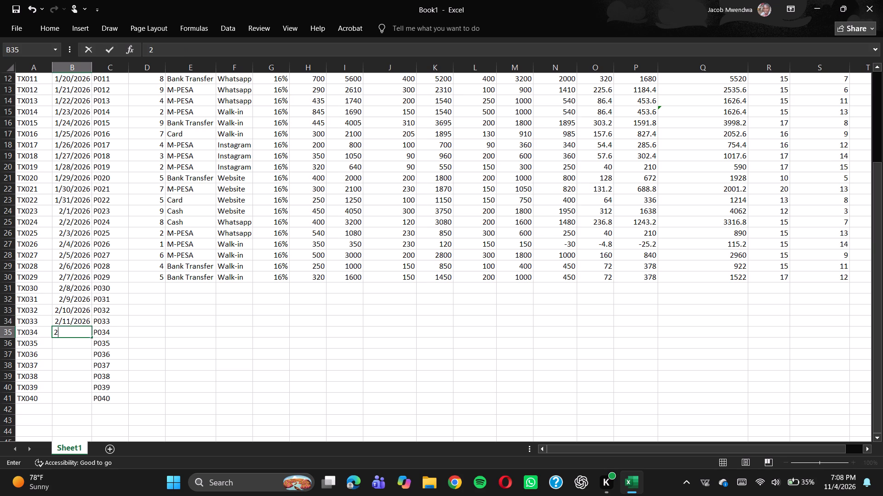
key(slash)
text(12)
text(/20)
text(26)
key(Down)
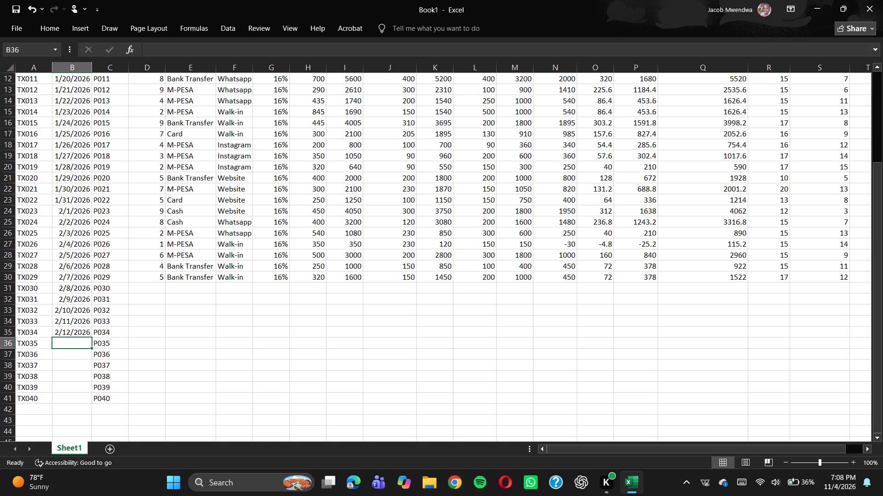
key(2)
key(slash)
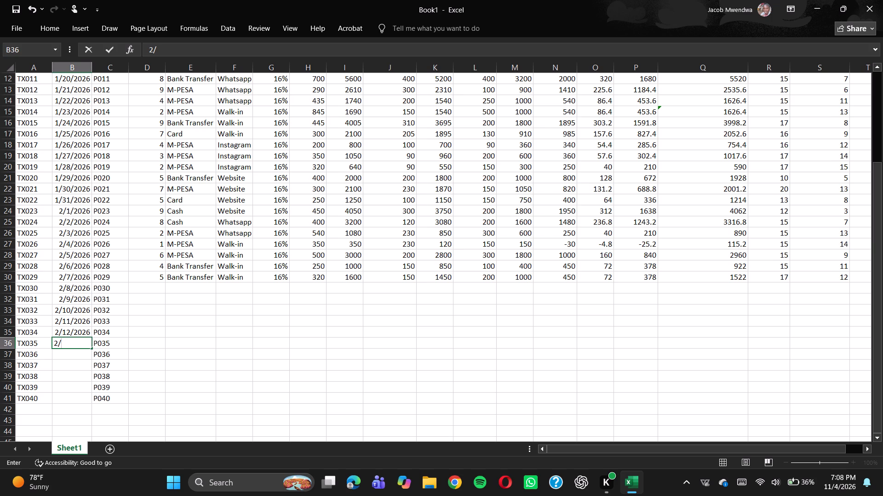
text(13)
key(slash)
text(2026)
key(Down)
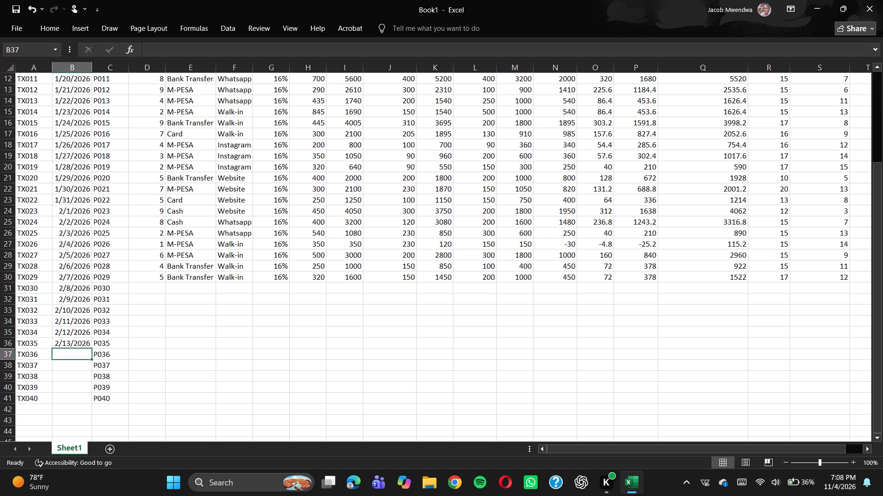
Enter the dates 2/14/2026 and 2/15/2026 in cells B37 and B38 for transactions TX036 and TX037.
key(2)
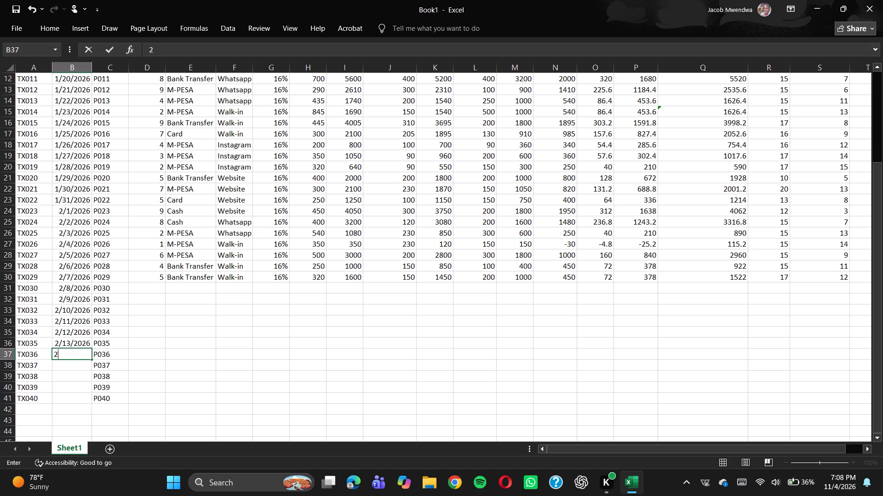
key(slash)
text(14)
key(slash)
text(2026)
key(Down)
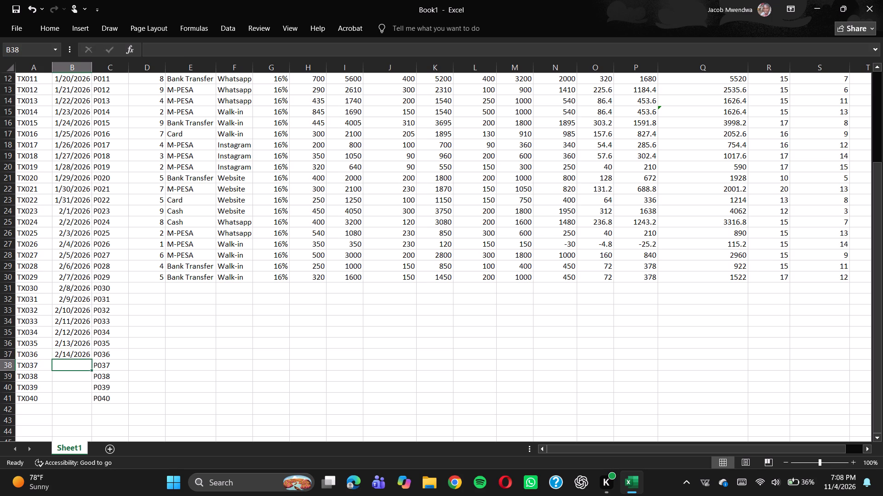
key(2)
key(slash)
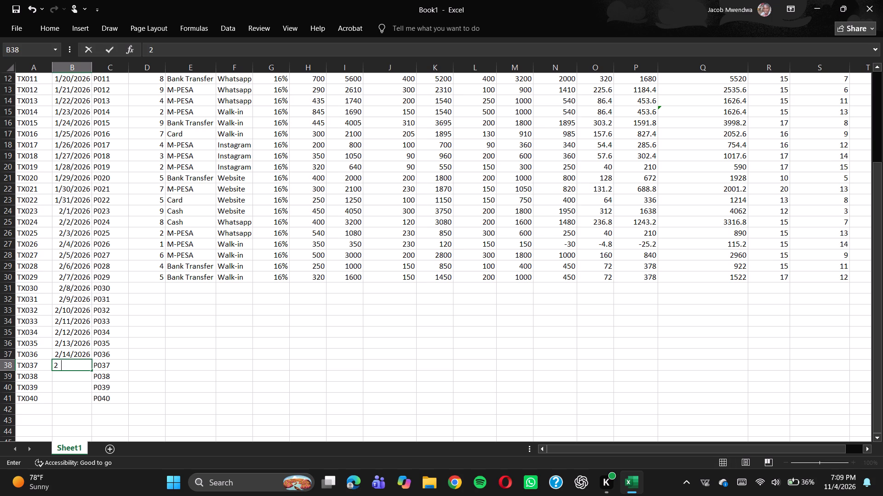
text(15)
key(slash)
text(2026)
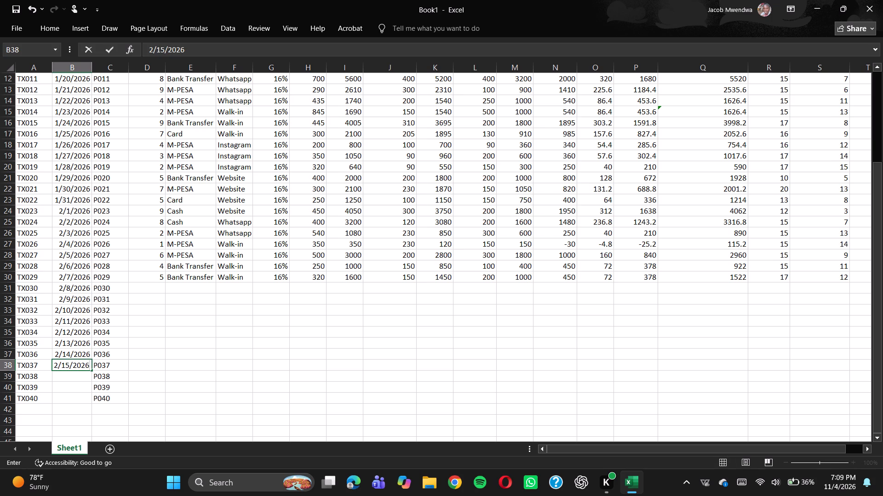
key(Down)
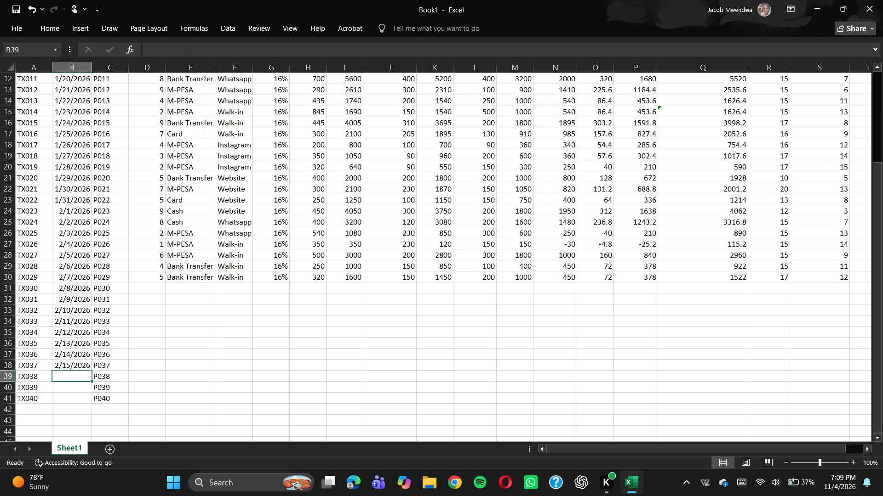
Enter the dates 2/16/2026 in cell B39 and 2/17/206 in cell B40 for transactions TX038 and TX039.
key(2)
key(slash)
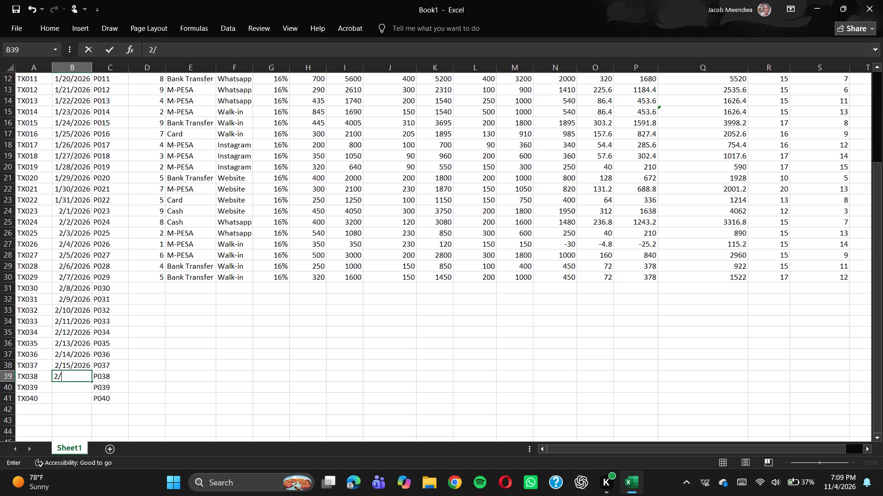
text(16)
key(slash)
text(202)
key(6)
key(Down)
key(2)
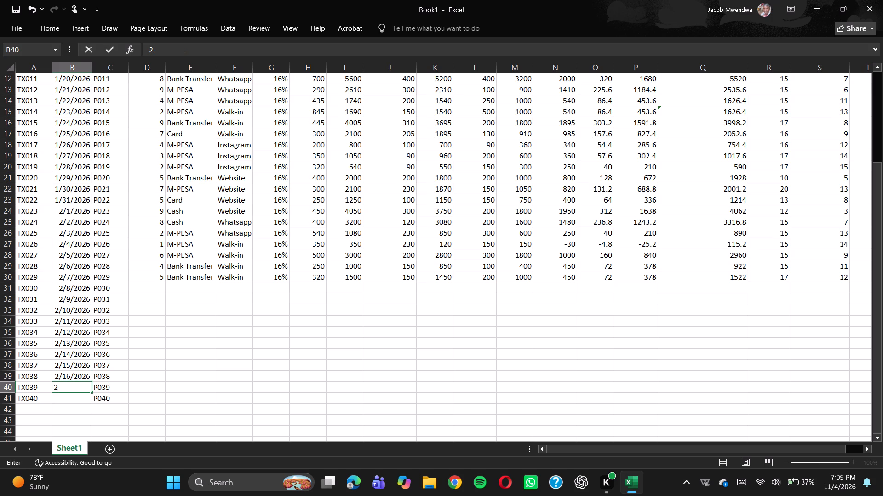
key(slash)
text(17)
key(slash)
text(20)
key(6)
key(Down)
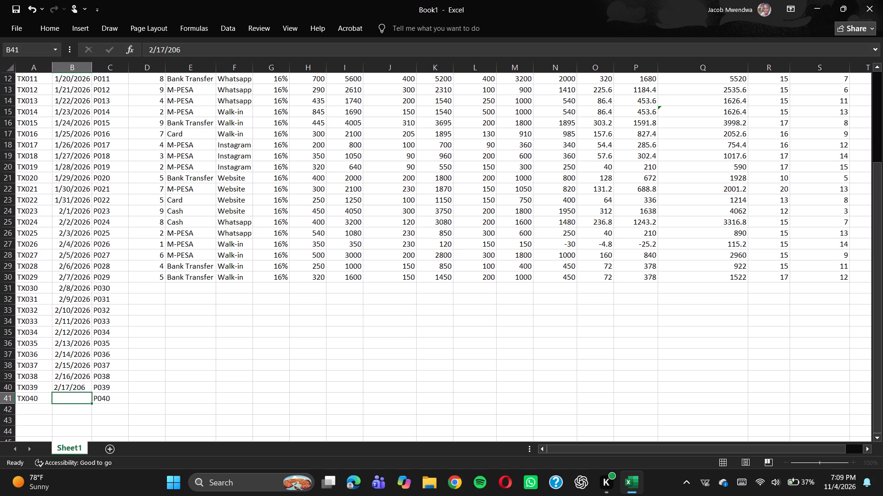
Enter the date 2/18/2026 in cell B41 for transaction TX040.
key(2)
key(slash)
text(18)
key(slash)
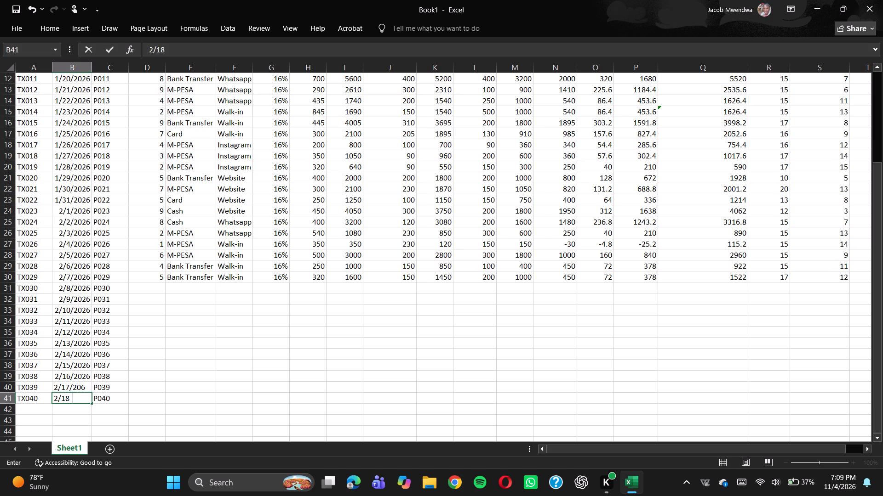
text(2025)
key(BackSpace)
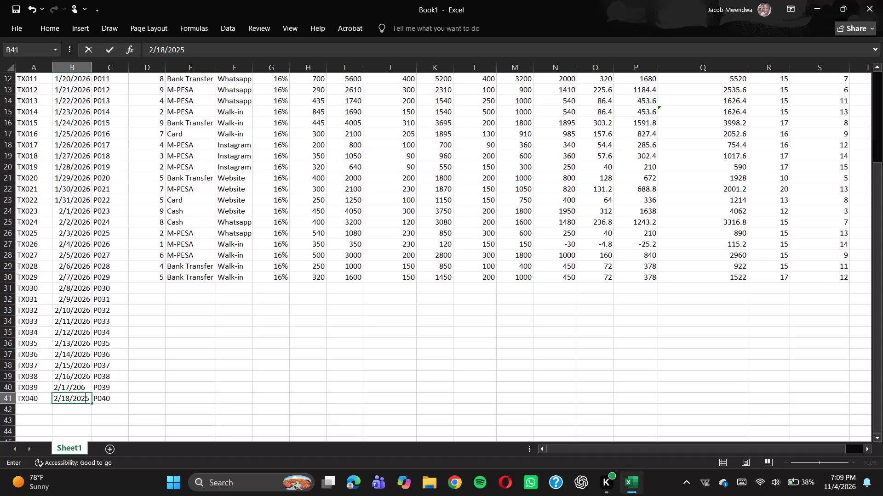
key(6)
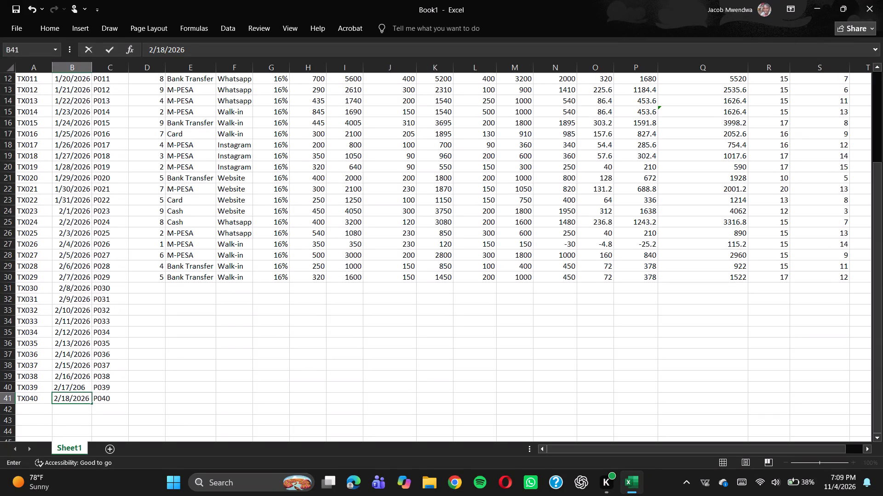
Correct the year of transaction TX039's date in cell B40 so it reads 2/17/2026.
click(84, 387)
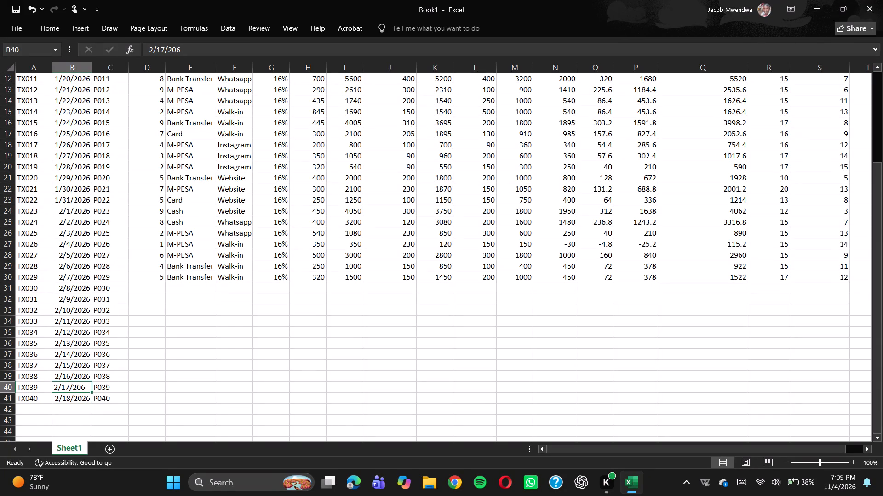
double_click(84, 387)
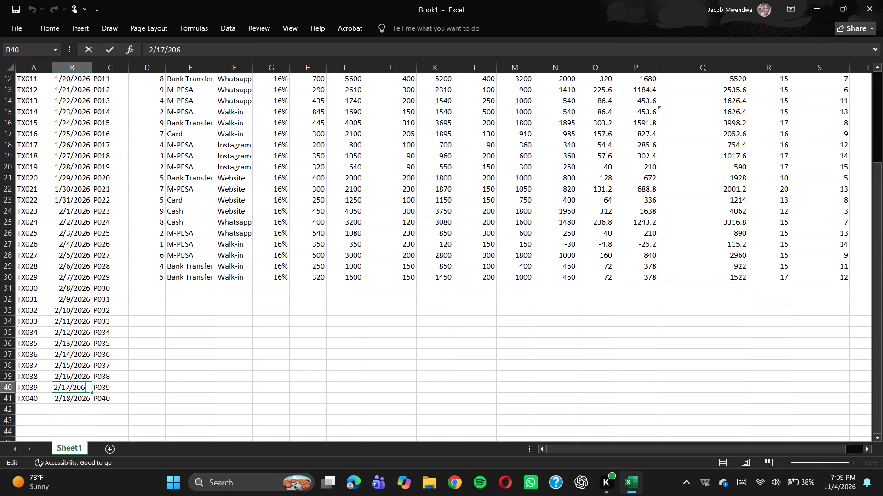
click(80, 385)
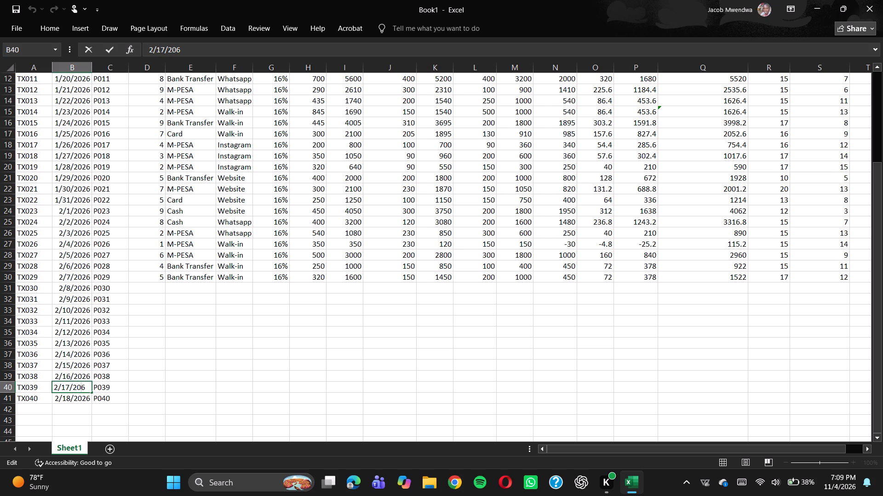
key(2)
Fill column D for transactions TX030 to TX036 (D31 to D37) with 5, 6, 7, 8, 9, 9 and 9.
click(157, 287)
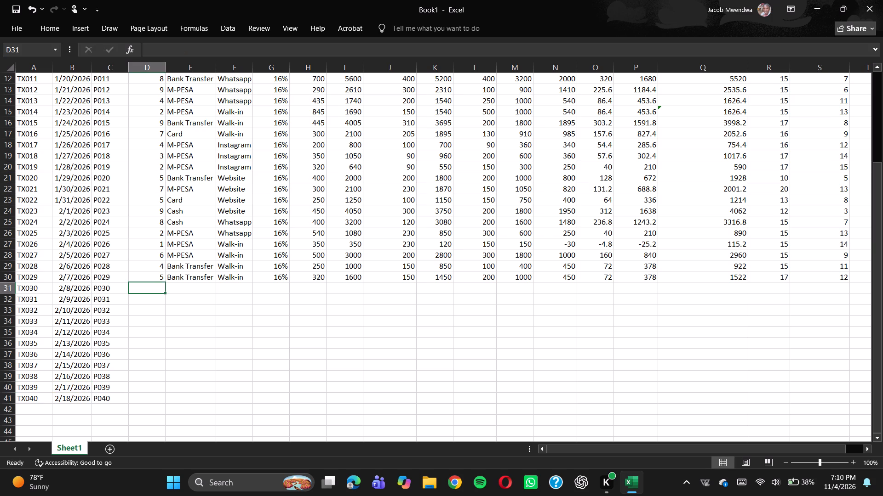
key(5)
key(Down)
key(6)
key(Down)
key(7)
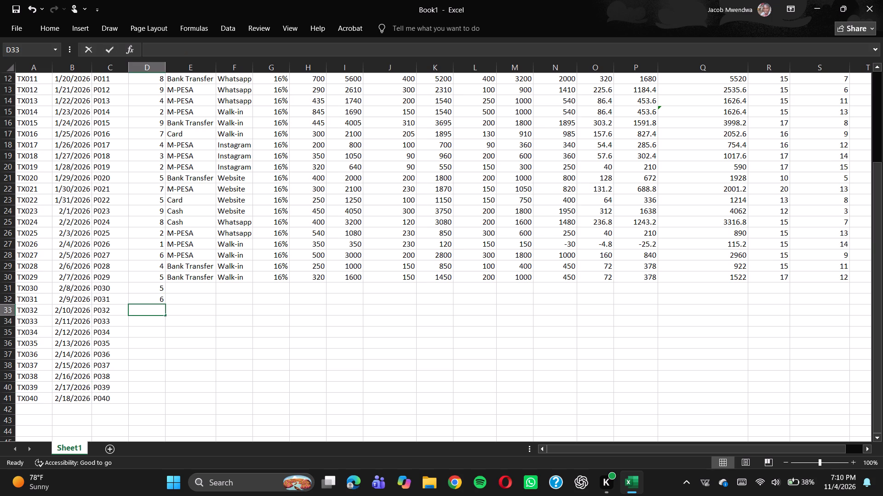
key(Down)
key(8)
key(Down)
key(9)
key(Down)
key(9)
key(Down)
key(9)
key(Down)
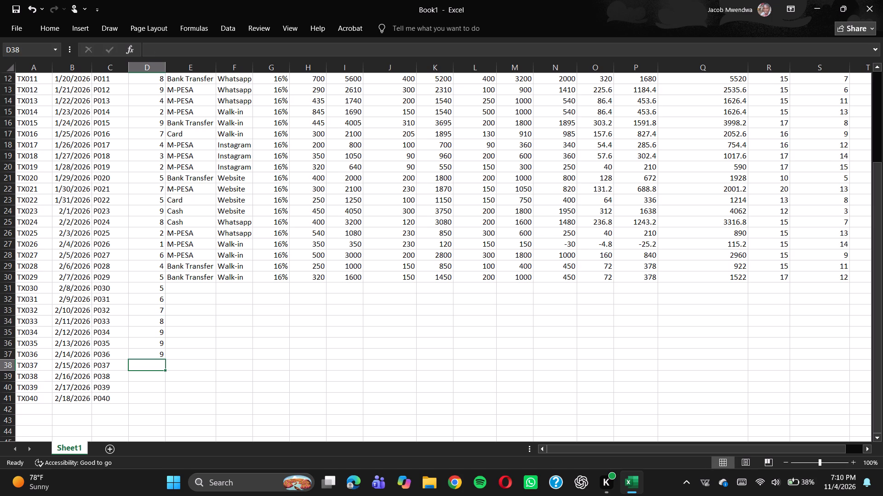
Fill column D for transactions TX037 to TX040 (D38 to D41) with 10, 10, 10 and 14.
text(10)
key(Down)
text(10)
key(Down)
text(10)
key(Down)
key(1)
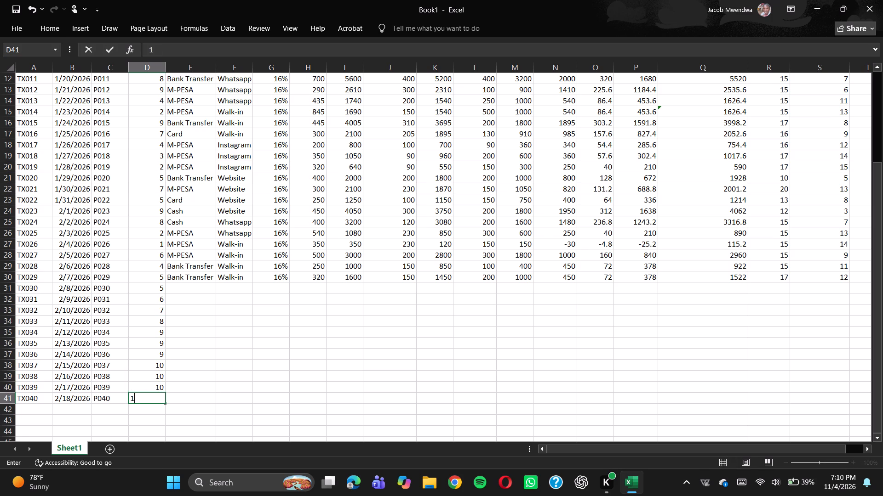
key(4)
key(Down)
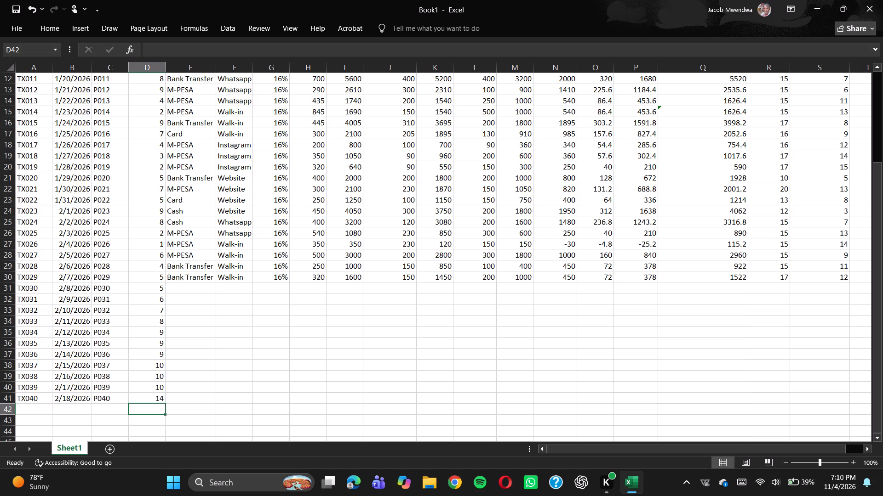
Enter M-PESA as the payment method in cells E31 to E35 for transactions TX030 to TX034.
click(191, 289)
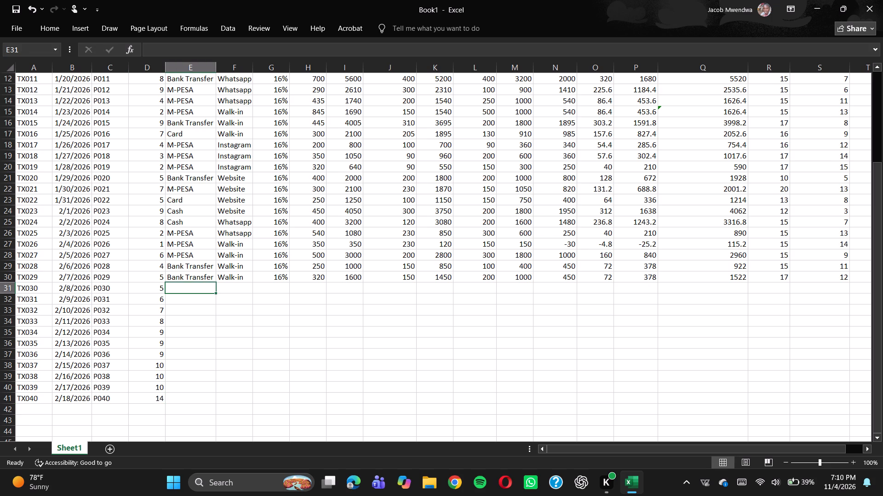
key(m)
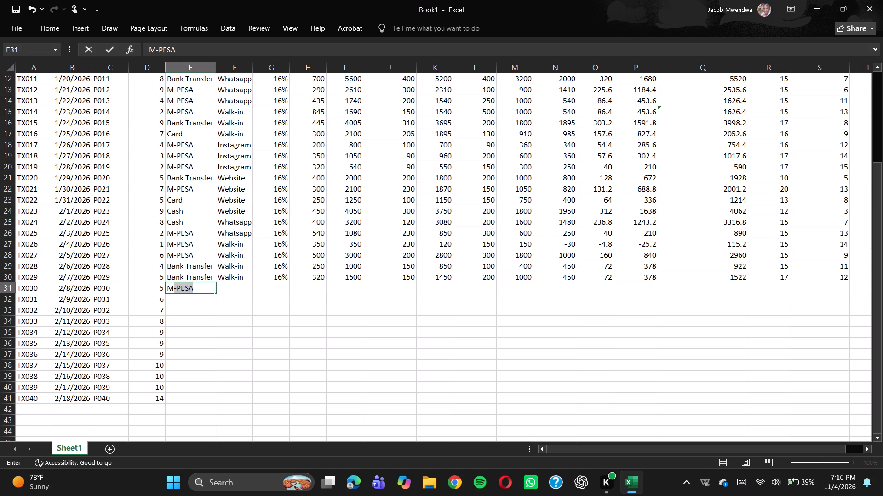
key(Return)
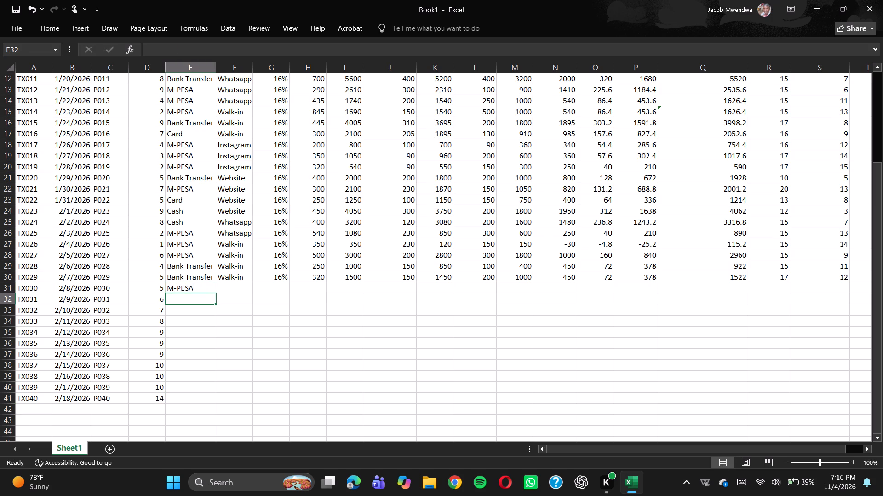
key(m)
key(Return)
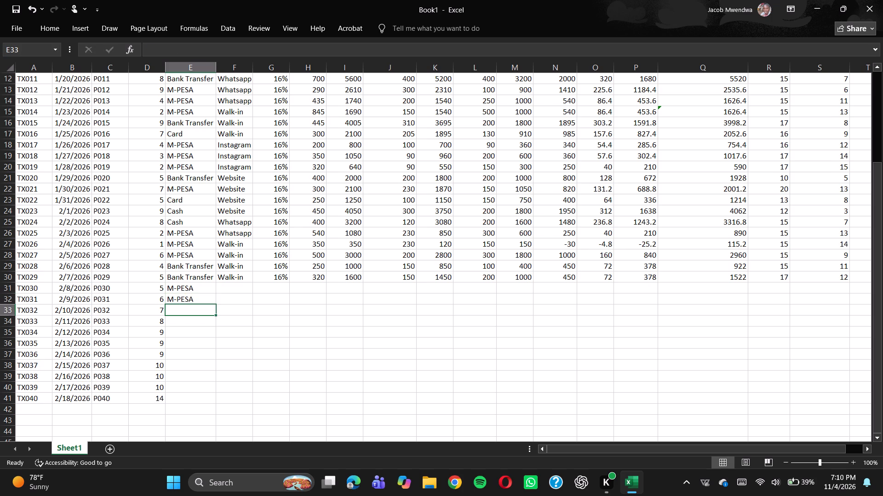
Enter M-PESA as the payment method in cells E33 to E35 for transactions TX032 to TX034.
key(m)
key(Return)
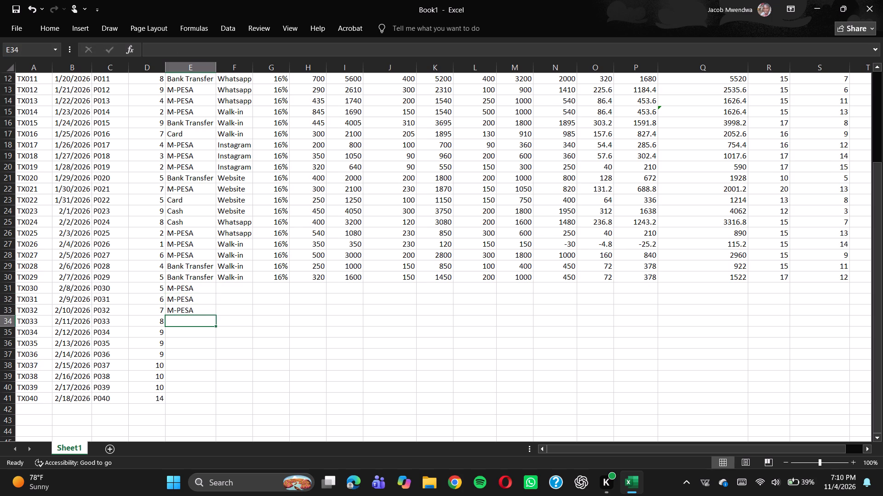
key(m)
key(Return)
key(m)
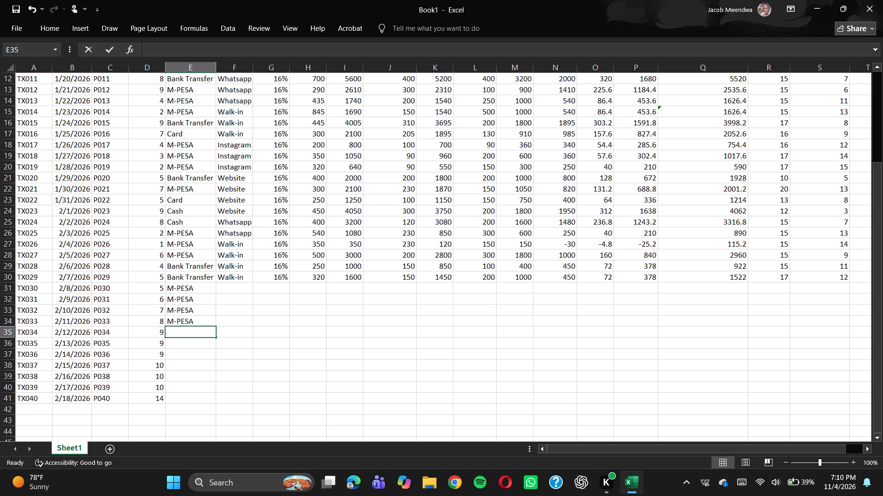
key(Return)
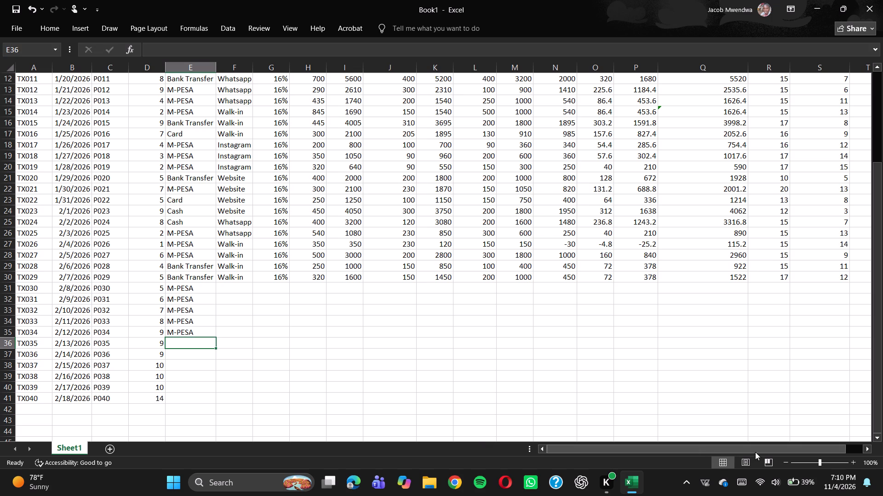
Disconnect the computer from the YakobO Wi-Fi network and switch to the MwaFriKa network.
click(799, 479)
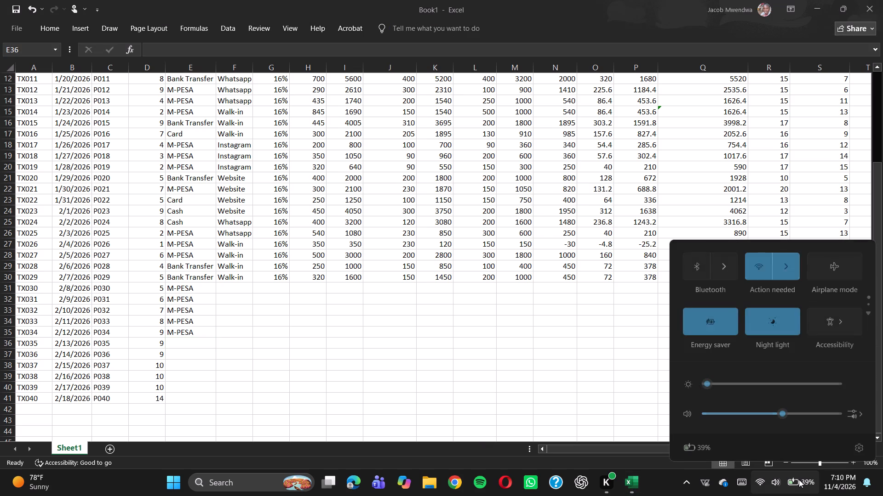
click(782, 267)
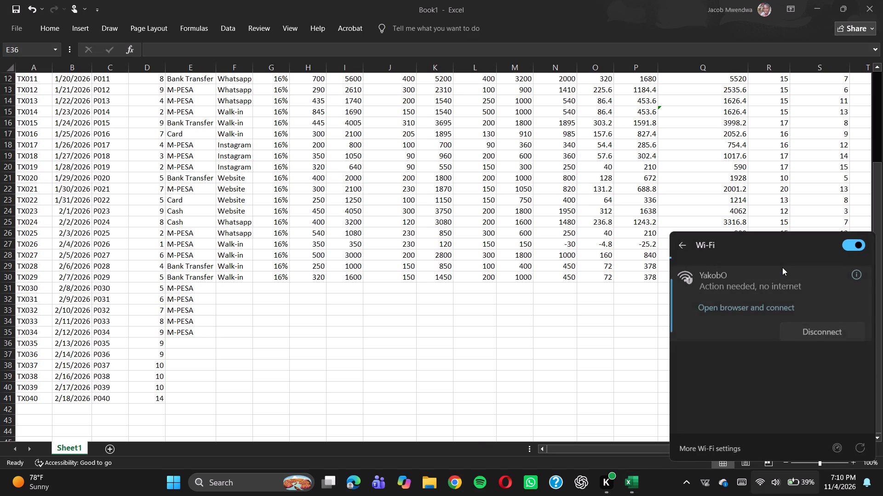
click(838, 323)
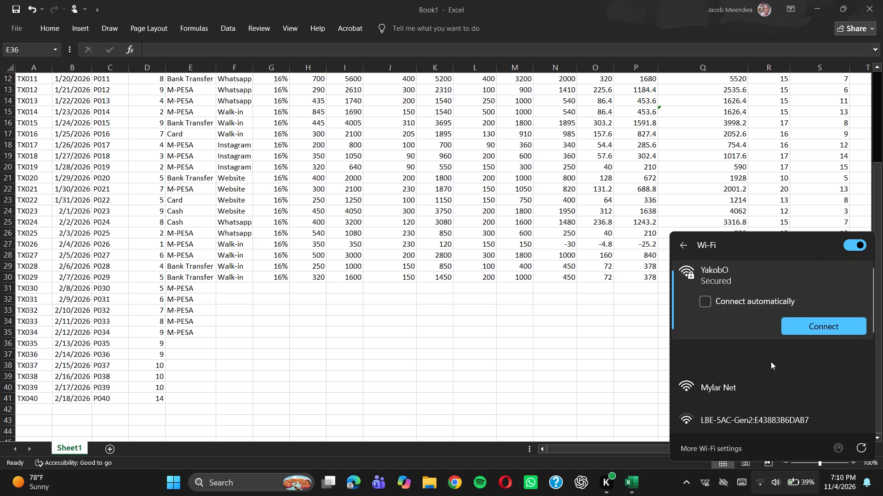
click(771, 361)
click(750, 269)
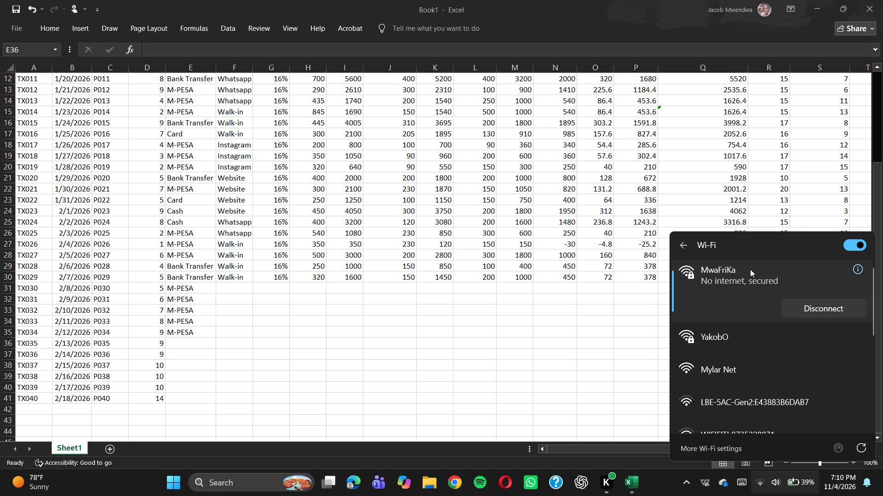
click(555, 327)
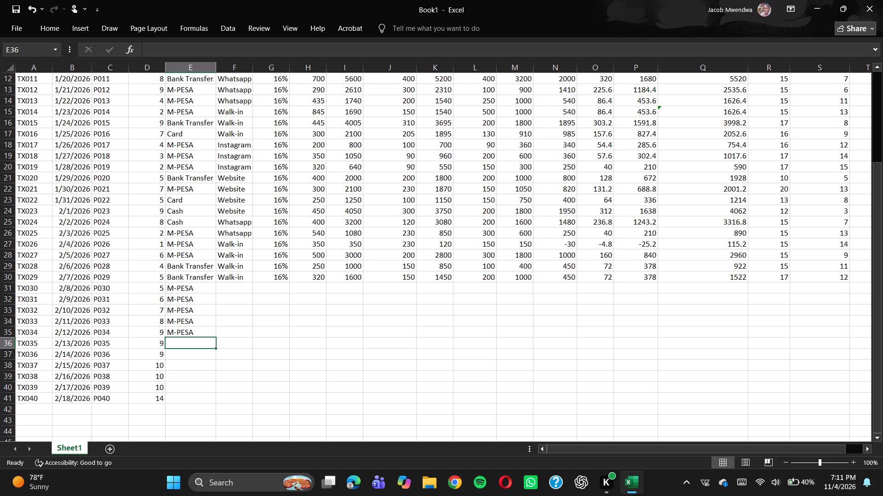
Start entering the payment method for transaction TX035 in cell E36, beginning with C.
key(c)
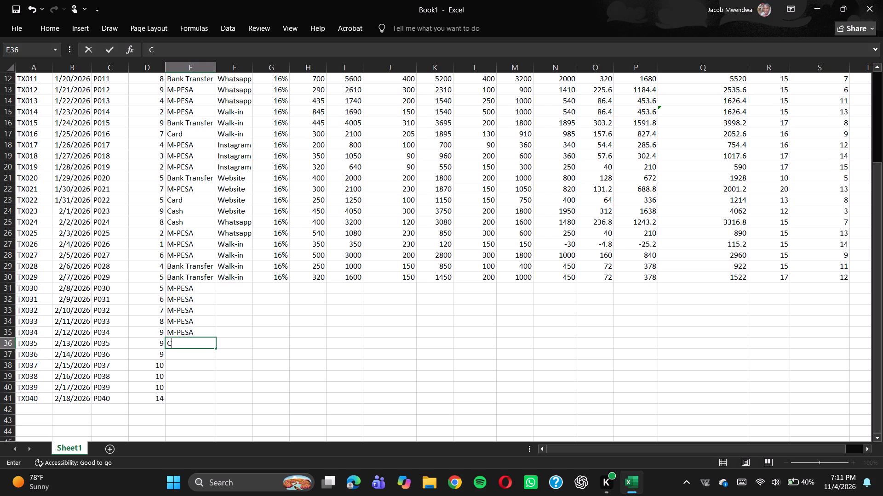
Enter Cash as the payment method in cells E36 to E38 for transactions TX035 to TX037.
text(AS)
key(Return)
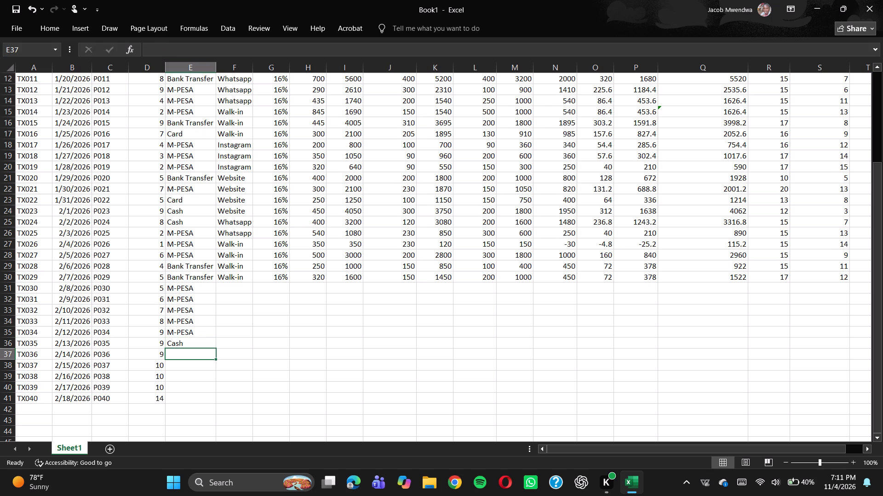
text(cas)
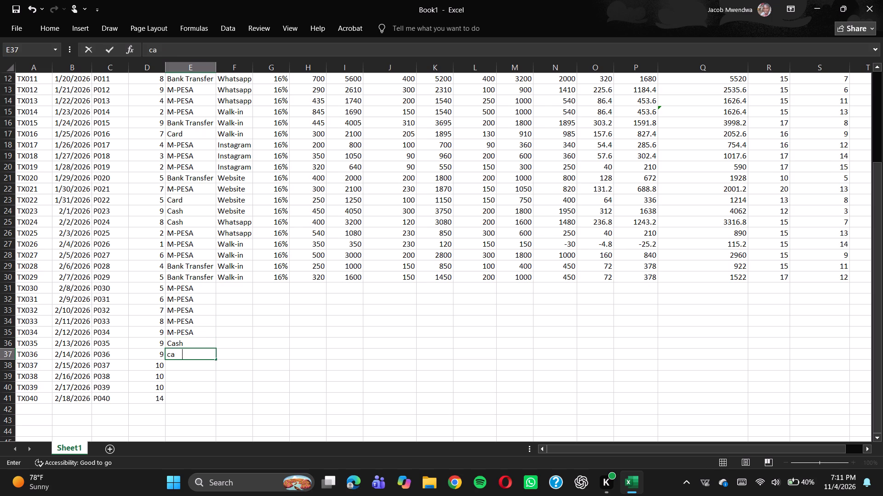
key(Return)
text(cas)
key(Return)
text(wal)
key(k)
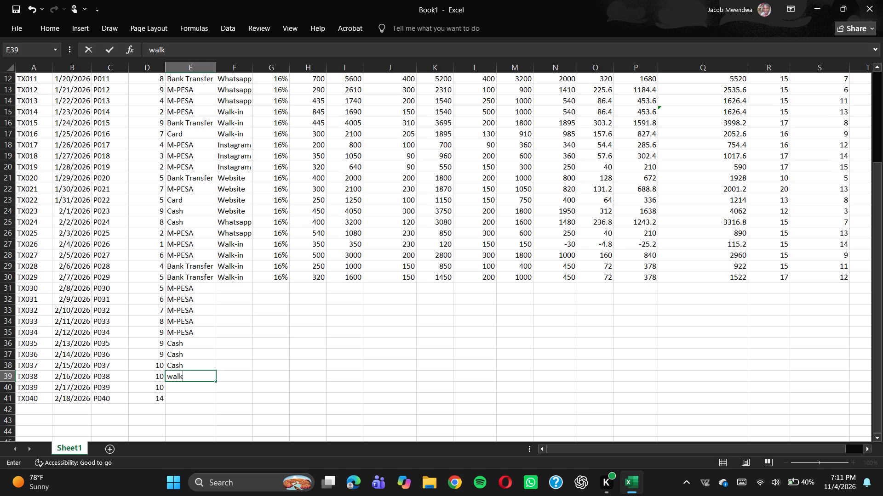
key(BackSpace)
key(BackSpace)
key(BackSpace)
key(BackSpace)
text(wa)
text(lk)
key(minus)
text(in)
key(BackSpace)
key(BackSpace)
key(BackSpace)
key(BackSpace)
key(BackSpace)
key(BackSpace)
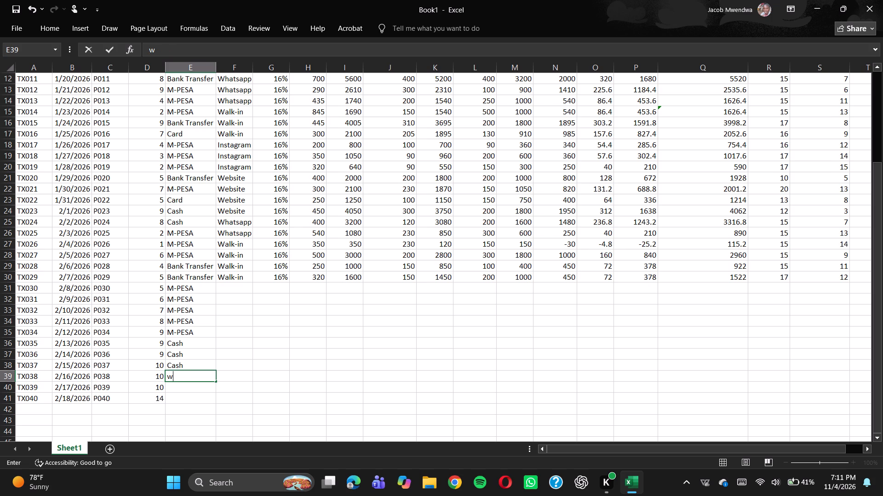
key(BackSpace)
Examine the column headers and the payment and channel entries of the existing transactions for reference.
scroll(215, 209, up, 4)
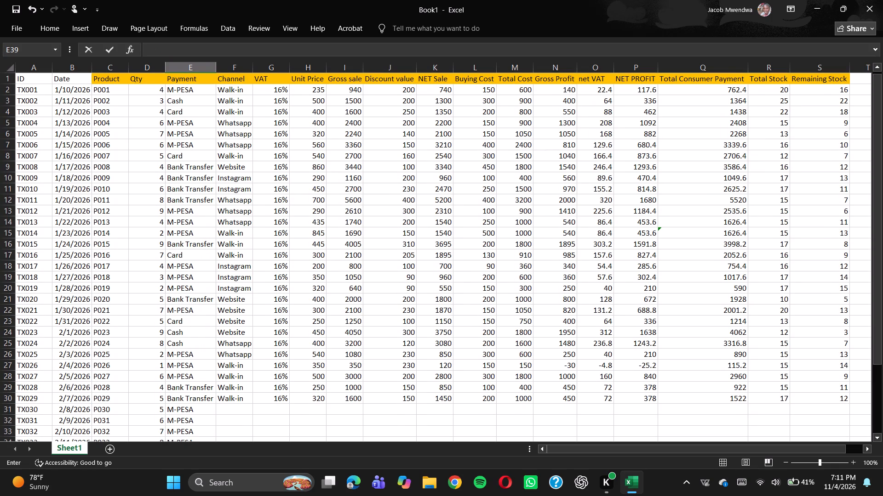
scroll(215, 209, up, 2)
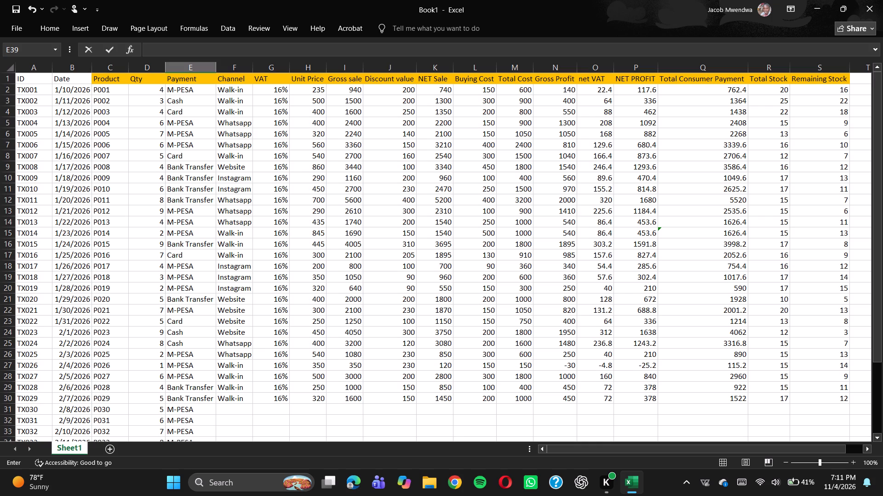
scroll(215, 209, down, 2)
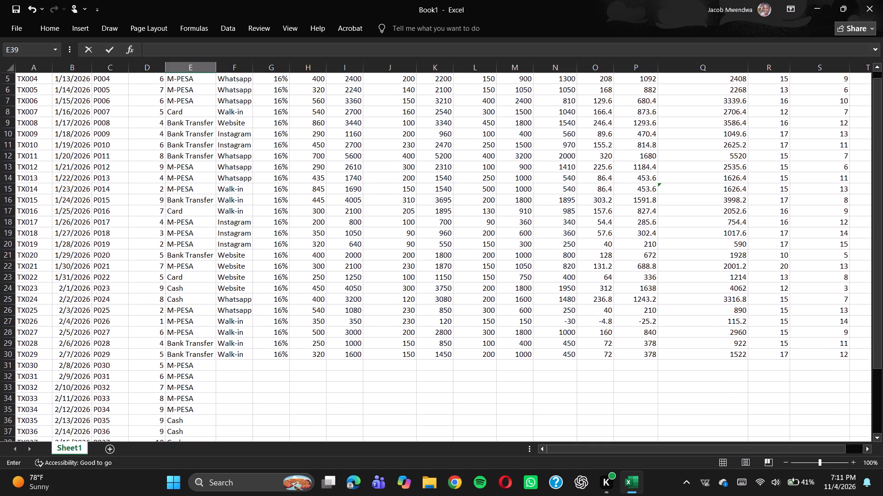
scroll(215, 209, down, 4)
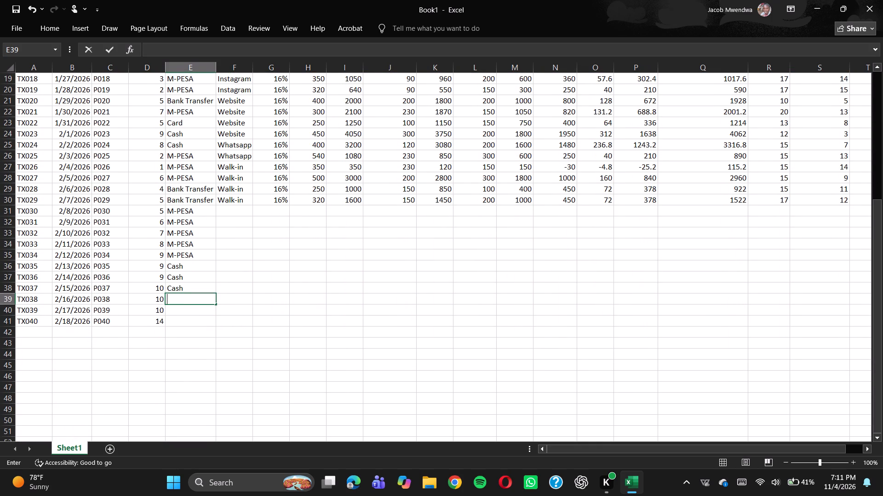
scroll(187, 294, up, 6)
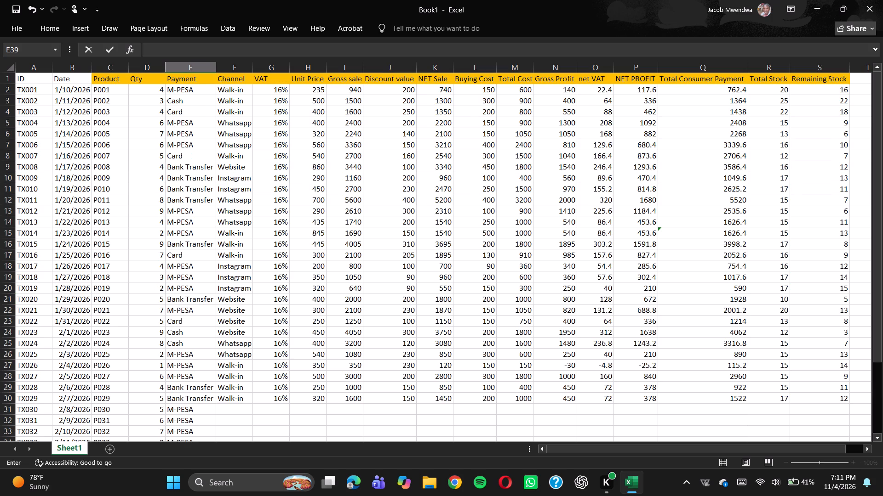
scroll(187, 294, up, 4)
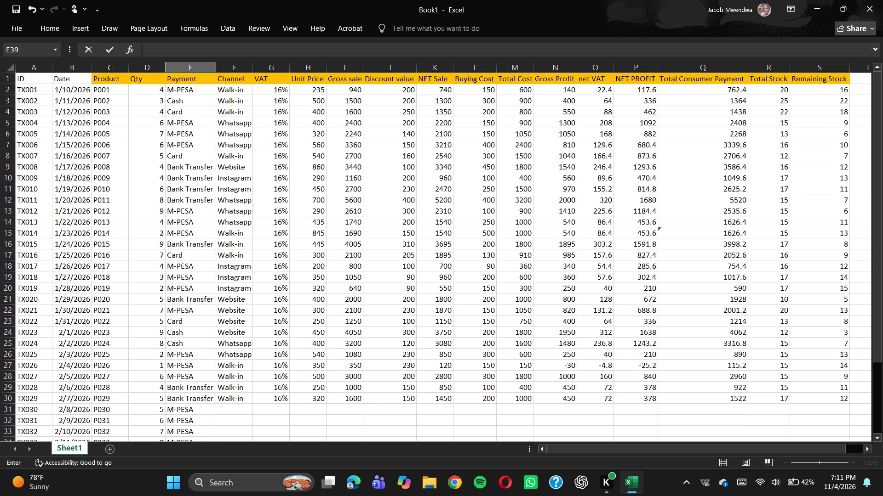
Enter M-PESA as the payment method in cells E39 to E41 for transactions TX038 to TX040.
scroll(187, 294, down, 1)
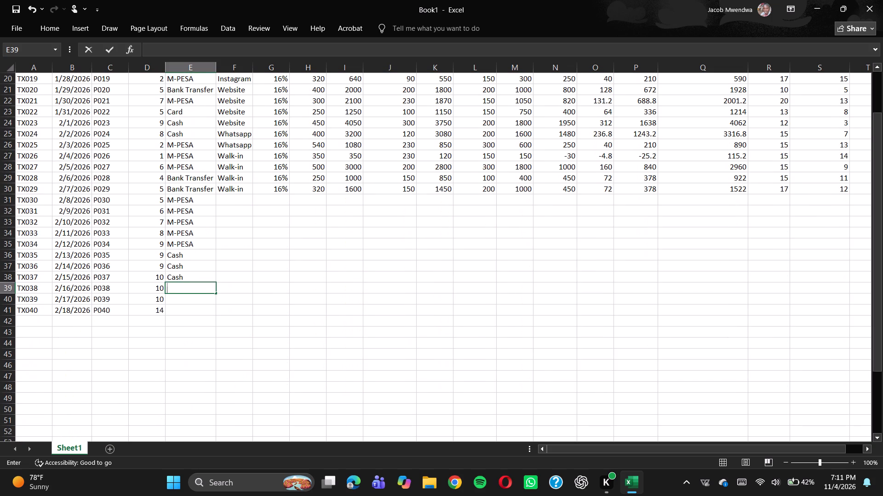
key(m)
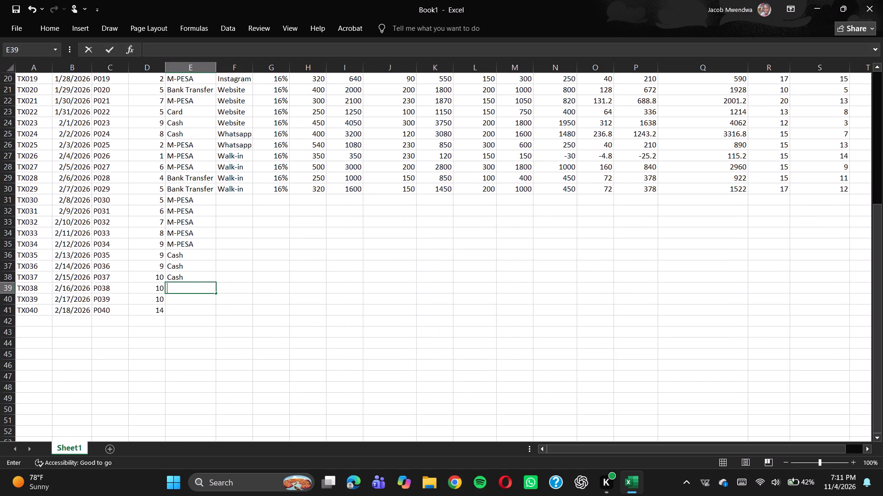
key(Return)
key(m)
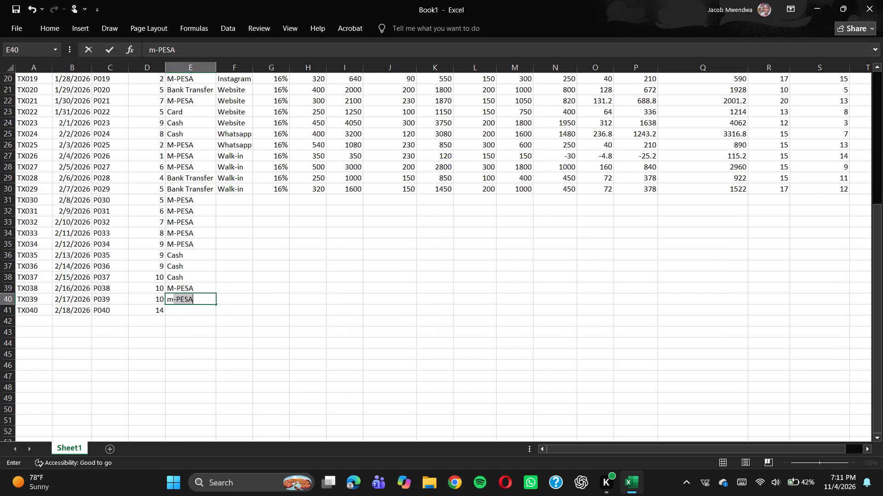
key(Return)
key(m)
key(Return)
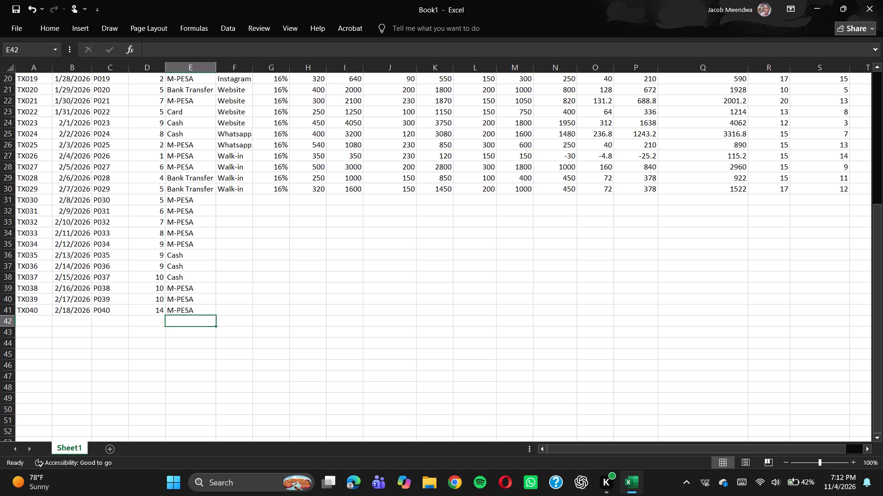
Fill the Channel cells F31 to F34 for TX030 to TX033 with Instagram, Instagram, Whatsapp and Whatsapp.
click(233, 197)
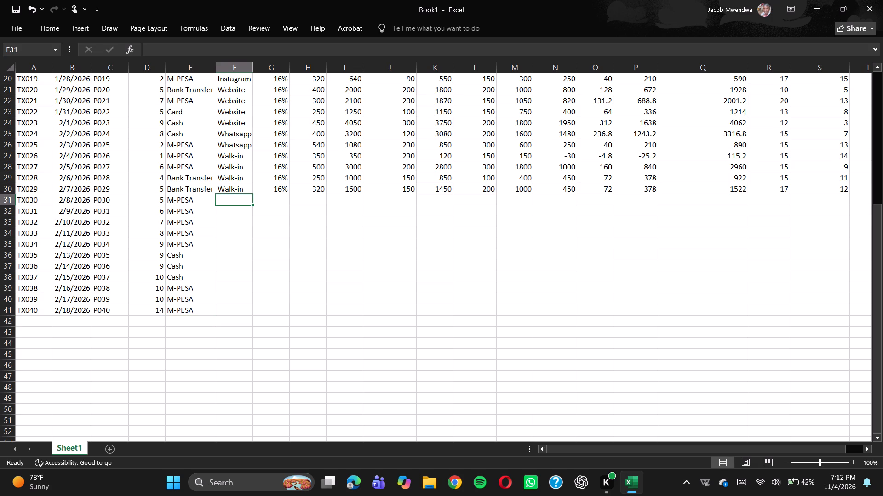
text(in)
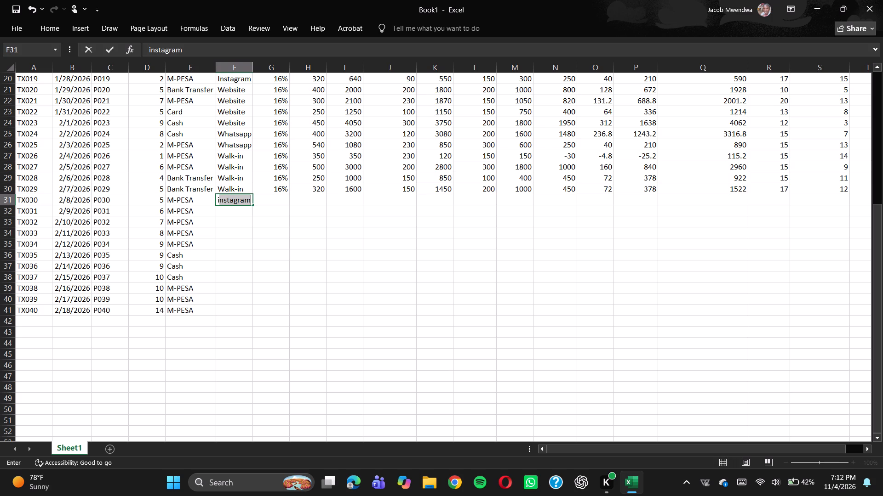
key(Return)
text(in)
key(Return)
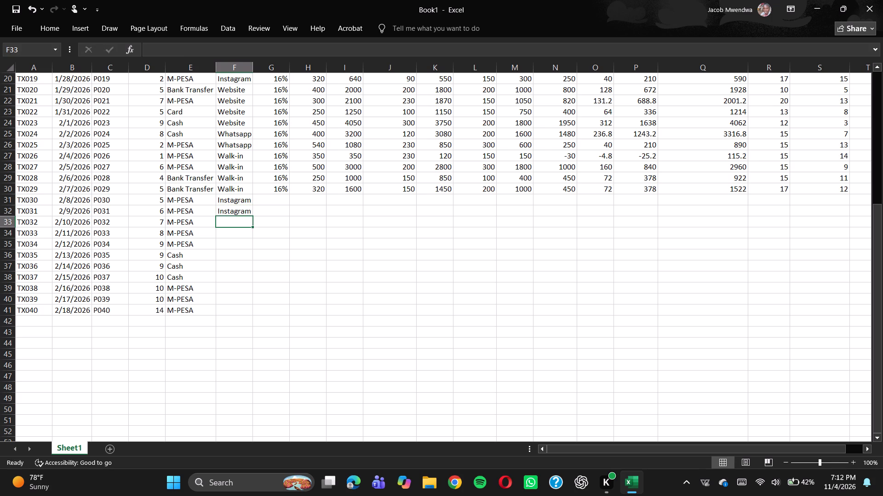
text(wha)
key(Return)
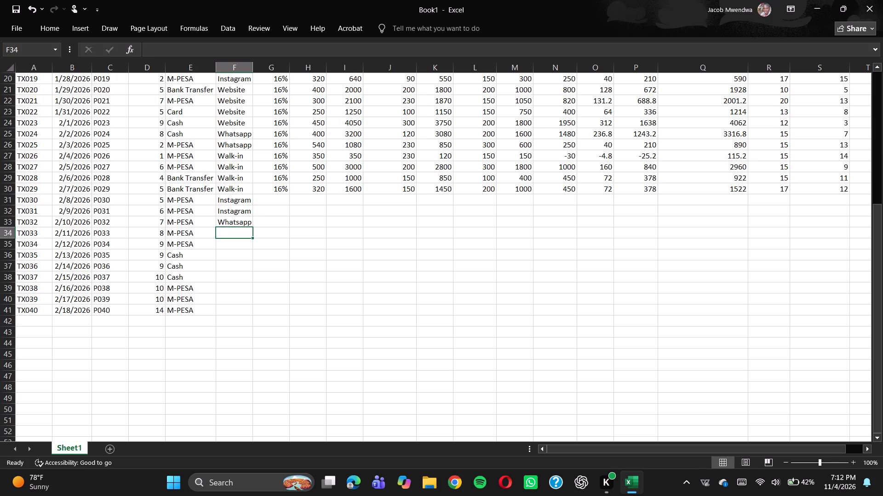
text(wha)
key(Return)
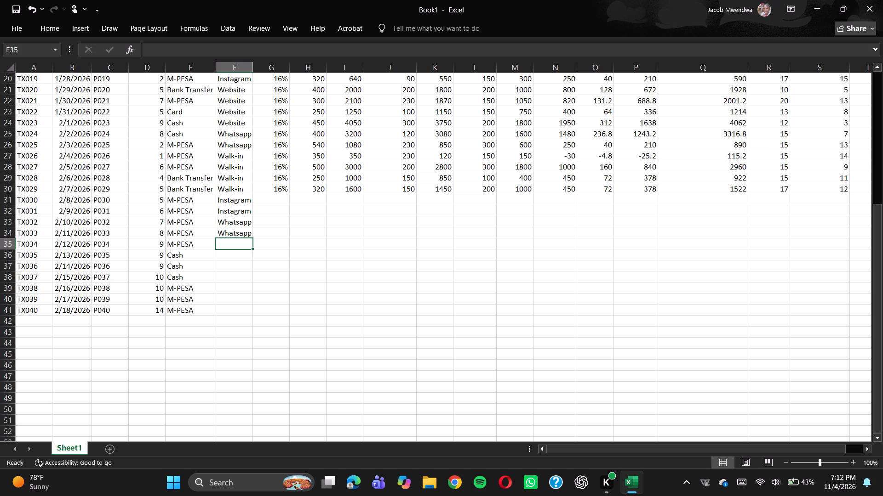
Enter Website as the channel in cells F35 to F39 for transactions TX034 to TX038.
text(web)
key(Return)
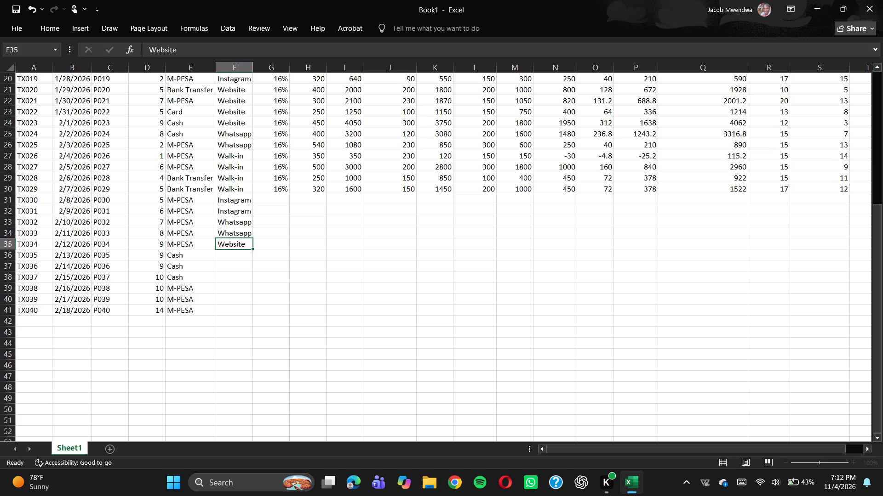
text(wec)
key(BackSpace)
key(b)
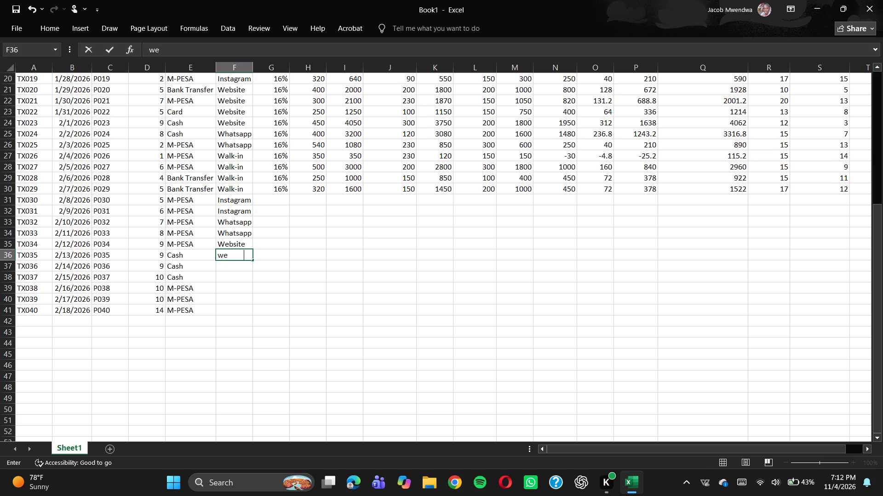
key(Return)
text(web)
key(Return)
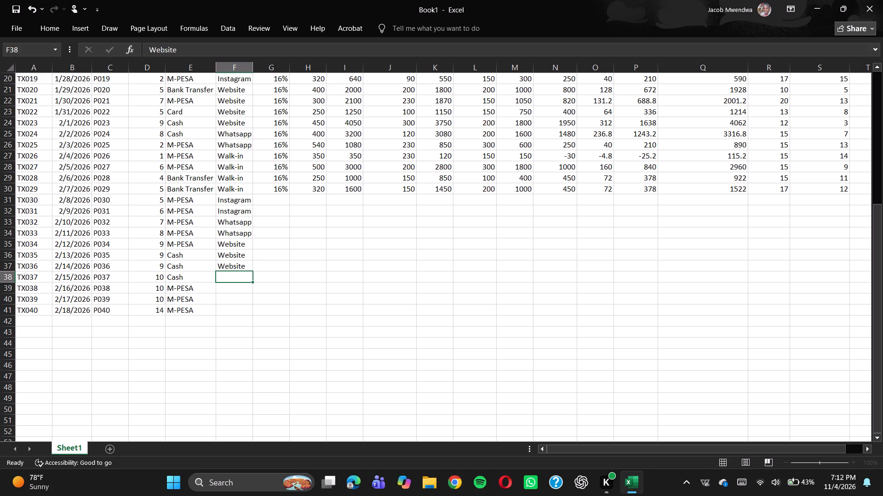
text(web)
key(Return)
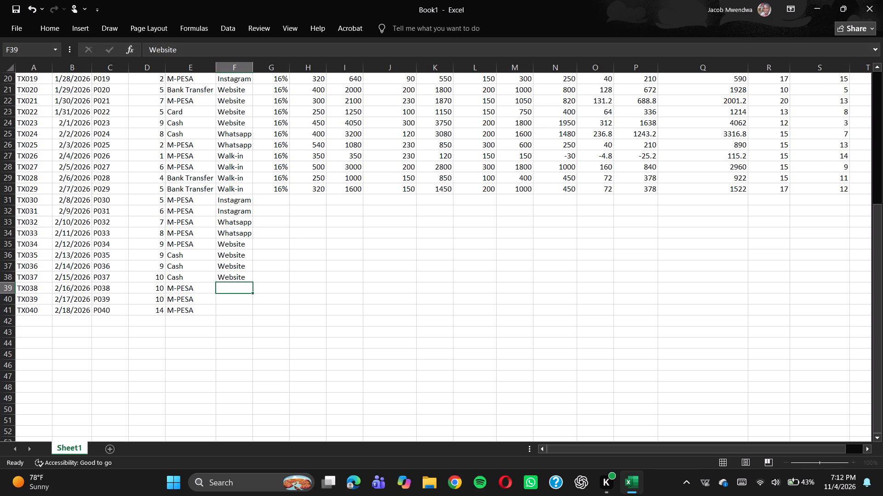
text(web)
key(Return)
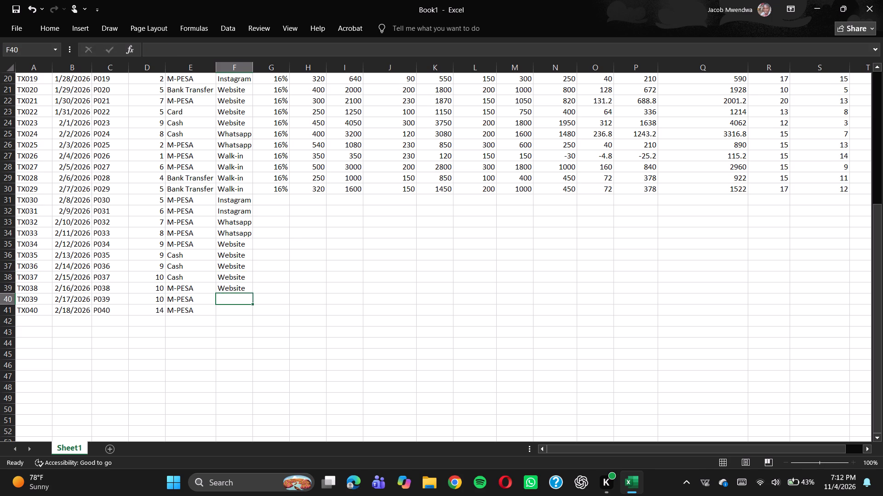
Enter Instagram as the channel in cells F40 and F41 for transactions TX039 and TX040.
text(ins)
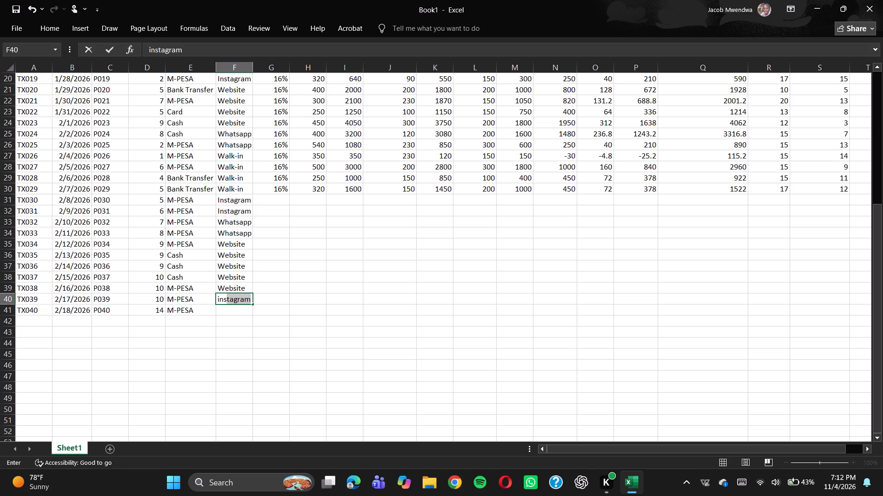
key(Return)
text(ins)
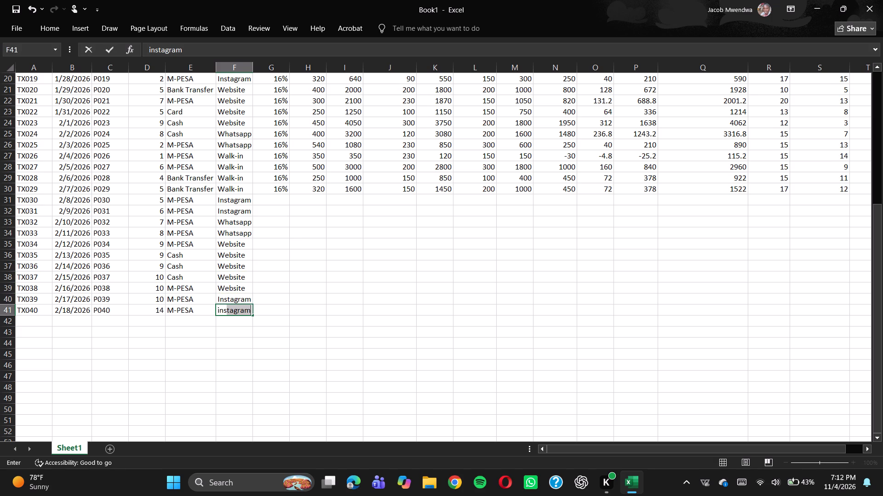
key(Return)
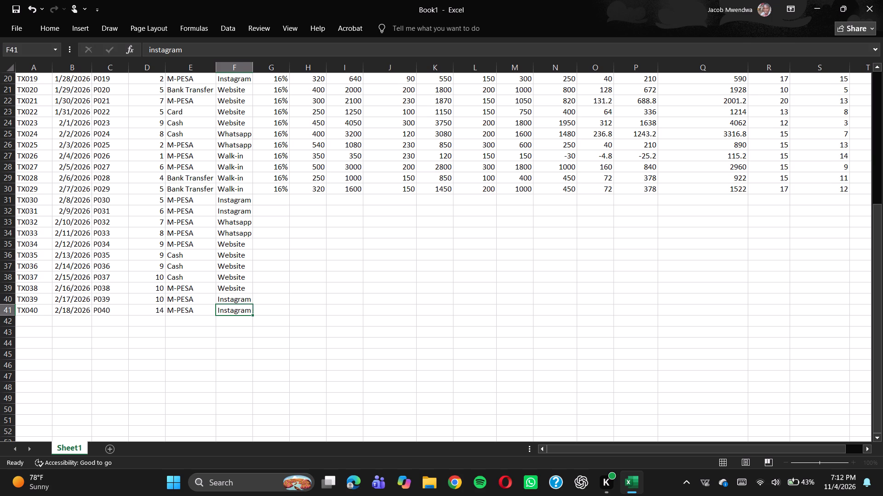
Enter a VAT rate of 16% in cells G31 and G32 for transactions TX030 and TX031.
click(278, 201)
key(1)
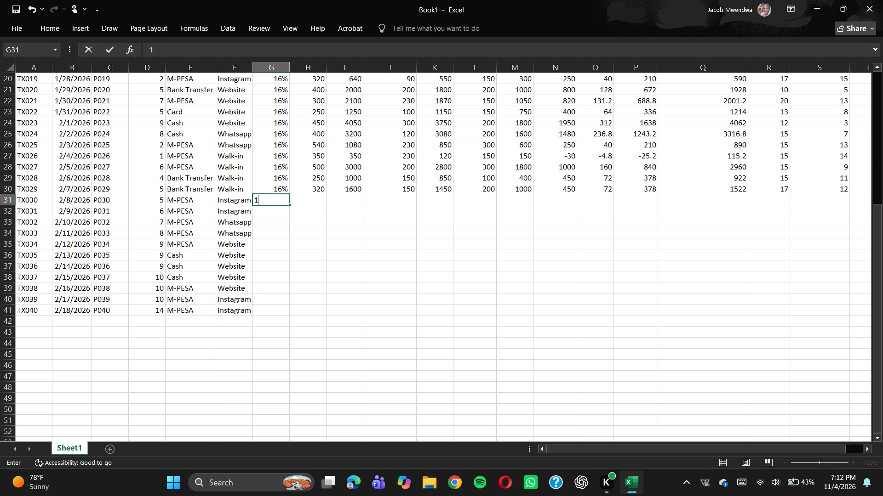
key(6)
key(shift+percent)
key(Down)
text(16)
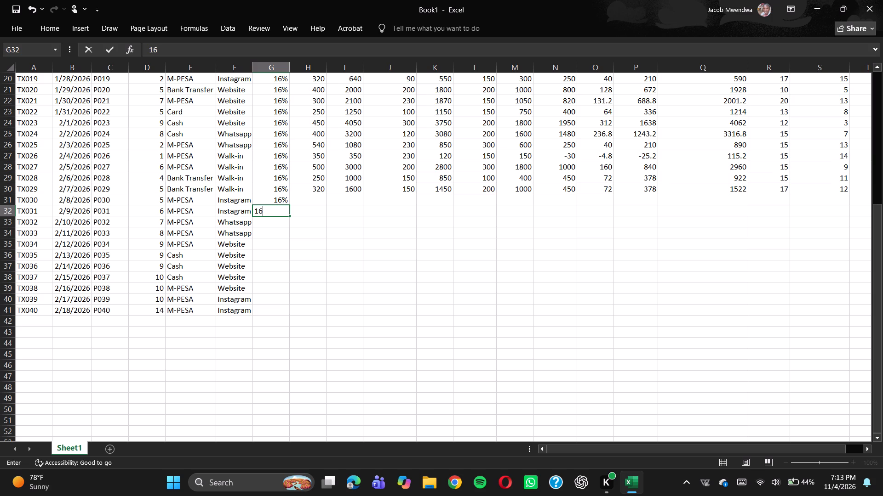
Enter 16% as the VAT in cells G32 to G35 for transactions TX031 to TX034.
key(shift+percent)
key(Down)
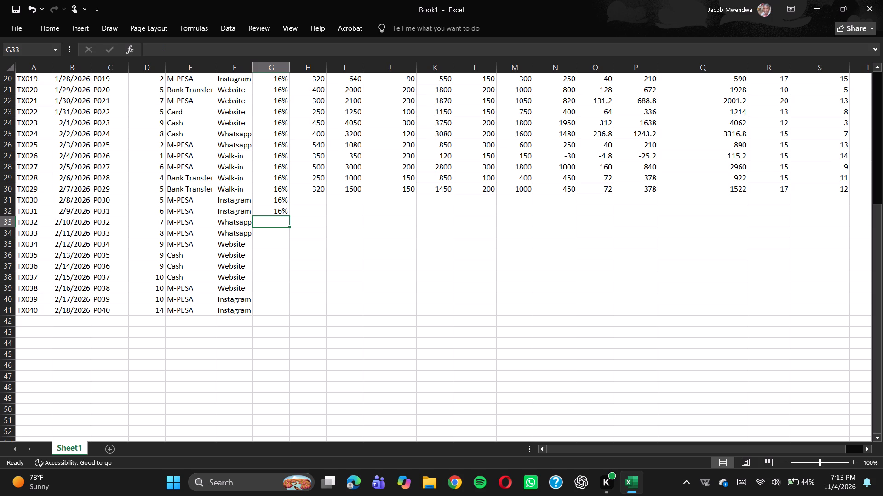
text(16)
key(shift+percent)
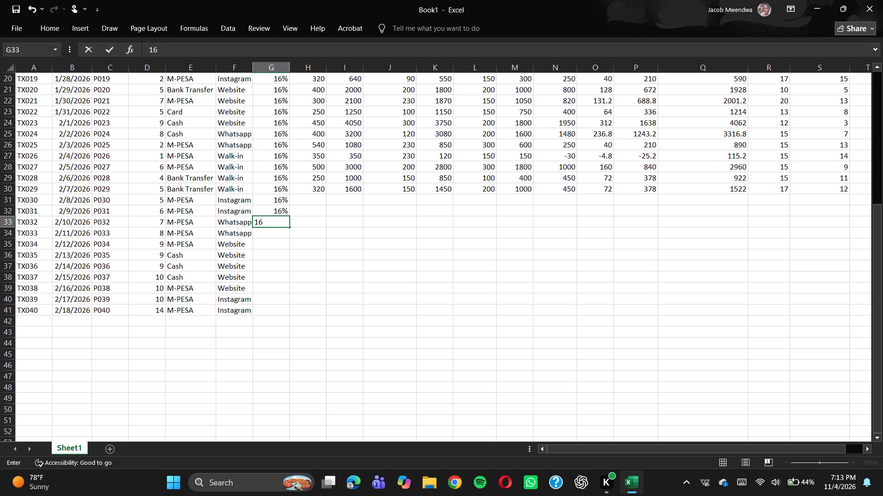
key(Down)
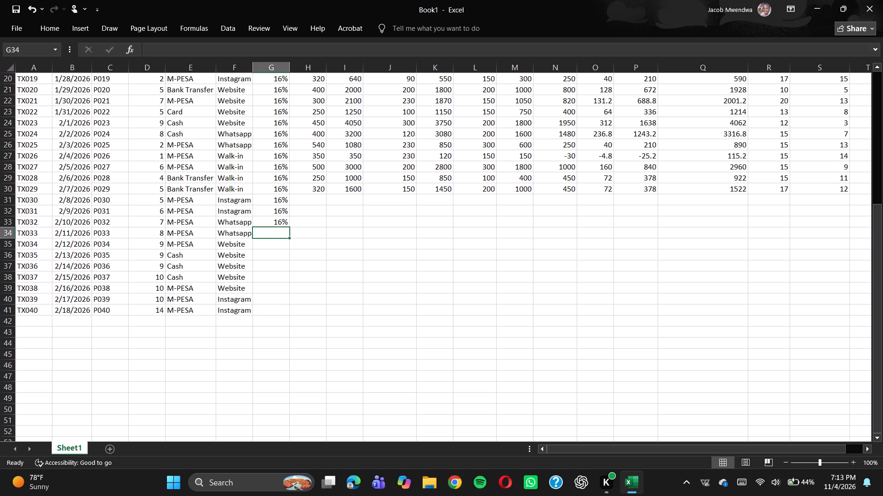
text(16)
key(shift+percent)
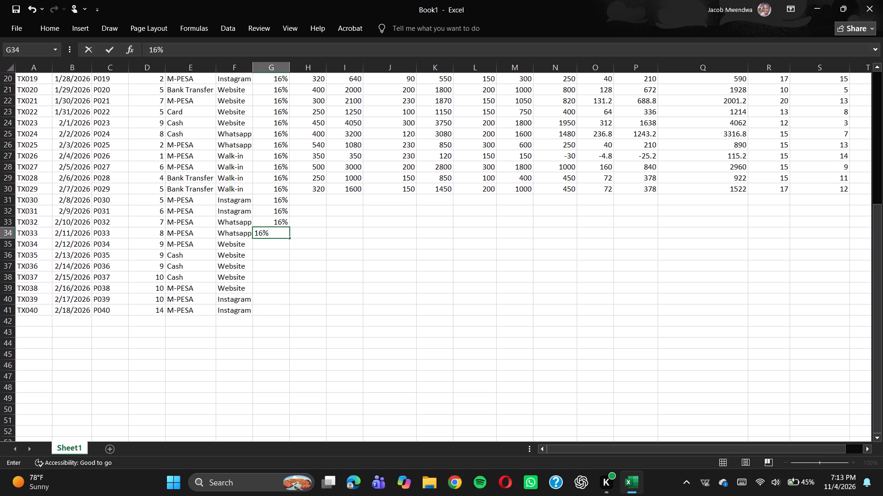
key(Down)
text(16)
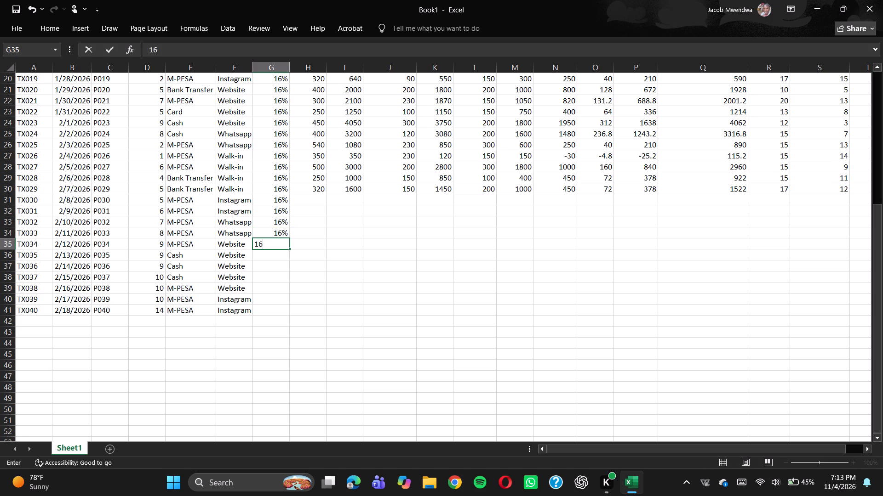
key(shift+percent)
key(Down)
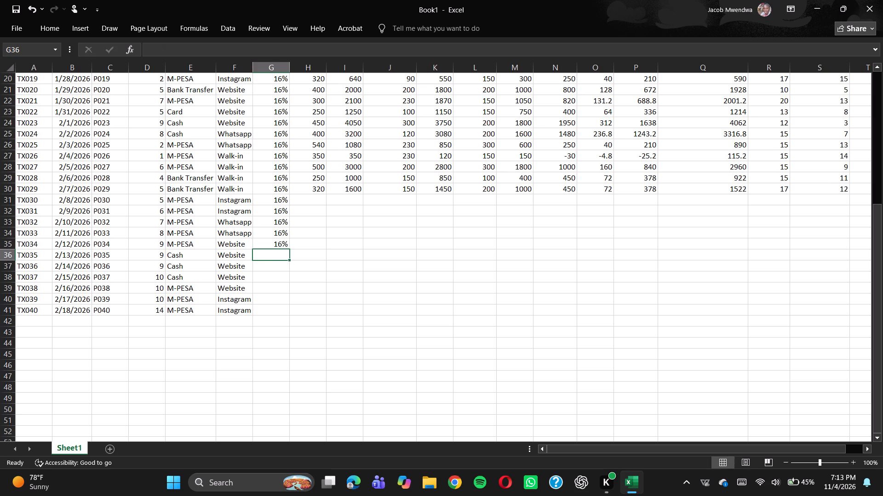
Enter 16% as the VAT in cells G36 and G37 for transactions TX035 and TX036.
text(15)
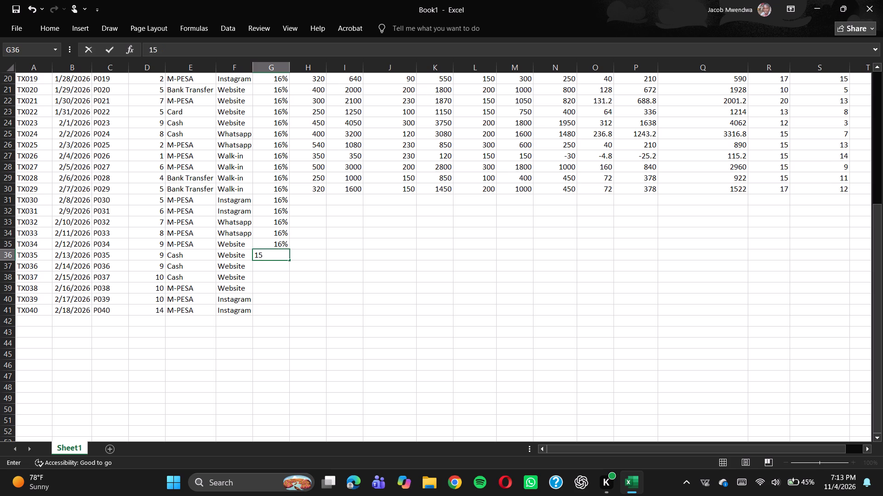
key(BackSpace)
text(6&)
key(BackSpace)
key(shift+percent)
key(Down)
text(15)
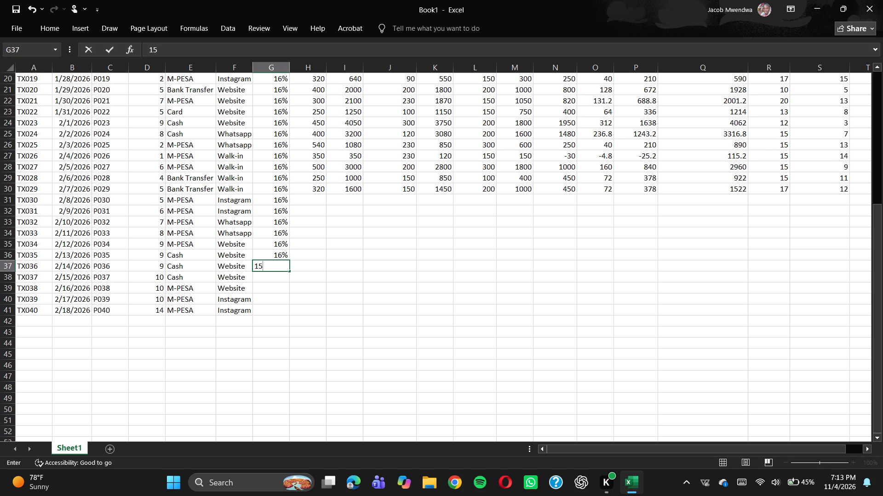
key(BackSpace)
key(6)
key(shift+percent)
key(Down)
Enter 16% as the VAT in cells G38 to G41 for transactions TX037 to TX040.
text(16)
key(shift+percent)
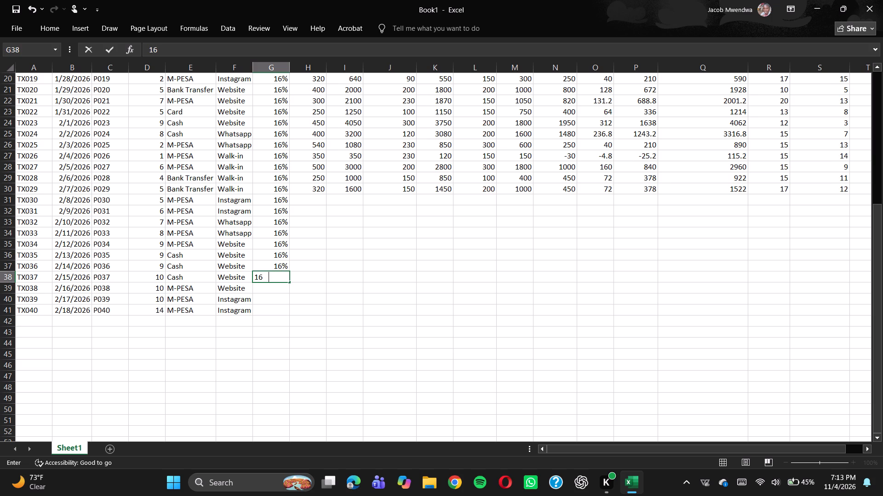
key(Down)
text(16)
key(shift+percent)
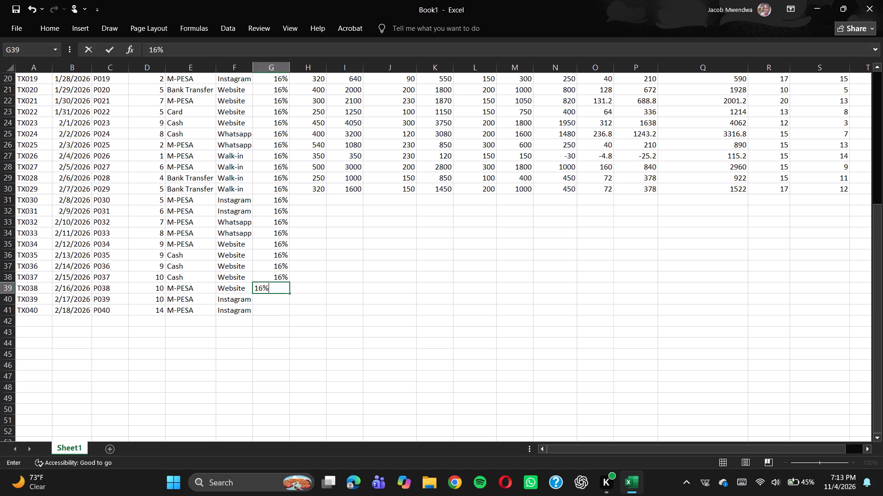
key(Down)
text(16)
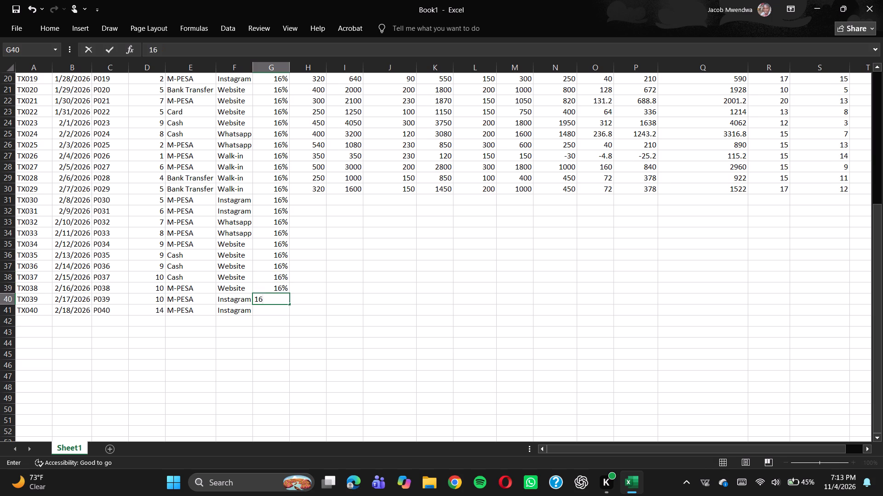
key(shift+percent)
key(Down)
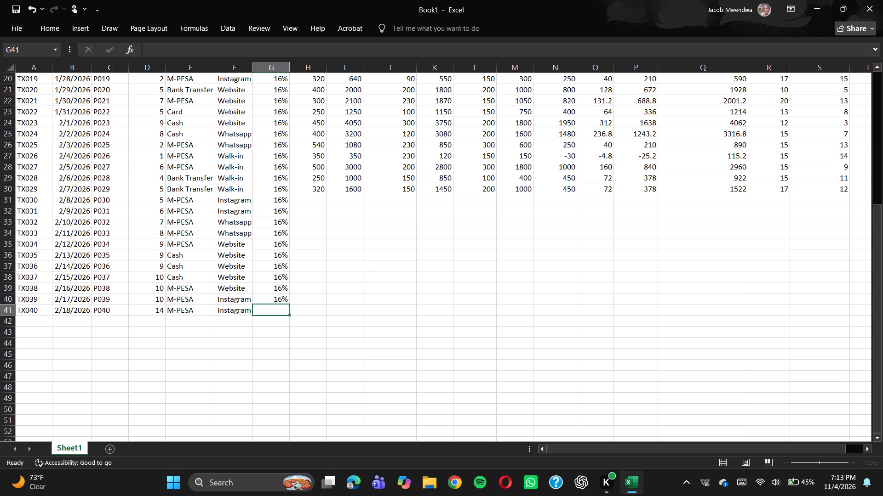
text(16)
key(shift+percent)
Fill the unit prices for TX030 to TX034 (H31 to H35) with 600, 350, 400, 430 and 450.
click(311, 198)
scroll(311, 198, up, 3)
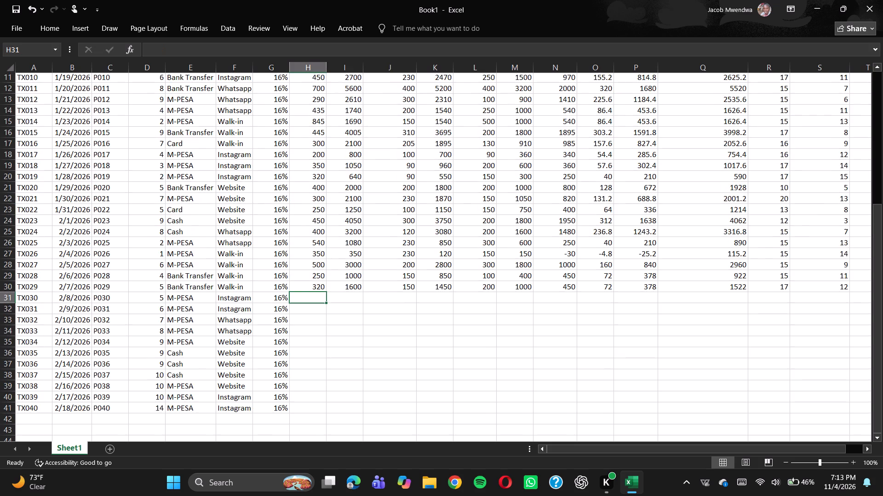
scroll(311, 198, up, 2)
scroll(311, 198, down, 2)
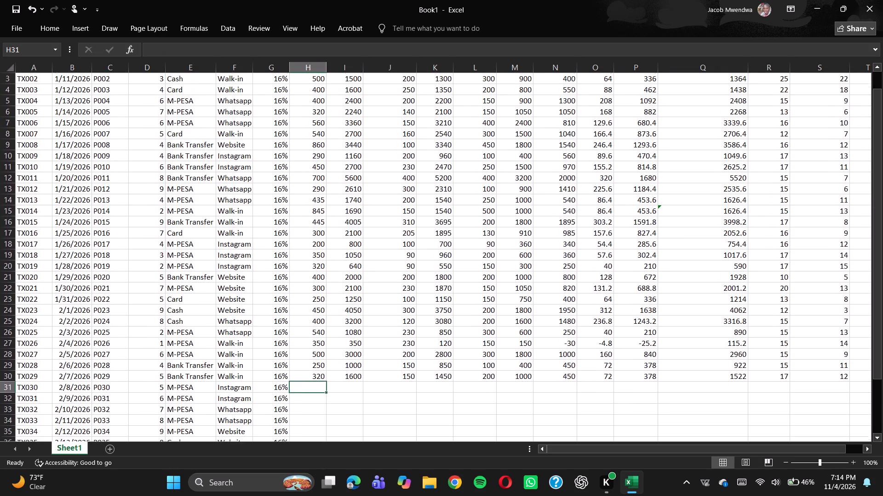
scroll(311, 198, down, 5)
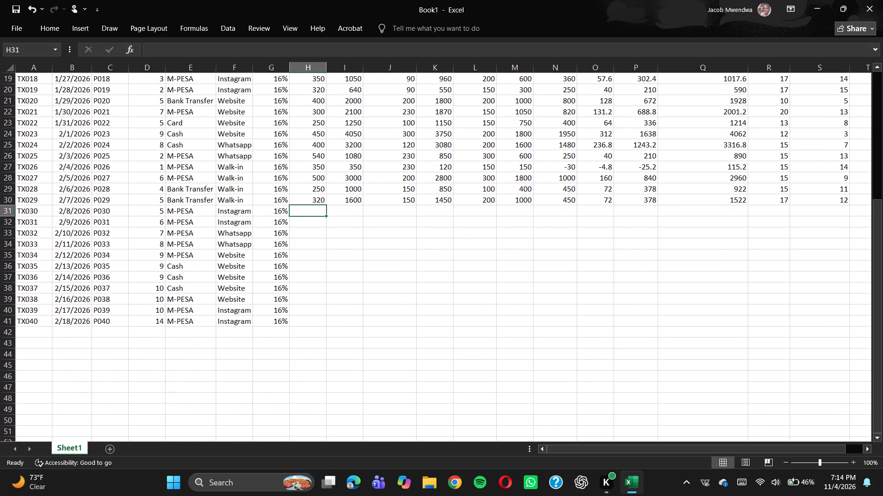
text(600)
key(Down)
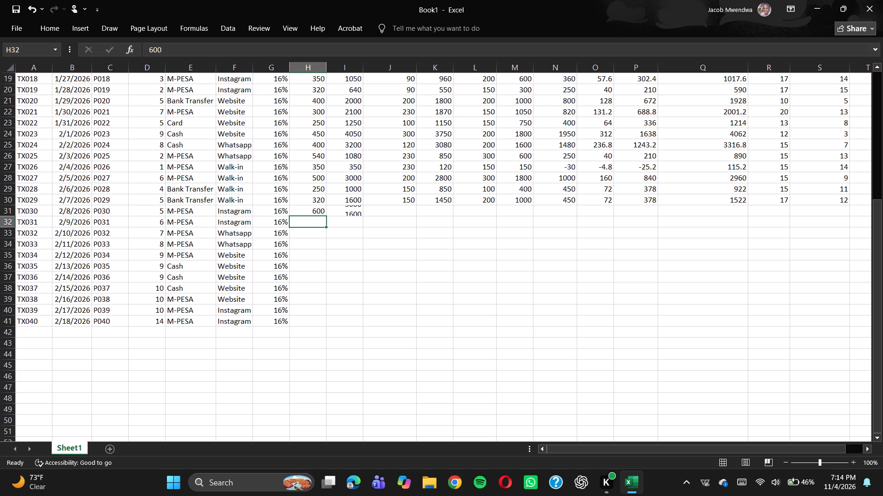
text(350)
key(Down)
text(400)
key(Down)
text(430)
key(Down)
text(450)
key(Down)
Fill the unit prices for TX035 to TX040 (H36 to H41) with 540, 300, 450, 500, 500 and 600.
key(5)
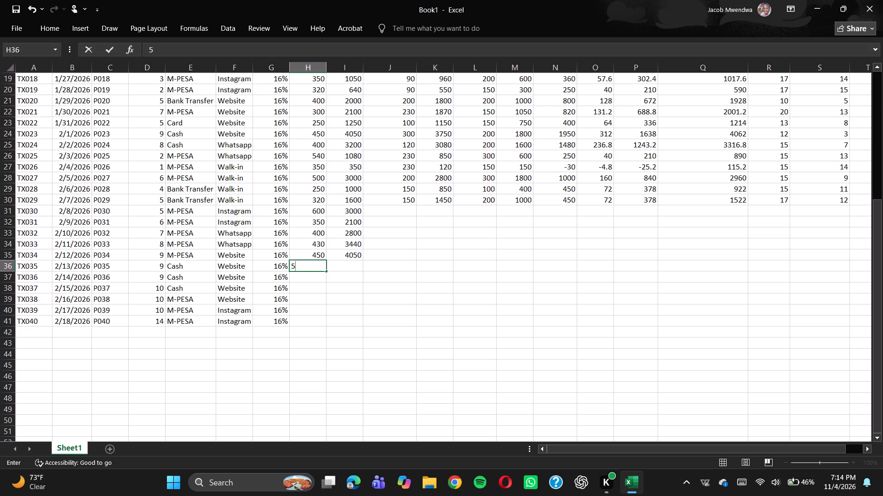
text(40)
key(Down)
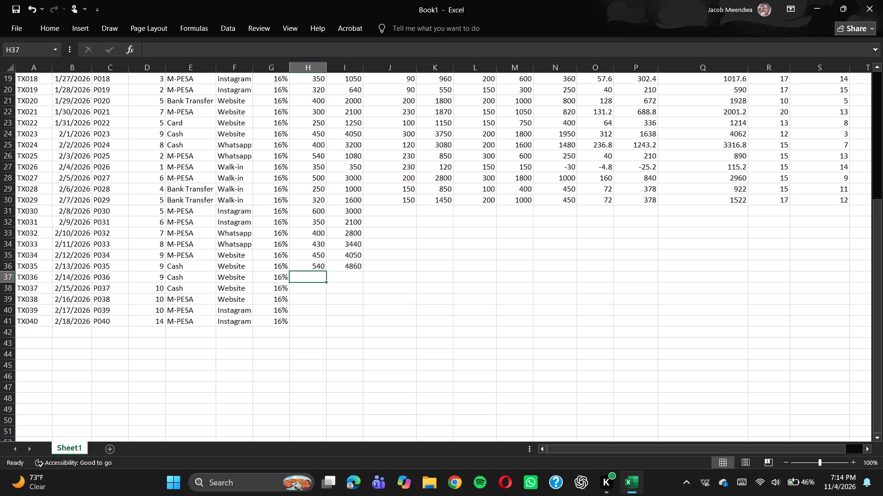
text(30)
key(0)
key(Down)
text(450)
key(Down)
key(5)
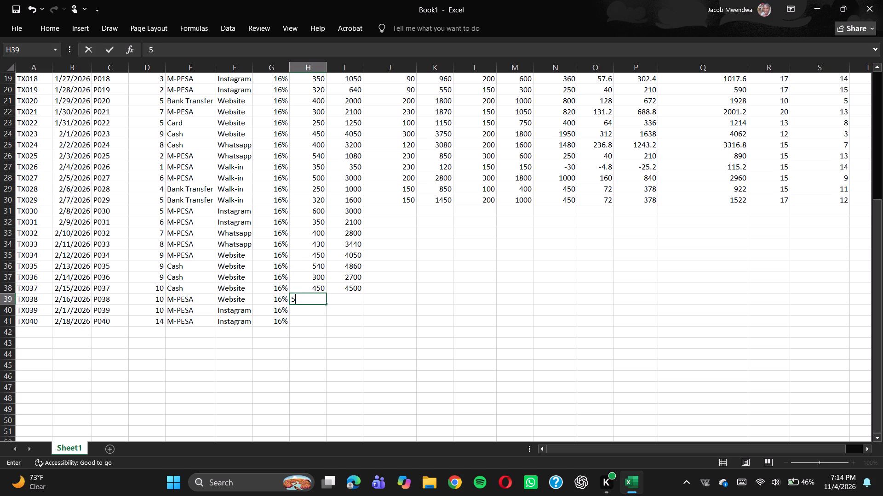
text(00)
key(Down)
text(500)
key(Down)
text(600)
key(Down)
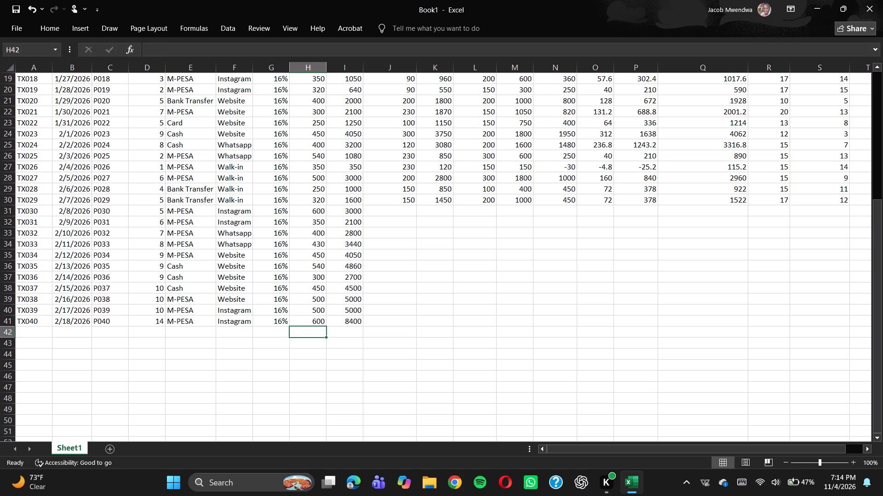
Enter 300 as the discount value for transaction TX030 in cell J31.
scroll(464, 176, up, 5)
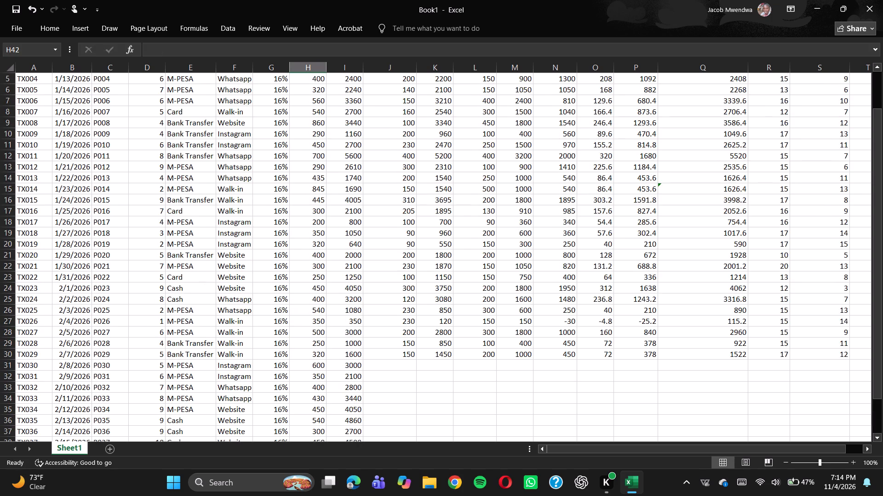
scroll(464, 176, up, 1)
scroll(464, 176, down, 3)
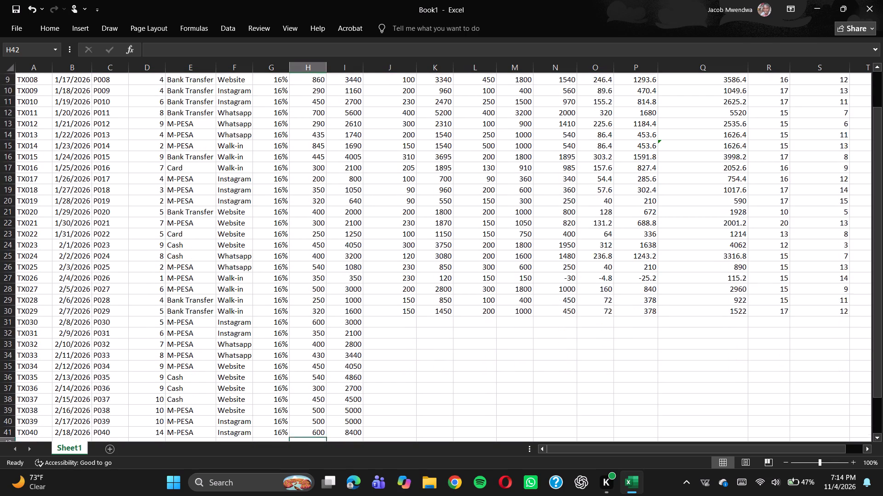
scroll(464, 176, down, 2)
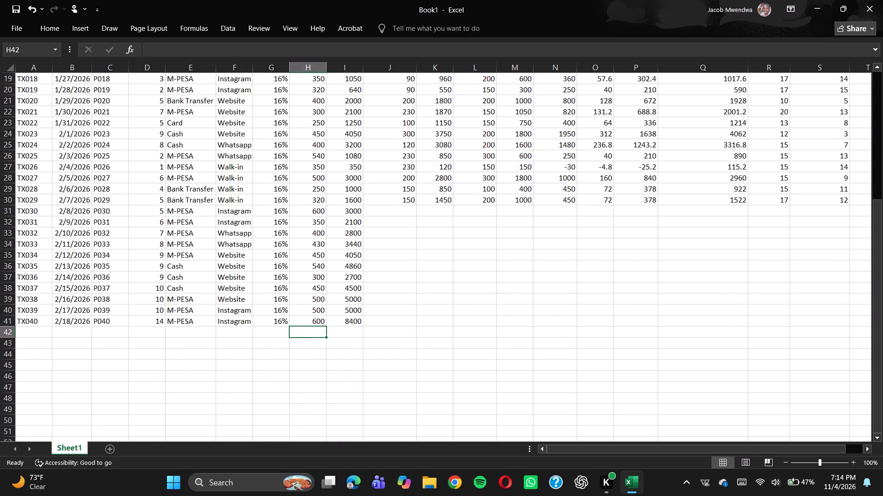
click(394, 210)
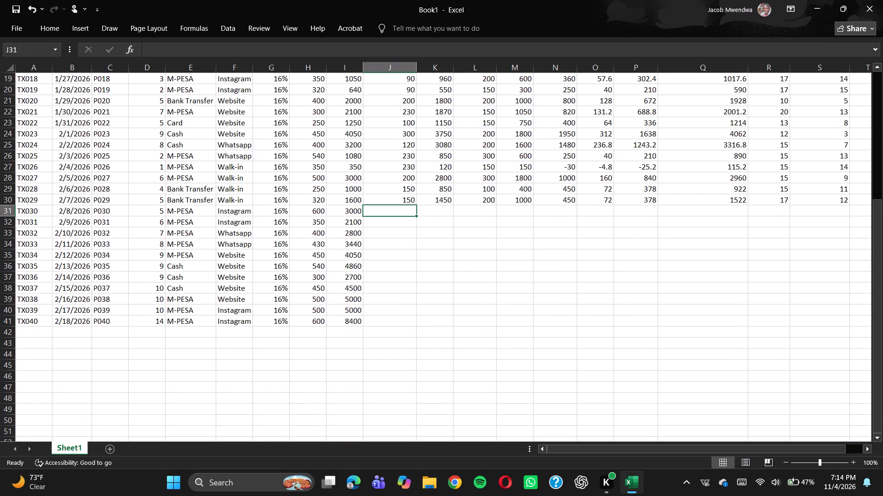
text(300)
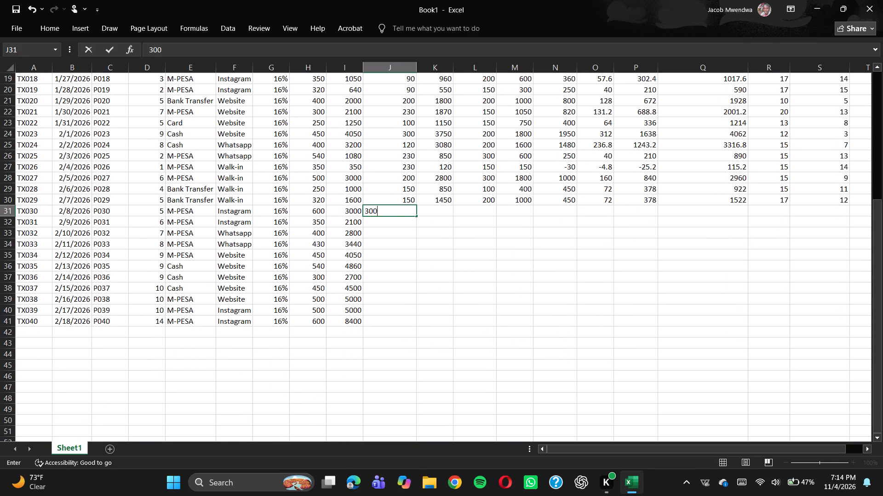
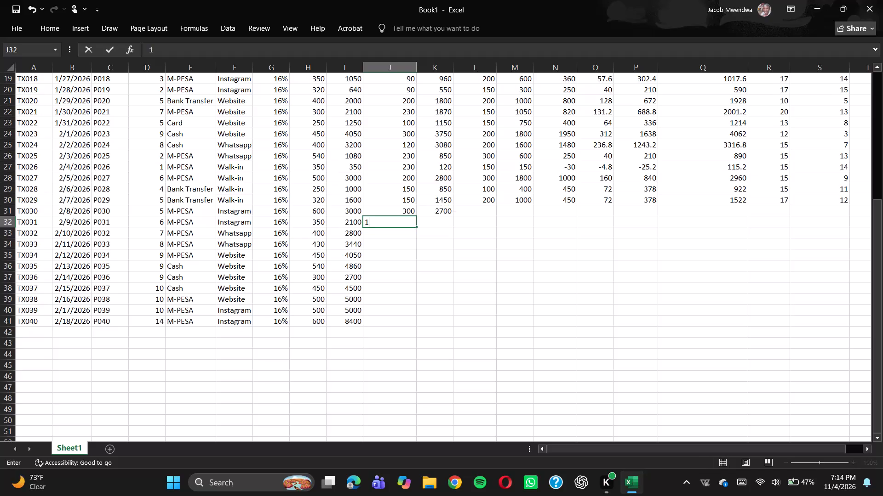
Fill the discount values for TX031 to TX035 (J32 to J36) with 150, 150, 300, 250 and 250.
key(Down)
key(1)
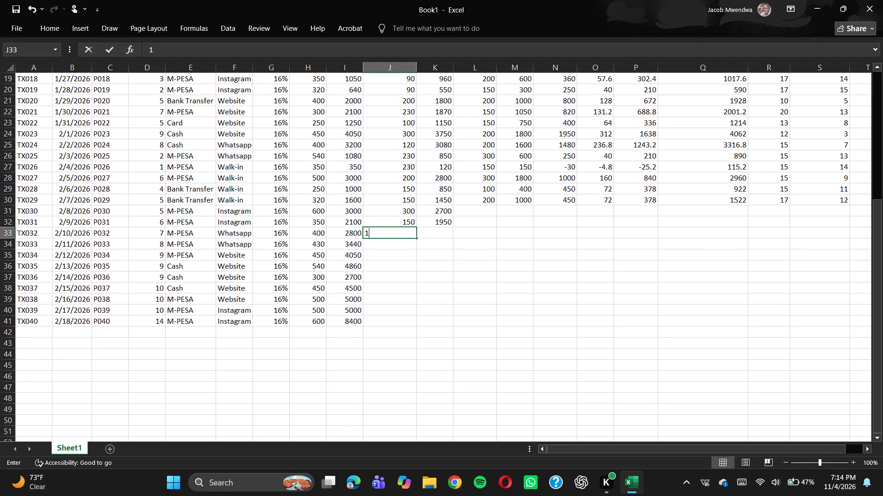
text(50)
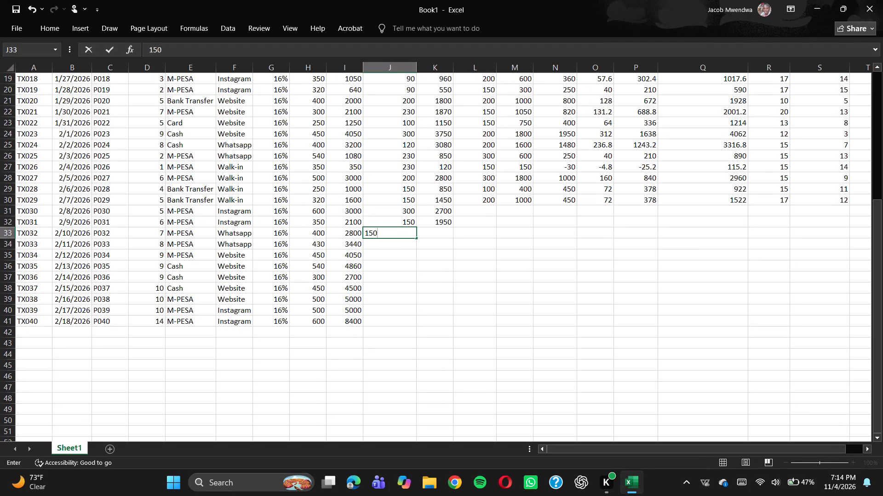
key(Down)
key(3)
key(0)
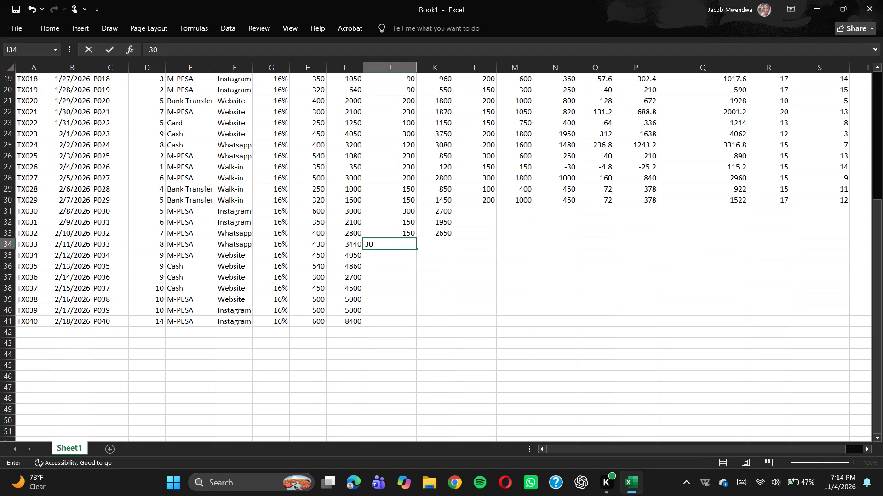
key(0)
key(Down)
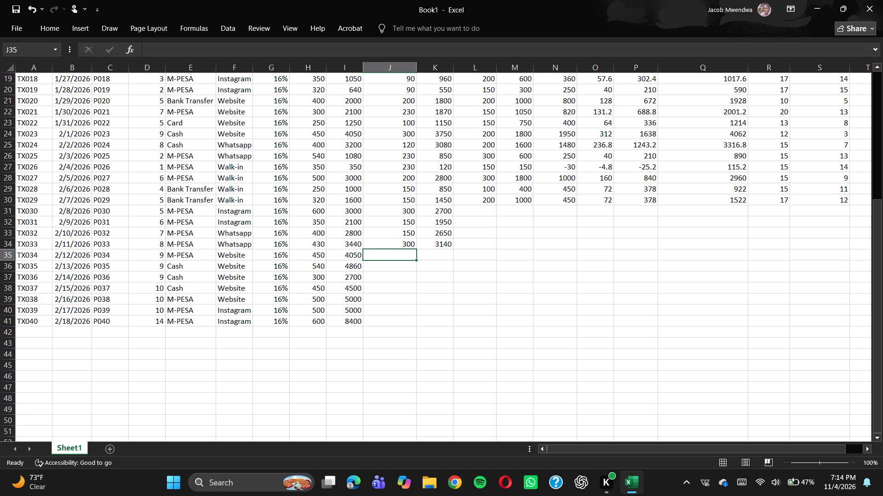
text(250)
key(Down)
text(250)
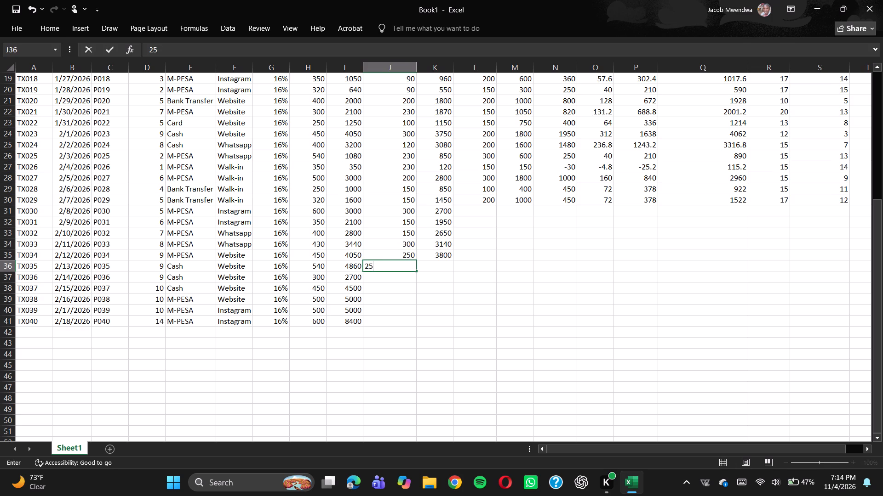
Fill the discount values for TX036 to TX040 (J37 to J41) with 100, 300, 300, 300 and 400.
key(Down)
key(1)
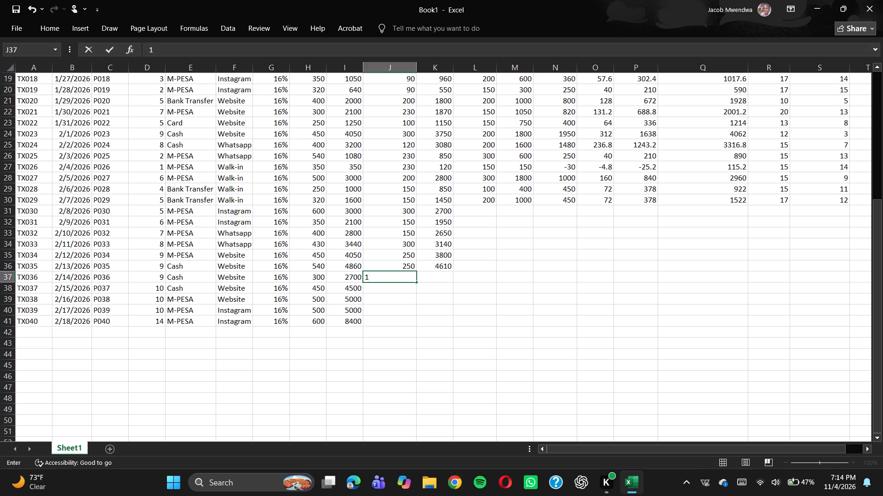
text(00)
key(Down)
text(300)
key(Down)
key(3)
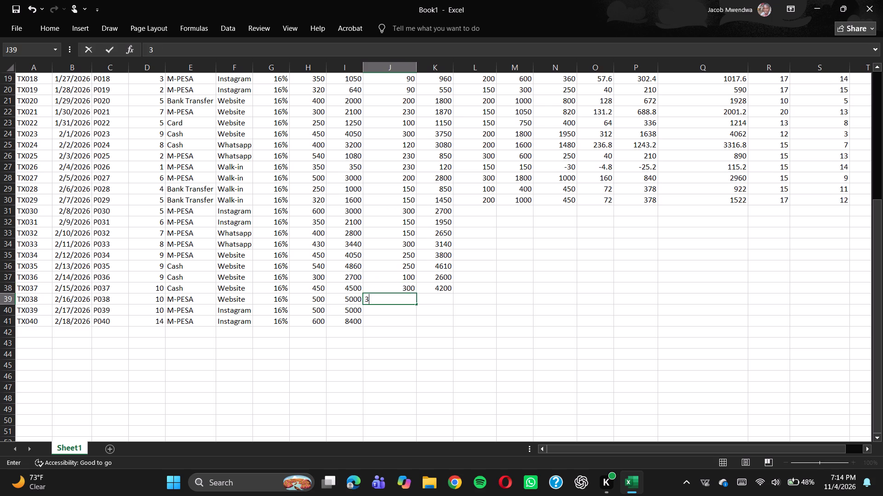
text(00)
key(Down)
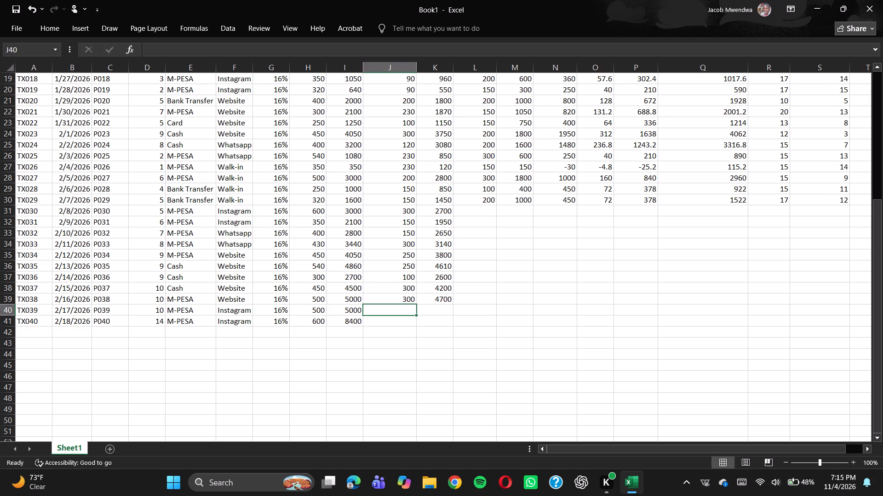
text(300)
key(Down)
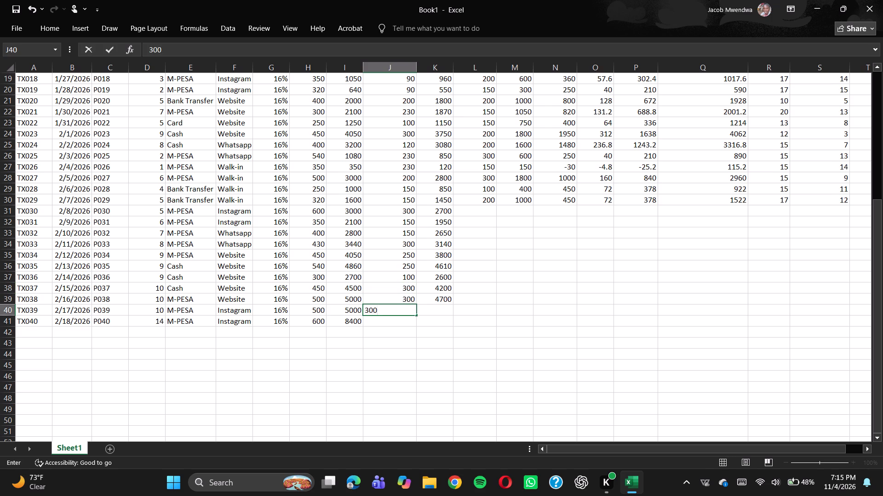
text(400)
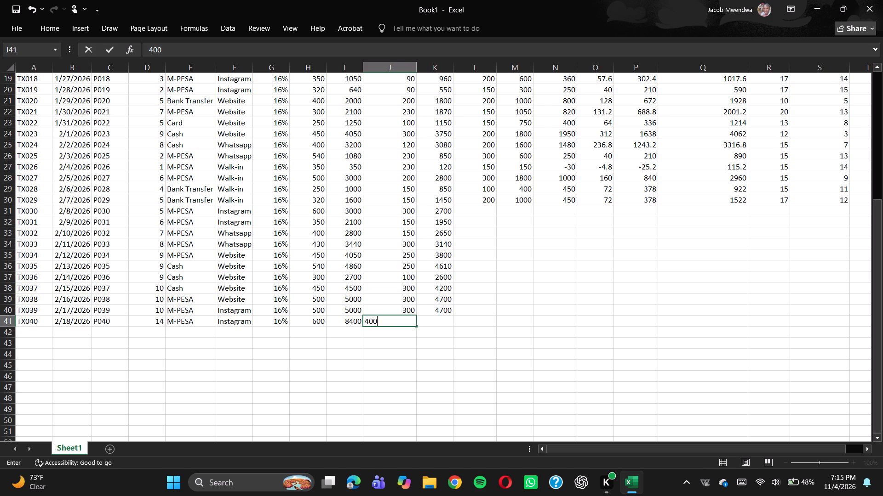
key(Down)
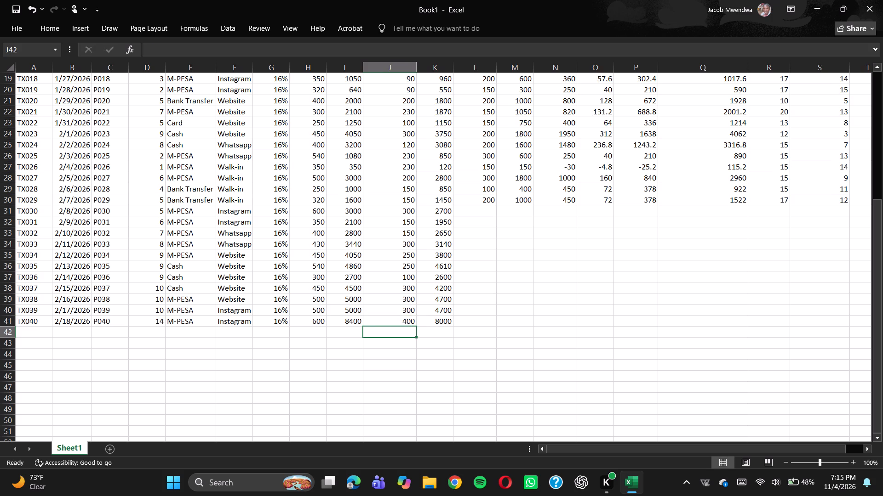
Enter buying costs of 300 and 250 for transactions TX030 and TX031 in cells L31 and L32.
scroll(520, 240, up, 7)
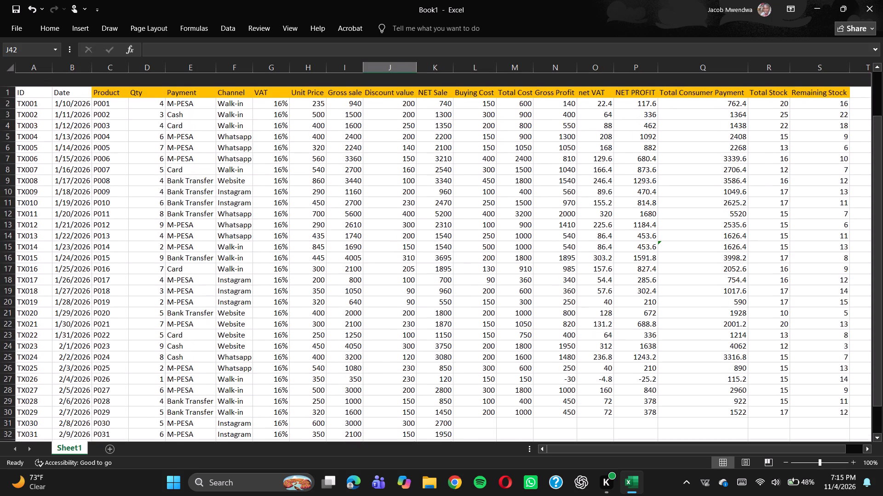
scroll(520, 240, up, 1)
scroll(520, 240, down, 1)
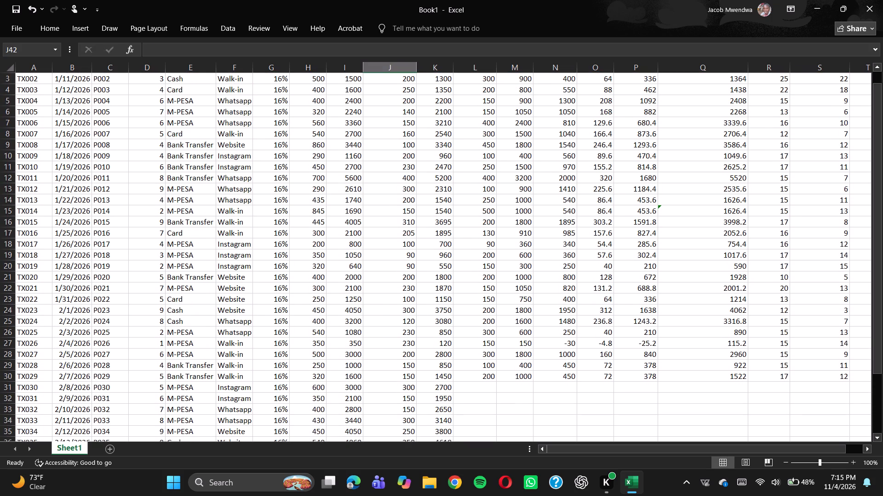
scroll(520, 240, down, 4)
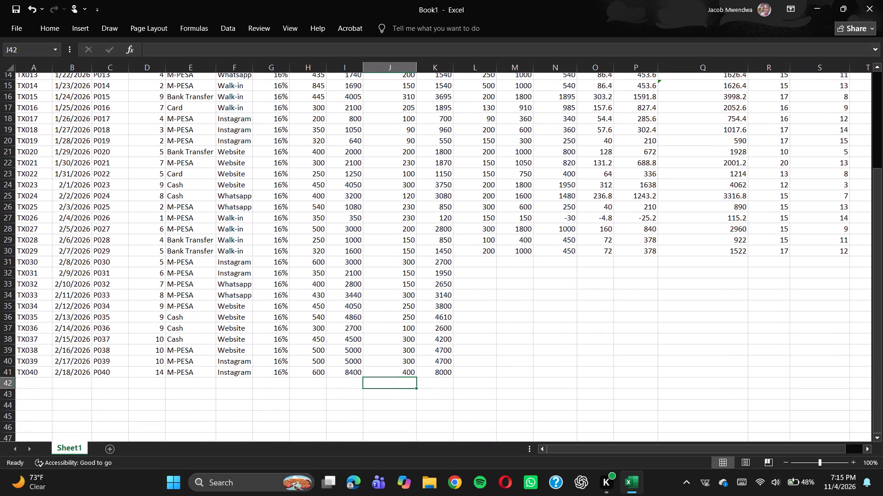
scroll(520, 240, down, 1)
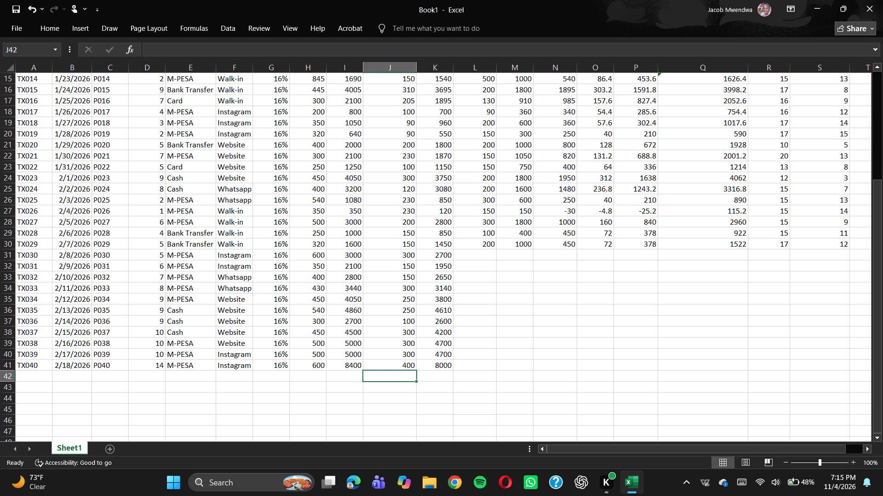
click(479, 251)
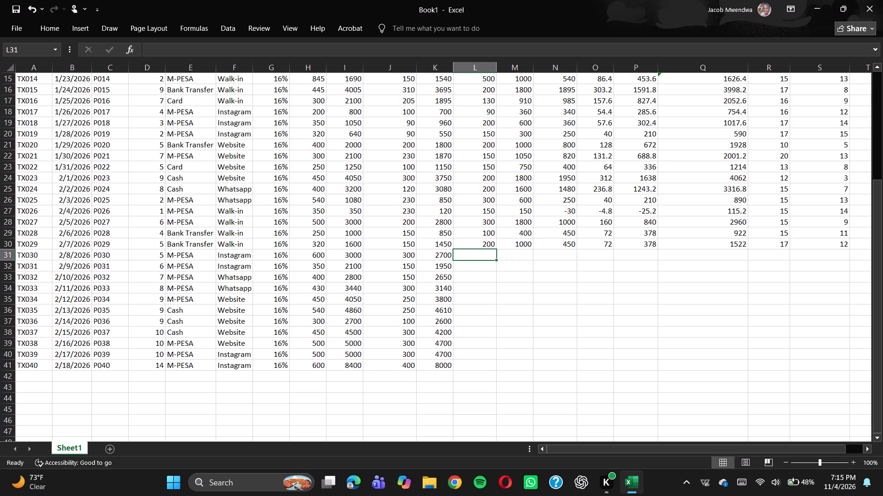
key(3)
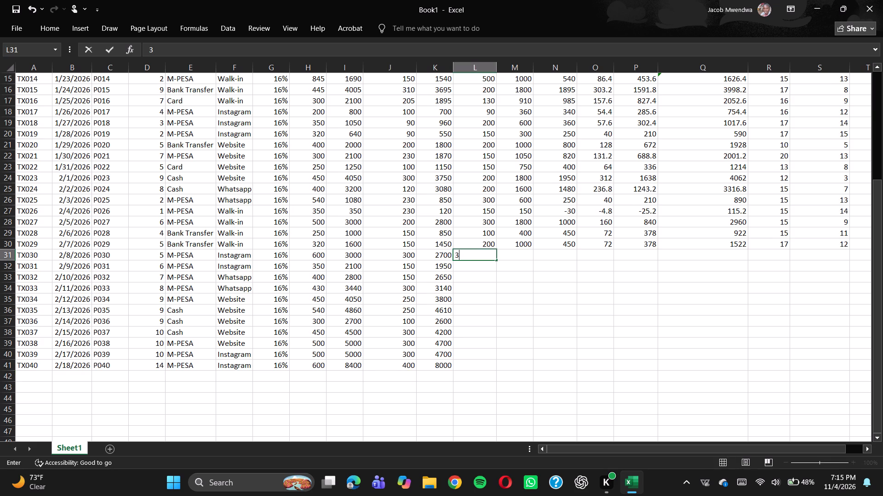
text(00)
key(Down)
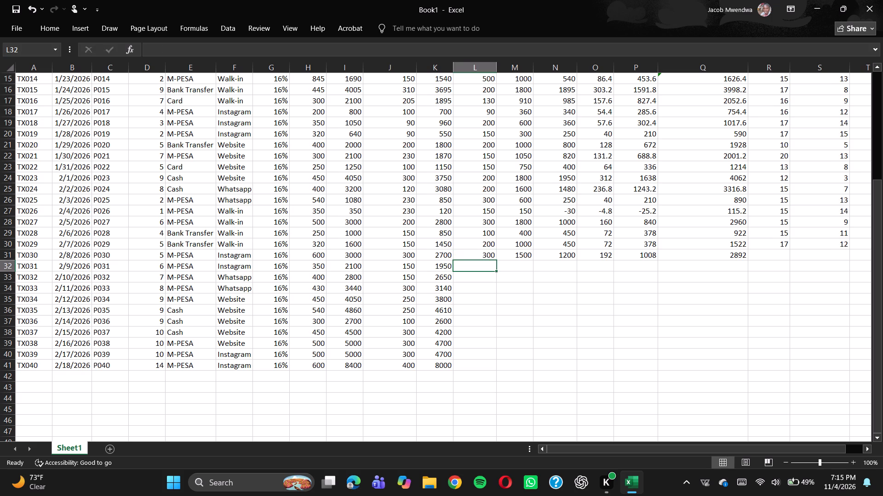
text(250)
key(Down)
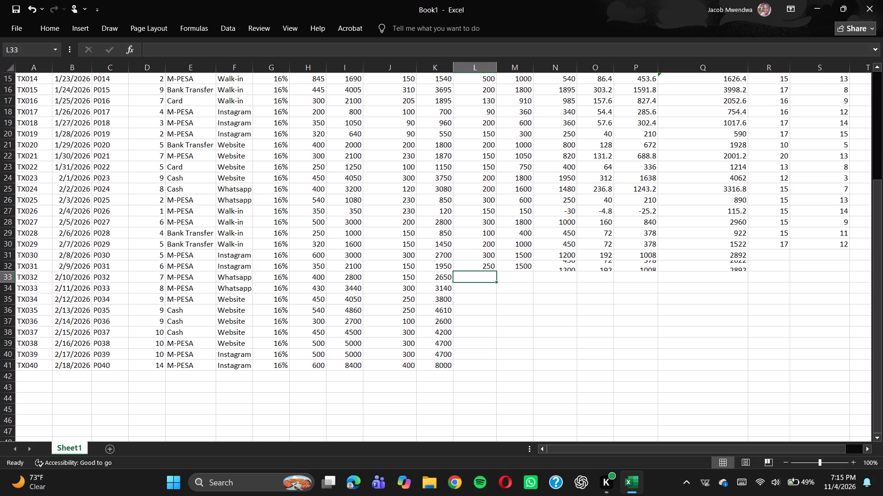
Enter 200 as the buying cost for transaction TX032 in cell L33.
scroll(479, 251, up, 6)
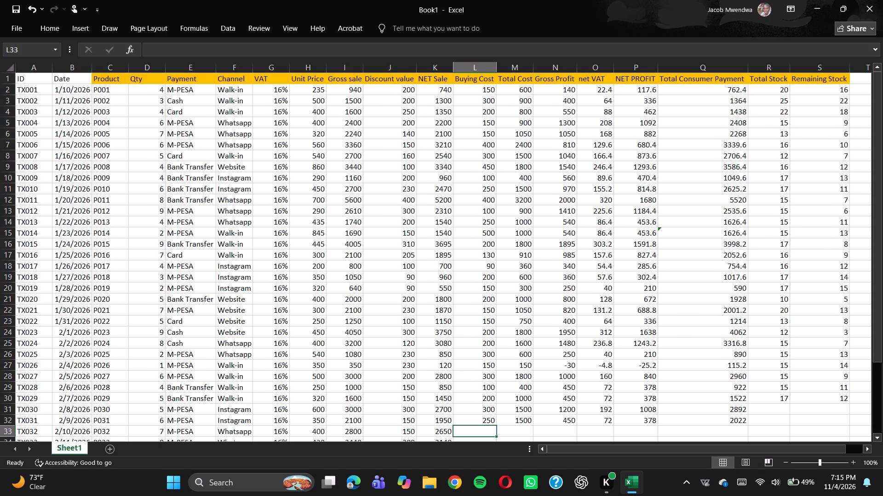
scroll(479, 251, down, 3)
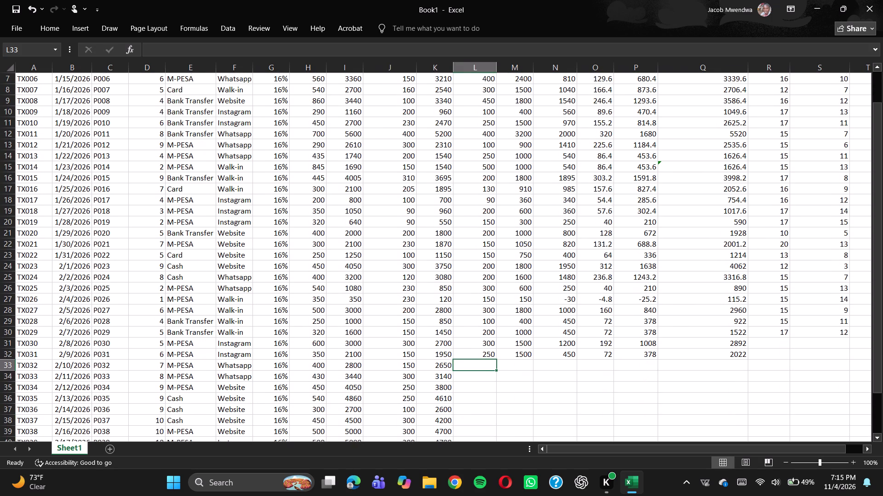
scroll(479, 251, down, 3)
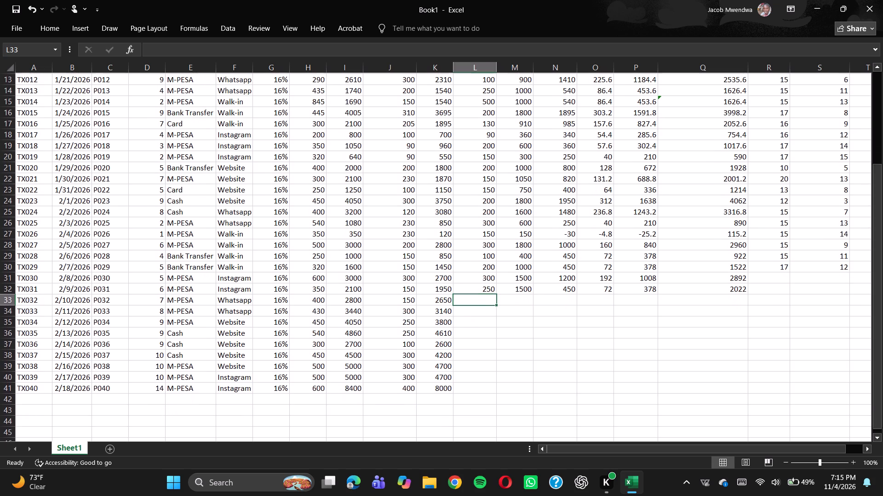
scroll(479, 251, down, 2)
click(485, 258)
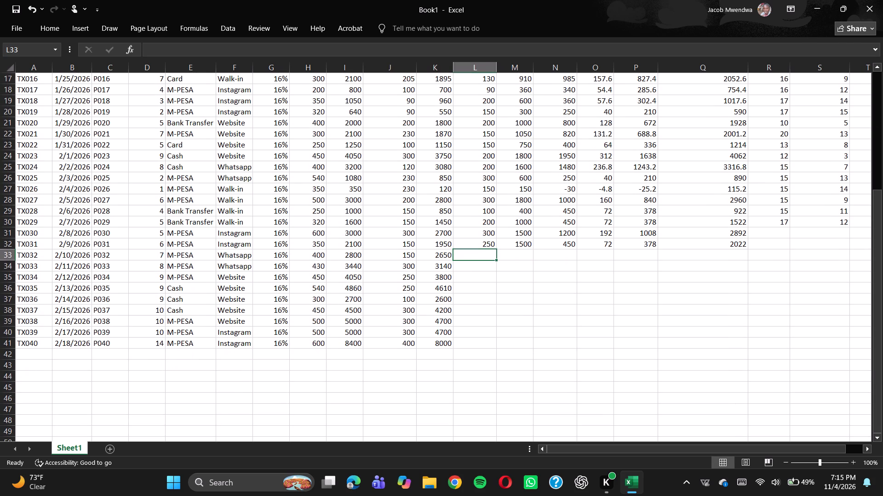
text(200)
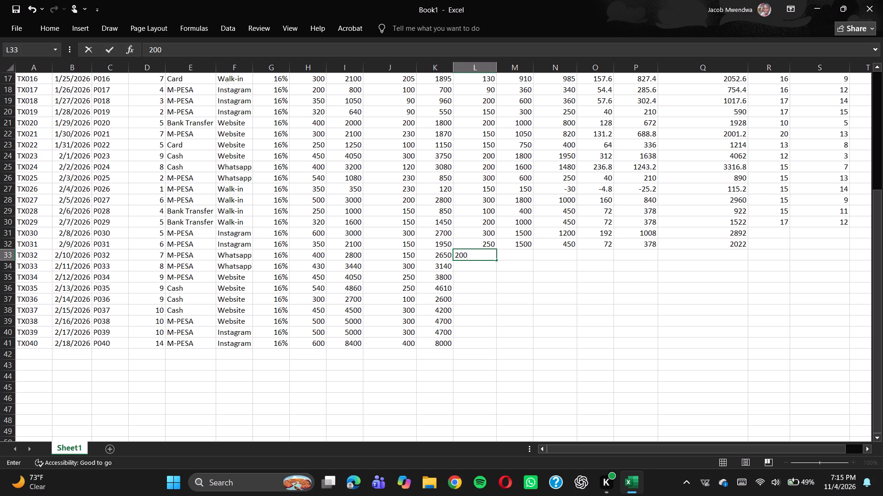
key(Down)
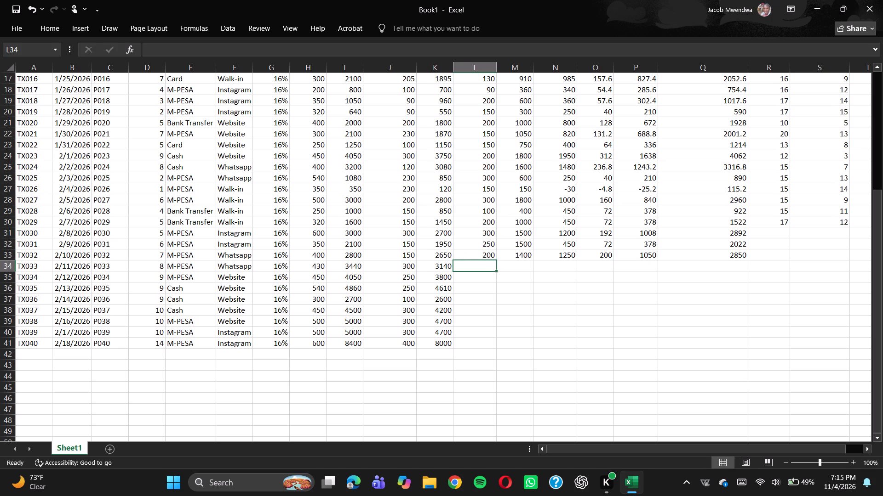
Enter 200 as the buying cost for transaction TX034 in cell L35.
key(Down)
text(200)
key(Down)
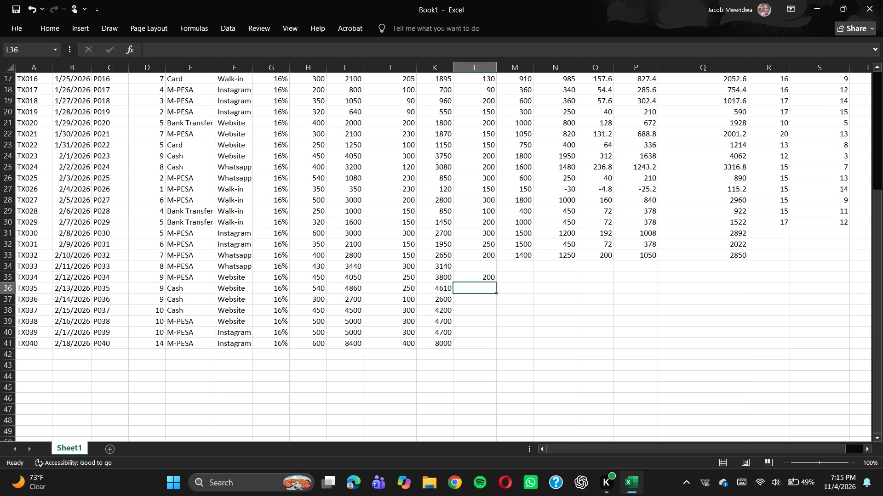
Enter 200 as the buying cost for transaction TX033 in the skipped cell L34.
key(Up)
key(Up)
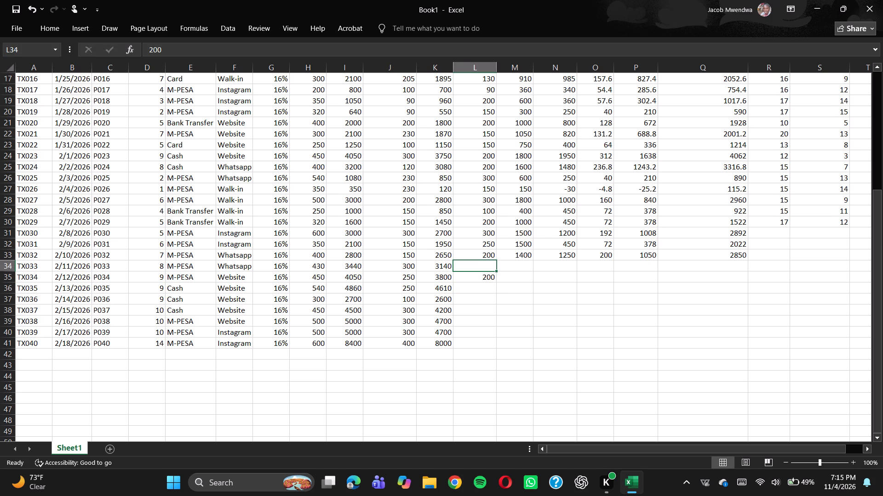
key(2)
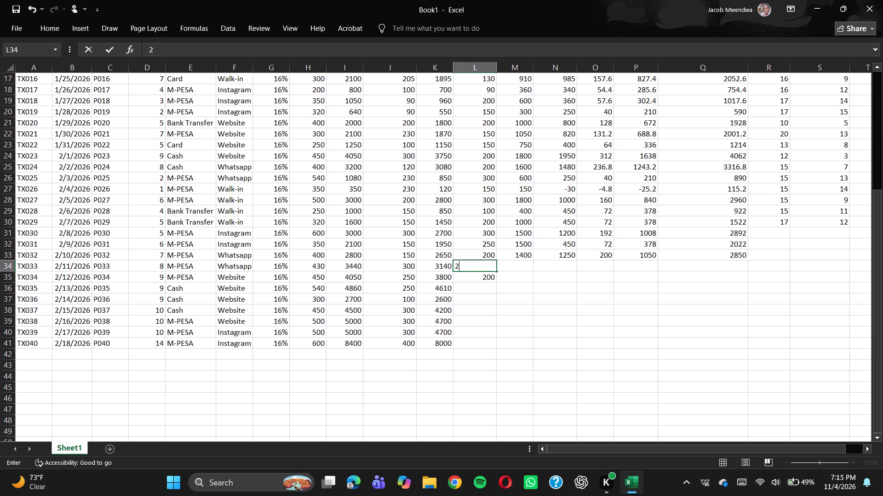
text(00)
key(Down)
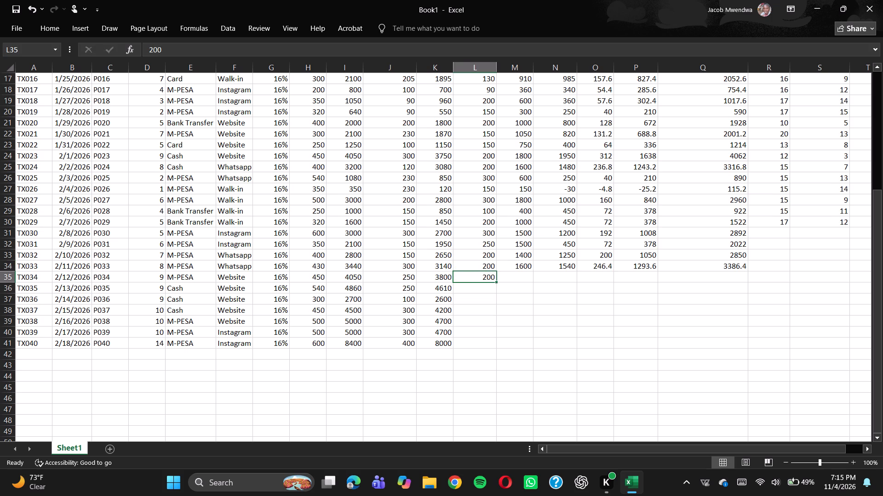
Change the buying cost for transaction TX034 in cell L35 to 250.
key(Down)
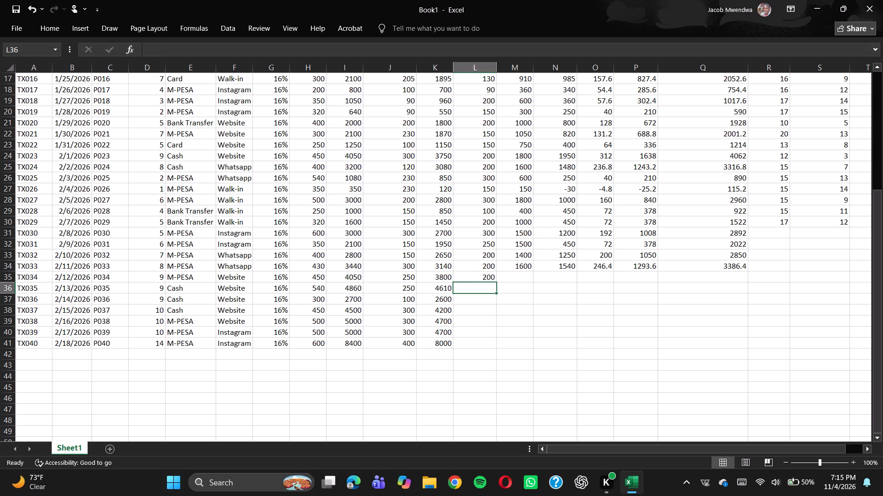
key(Up)
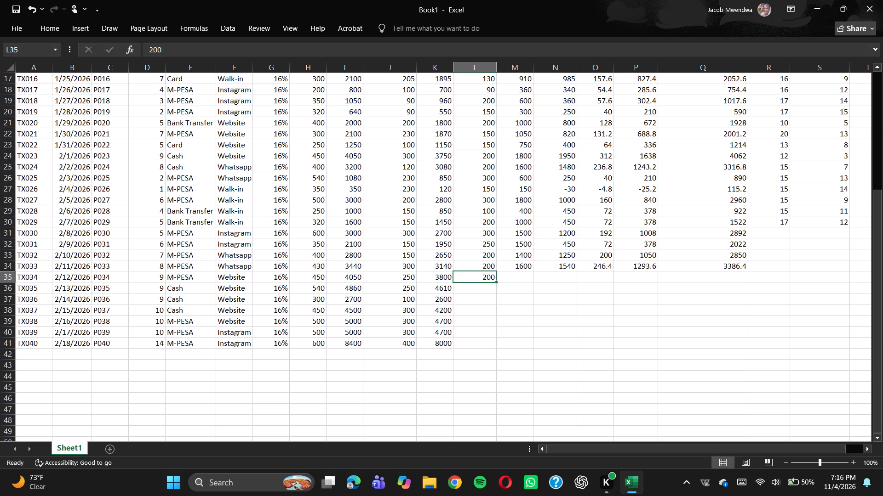
key(BackSpace)
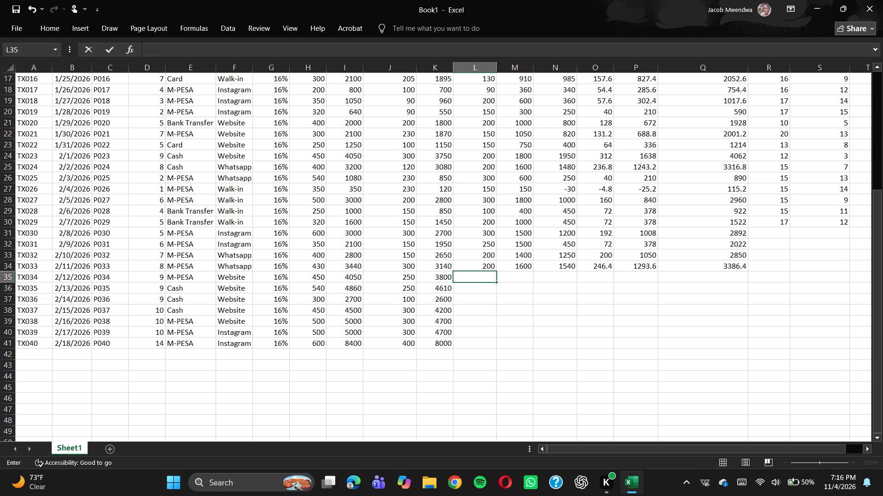
text(250)
key(Down)
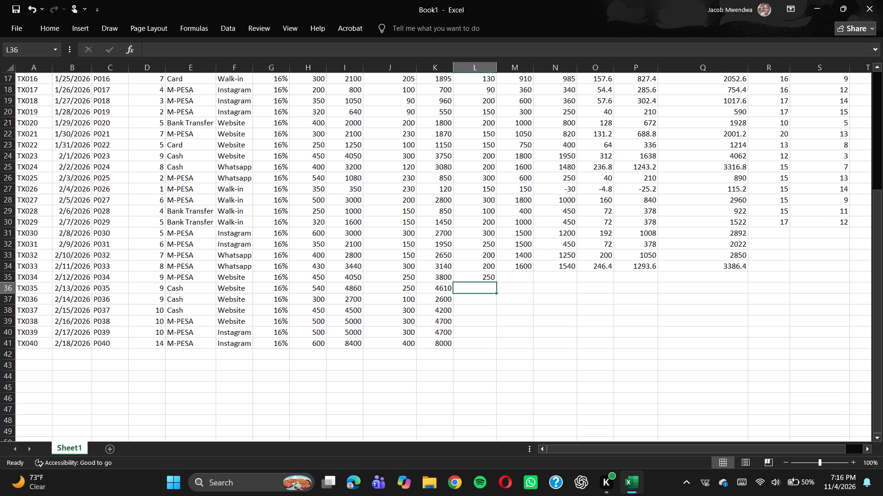
Change the buying cost for transaction TX034 in cell L35 to 150.
click(489, 273)
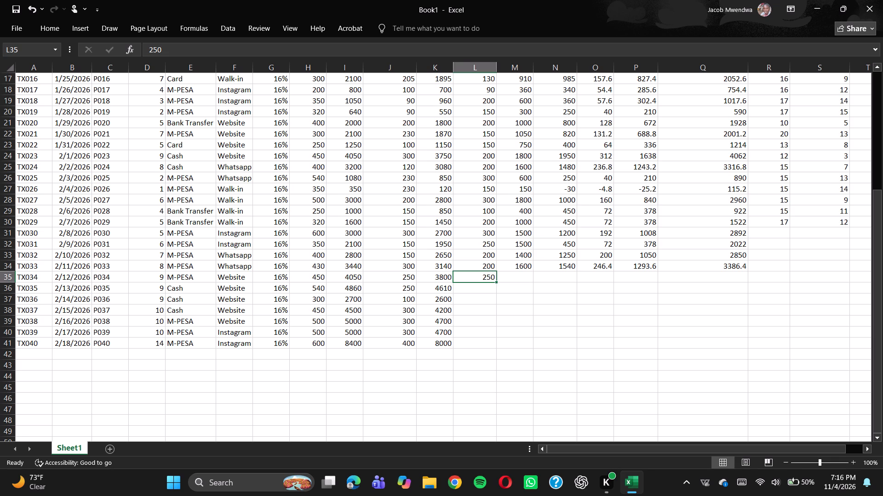
click(490, 275)
scroll(570, 268, up, 2)
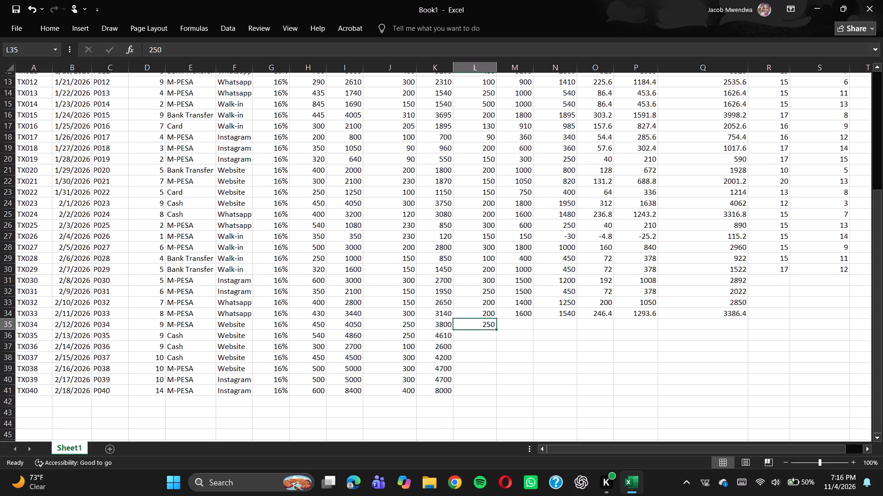
scroll(570, 268, up, 4)
scroll(570, 268, down, 1)
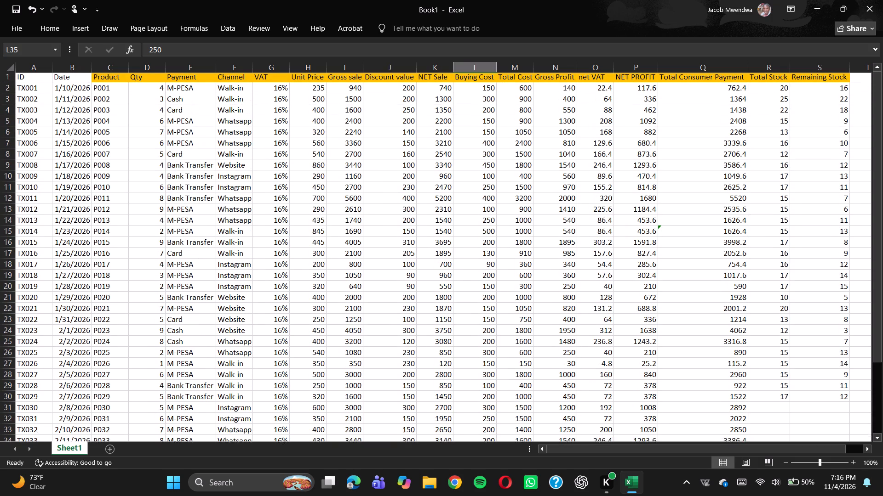
scroll(570, 268, down, 3)
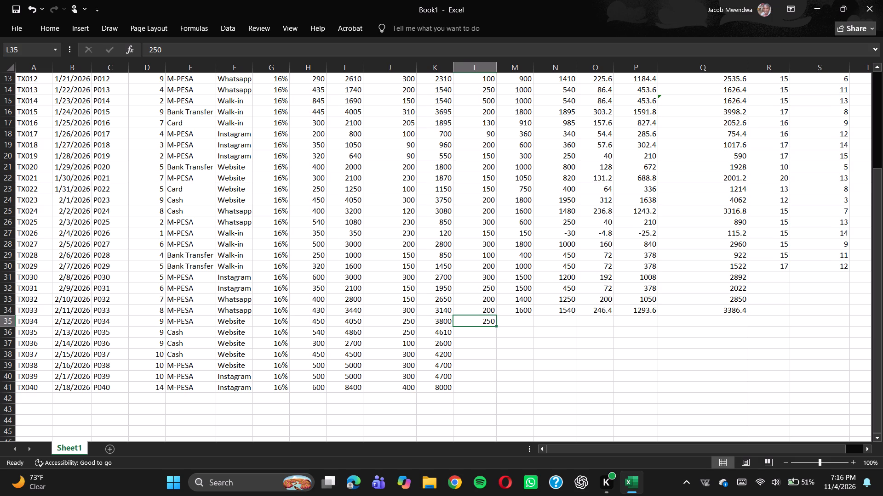
click(476, 317)
scroll(476, 317, up, 3)
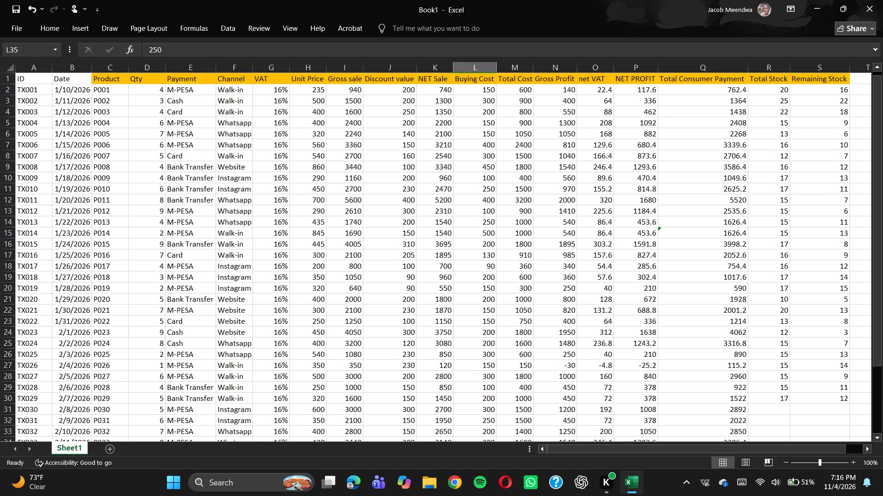
scroll(476, 317, down, 3)
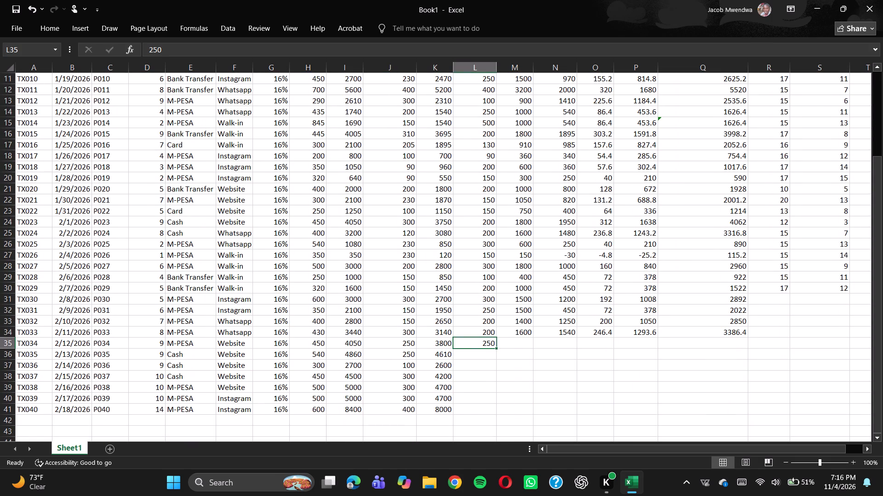
click(485, 342)
text(15)
key(0)
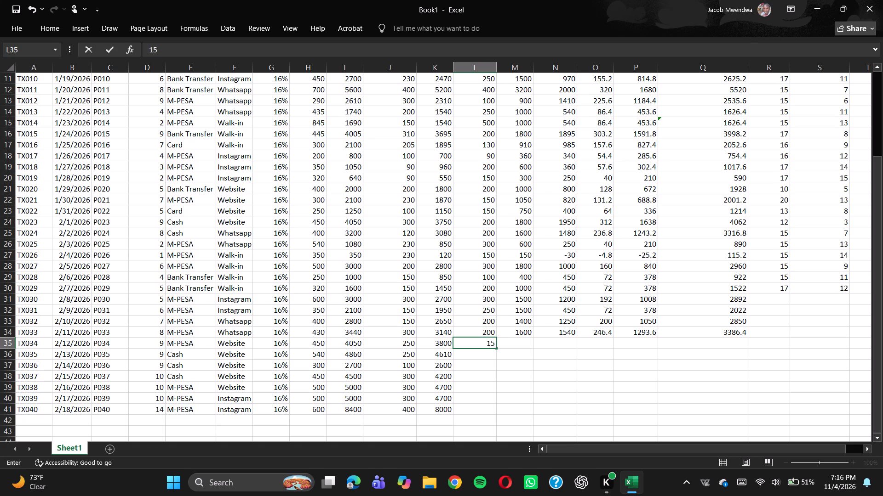
key(Down)
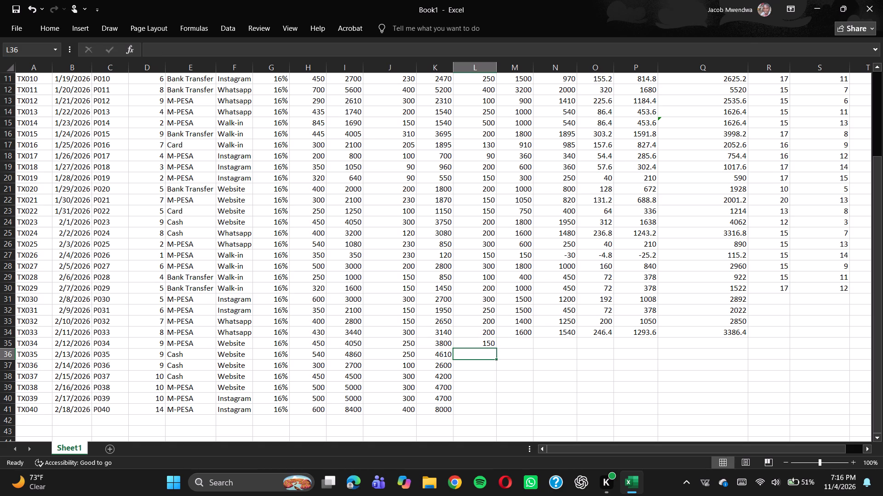
Enter 200 as the buying cost for each of the transactions TX035 to TX038 in cells L36 to L39.
text(200)
key(Down)
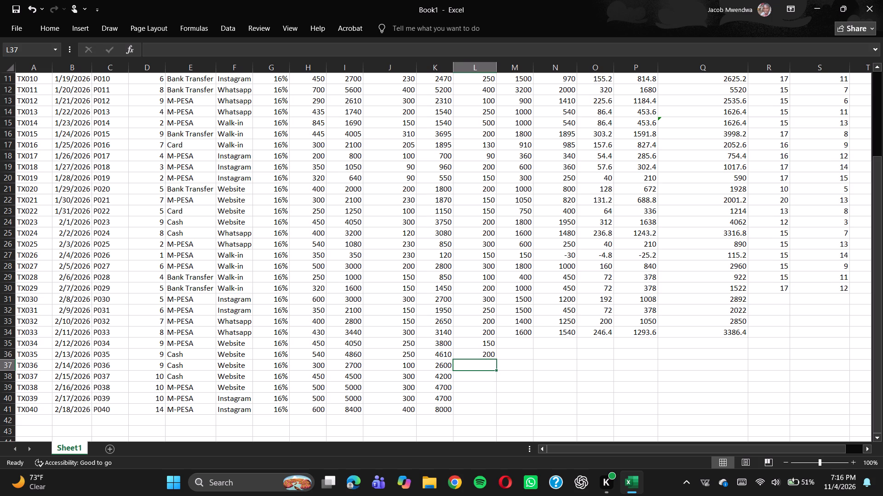
text(200)
key(Down)
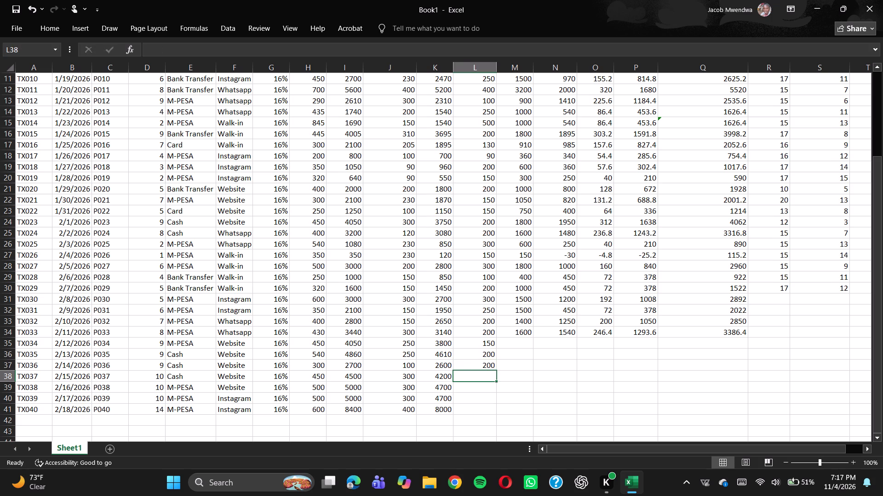
text(200)
key(Down)
key(2)
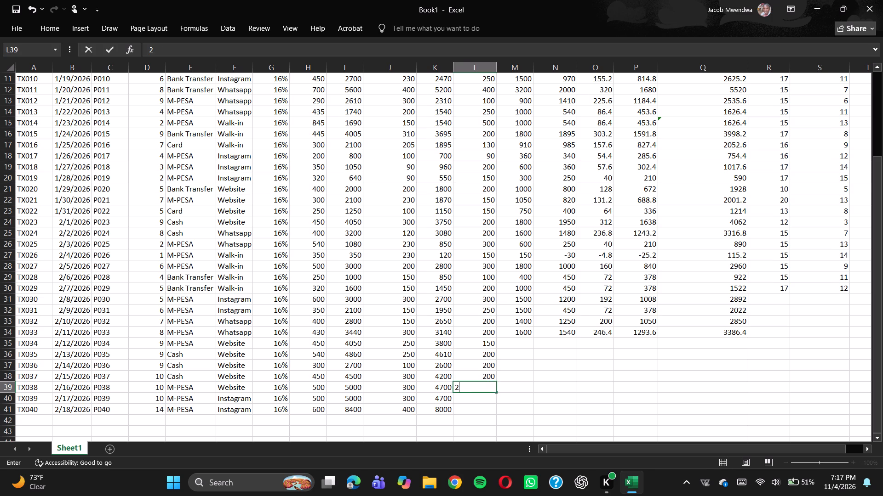
text(00)
key(Down)
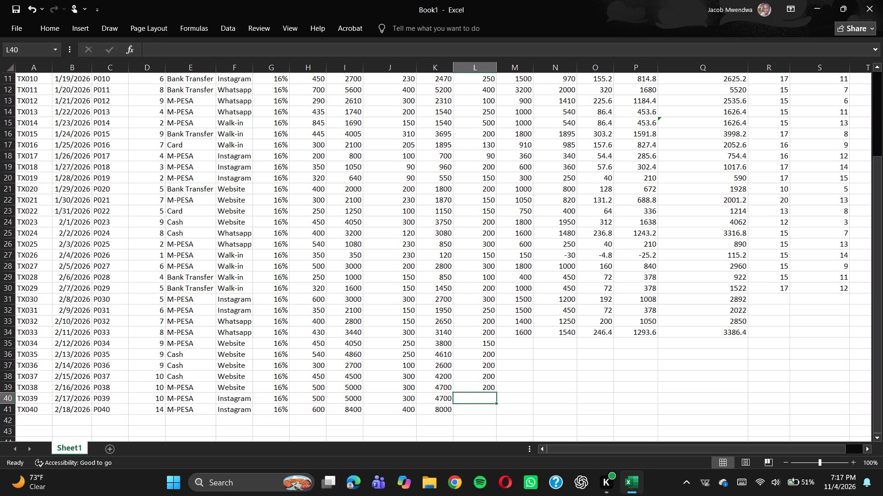
Enter buying costs of 250 for transaction TX039 in cell L40 and 300 for TX040 in cell L41.
text(150)
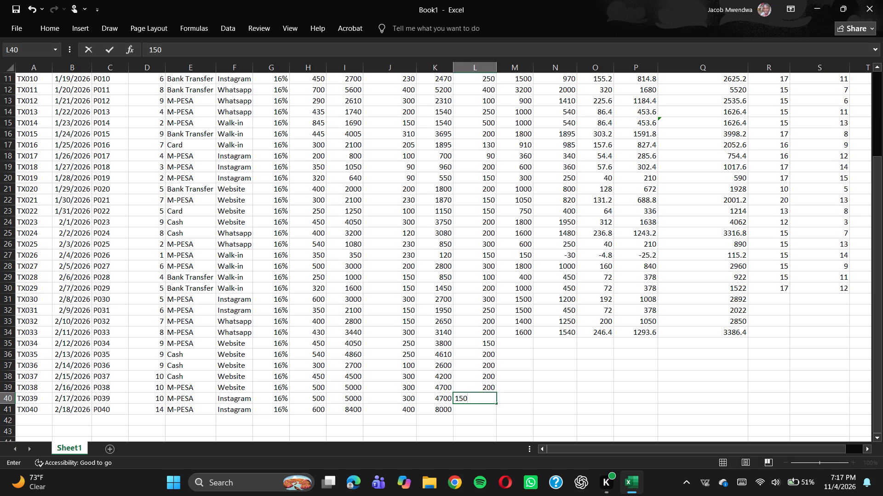
key(BackSpace)
key(BackSpace)
key(BackSpace)
text(25)
key(0)
key(Down)
text(300)
scroll(545, 364, up, 3)
scroll(545, 364, down, 2)
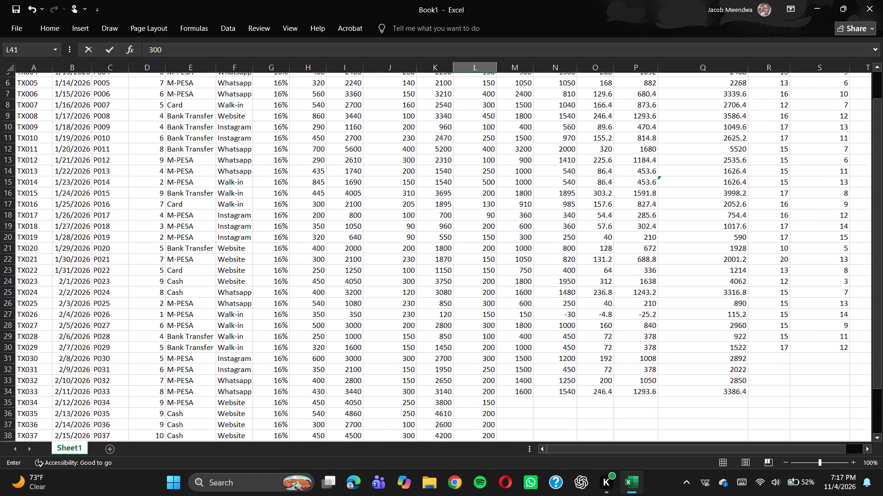
scroll(545, 364, down, 2)
Fill the Total Cost formula from cell M34 down to M41 for transactions TX034 to TX040.
click(527, 319)
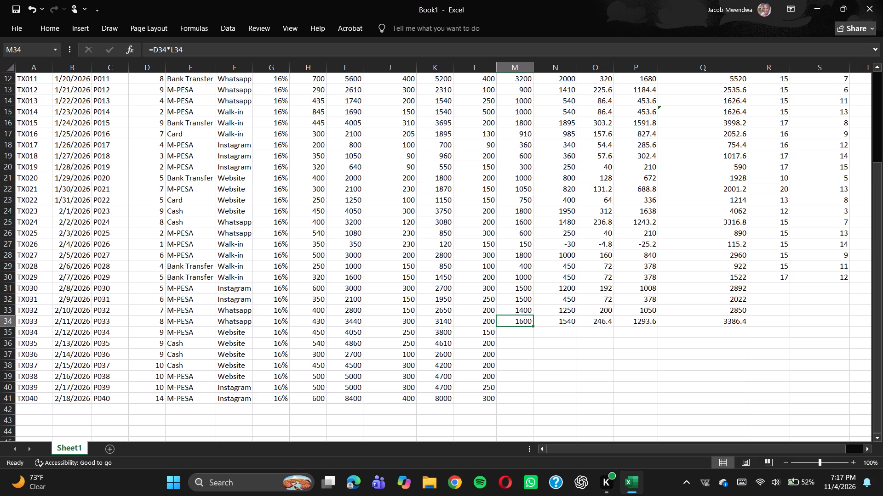
drag(534, 324, 533, 361)
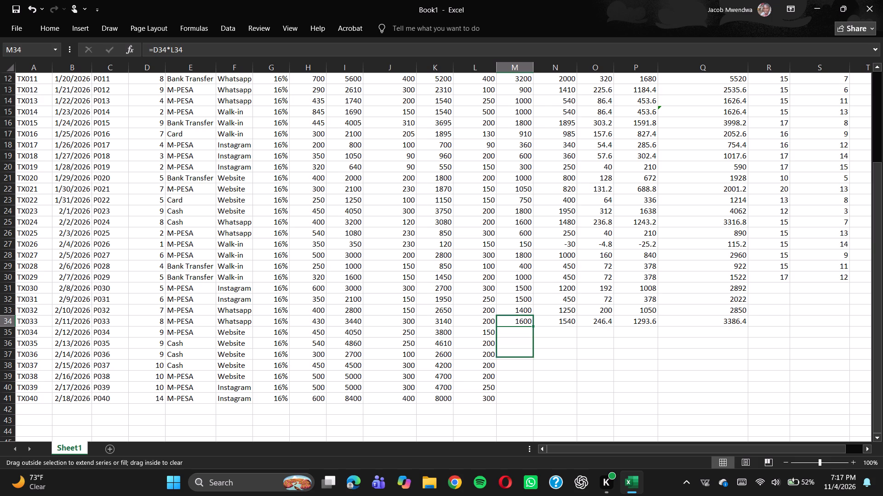
drag(533, 361, 533, 404)
drag(533, 404, 533, 405)
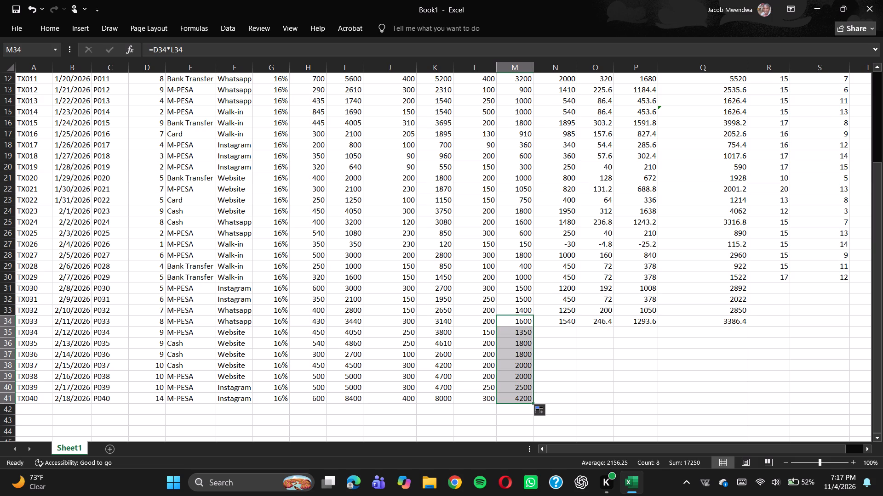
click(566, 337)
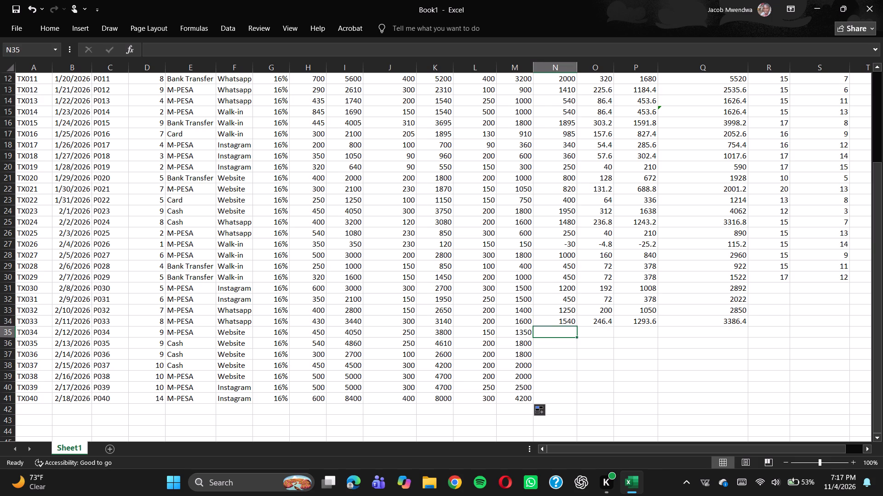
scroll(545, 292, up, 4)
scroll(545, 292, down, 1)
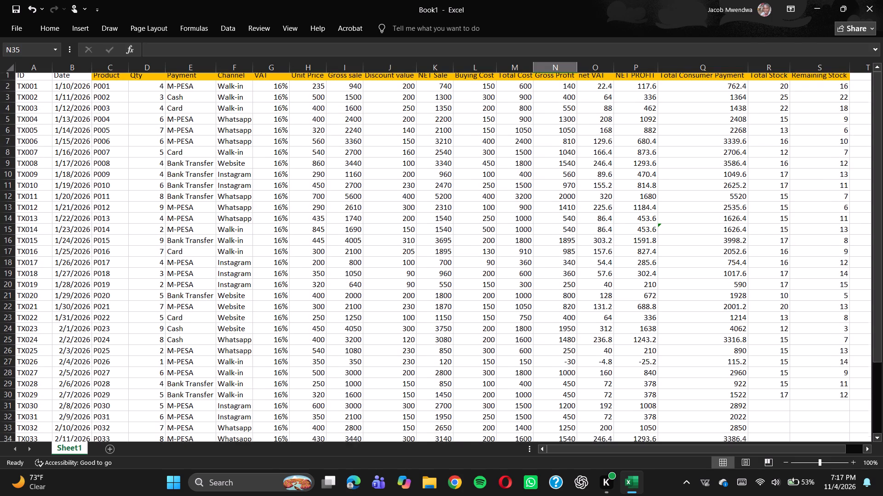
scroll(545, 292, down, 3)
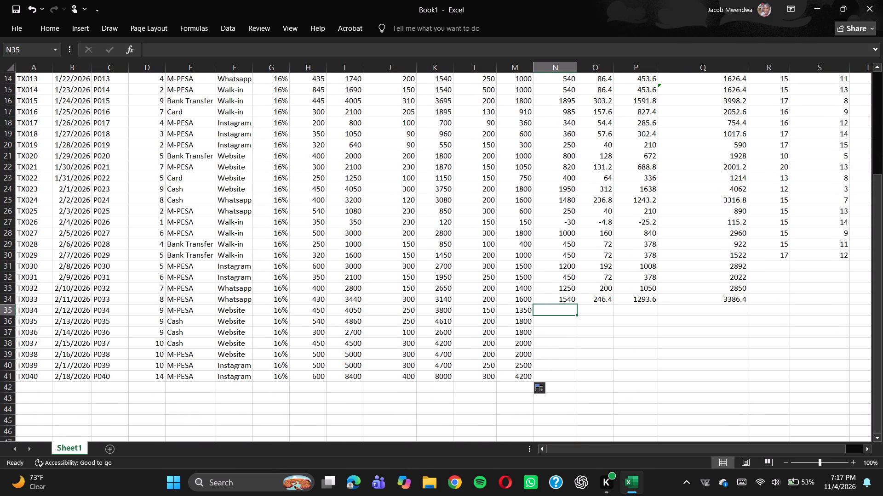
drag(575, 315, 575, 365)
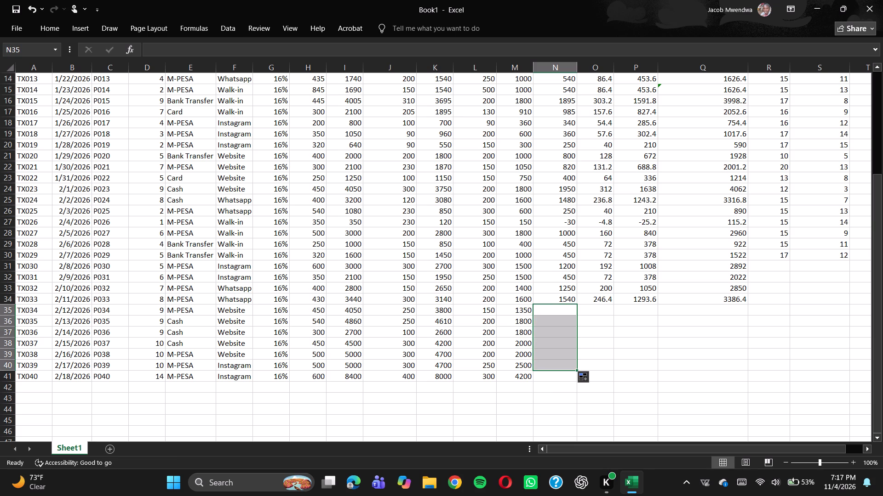
Fill the Gross Profit formula from cell N34 down to N41 for transactions TX034 to TX040.
click(569, 299)
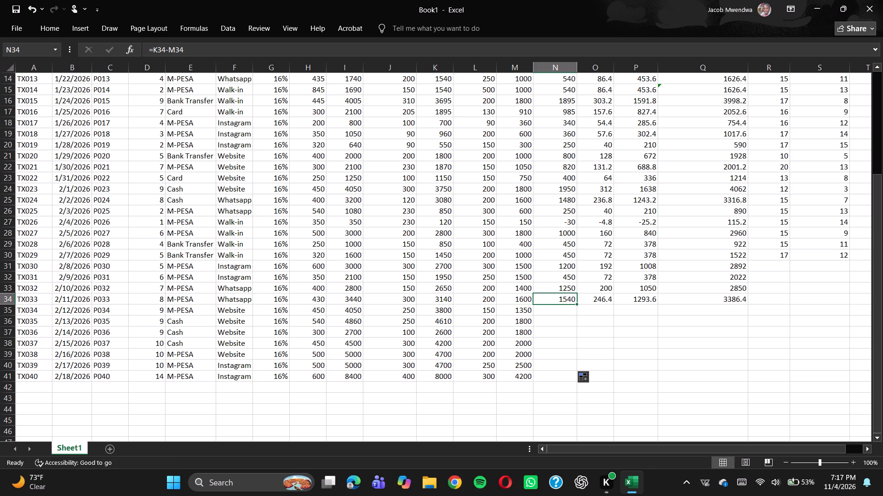
drag(577, 304, 579, 366)
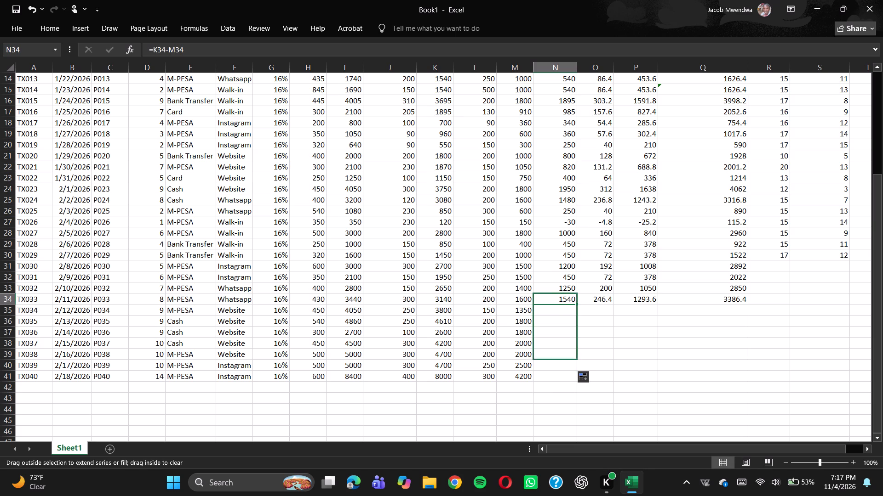
drag(579, 366, 577, 378)
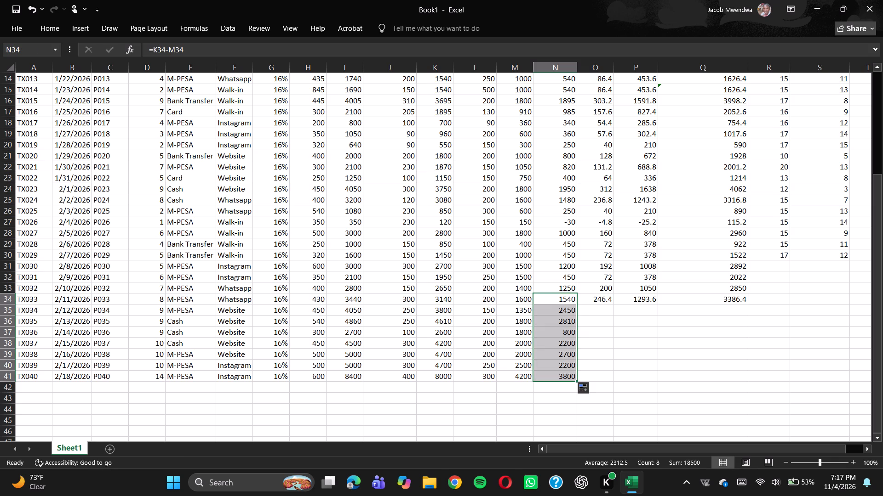
Fill the net VAT formula from cell O34 down to O41 for transactions TX034 to TX040.
click(607, 300)
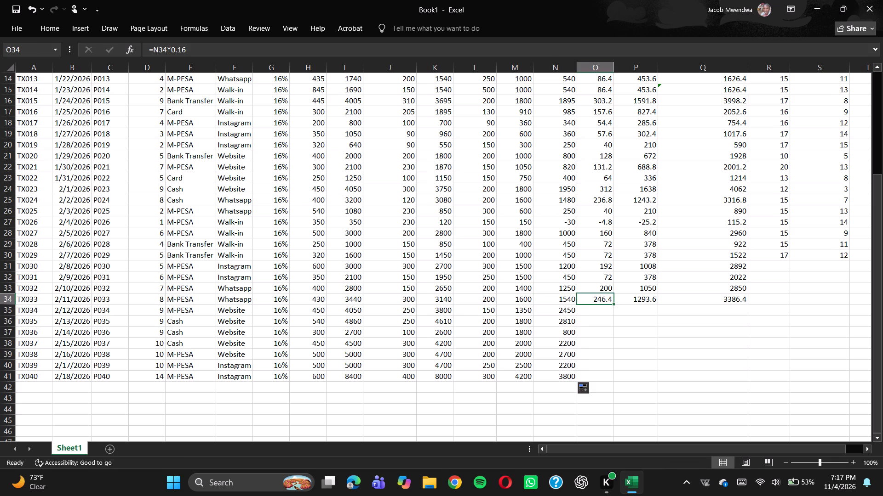
drag(614, 302, 617, 377)
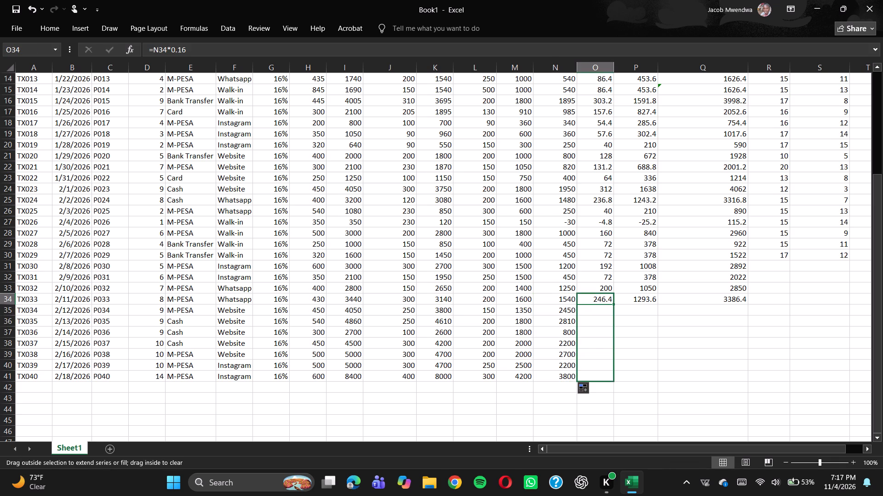
drag(617, 377, 617, 378)
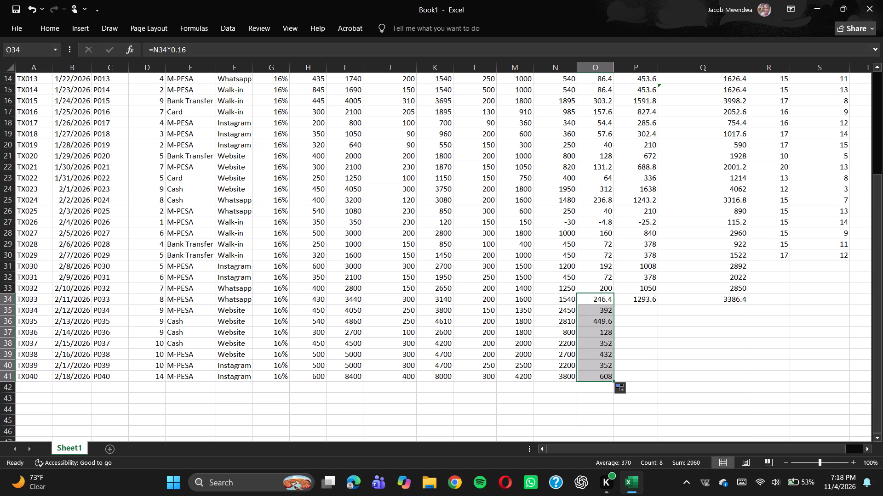
Fill the NET PROFIT formula from cell P34 down to P41 for transactions TX034 to TX040.
click(643, 301)
drag(657, 303, 657, 377)
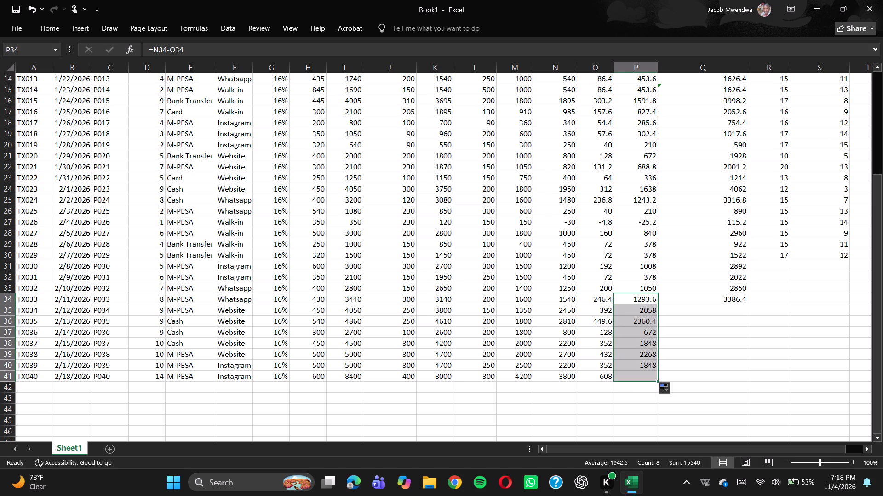
Fill the Total Consumer Payment formula from cell Q34 down to Q41 for transactions TX034 to TX040.
click(723, 301)
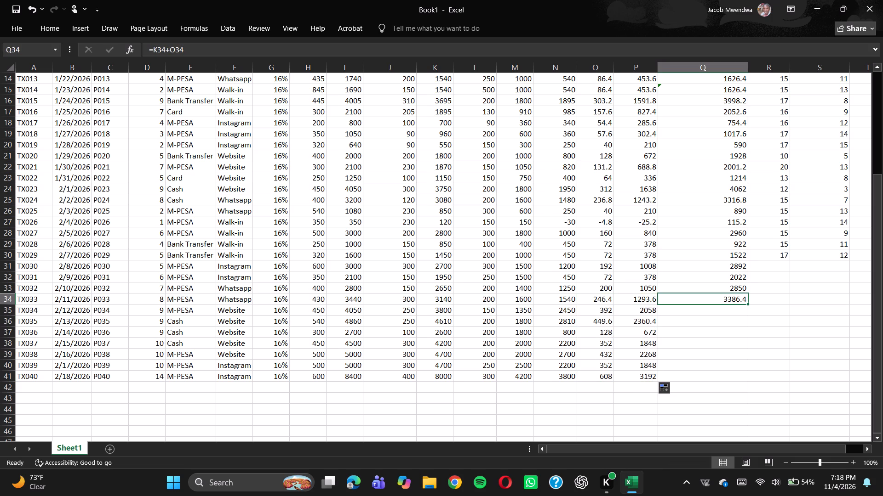
drag(747, 305, 747, 306)
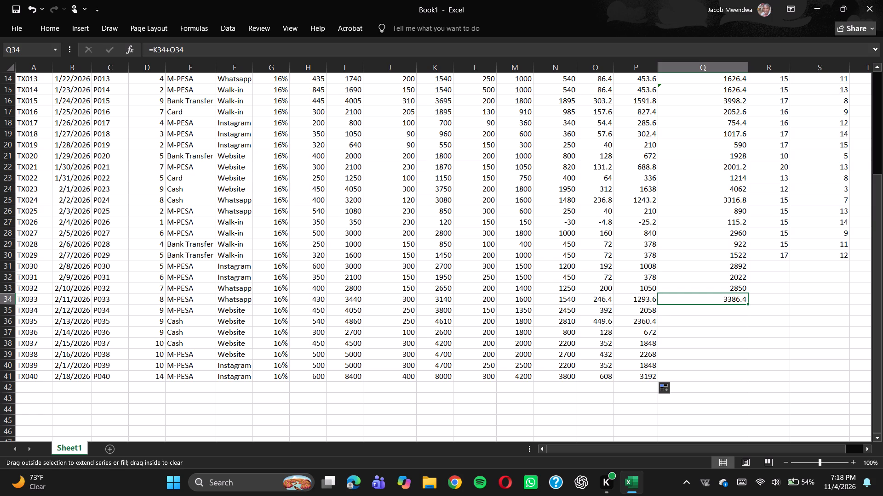
drag(747, 306, 746, 378)
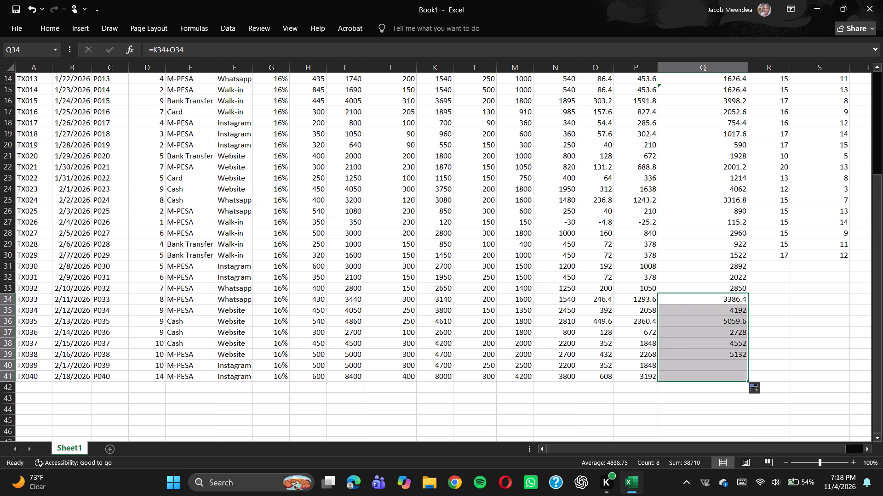
Enter Total Stock values 15, 15 and 14 in cells R31 to R33 for transactions TX030 to TX032.
click(779, 268)
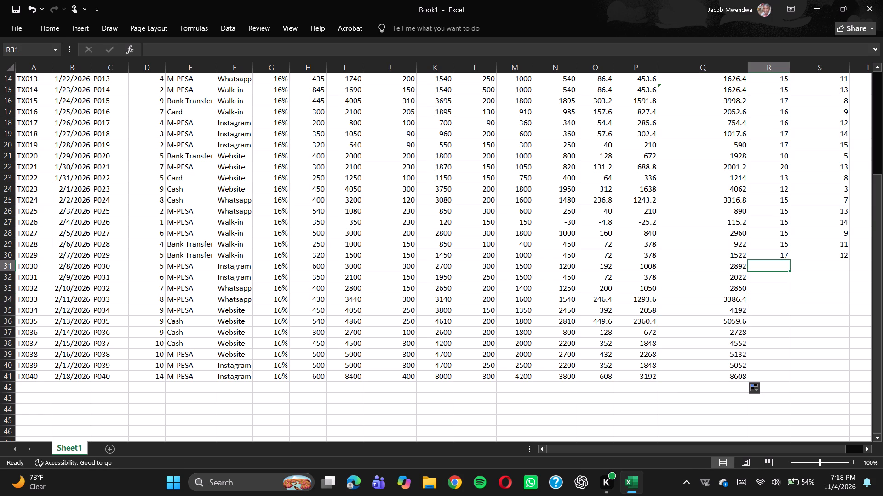
click(780, 255)
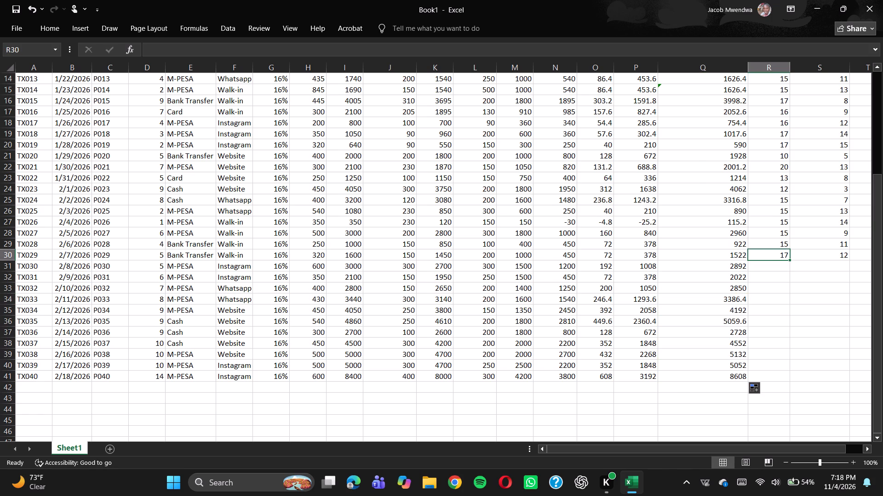
scroll(773, 259, left, 3)
scroll(773, 259, up, 5)
scroll(773, 259, down, 4)
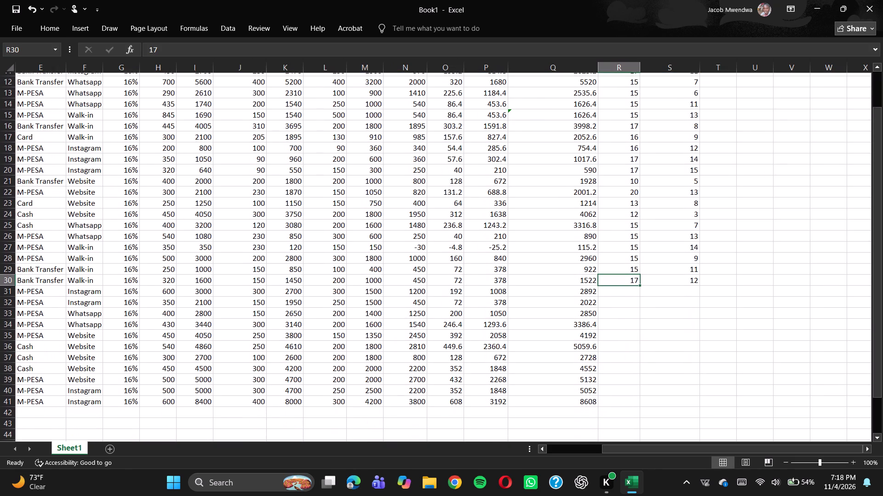
click(626, 296)
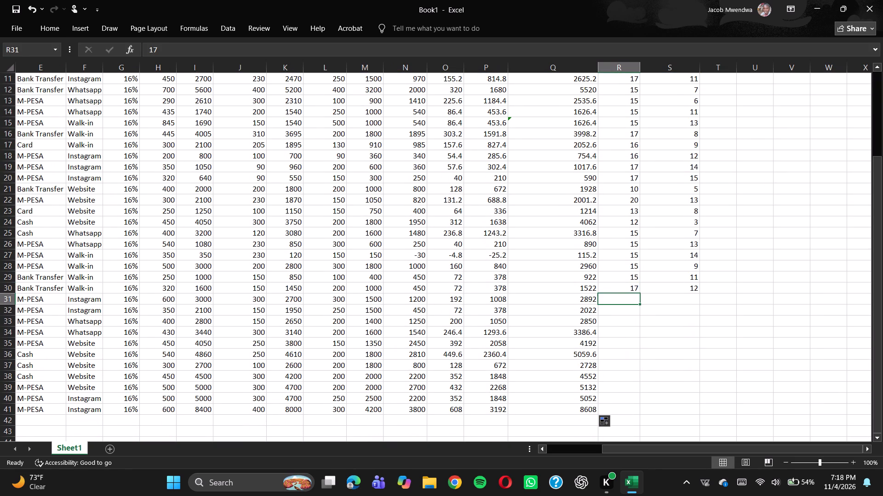
text(15)
key(Down)
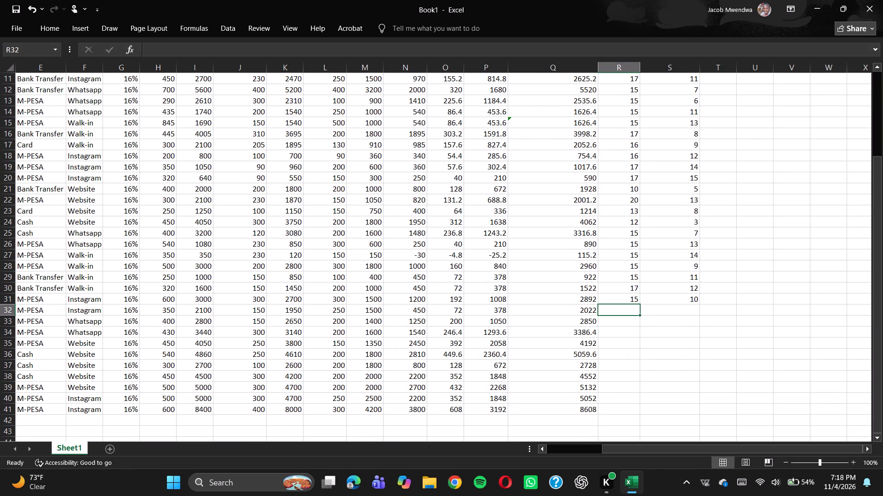
key(1)
key(5)
key(Down)
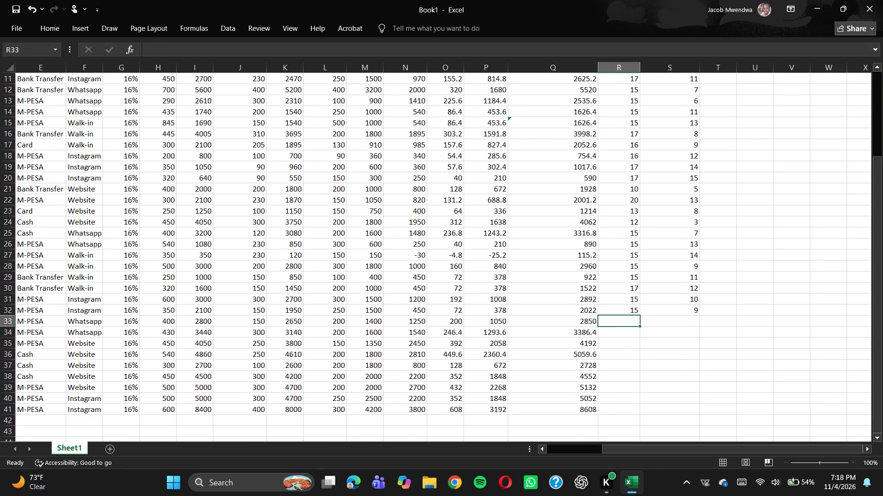
text(14)
key(Down)
Enter a Total Stock of 15 in each of cells R34 to R38 for transactions TX033 to TX037.
key(1)
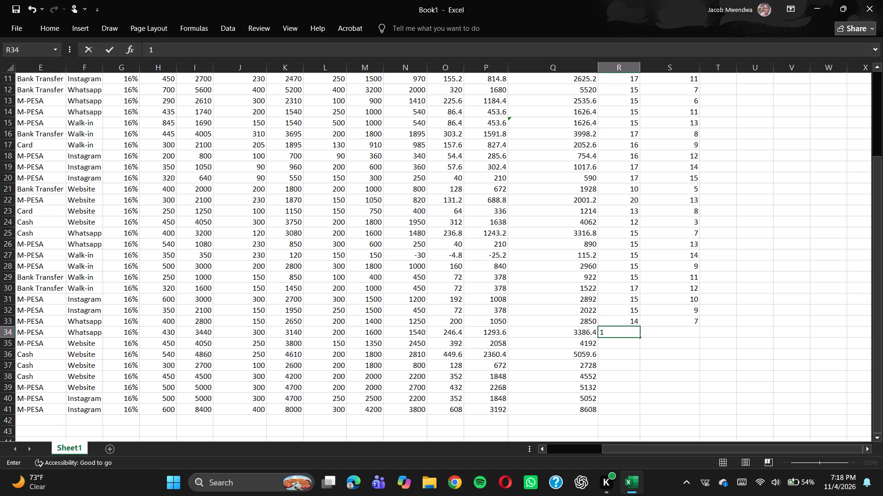
key(5)
key(Down)
text(15)
key(Down)
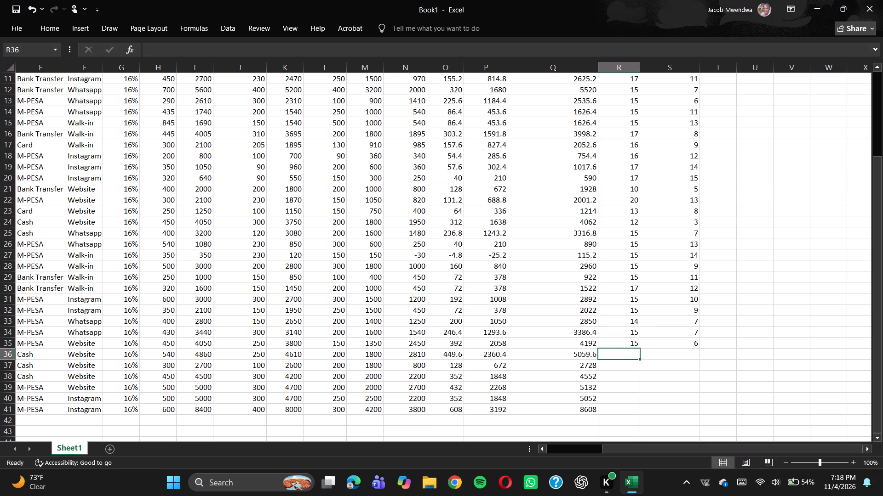
text(15)
key(Down)
key(1)
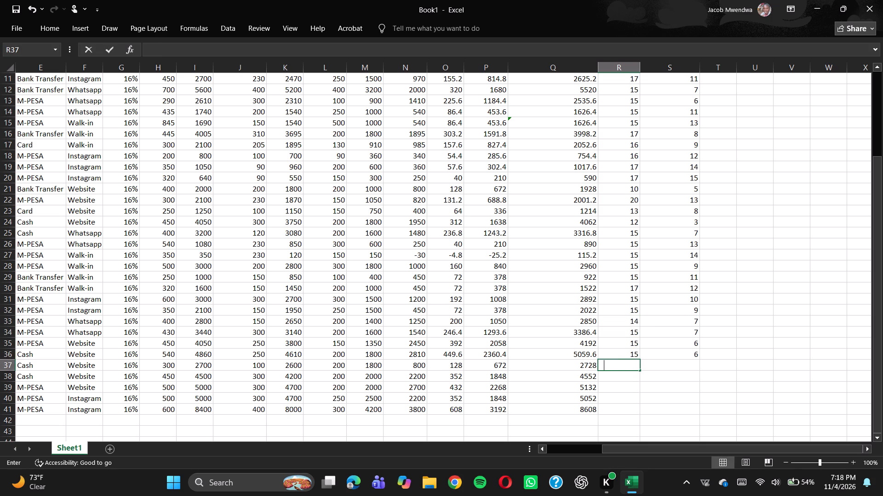
key(5)
key(Down)
text(15)
key(Down)
Enter a Total Stock of 20 in each of cells R39 to R41 for transactions TX038 to TX040.
text(20)
key(Down)
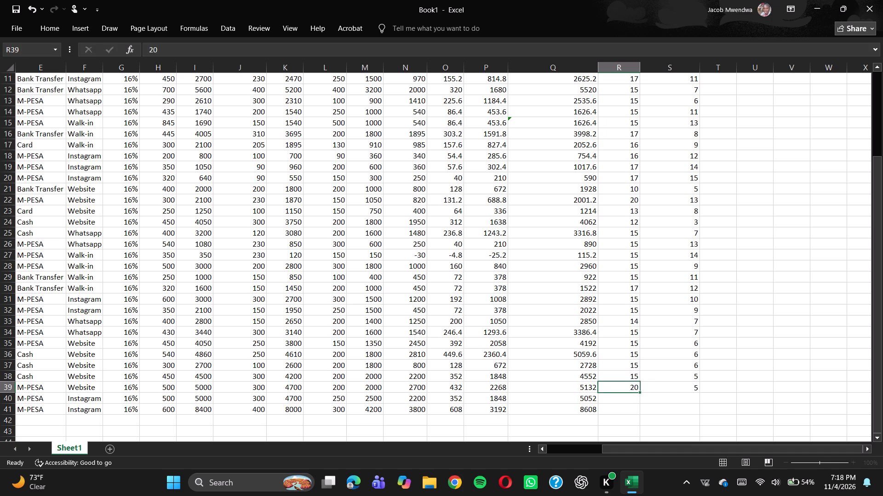
text(20)
key(Down)
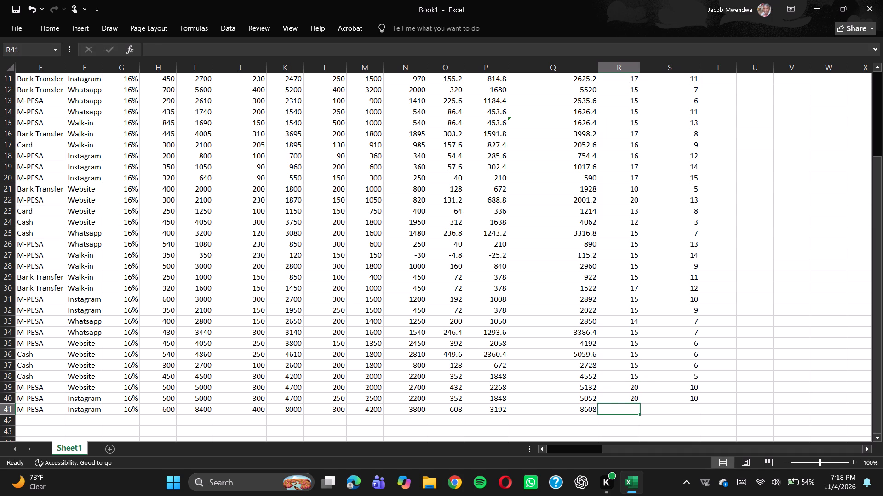
text(20)
key(Down)
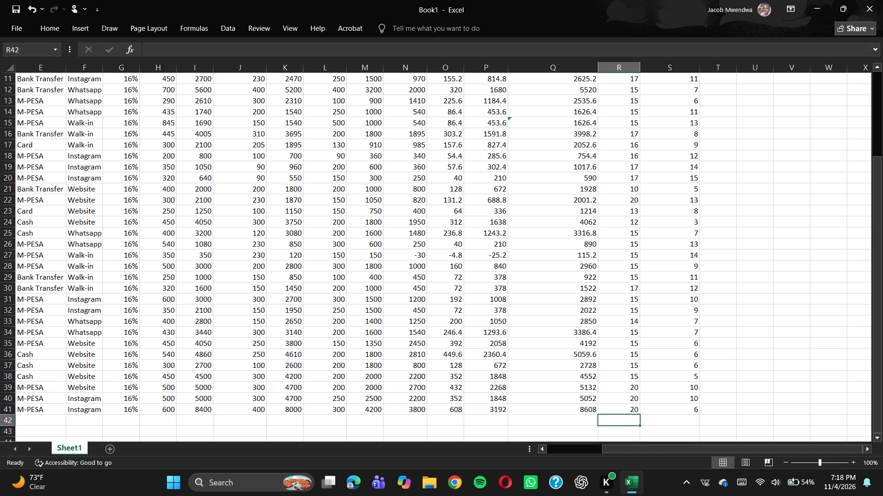
Review the completed table from its last rows up to the header row and across all columns.
scroll(626, 296, down, 1)
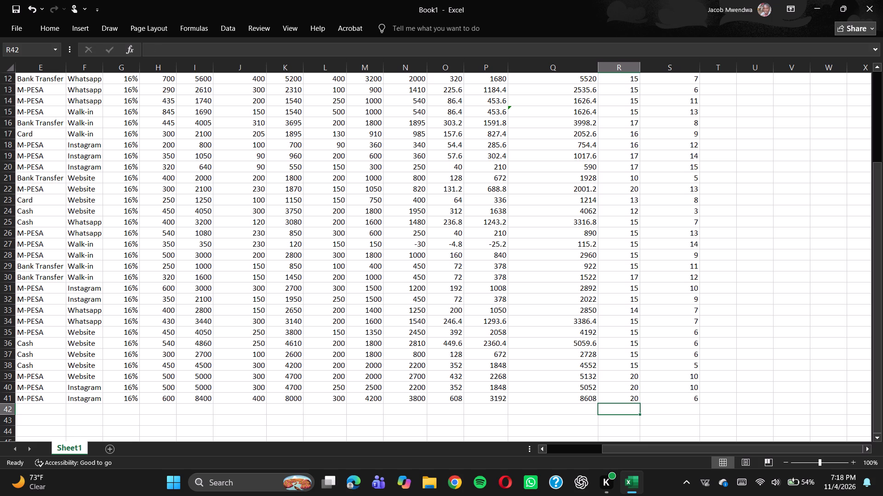
scroll(626, 296, up, 3)
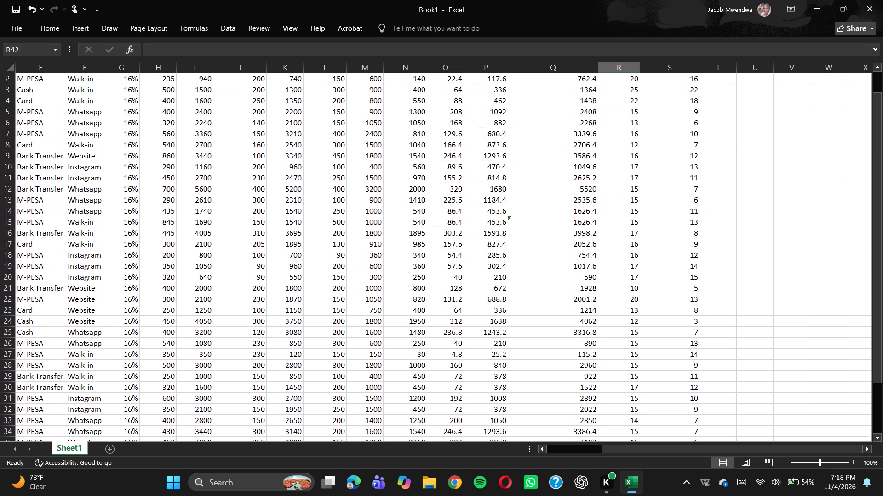
scroll(626, 296, up, 2)
scroll(626, 296, right, 3)
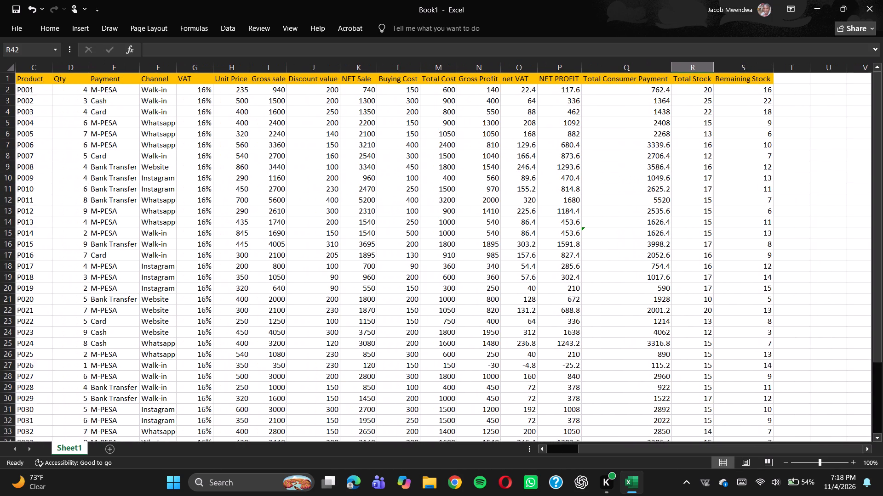
scroll(626, 296, right, 6)
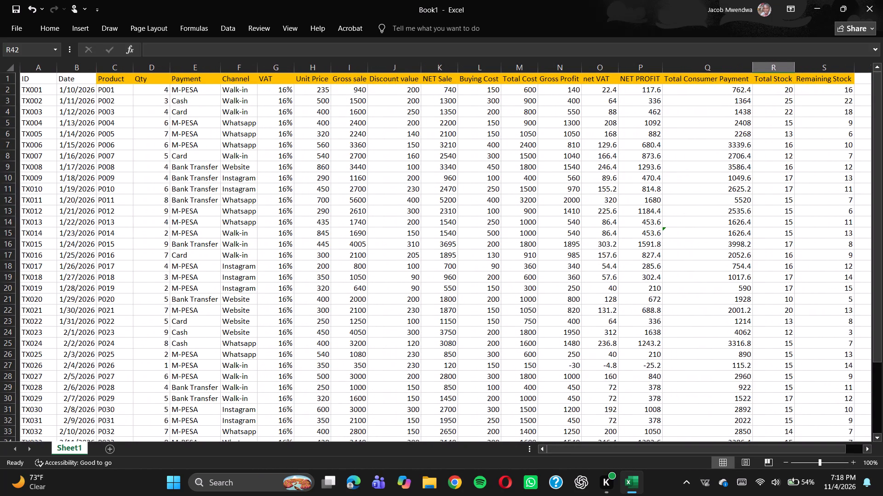
scroll(626, 296, right, 3)
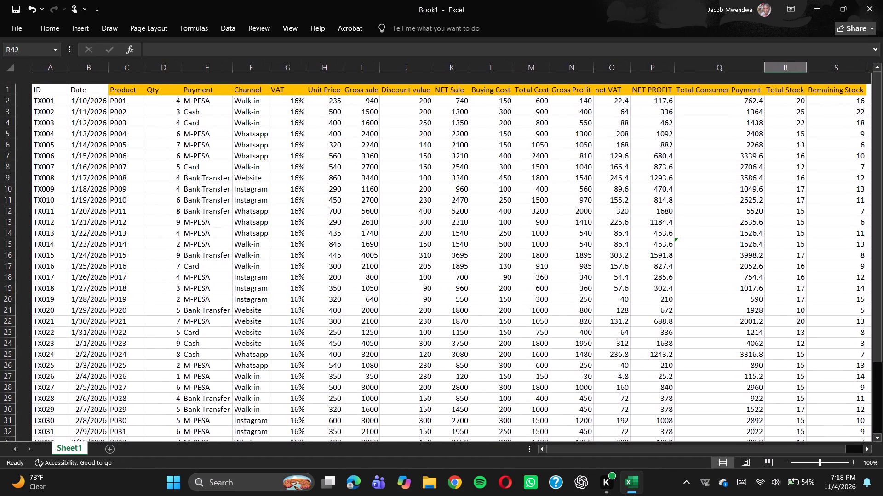
scroll(626, 296, right, 1)
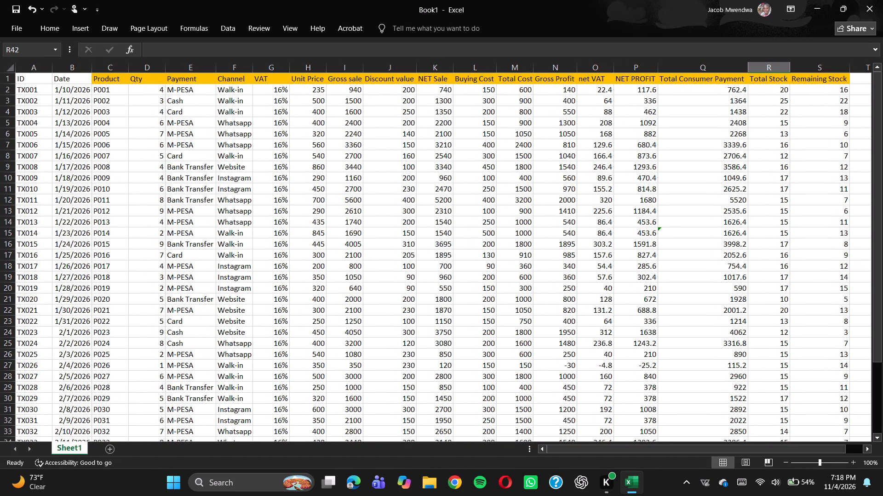
scroll(190, 153, right, 1)
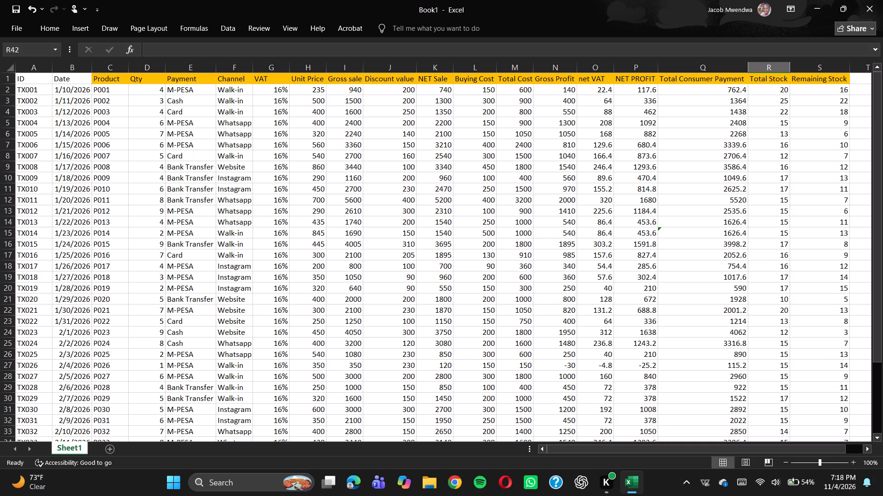
Apply the same orange-yellow fill as the other headers to the ID and Date header cells A1:B1.
drag(28, 79, 75, 80)
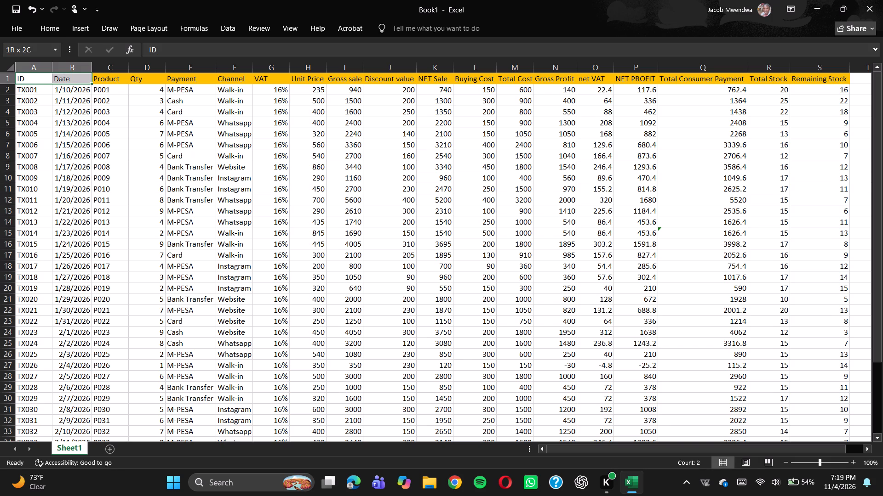
drag(75, 80, 78, 80)
right_click(78, 80)
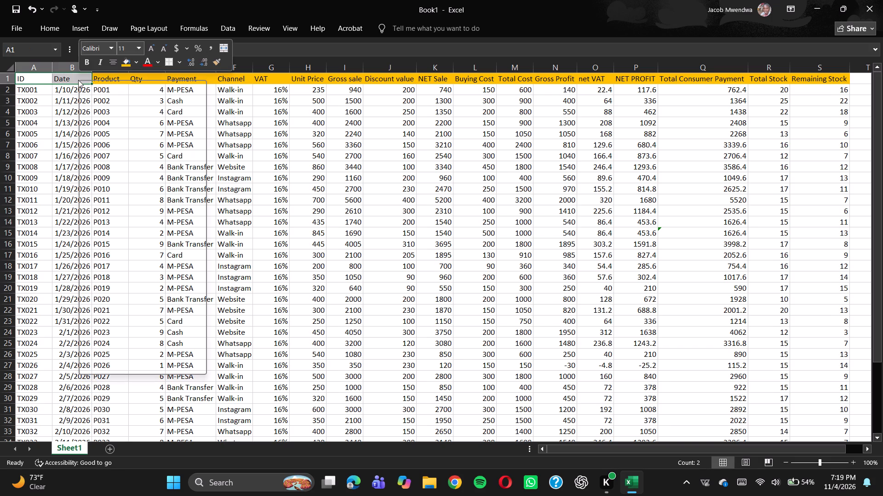
click(126, 59)
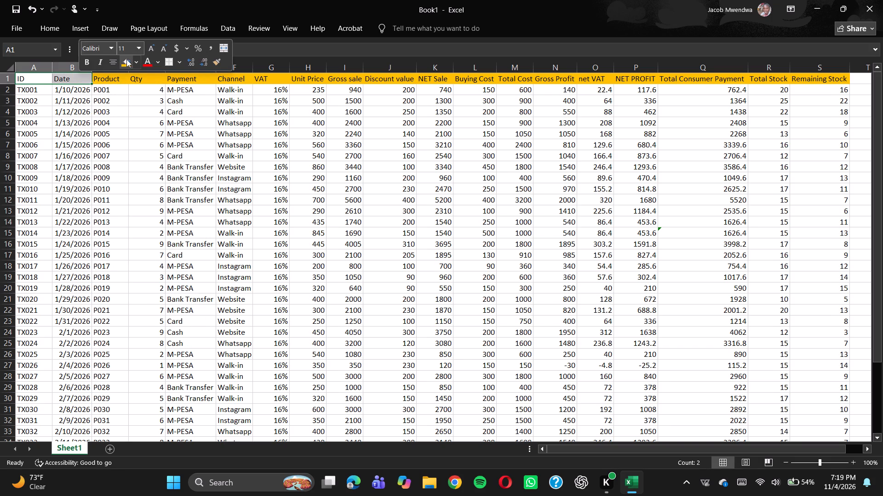
click(114, 138)
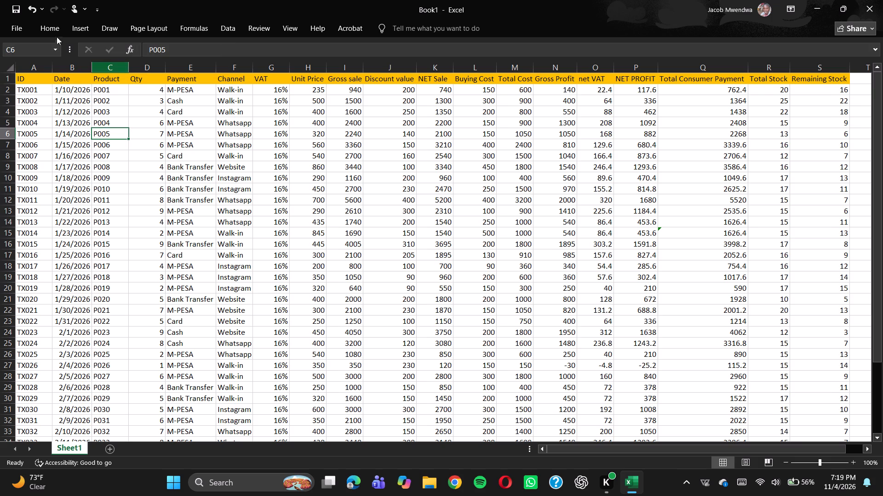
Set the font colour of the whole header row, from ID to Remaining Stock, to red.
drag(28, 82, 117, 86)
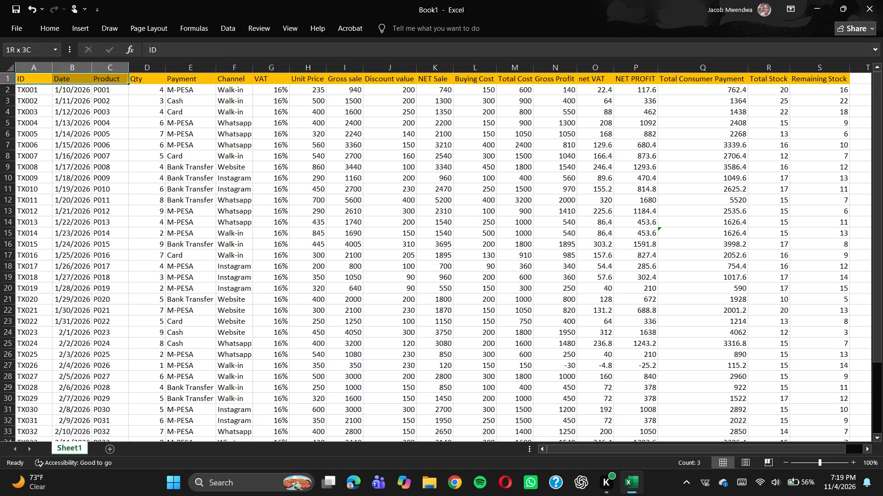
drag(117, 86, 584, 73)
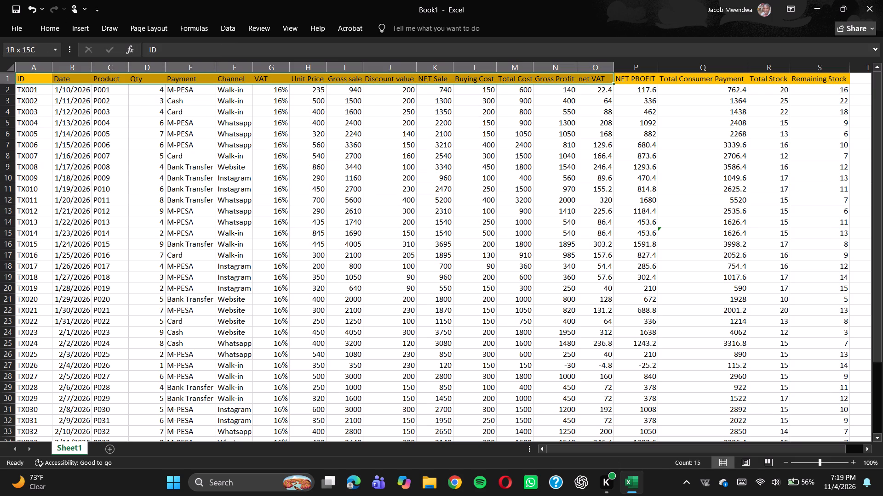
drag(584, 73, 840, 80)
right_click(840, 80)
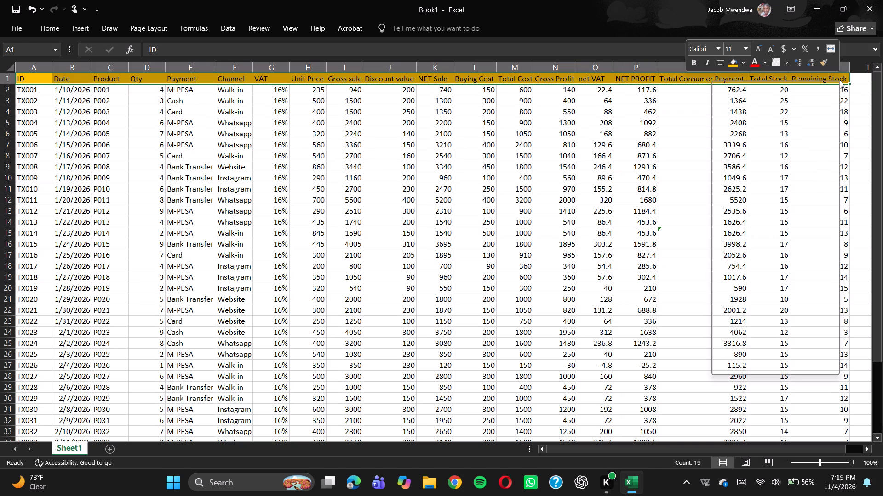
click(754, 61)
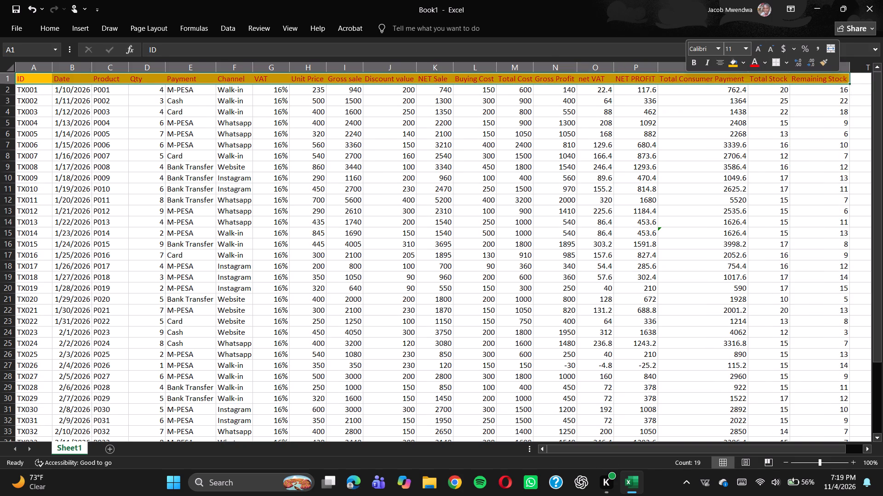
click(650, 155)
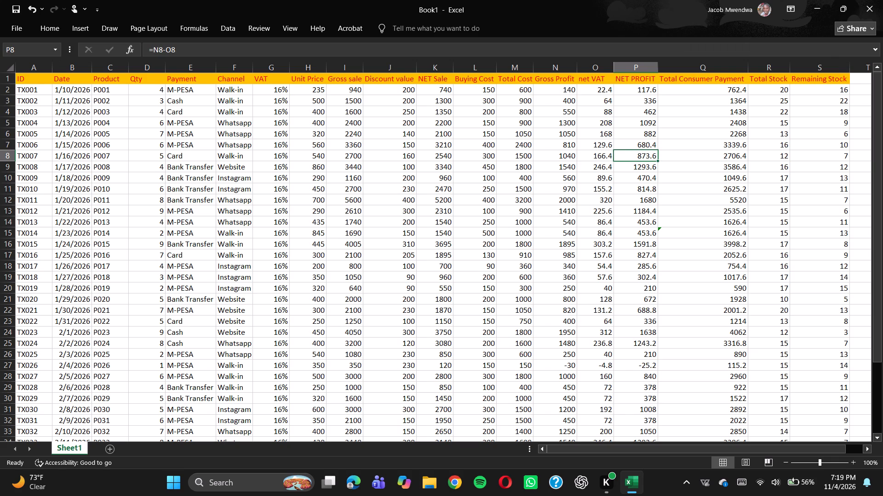
Set the font colour of the header row A1:S1 to black.
drag(34, 77, 788, 78)
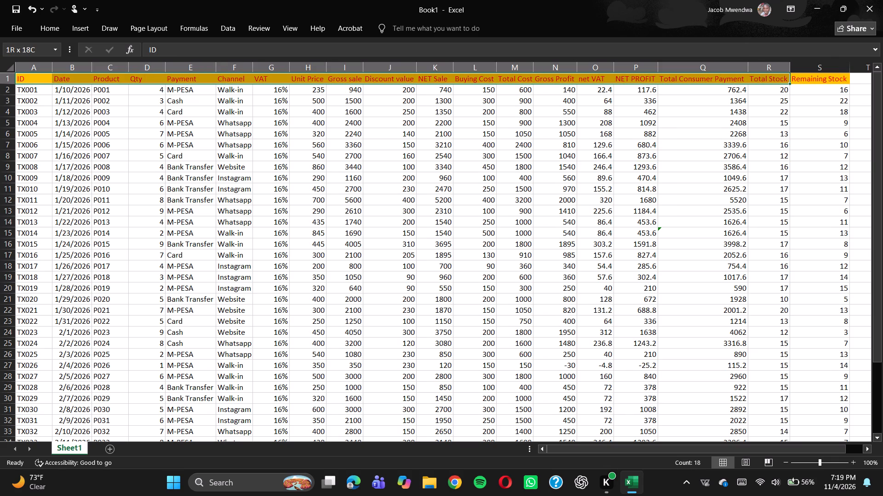
drag(788, 78, 811, 80)
right_click(826, 78)
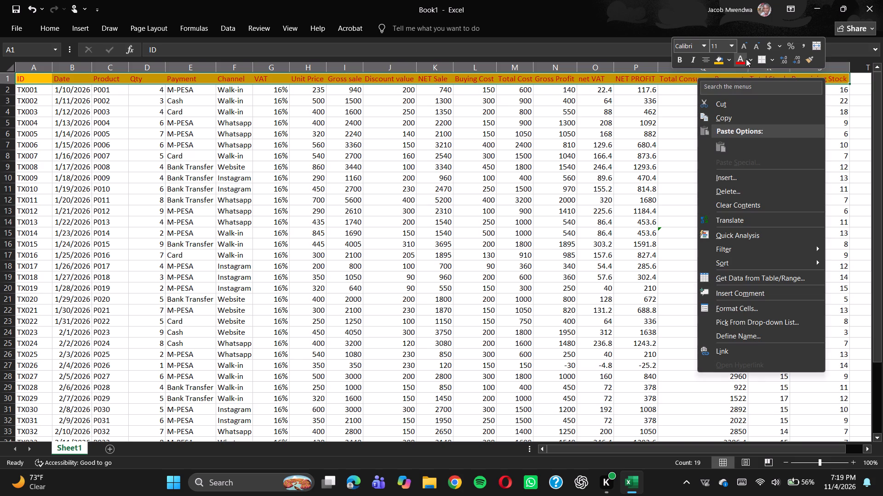
click(749, 56)
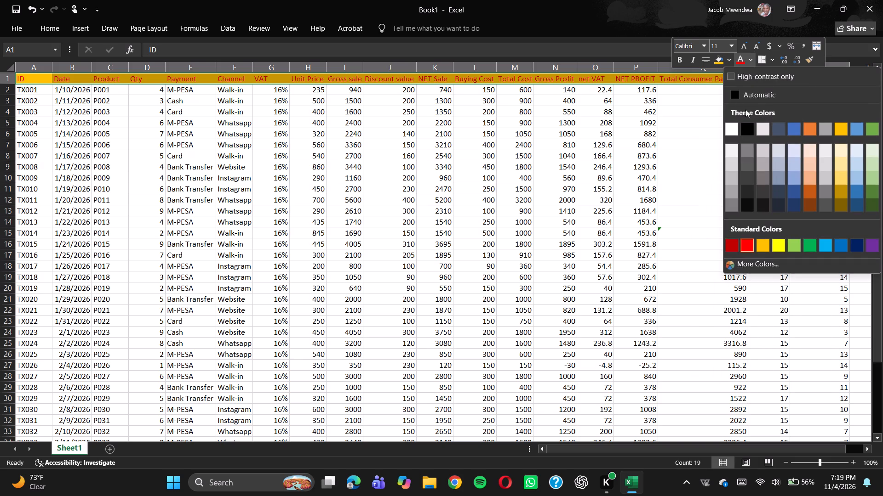
click(747, 124)
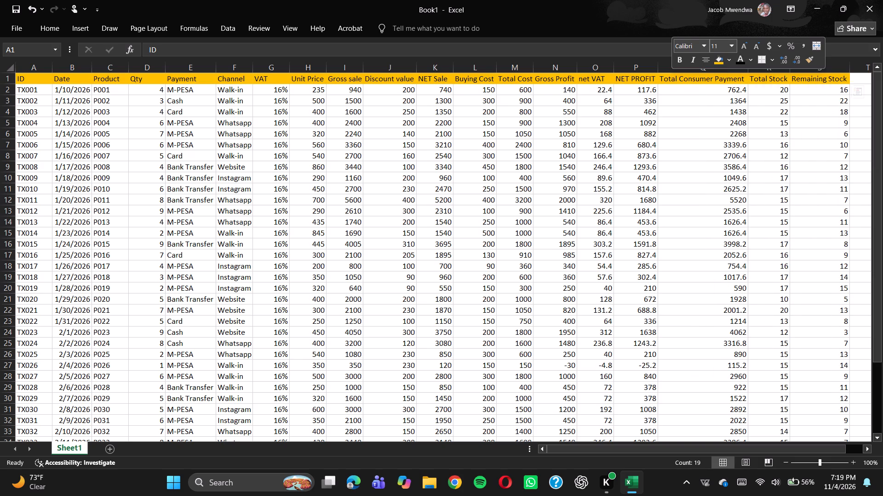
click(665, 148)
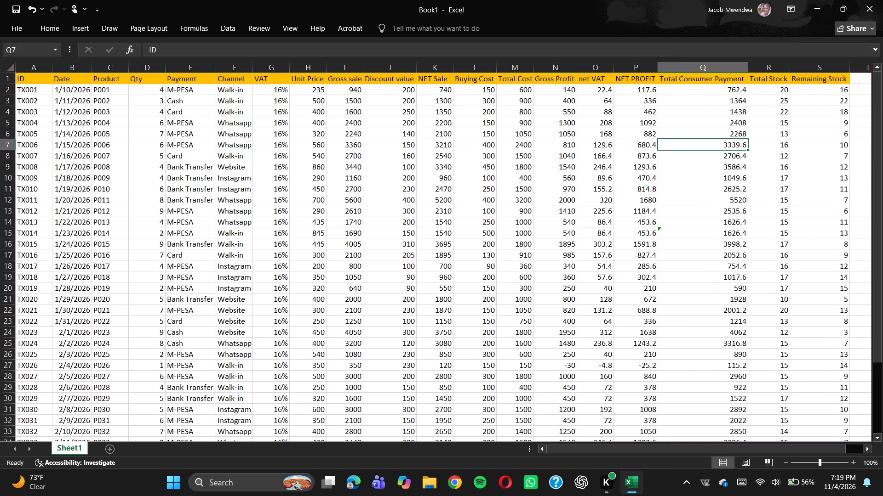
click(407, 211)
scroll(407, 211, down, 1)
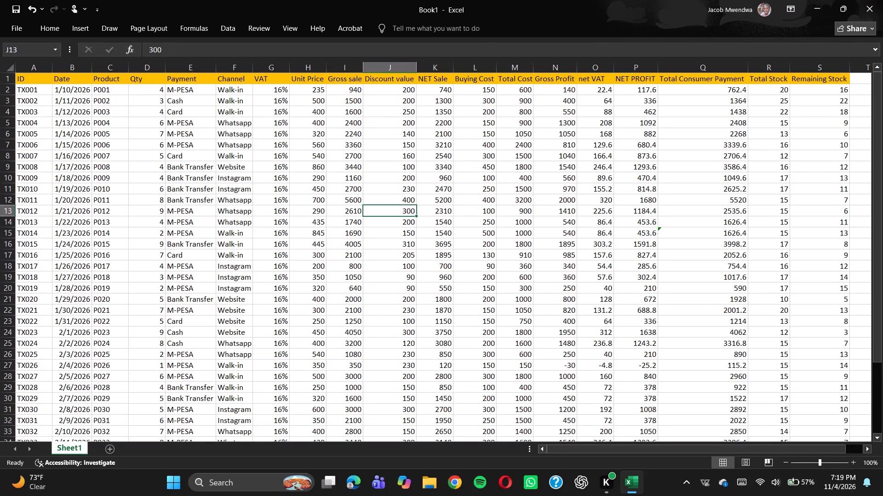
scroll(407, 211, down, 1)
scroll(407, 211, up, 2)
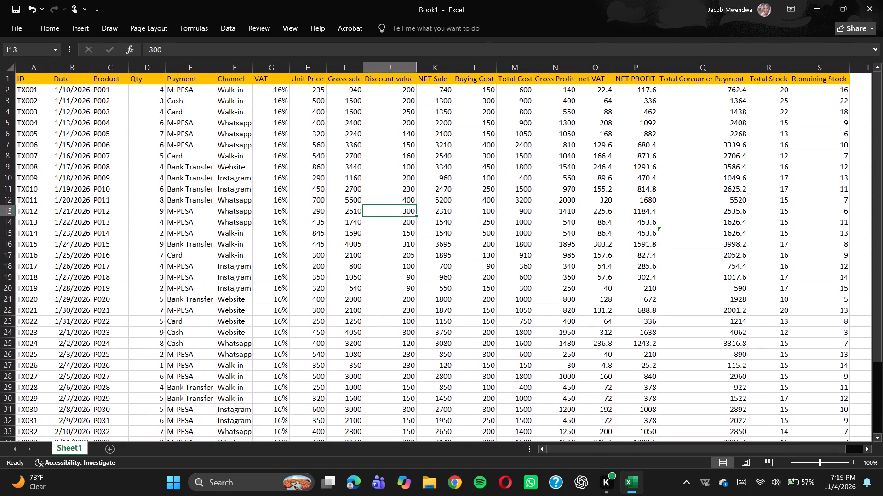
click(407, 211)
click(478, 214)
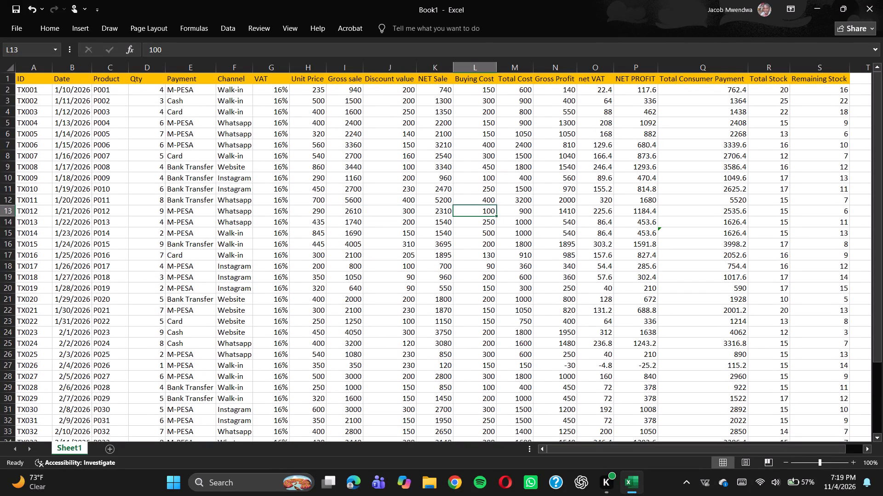
Enter transaction ID TX041 in cell A42, directly below the TX040 row.
scroll(478, 214, down, 4)
scroll(478, 214, right, 1)
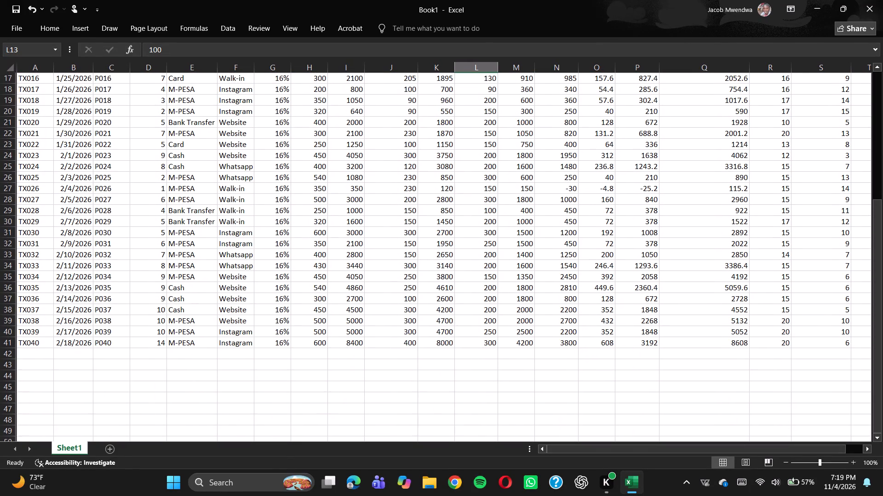
scroll(478, 214, right, 1)
scroll(478, 214, down, 2)
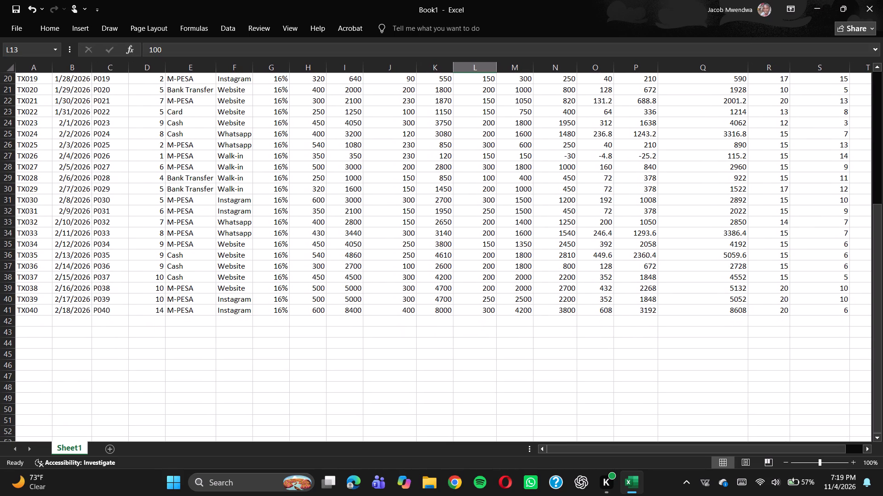
scroll(478, 214, down, 1)
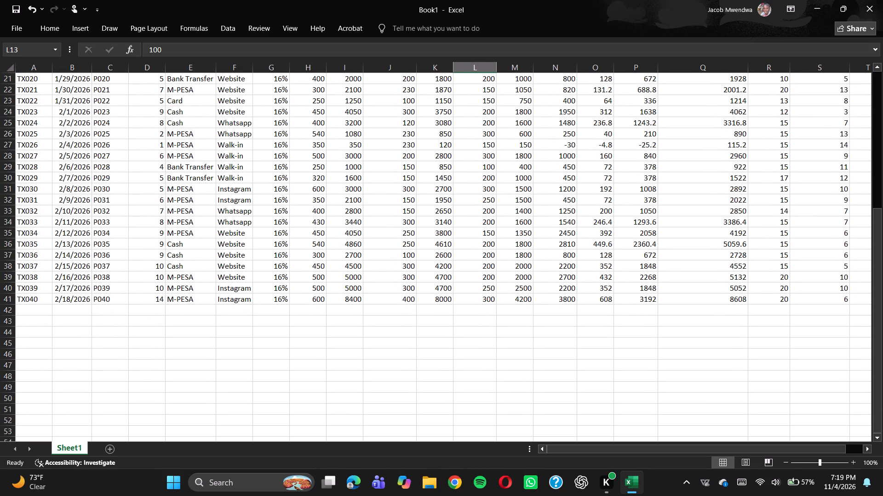
click(30, 314)
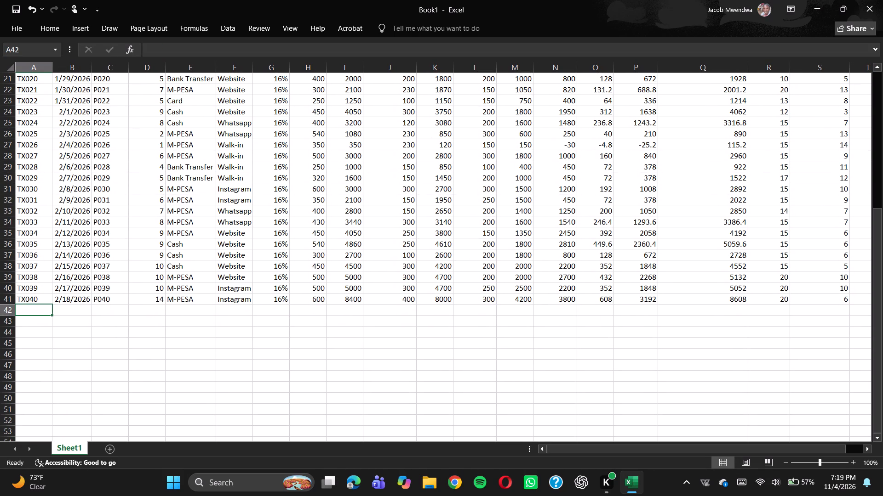
key(t)
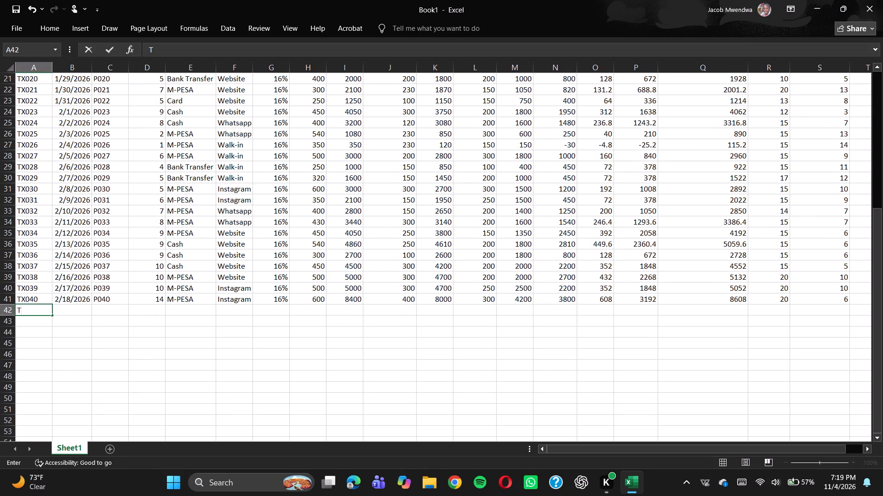
key(x)
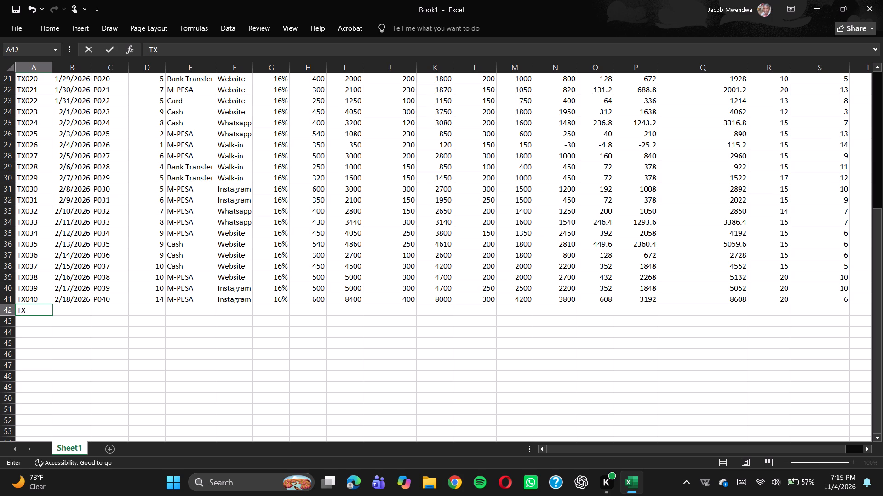
key(0)
text(41)
key(Down)
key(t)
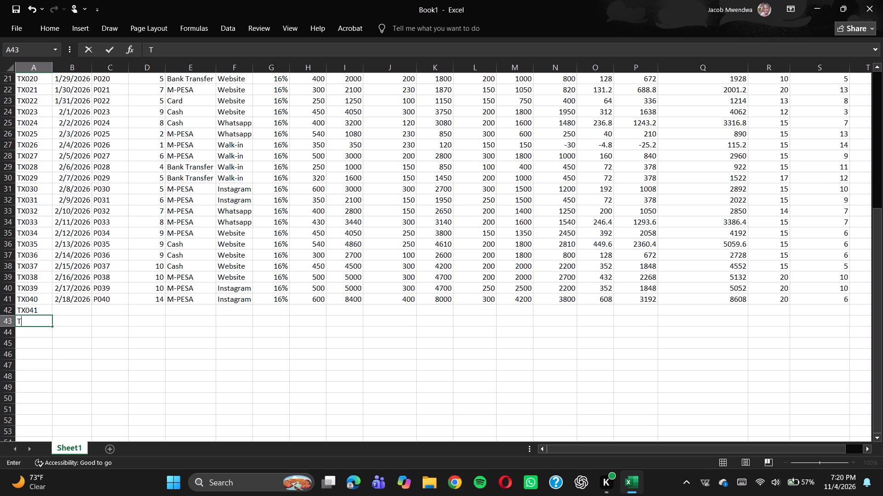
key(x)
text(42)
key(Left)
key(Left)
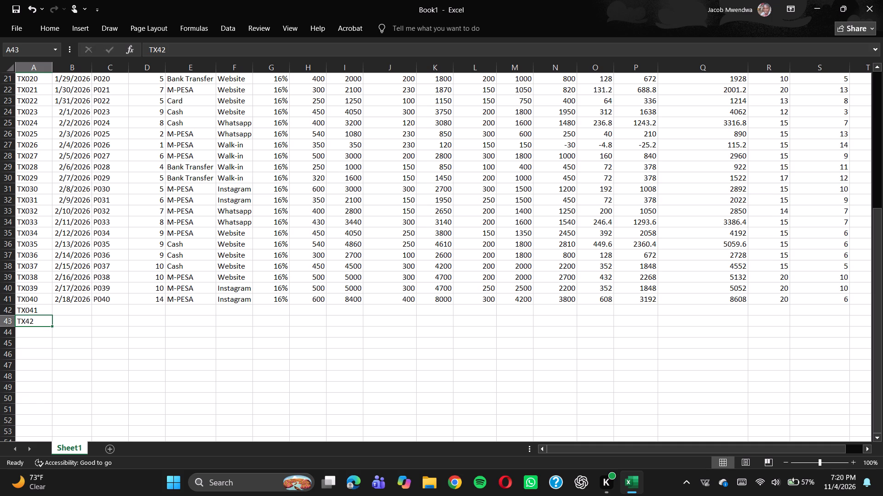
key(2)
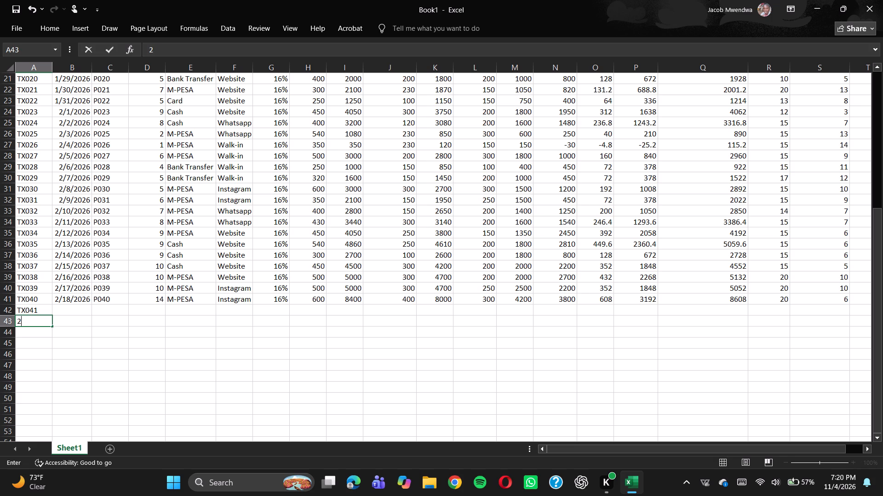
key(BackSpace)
Enter transaction ID TX042 in cell A43 of the ID column.
key(t)
key(x)
key(0)
key(4)
key(2)
key(Down)
Enter transaction IDs TX043 and TX044 in cells A44 and A45 of the ID column.
key(t)
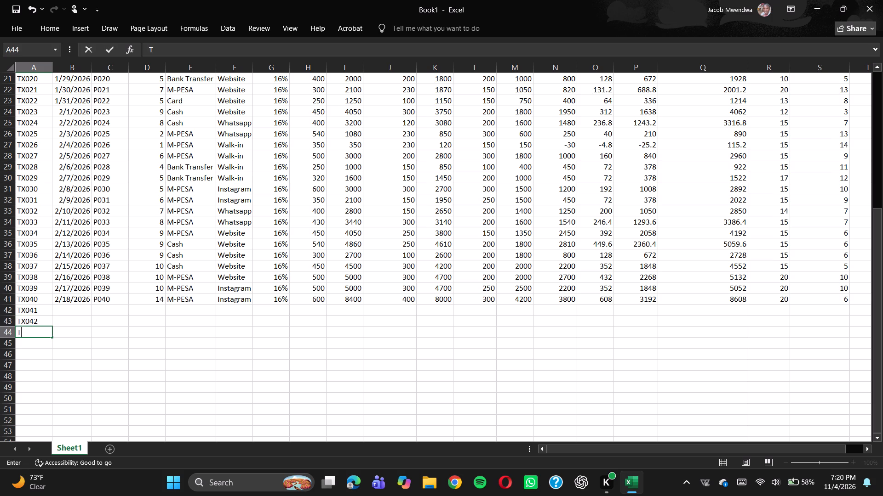
key(x)
key(0)
key(4)
key(3)
key(Down)
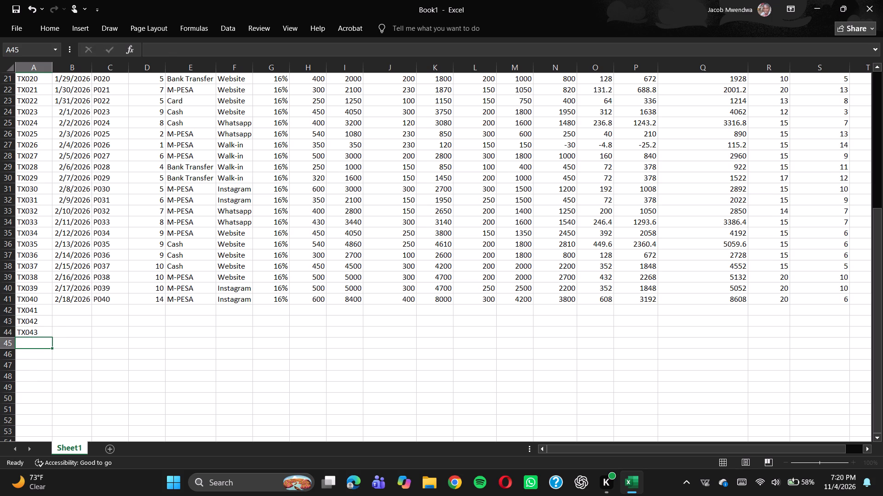
text(TX)
key(0)
key(4)
key(4)
key(Down)
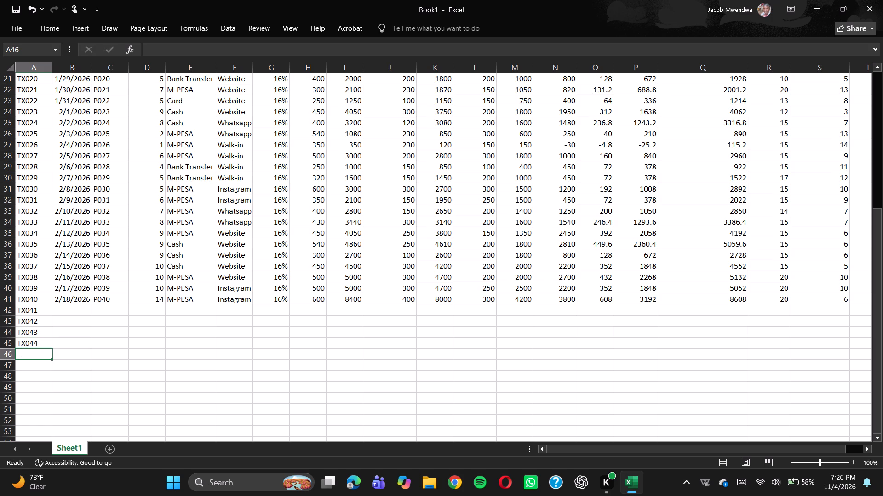
Enter transaction ID TX045 in cell A46 of the ID column.
text(TX)
key(0)
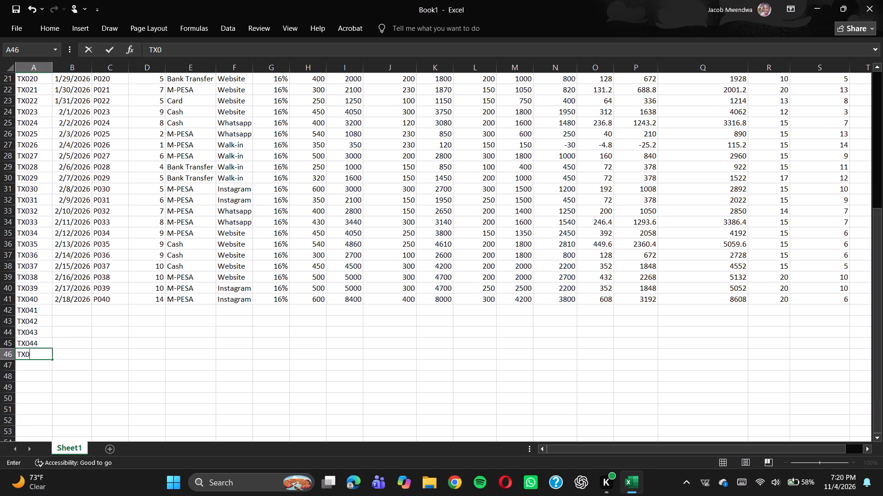
key(4)
key(5)
key(t)
key(x)
key(BackSpace)
key(BackSpace)
key(Down)
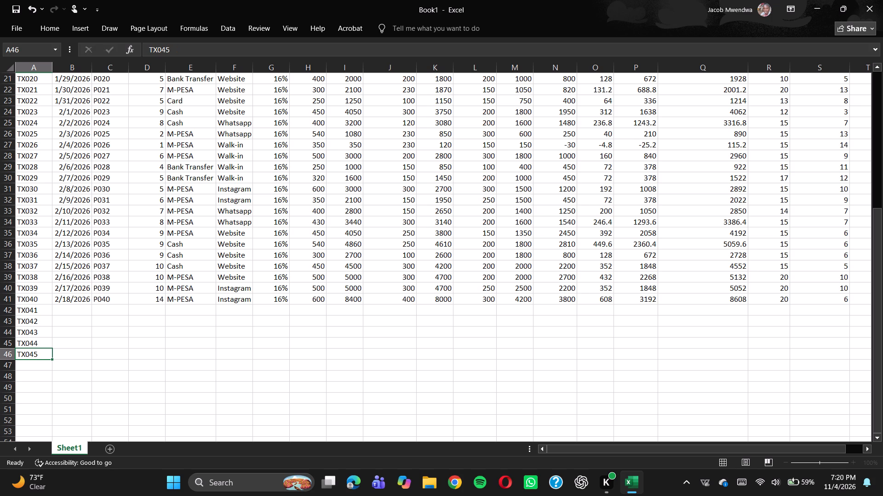
Enter transaction IDs TX046, TX047 and TX048 in cells A47 to A49 of the ID column.
text(TX)
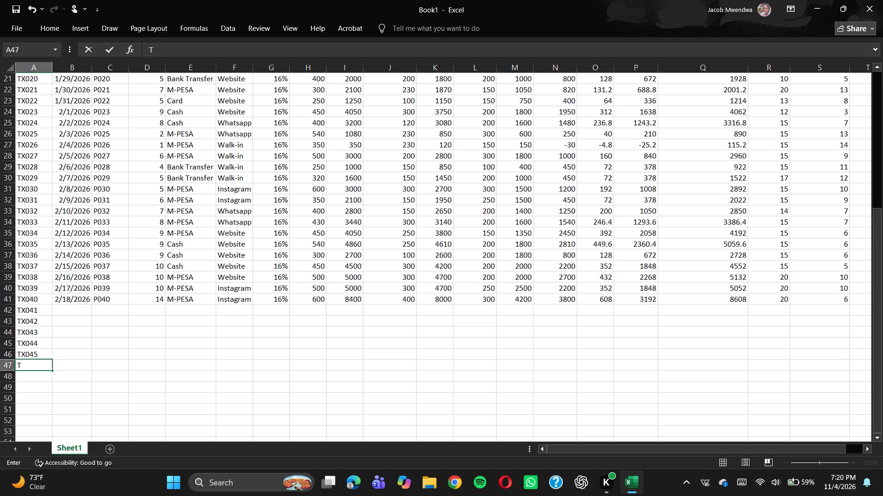
key(0)
text(46)
key(Down)
key(t)
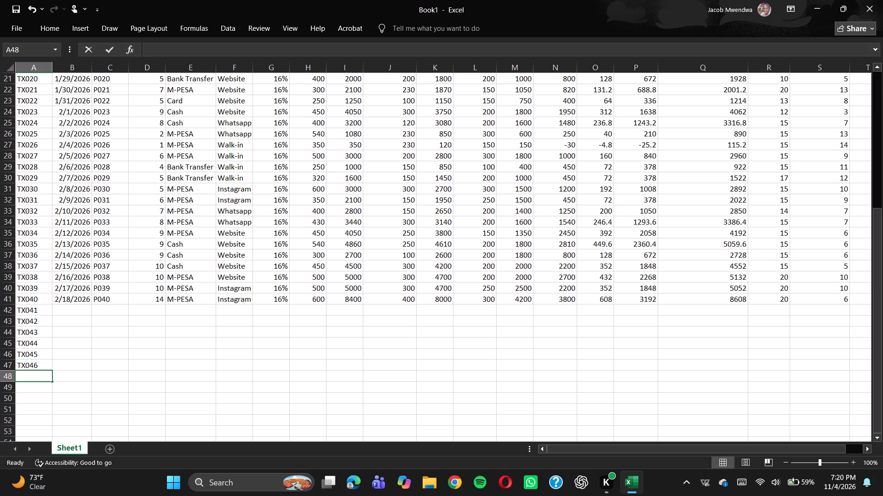
key(x)
text(04)
key(7)
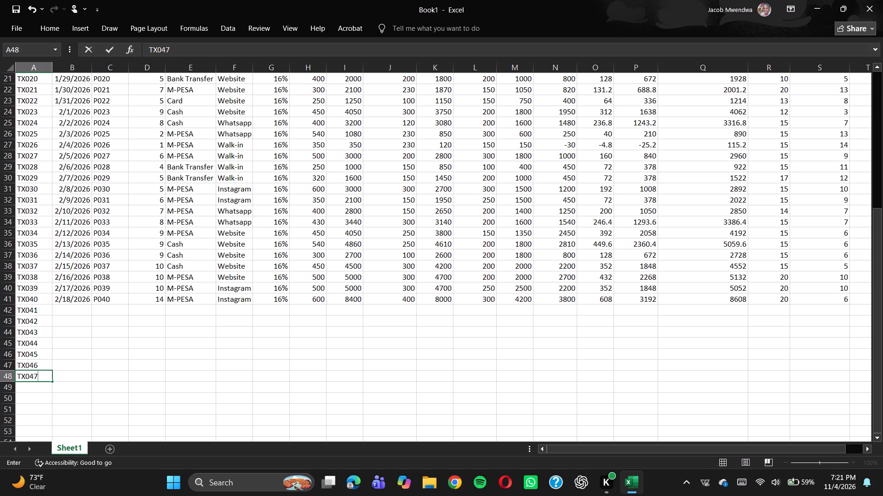
key(Down)
key(t)
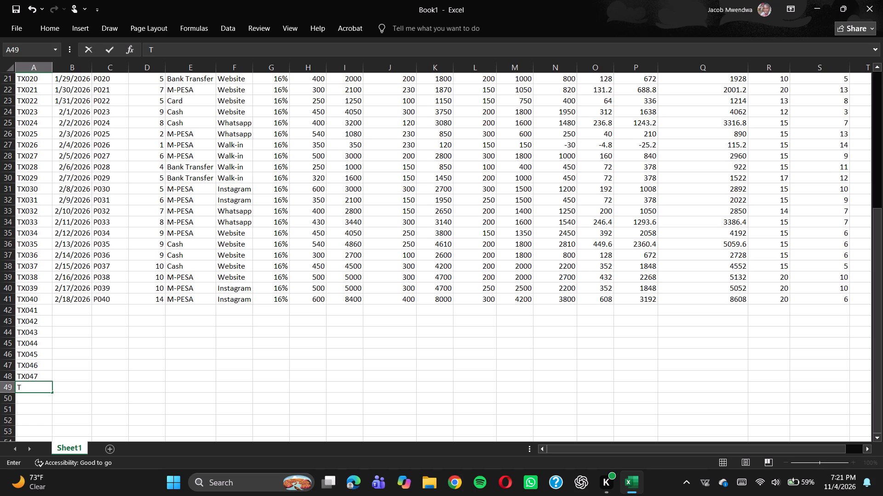
text(X048)
key(Down)
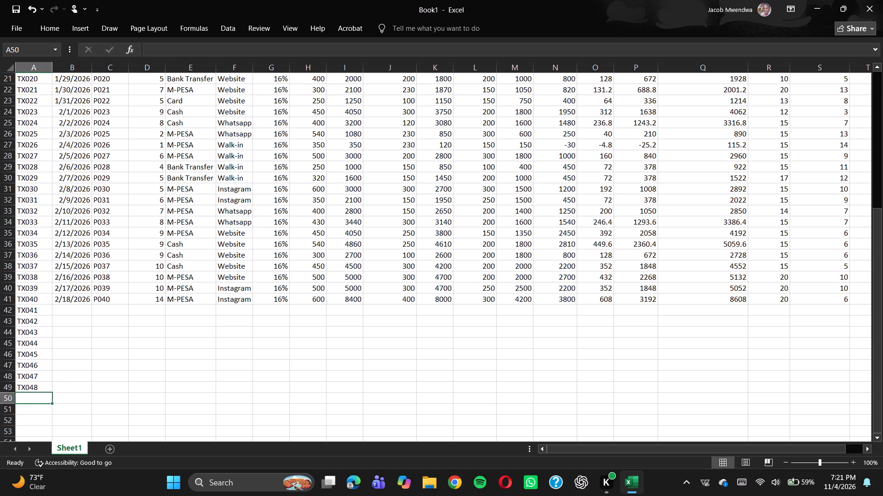
Enter transaction IDs TX049 and TX050 in cells A50 and A51 of the ID column.
key(t)
key(x)
text(04)
key(9)
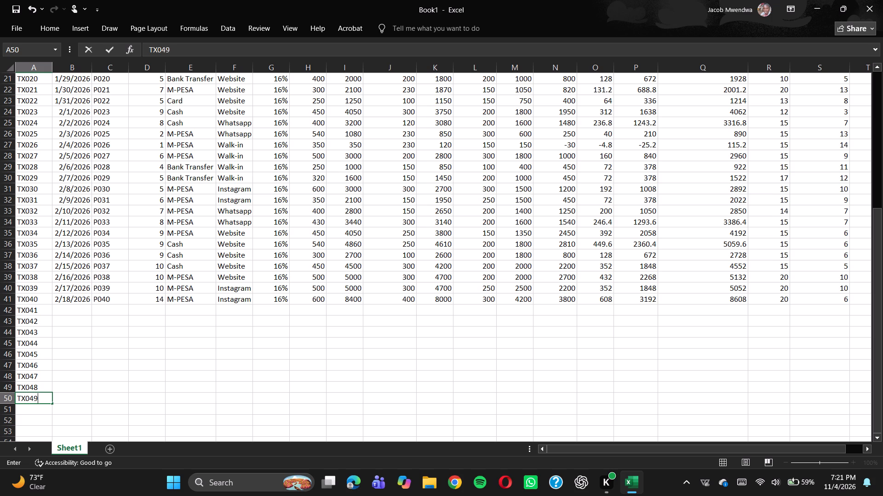
key(Down)
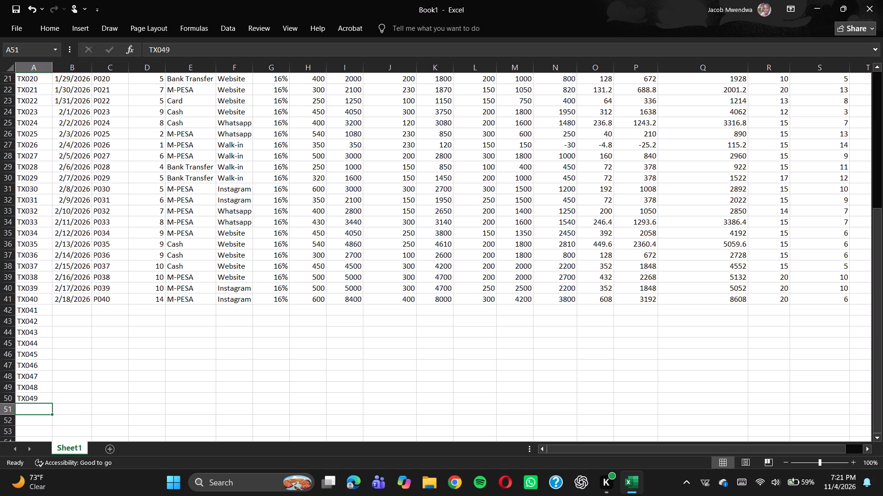
key(t)
key(x)
key(0)
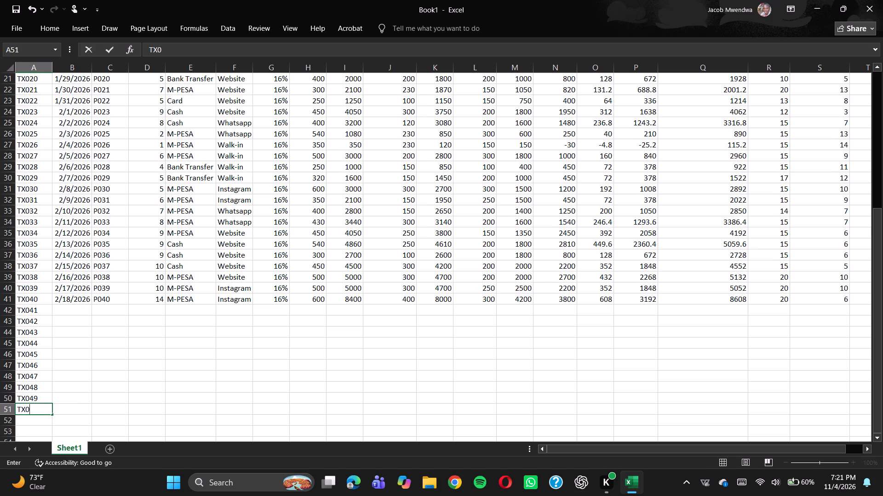
text(50)
Extend the daily date series from cell B41 down to B51, filling 2/19/2026 through 2/28/2026 for the new transactions.
click(75, 313)
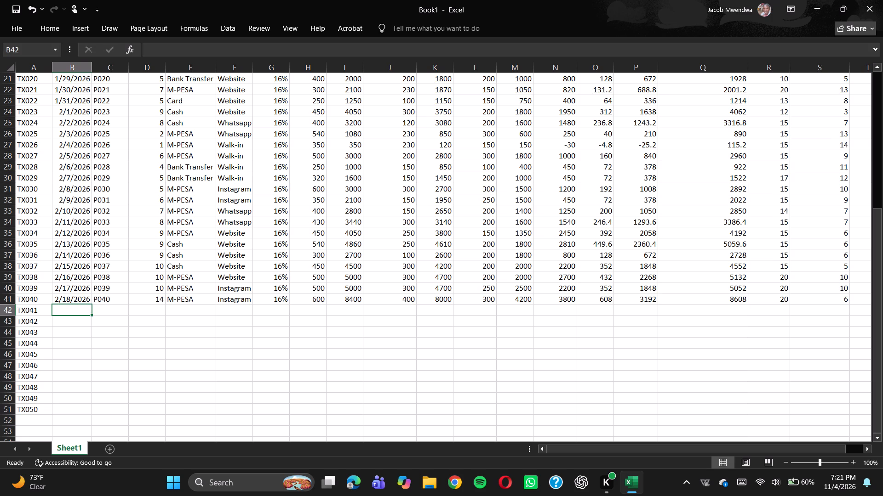
click(92, 316)
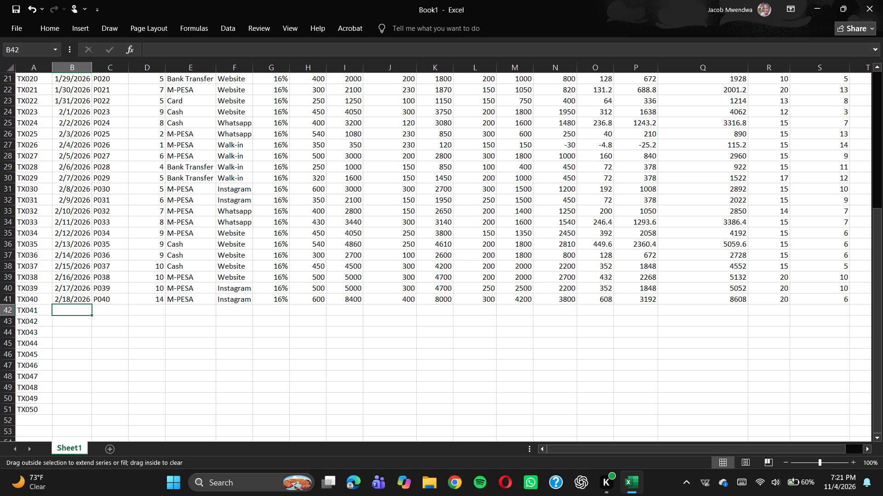
click(83, 298)
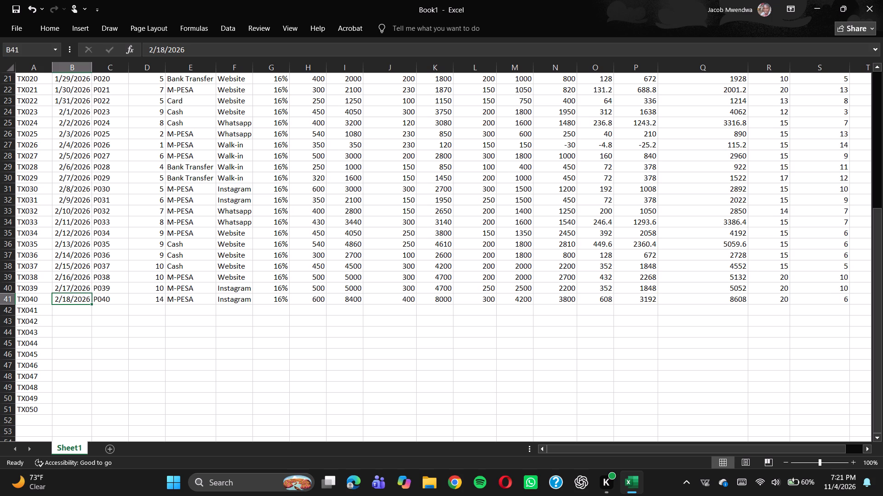
drag(92, 303, 85, 375)
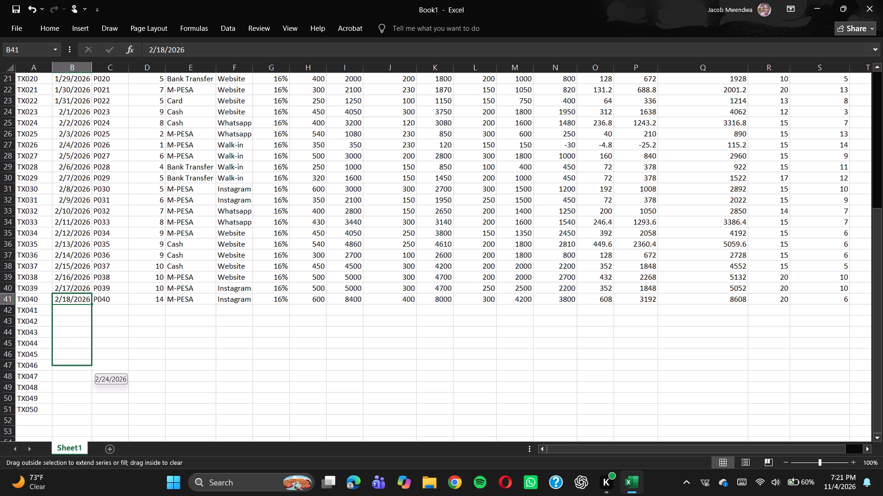
drag(85, 375, 83, 411)
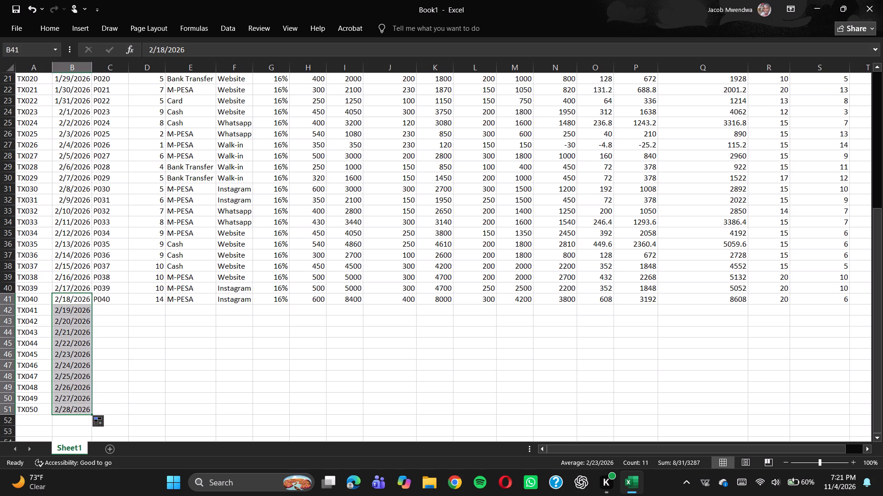
Enter product IDs P041, P042 and P043 in cells C42 to C44, beside transactions TX041 to TX043.
click(109, 309)
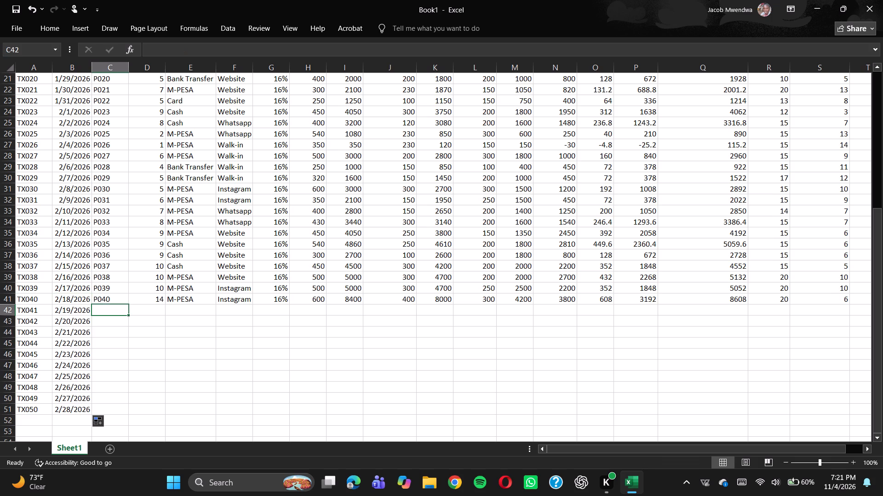
key(p)
key(0)
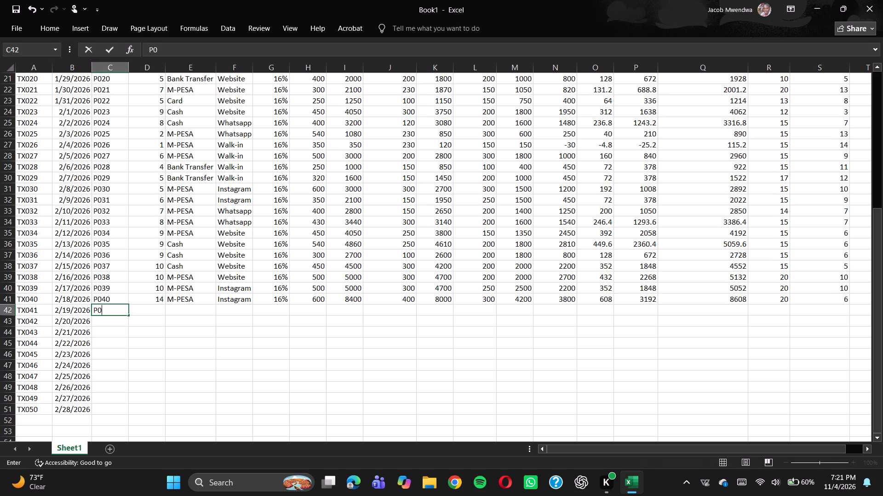
text(41)
key(Down)
text(P0)
key(4)
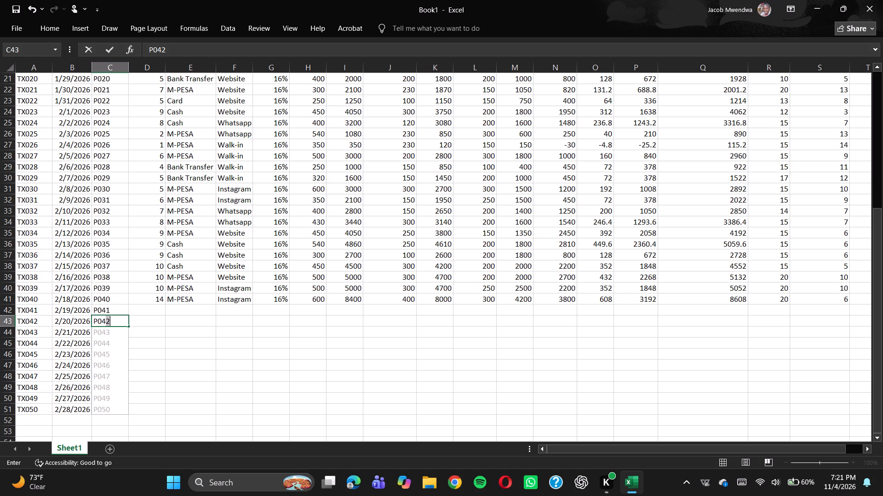
key(2)
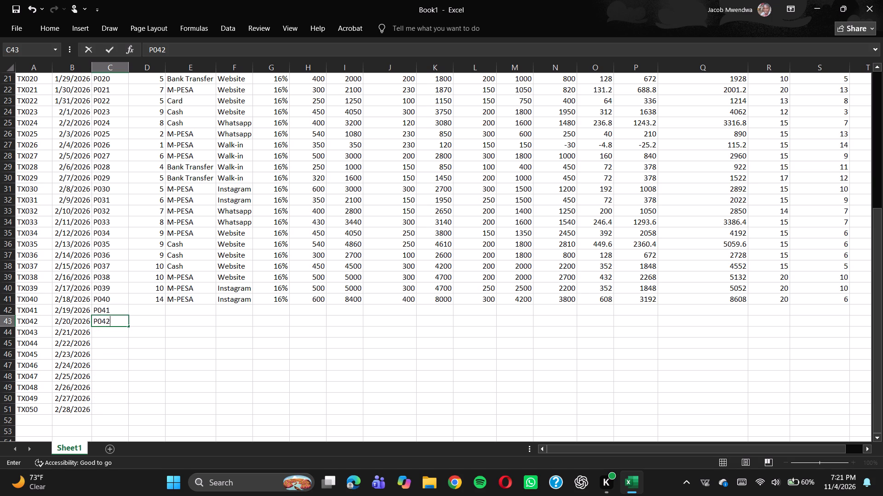
key(Down)
key(p)
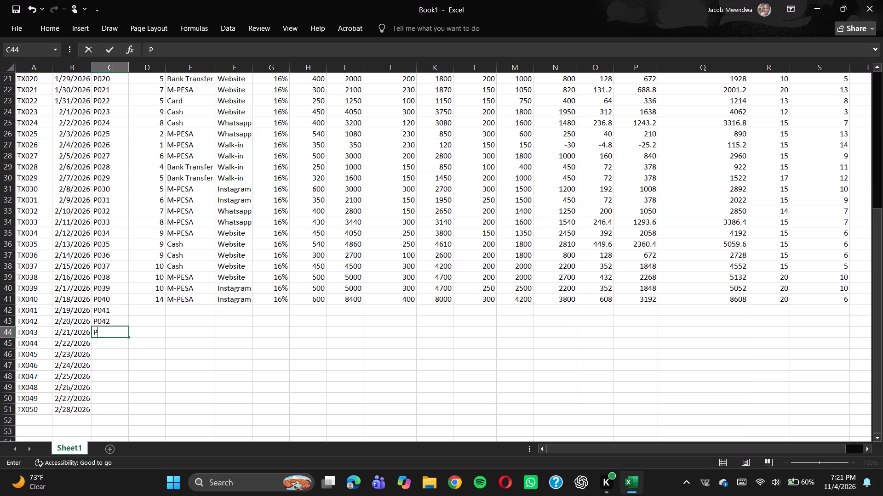
key(0)
text(43)
key(Down)
Enter product IDs P044, P045, P046 and P047 in cells C45 to C48, beside transactions TX044 to TX047.
text(P0)
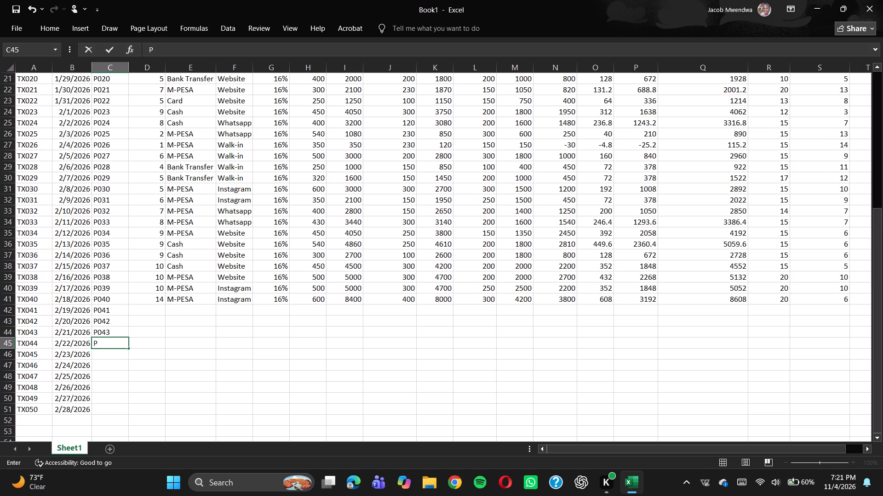
text(44)
key(Down)
text(P045)
key(Down)
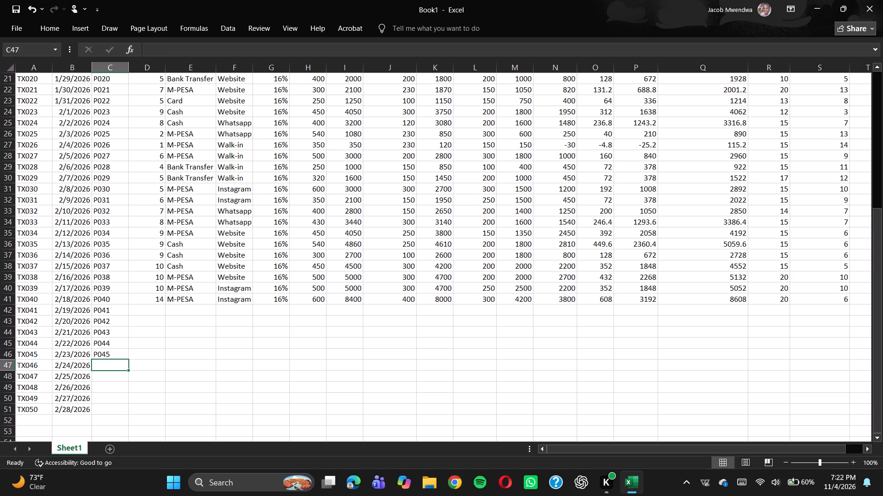
text(P046)
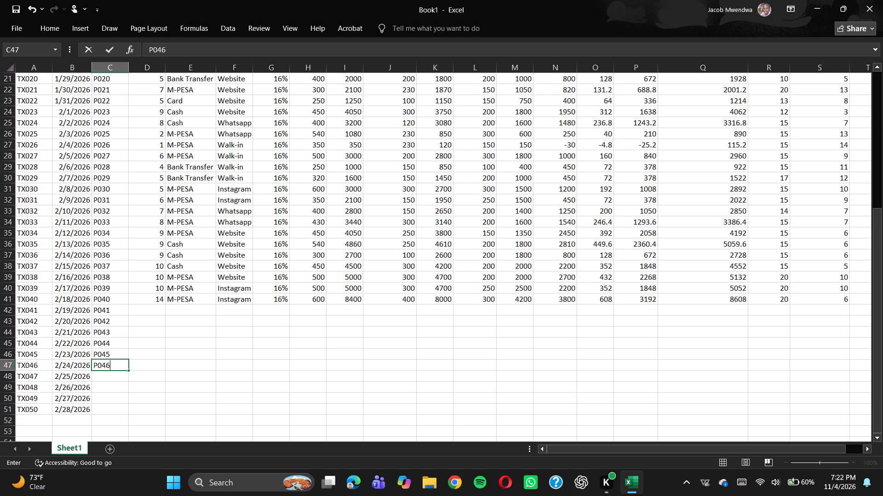
key(Down)
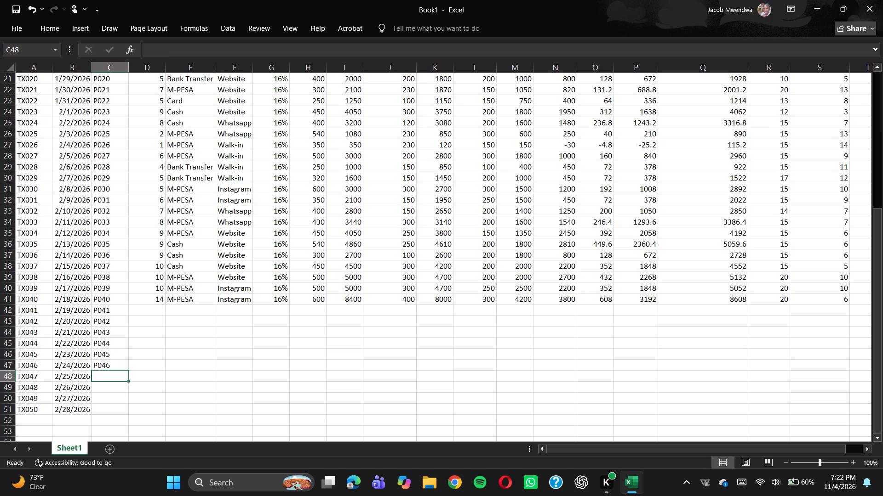
key(p)
key(0)
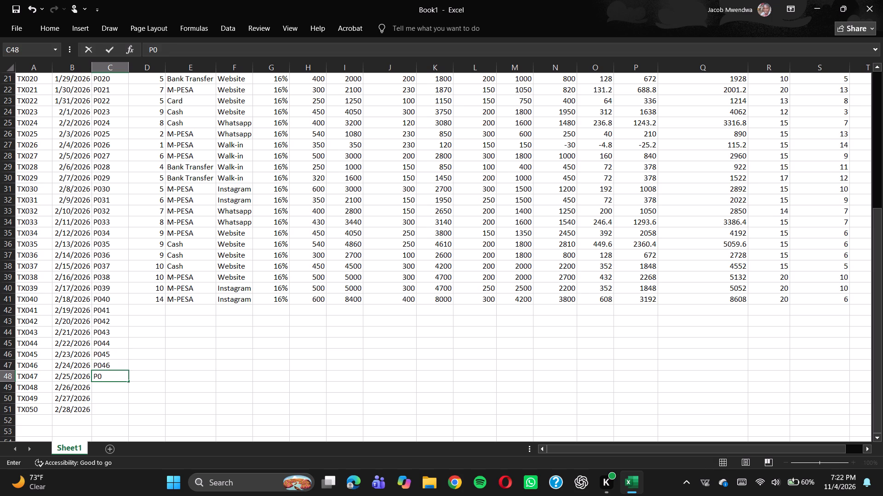
text(47)
key(Down)
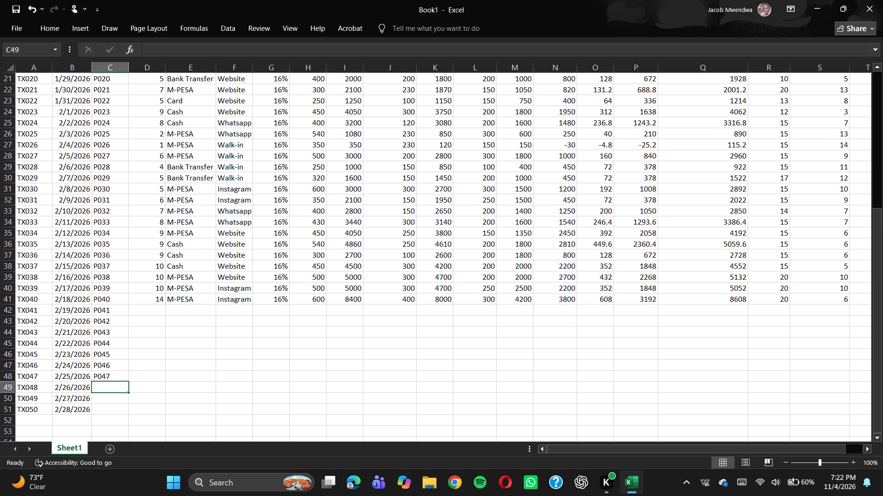
Enter product IDs P048 and P049 in cells C49 and C50, beside transactions TX048 and TX049.
text(P0)
key(4)
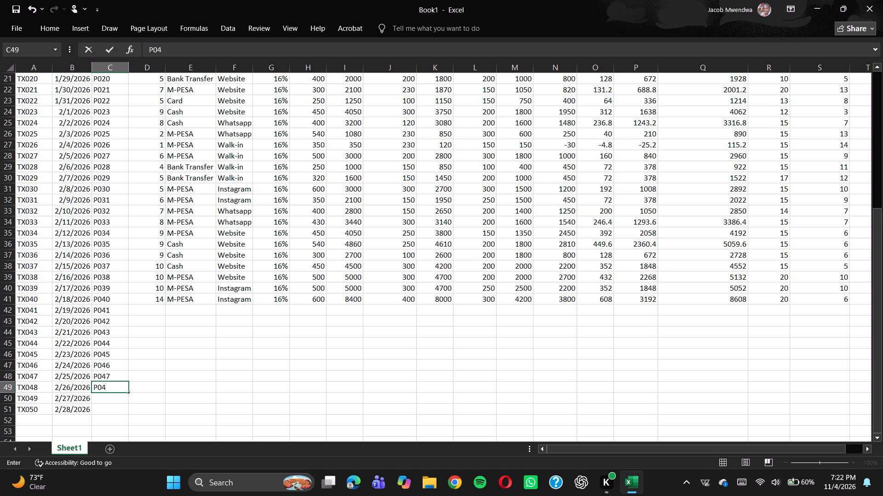
key(8)
key(Down)
text(P04)
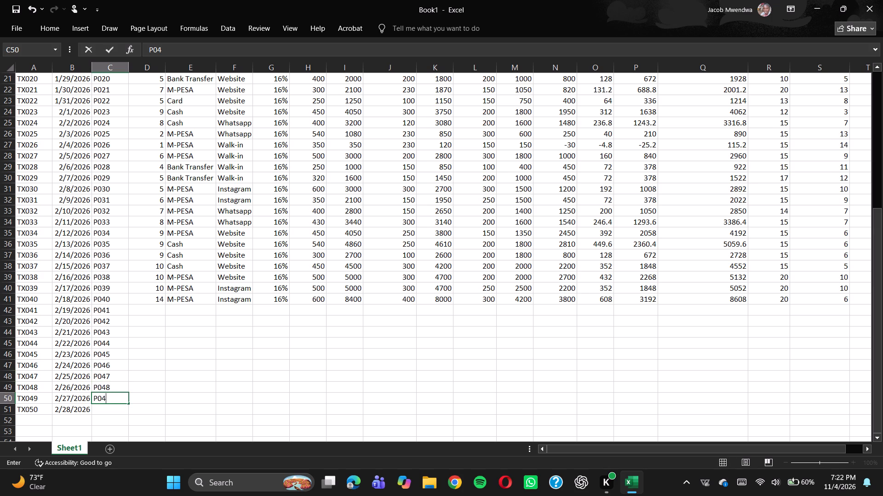
key(9)
key(Down)
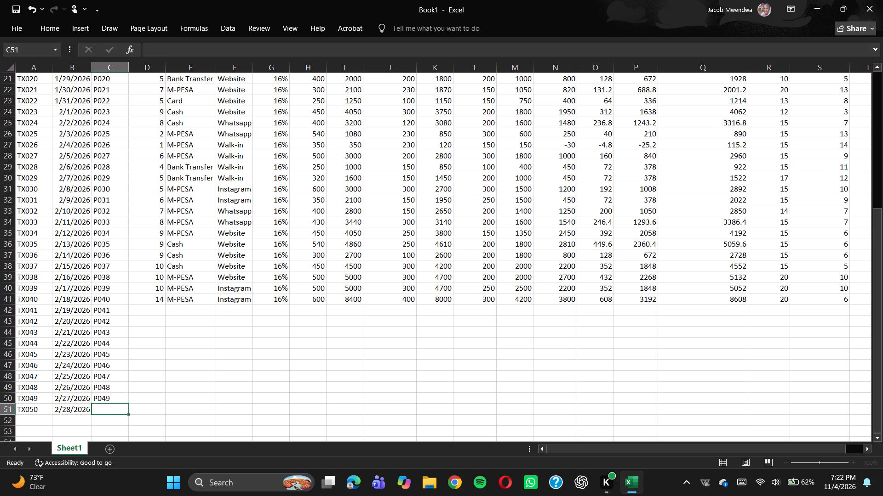
Enter product ID P050 in cell C51, beside transaction TX050.
key(p)
text(050)
Enter quantities 10, 13, 14, 16 and 12 in cells D42 to D46 for transactions TX041 to TX045.
scroll(154, 305, up, 5)
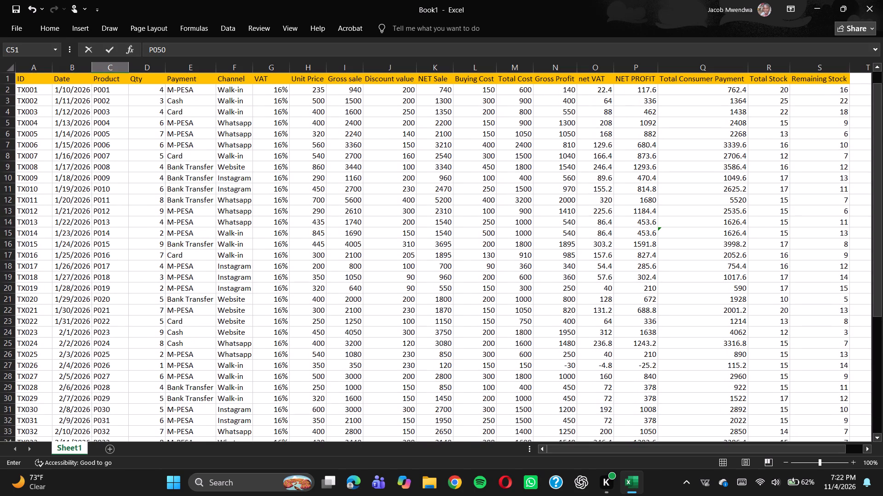
scroll(154, 305, down, 7)
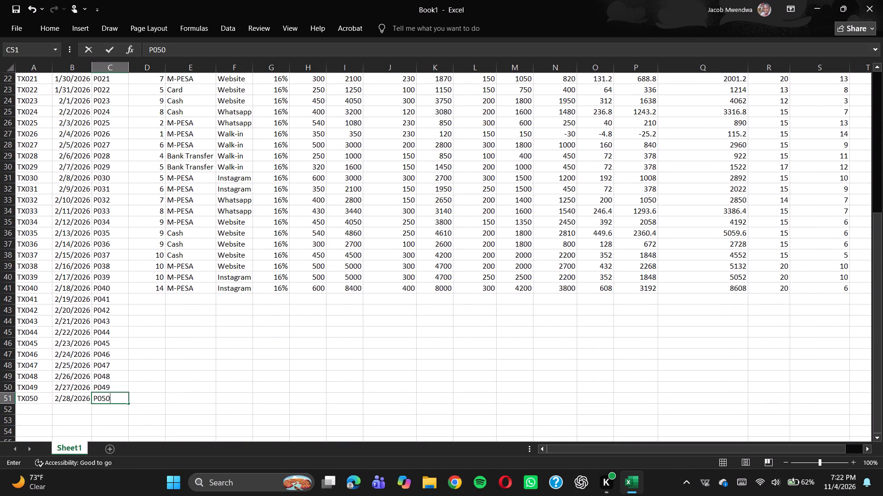
click(156, 296)
text(10)
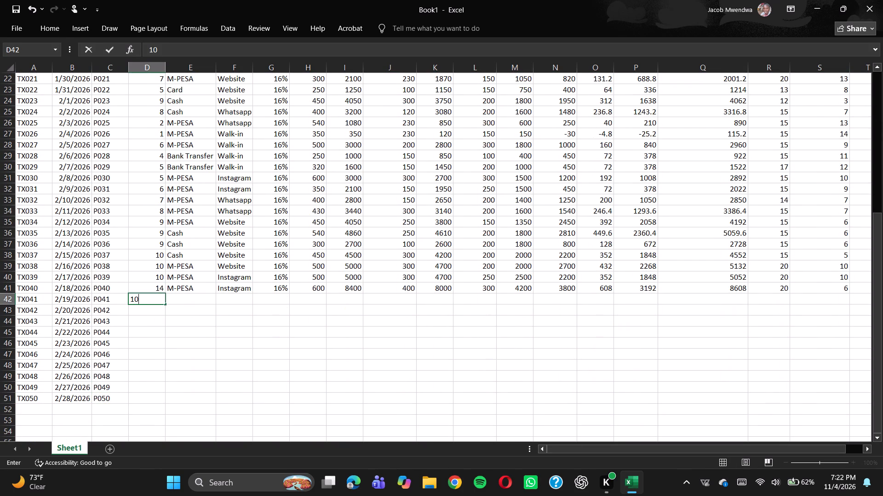
key(Down)
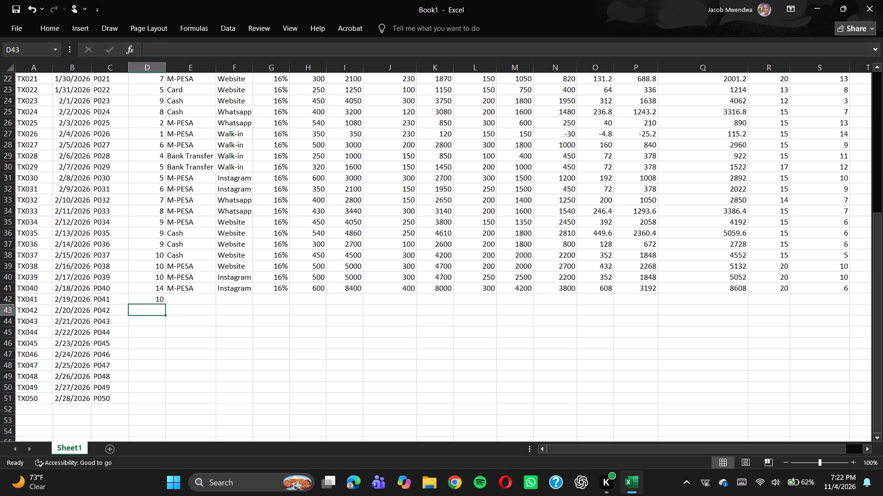
text(13)
key(Down)
text(14)
key(Down)
text(16)
key(Down)
text(12)
key(Down)
Enter quantities 1, 3, 14, 12 and 13 in cells D47 to D51 for transactions TX046 to TX050.
key(1)
key(Down)
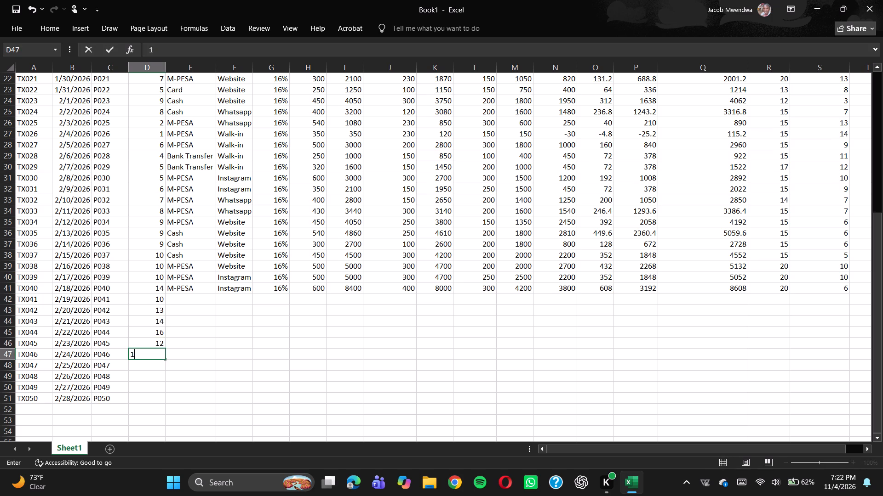
key(3)
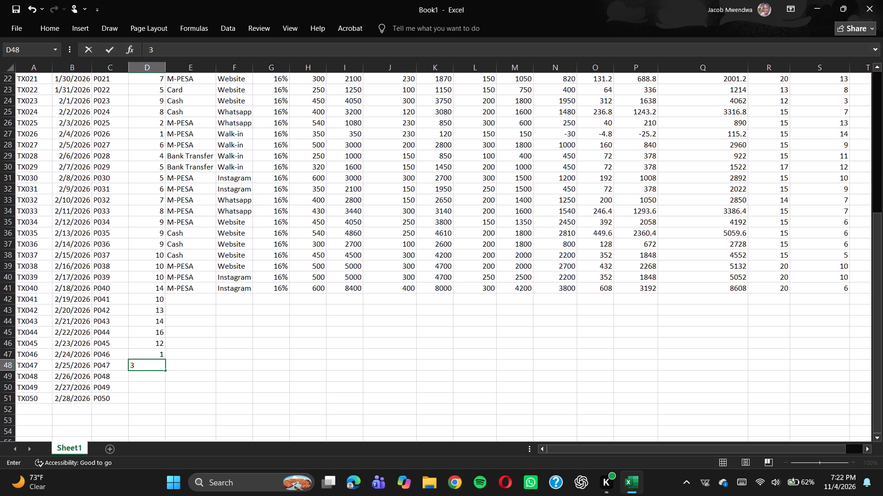
key(Down)
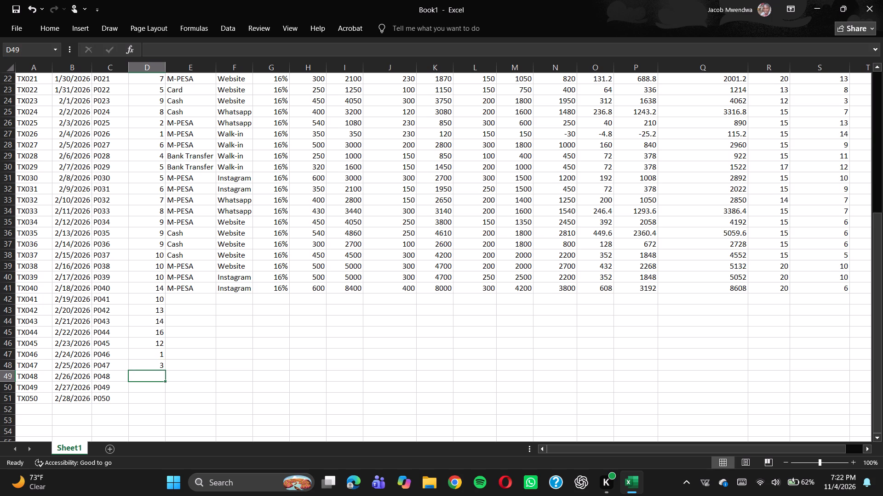
text(14)
key(Down)
text(12)
key(Down)
text(13)
key(Down)
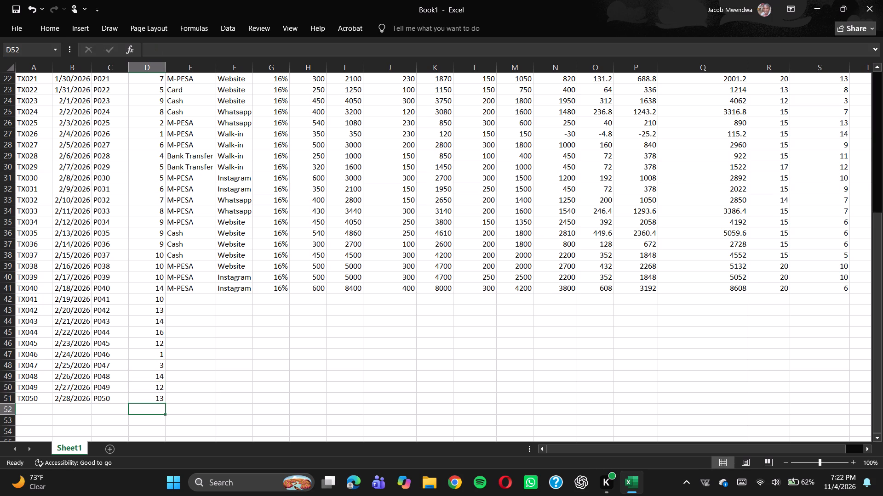
Enter Bank Transfer as the payment method in cells E42 to E45 for transactions TX041 to TX044.
click(184, 295)
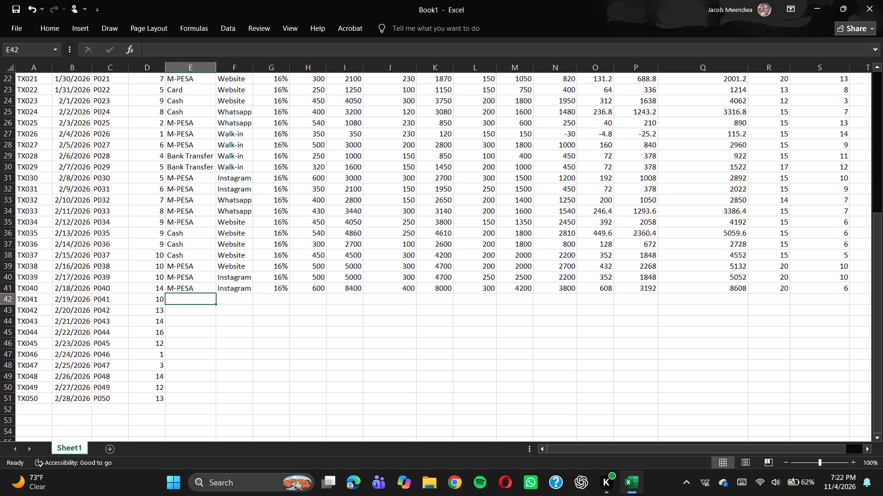
key(b)
key(Return)
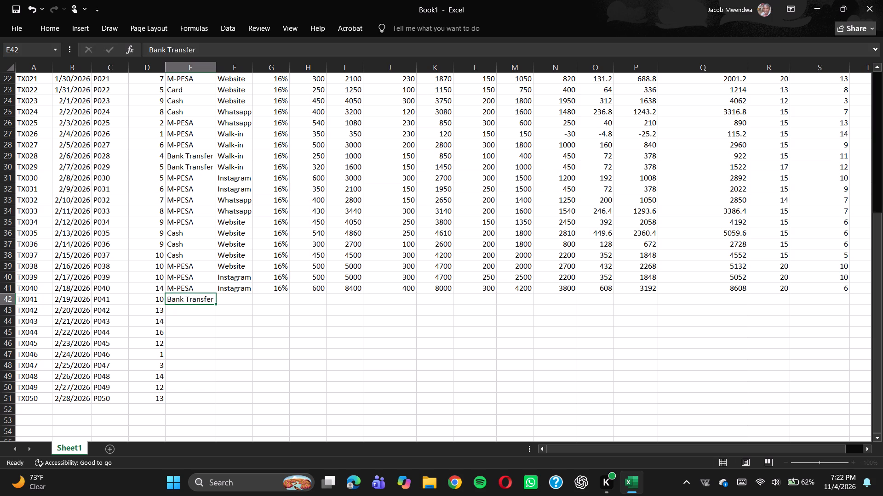
key(b)
key(Return)
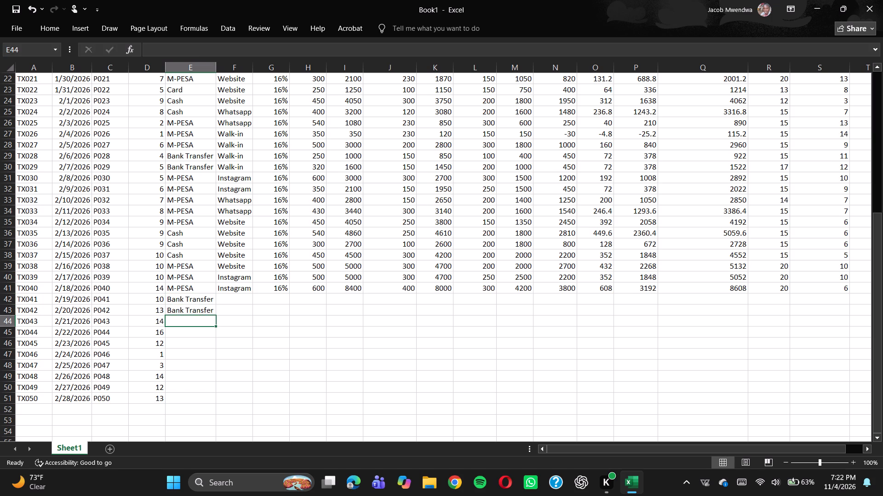
key(b)
key(Return)
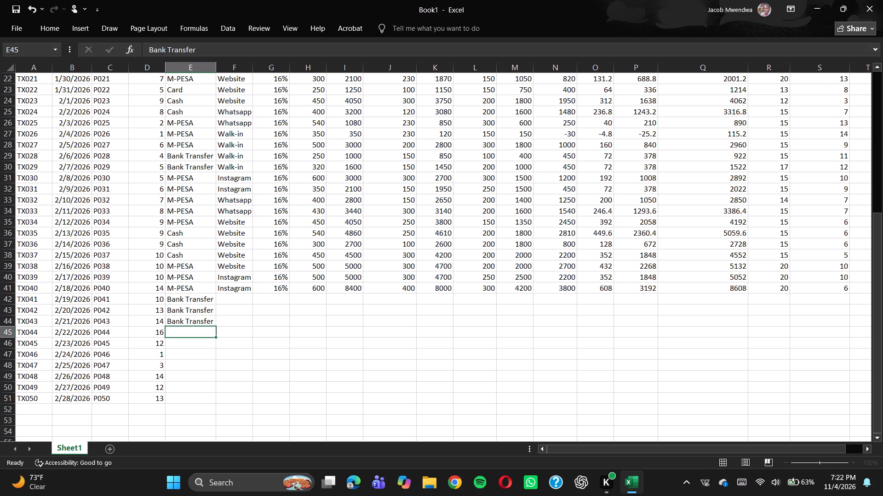
key(b)
key(Return)
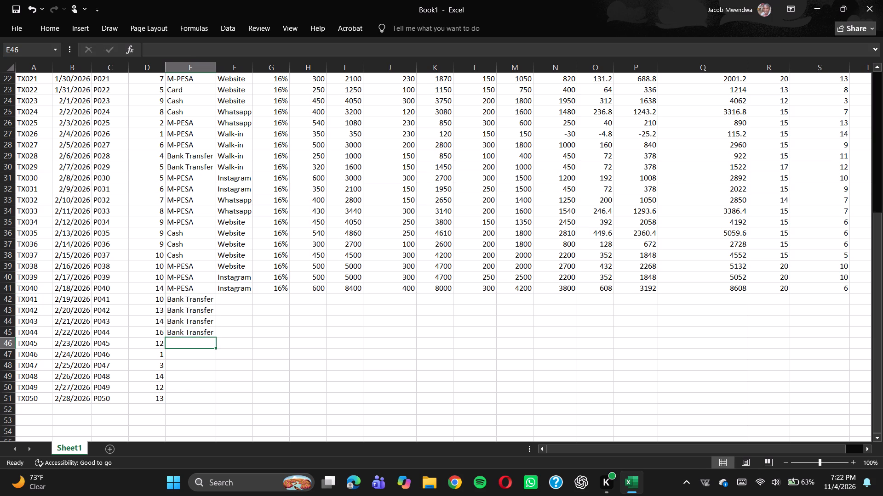
Enter Bank Transfer as the payment method in cells E46 and E47 for transactions TX045 and TX046.
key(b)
key(Return)
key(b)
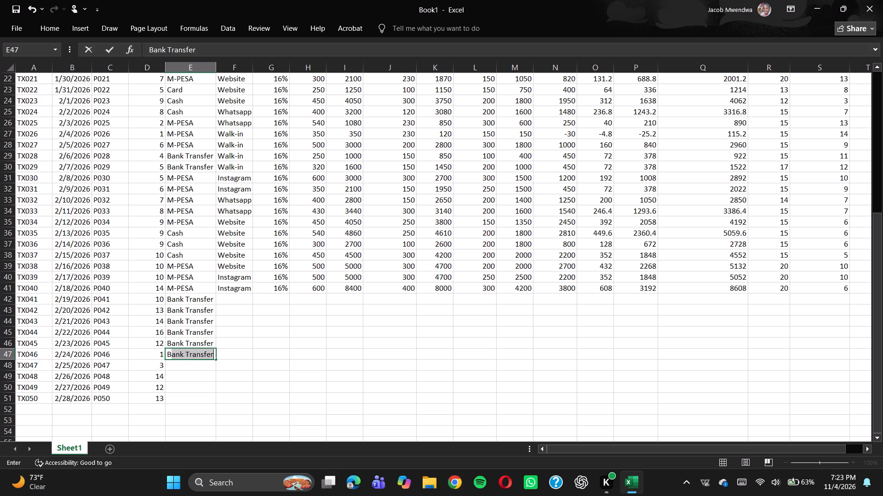
key(Return)
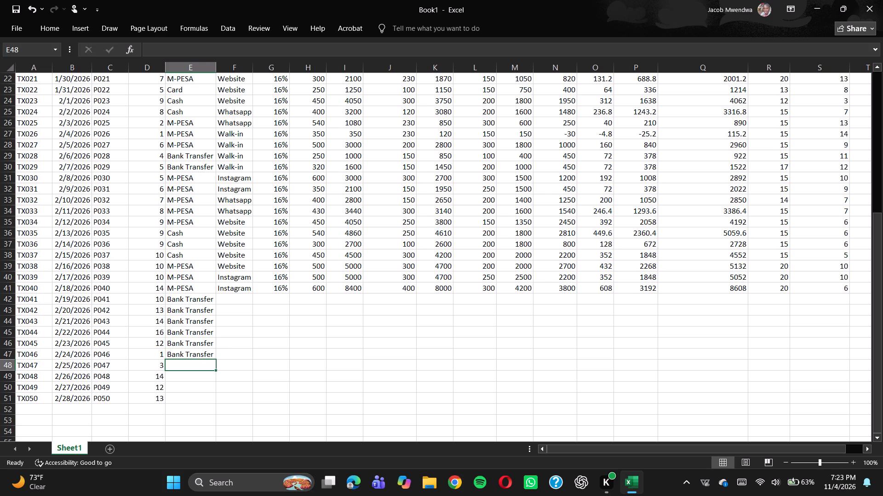
Enter M-PESA as the payment method in cells E48 to E51 for transactions TX047 to TX050.
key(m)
key(Return)
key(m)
key(Return)
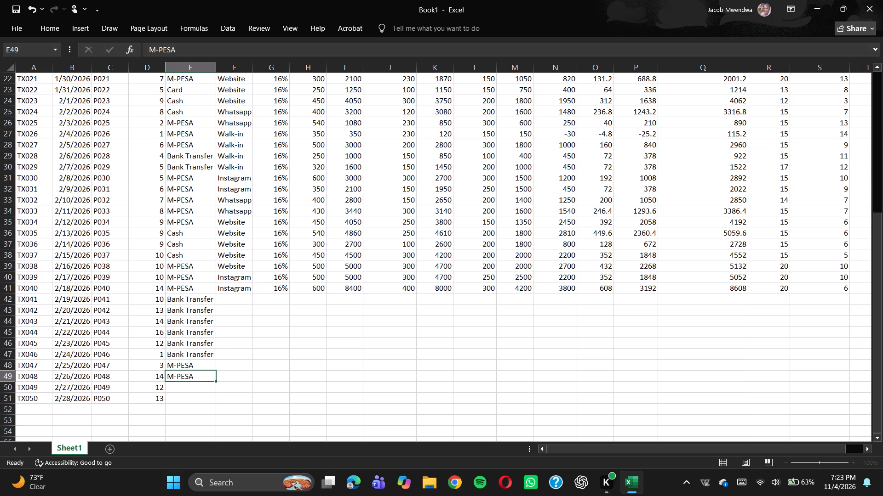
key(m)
key(Return)
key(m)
key(Return)
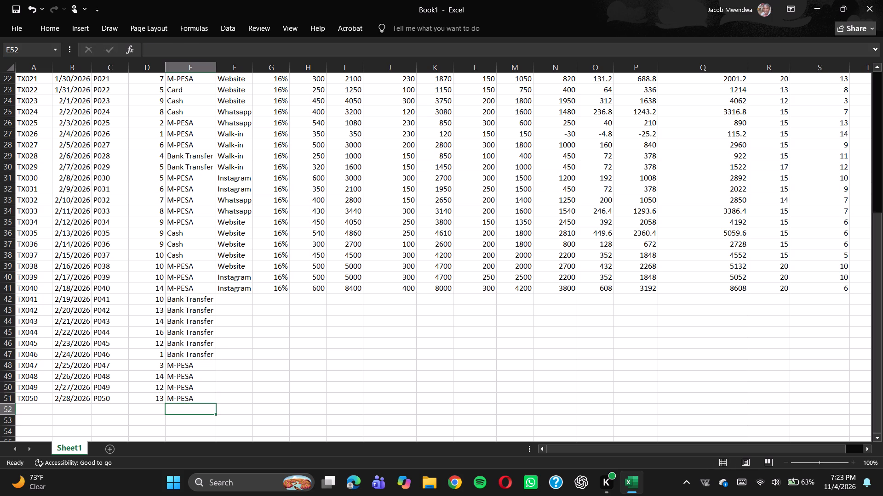
Enter Website as the sales channel in cells F42 to F44 for transactions TX041 to TX043.
click(240, 299)
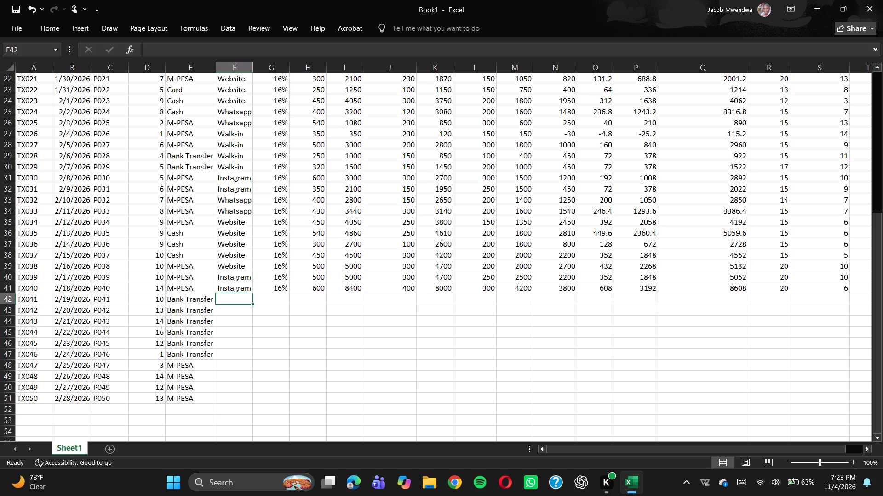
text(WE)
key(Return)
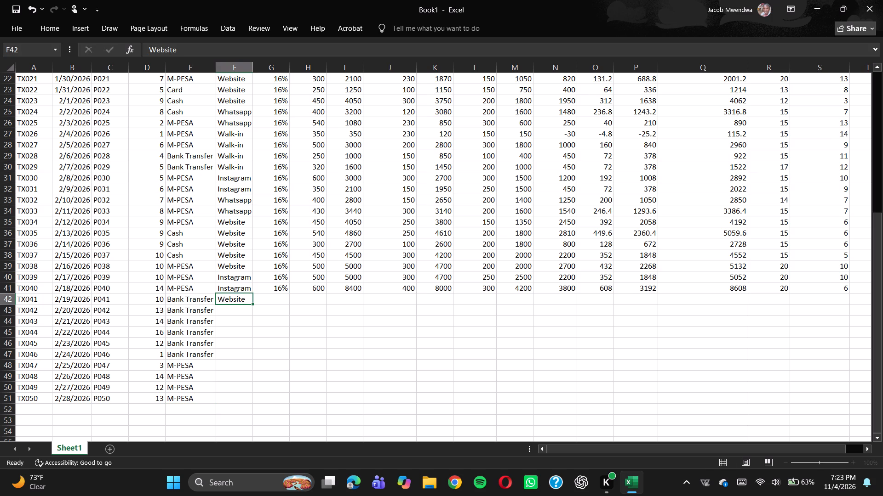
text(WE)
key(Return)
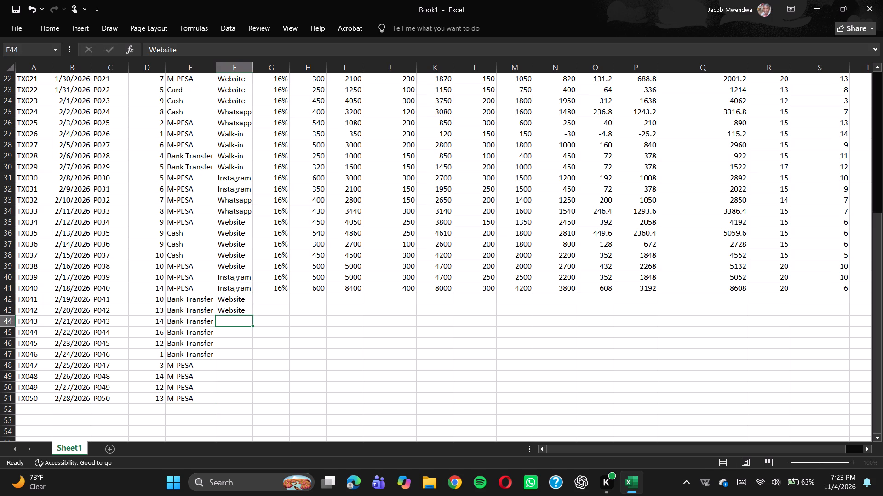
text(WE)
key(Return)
Enter Whatsapp as the sales channel in cells F45 to F47 for transactions TX044 to TX046.
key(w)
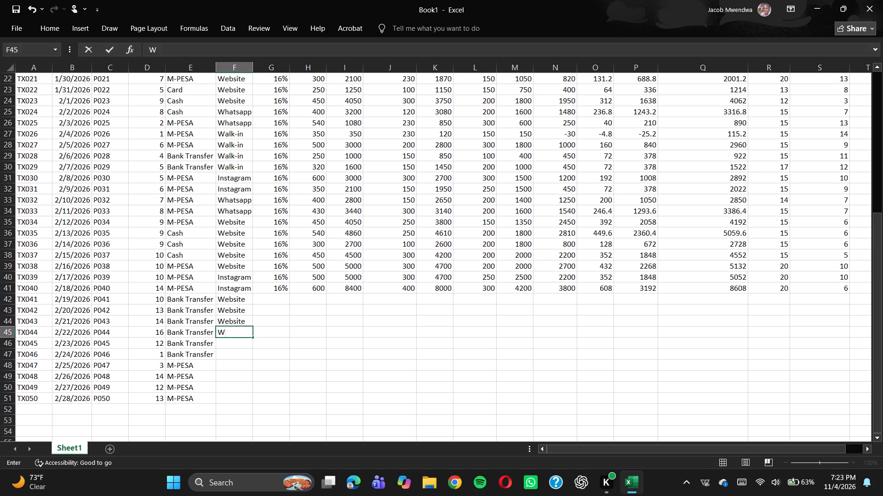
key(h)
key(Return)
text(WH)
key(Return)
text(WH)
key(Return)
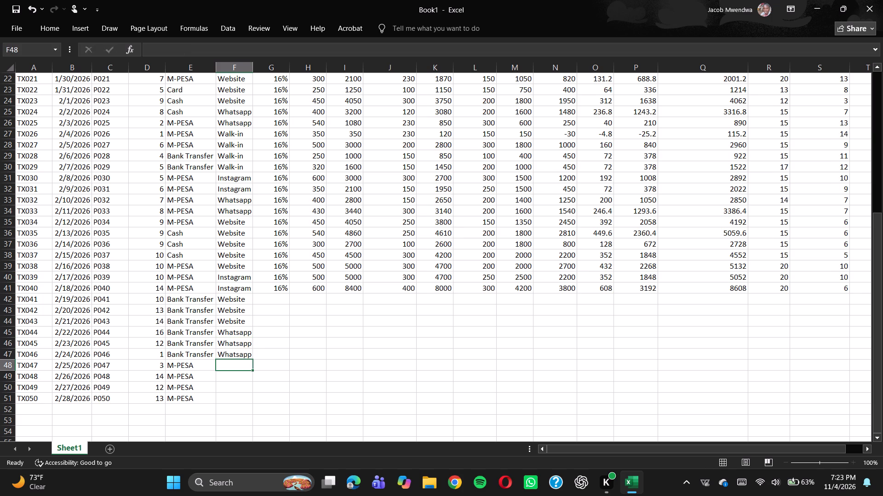
Enter the channels Instagram, Instagram, Website and Instagram in cells F48 to F51 for transactions TX047 to TX050.
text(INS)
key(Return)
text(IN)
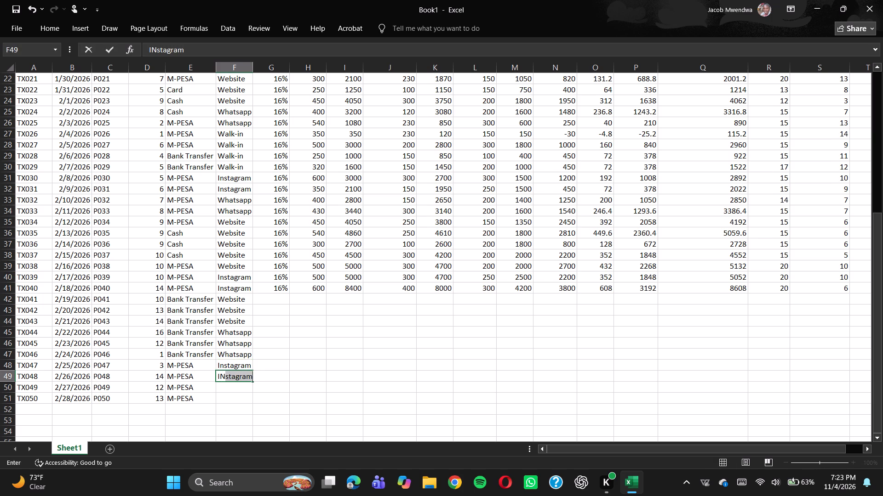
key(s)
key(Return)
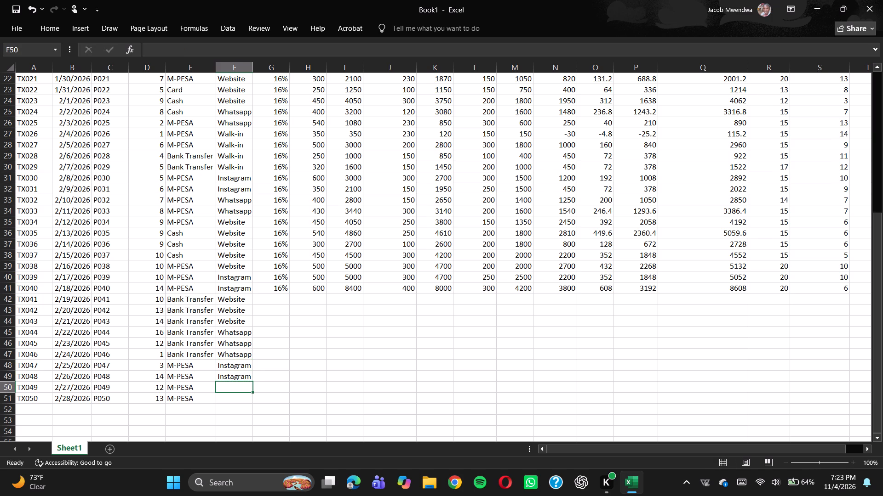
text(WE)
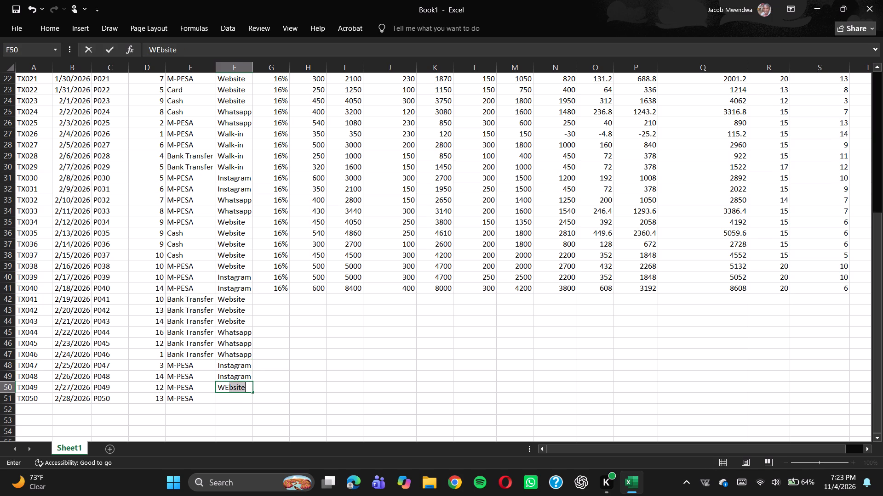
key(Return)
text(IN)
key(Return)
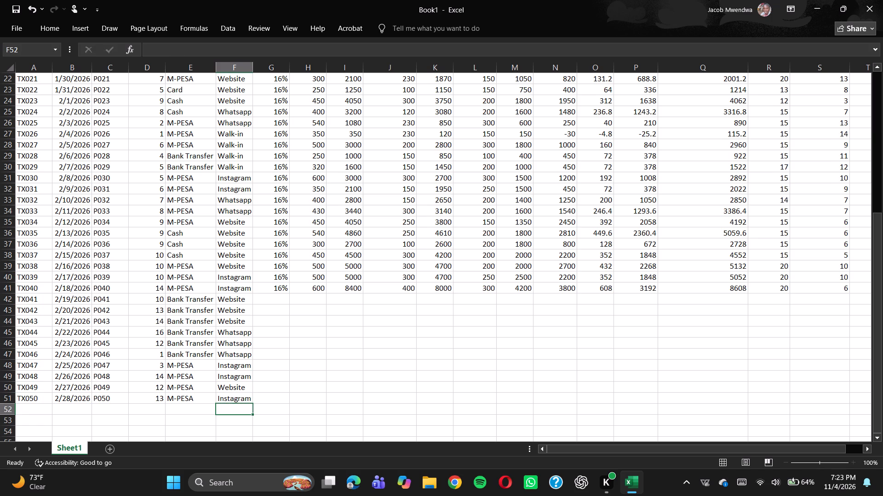
Enter a 16% VAT rate in cells G51, G50 and G49, working upward from transaction TX050 to TX048.
click(274, 396)
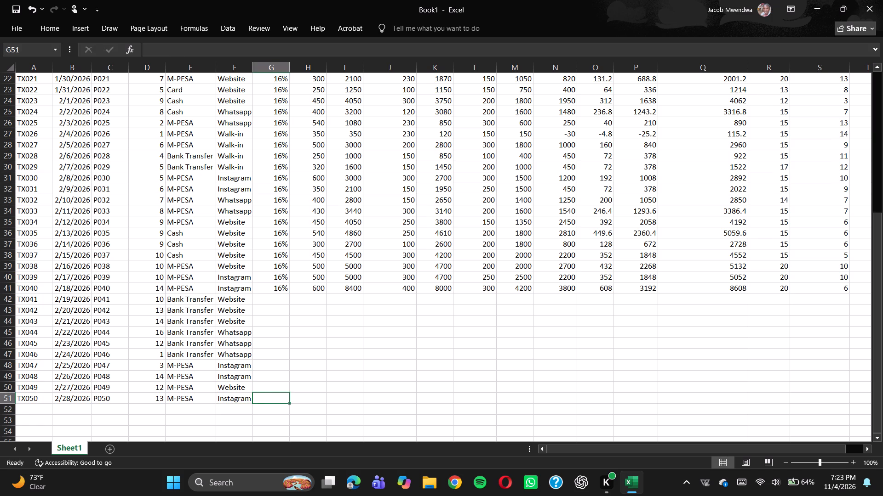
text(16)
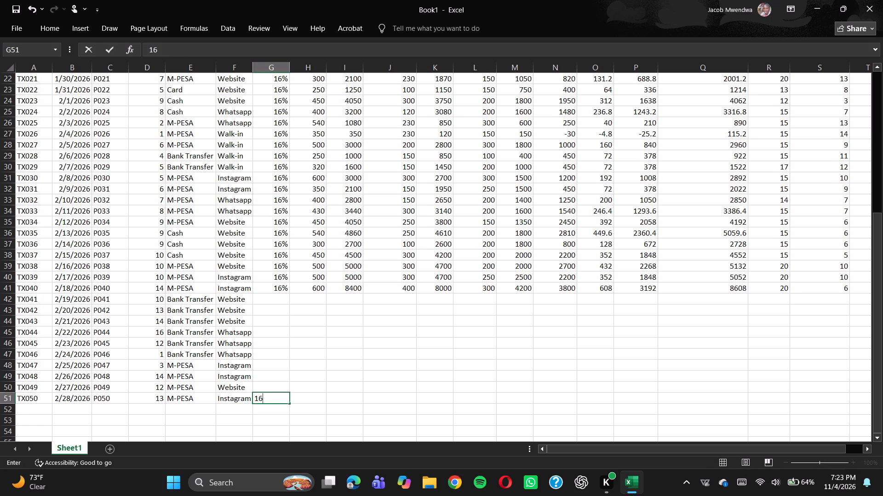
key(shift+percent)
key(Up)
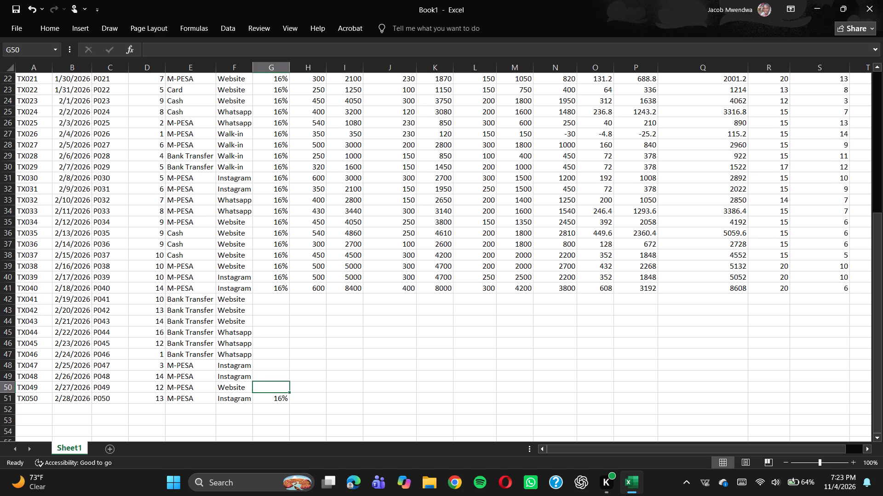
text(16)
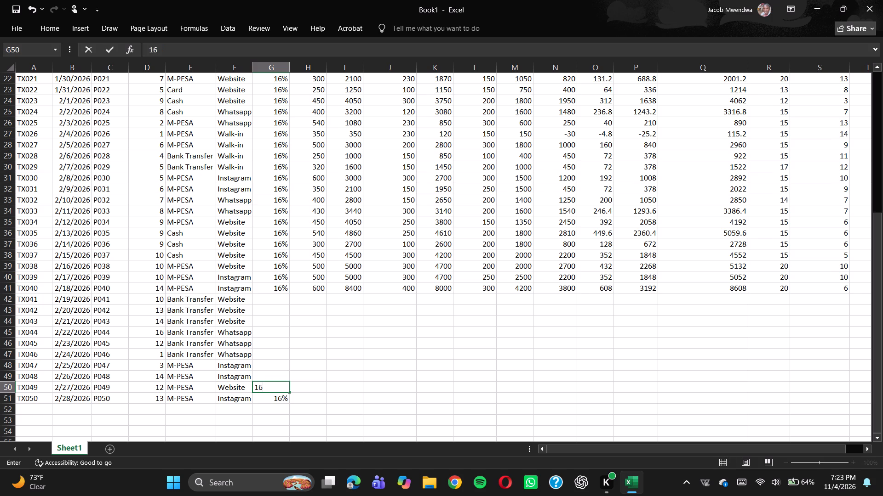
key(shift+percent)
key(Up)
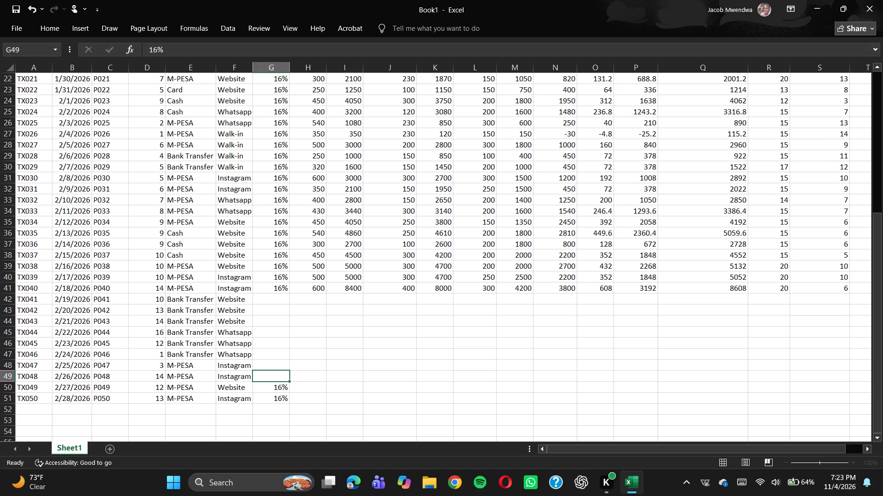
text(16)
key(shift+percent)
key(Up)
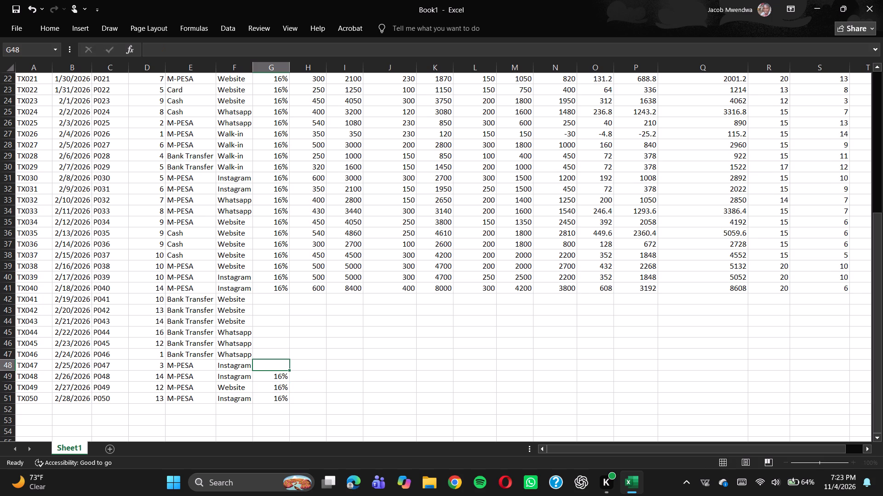
Enter the 16% VAT rate in cells G48, G47, G46 and G45, working upward from TX047 to TX044.
text(16)
key(shift+percent)
key(Up)
text(16)
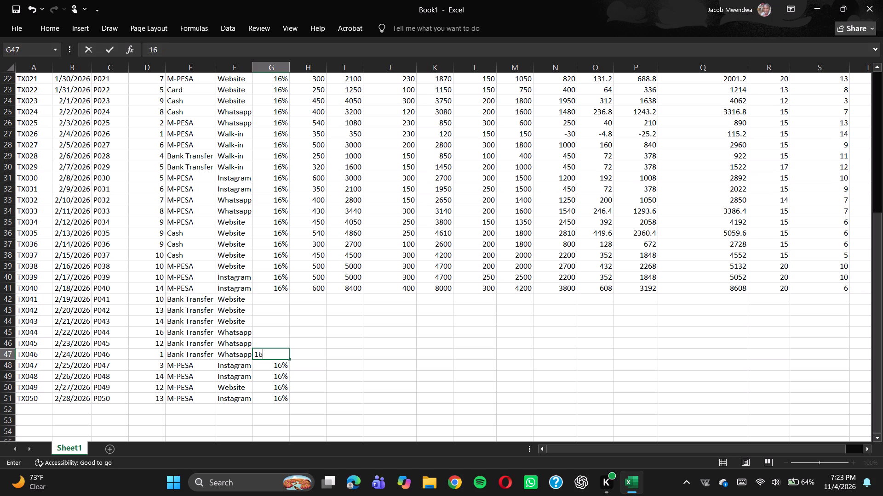
key(shift+percent)
key(Up)
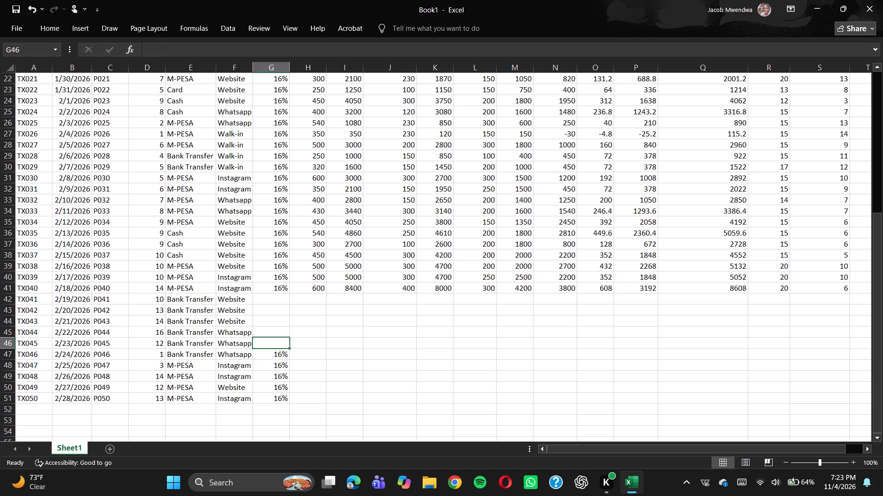
text(16)
key(shift+percent)
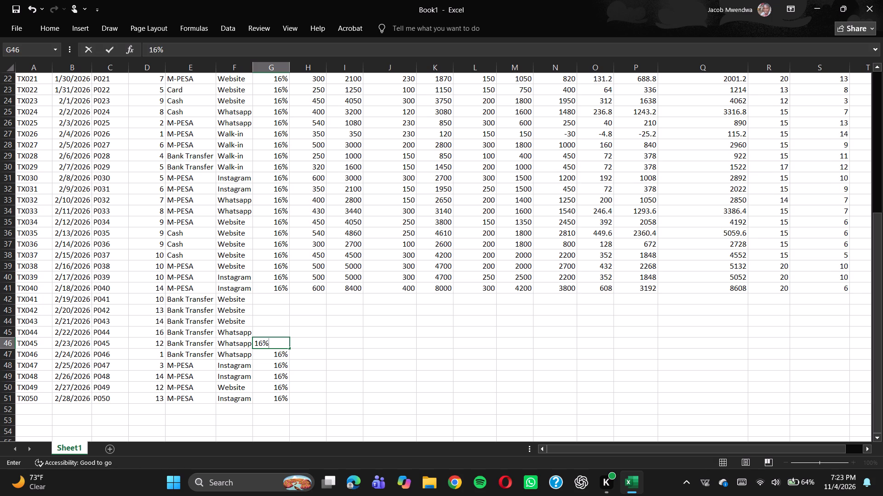
key(Up)
text(16)
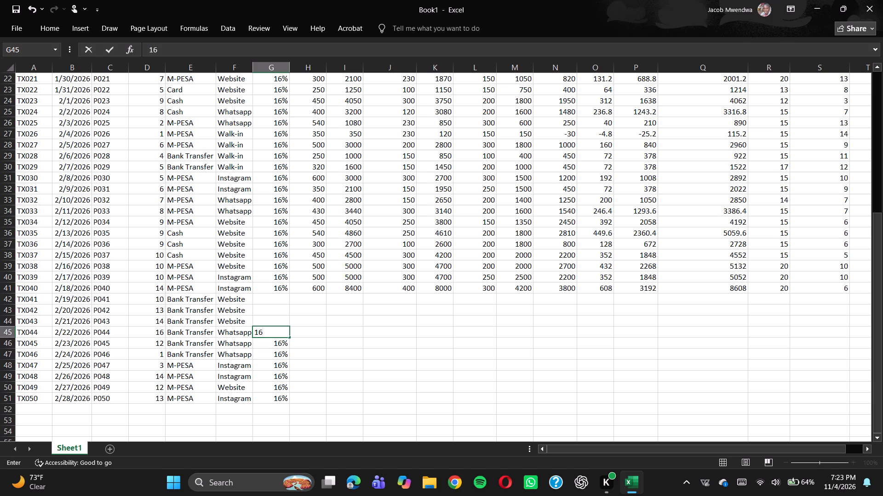
key(shift+percent)
Enter the 16% VAT rate in cells G44, G43 and G42, working upward from TX043 to TX041.
key(Up)
text(16)
key(shift+percent)
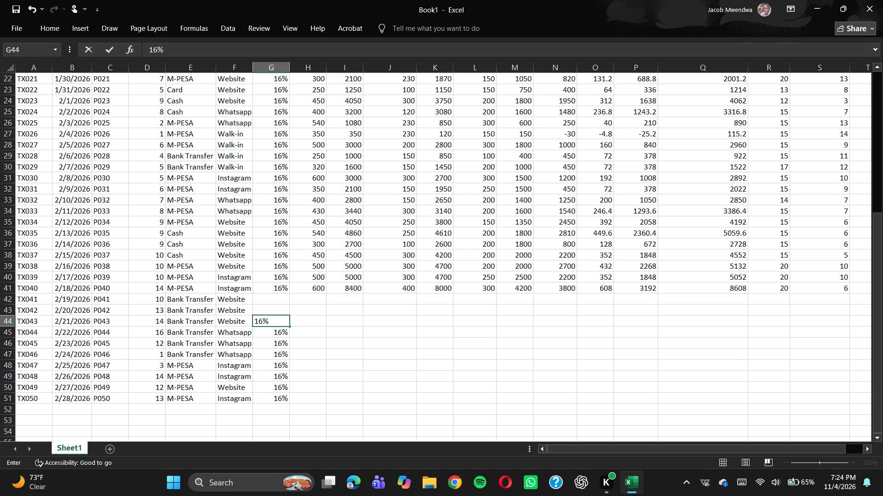
key(Up)
text(16)
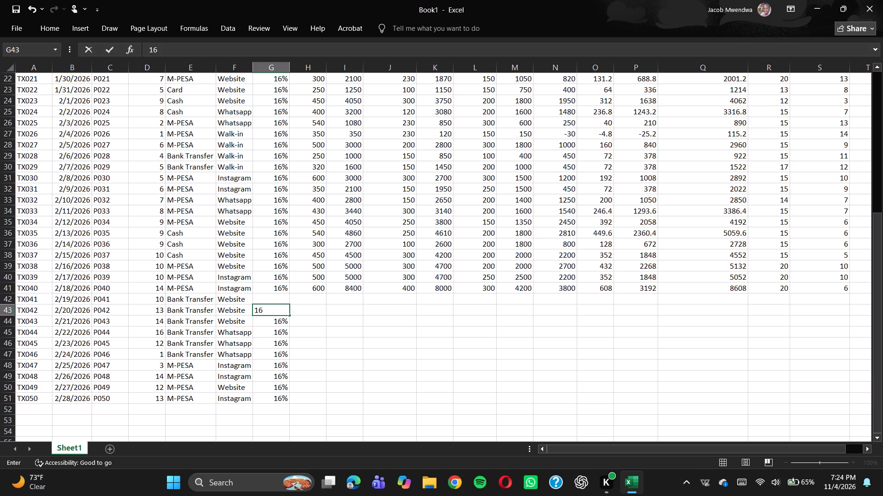
key(shift+percent)
key(Up)
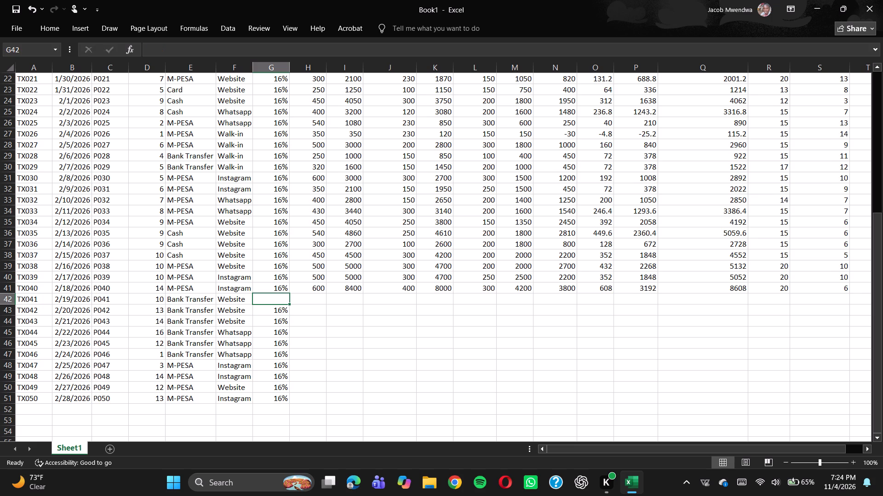
text(16%)
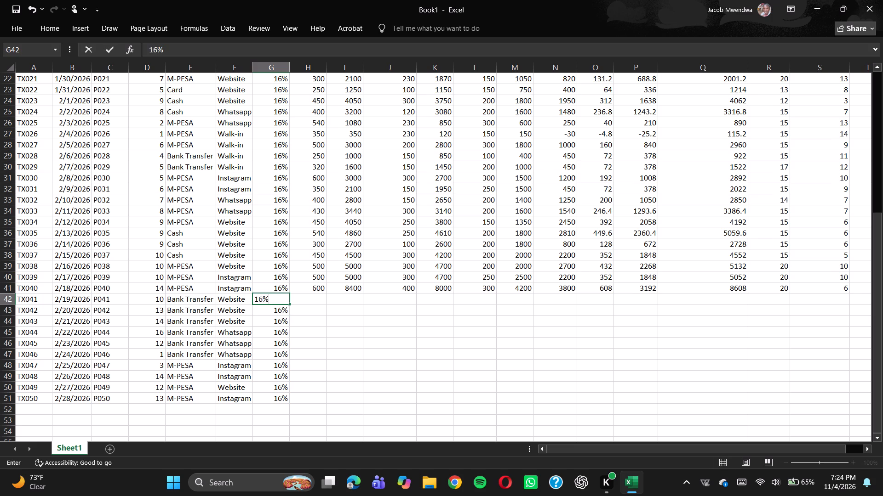
Enter unit prices 400, 450, 450, 500 and 500 in cells H42 to H46 for transactions TX041 to TX045.
click(317, 300)
text(400)
key(Down)
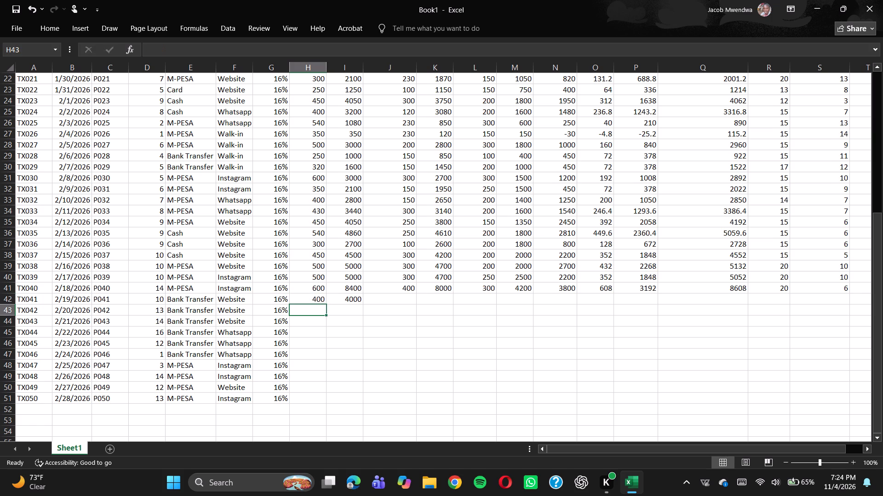
text(450)
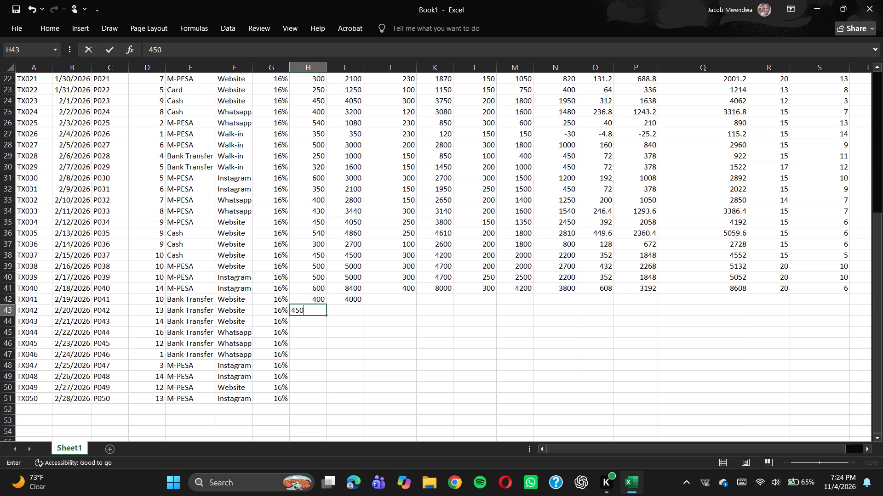
key(Down)
text(450)
key(Down)
text(500)
key(Down)
text(500)
key(Down)
Enter unit prices 400, 350, 450, 350 and 250 in cells H47 to H51 for transactions TX046 to TX050.
key(4)
text(00)
key(Down)
text(350)
key(Down)
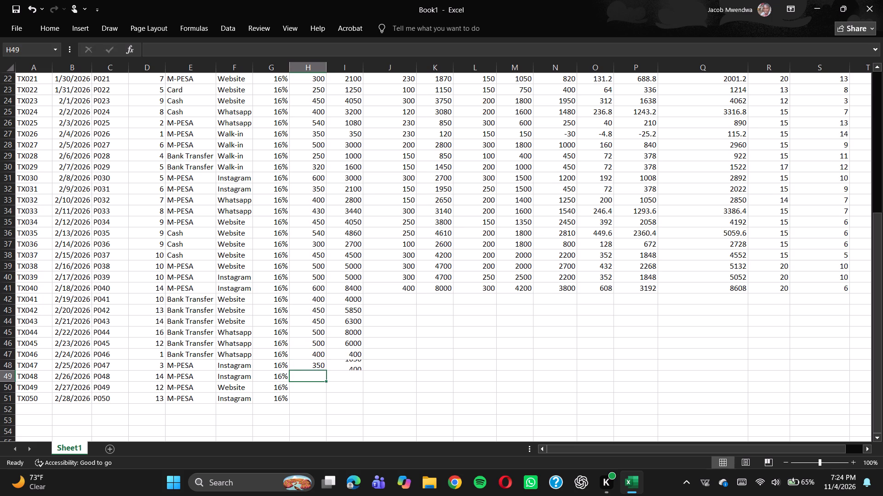
text(450)
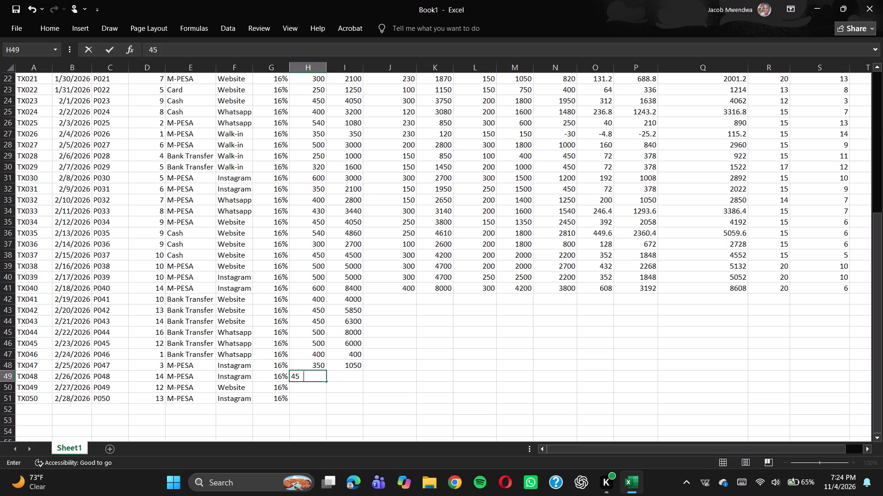
key(Down)
text(350)
key(Down)
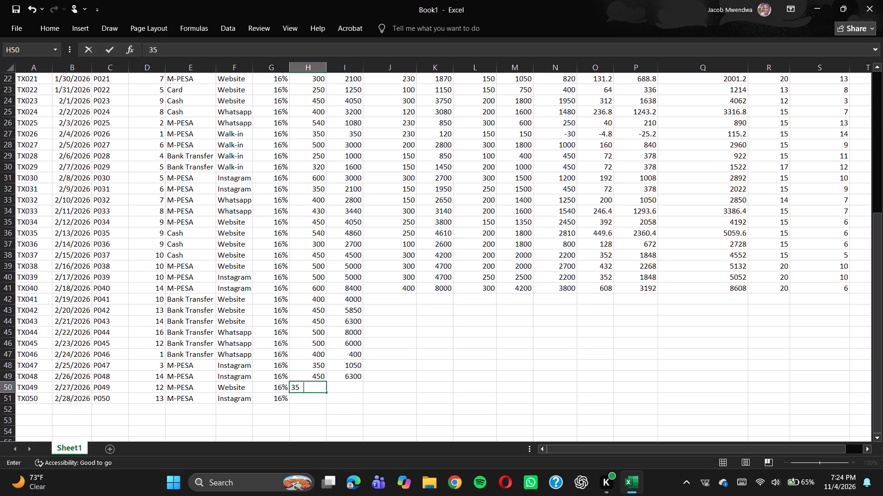
text(26)
key(BackSpace)
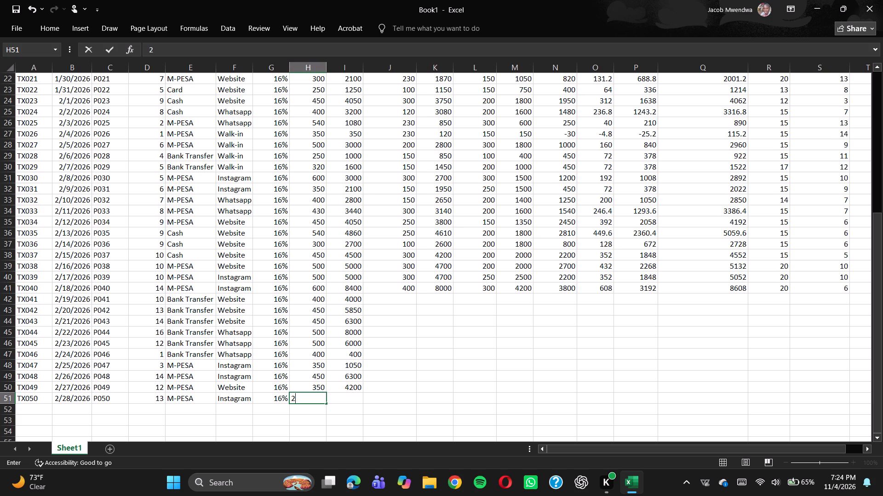
text(50)
key(Down)
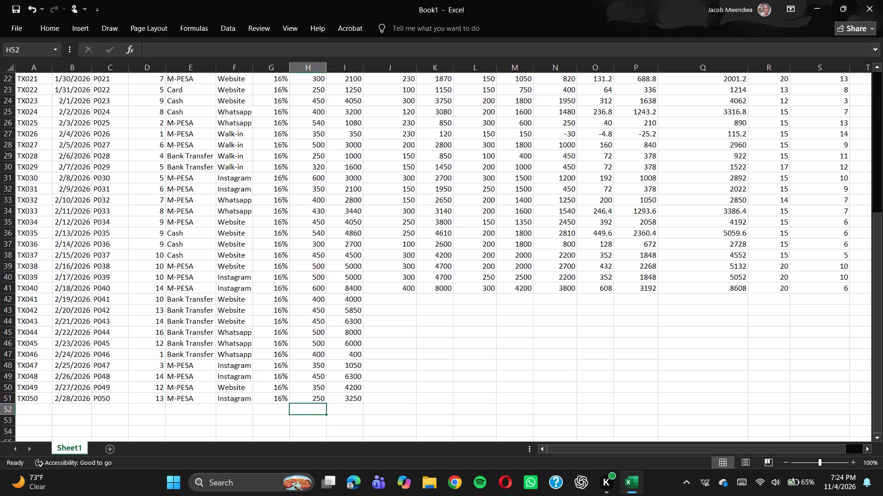
Review the column headers and existing rows against the columns still empty for transactions TX041 to TX050.
scroll(368, 201, up, 3)
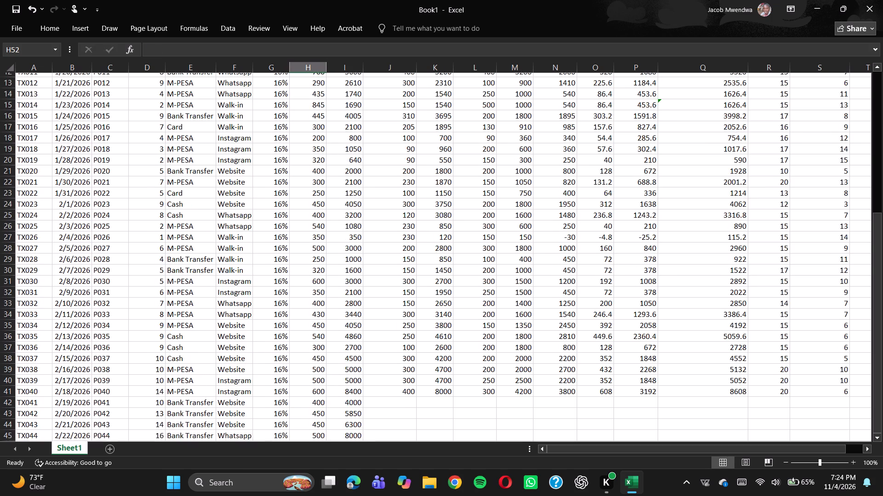
scroll(368, 201, up, 5)
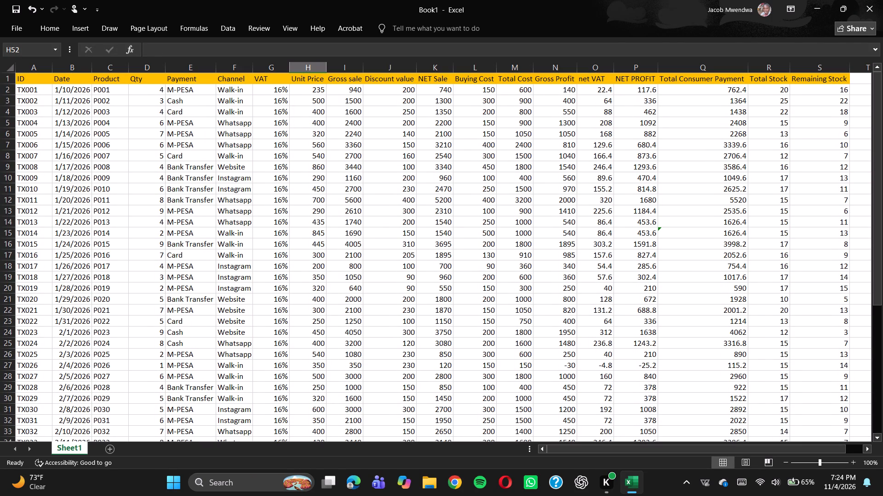
scroll(368, 201, down, 5)
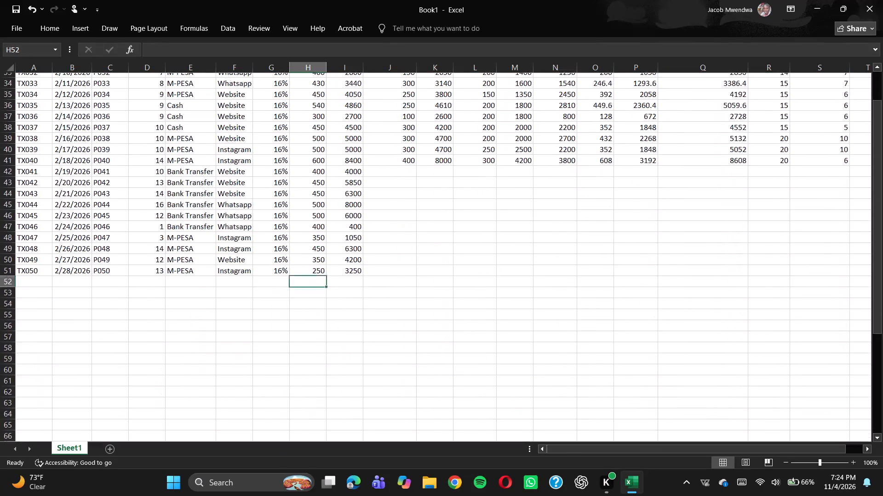
scroll(368, 201, up, 8)
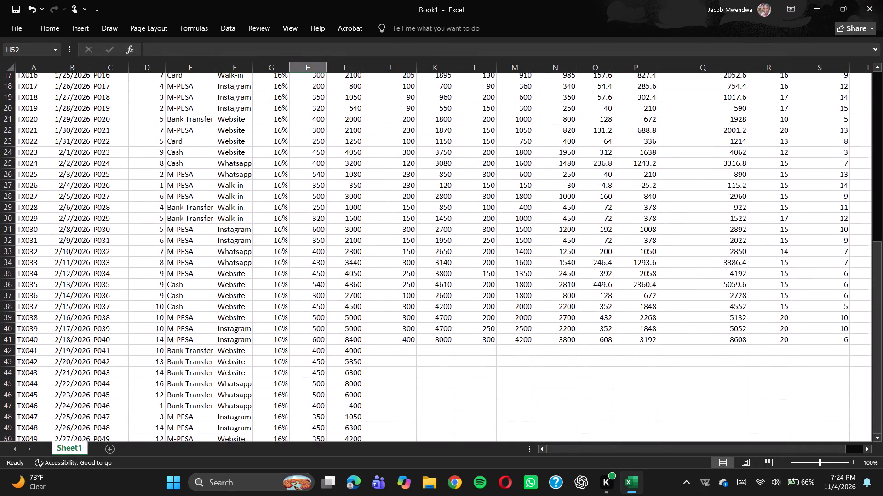
Enter discount values 350, 400, 450, 500 and 250 in cells J42 to J46 for transactions TX041 to TX045.
scroll(368, 201, up, 4)
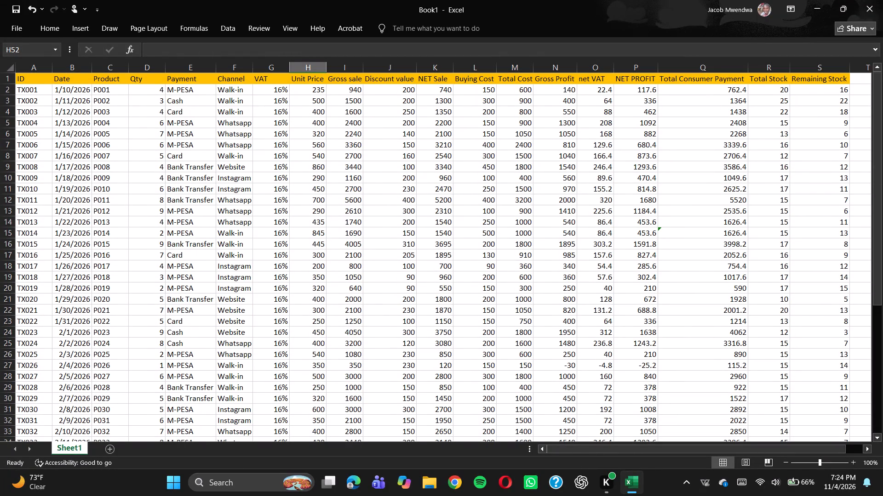
scroll(368, 201, down, 4)
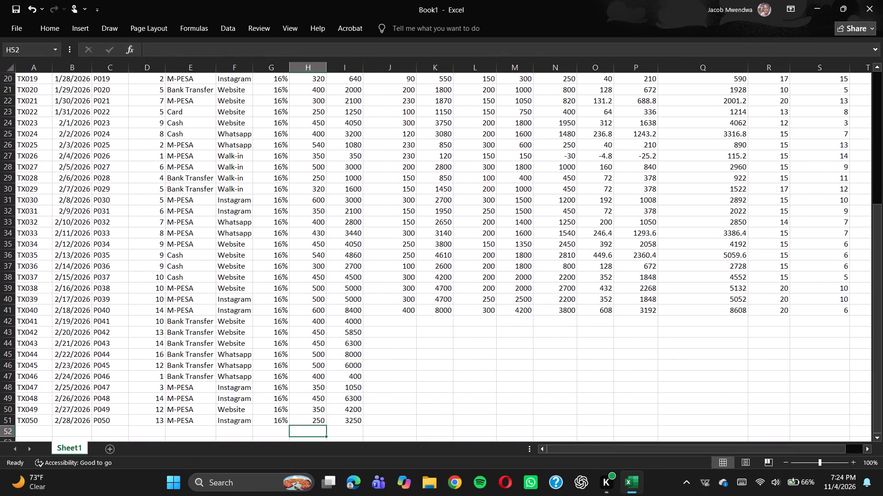
click(406, 322)
text(35)
key(0)
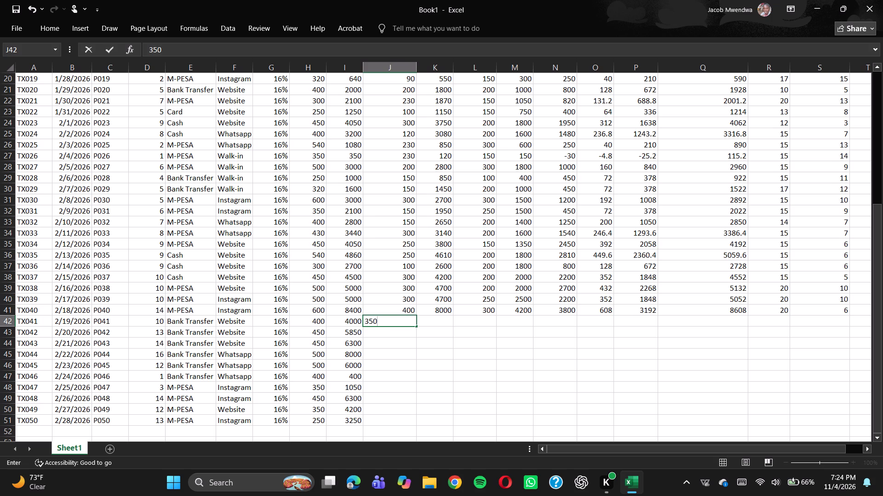
key(Down)
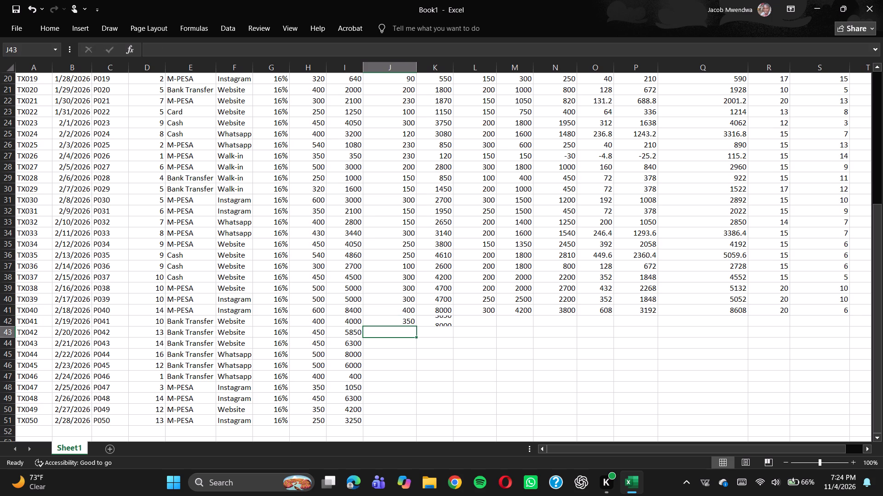
text(400)
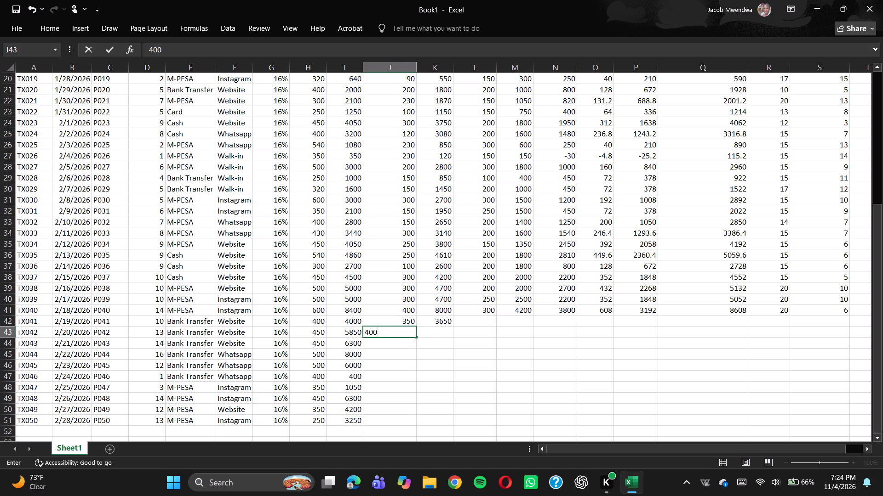
key(Down)
key(4)
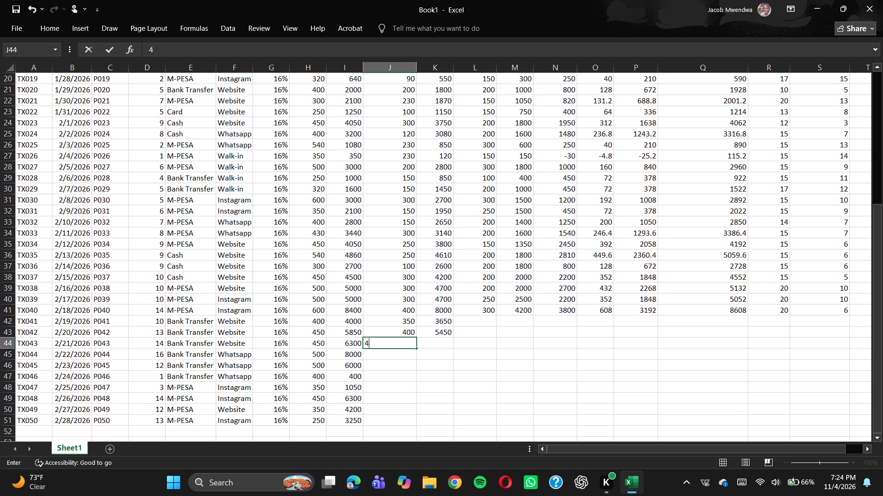
text(50)
key(Down)
text(500)
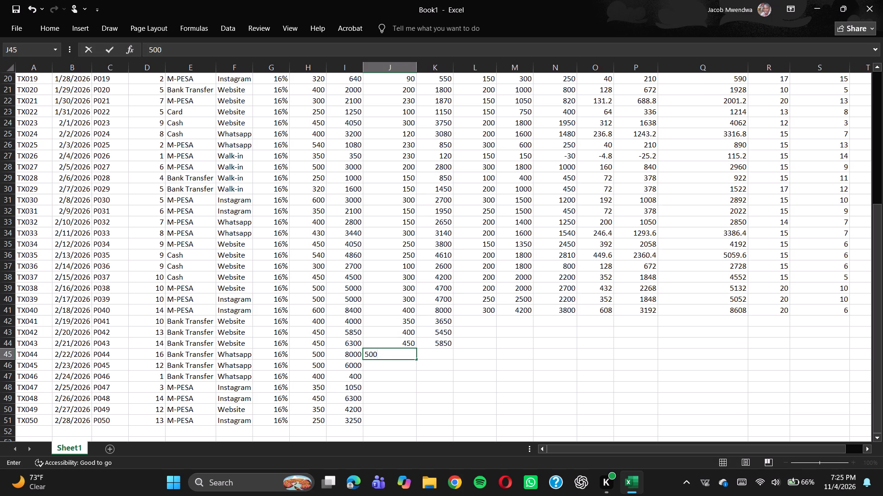
key(Down)
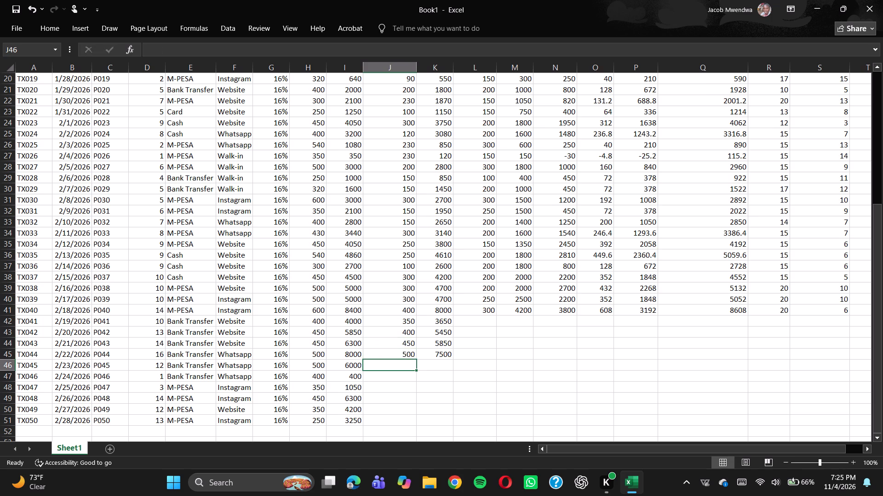
text(250)
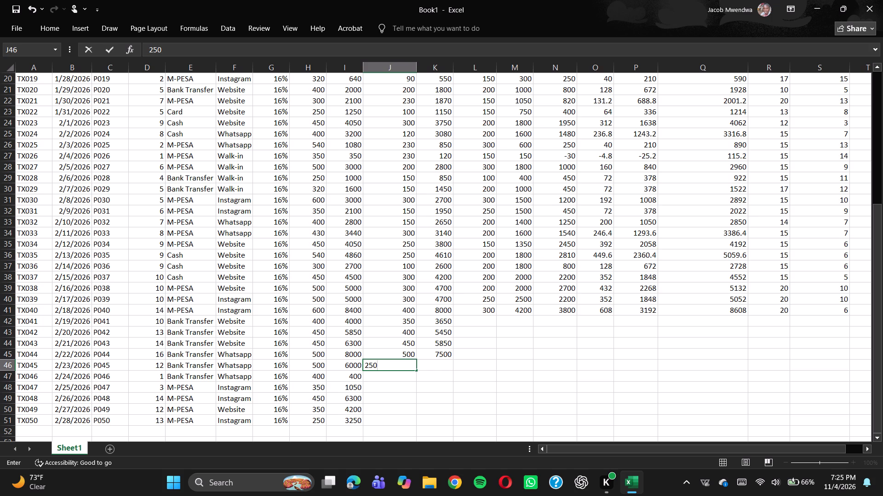
key(Down)
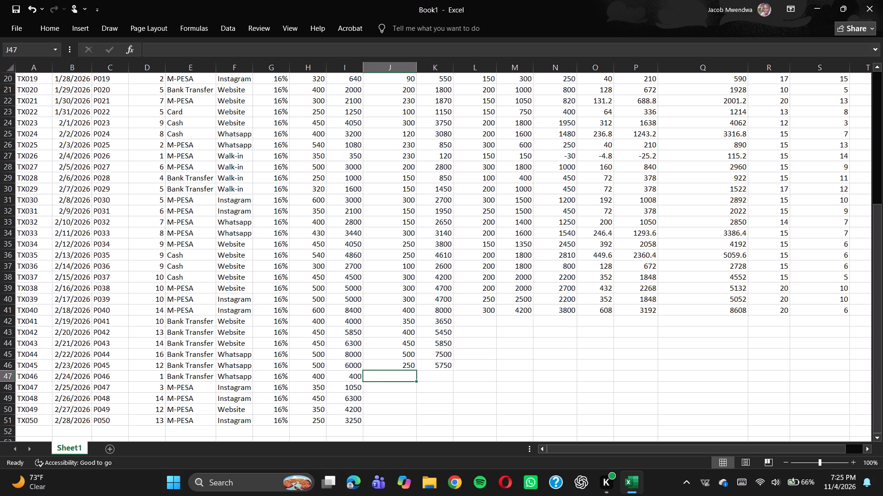
Enter discount values 50, 100, 200, 200 and 200 in cells J47 to J51 for transactions TX046 to TX050.
text(150)
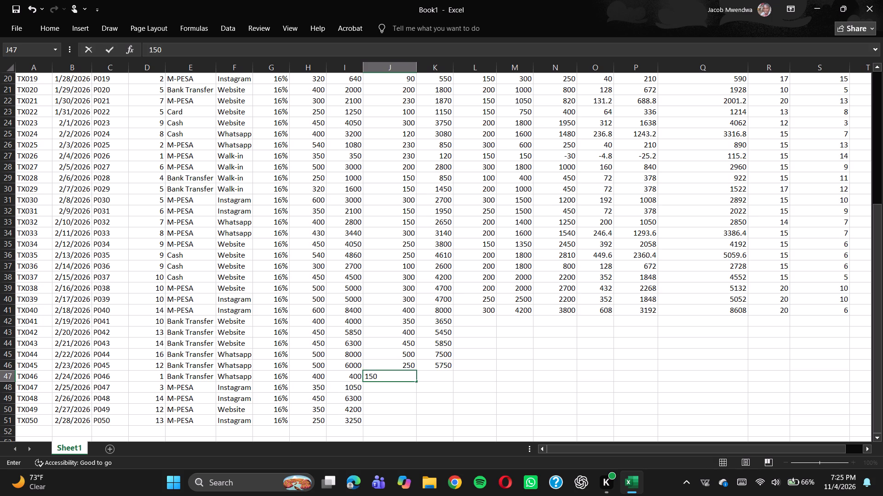
key(BackSpace)
key(BackSpace)
key(BackSpace)
text(50)
key(Down)
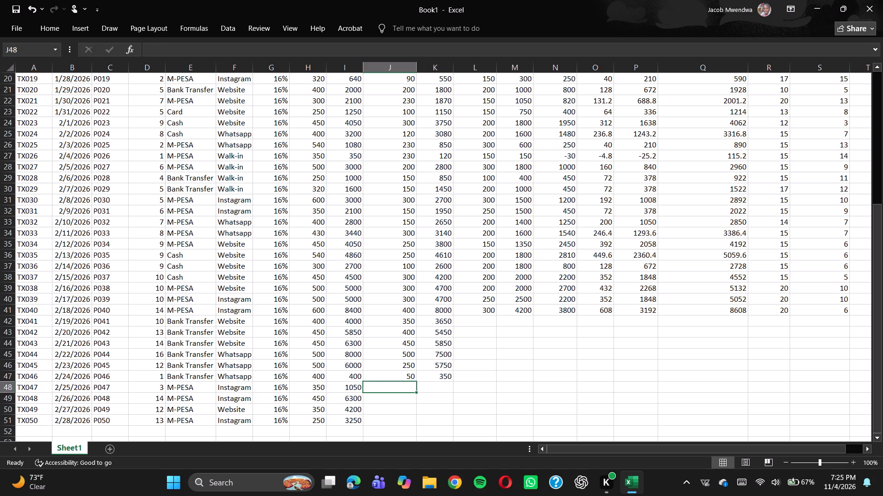
text(100)
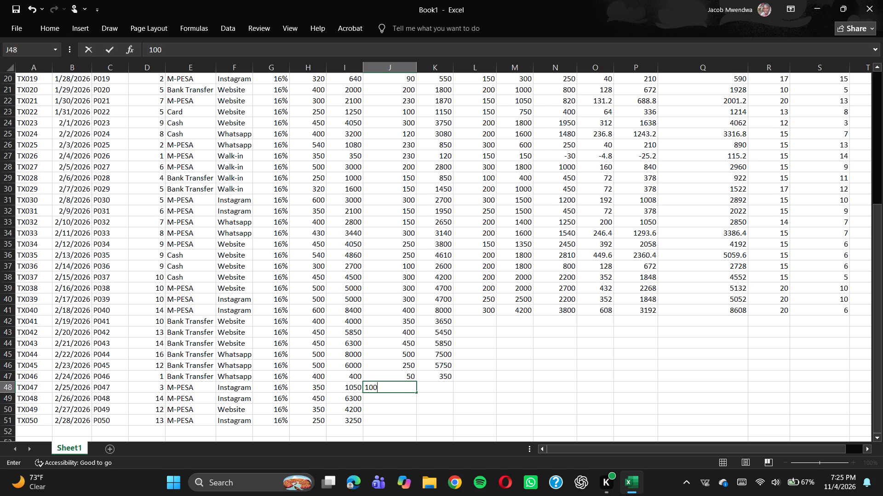
key(Down)
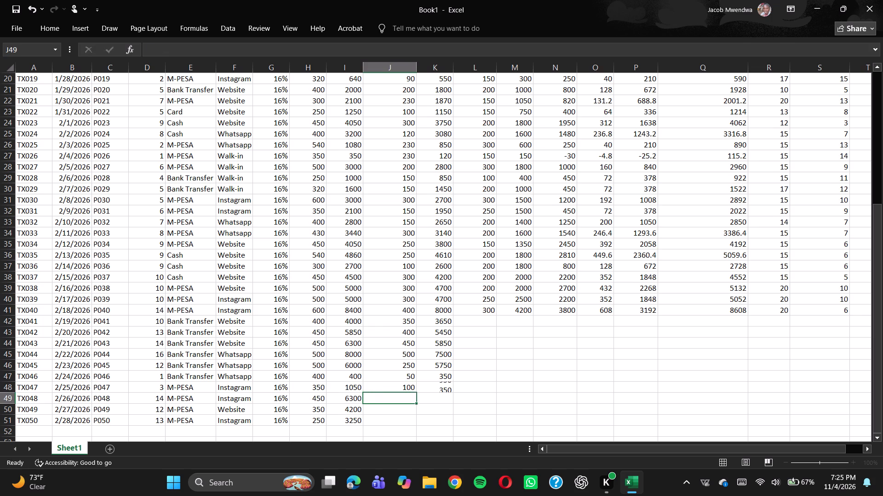
key(6)
key(BackSpace)
text(200)
key(Down)
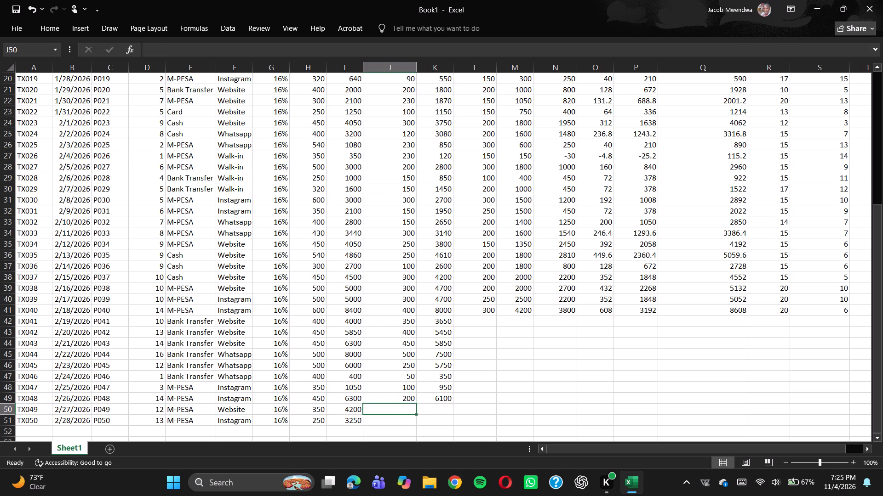
text(200)
key(Down)
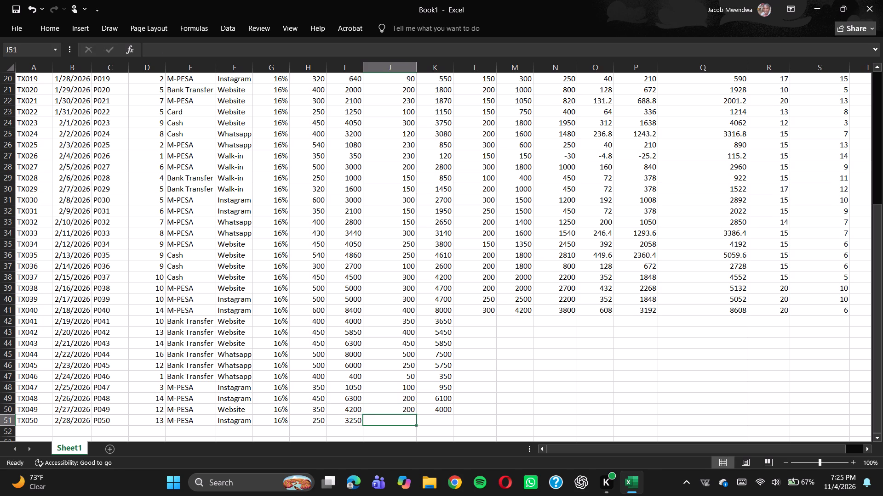
text(200)
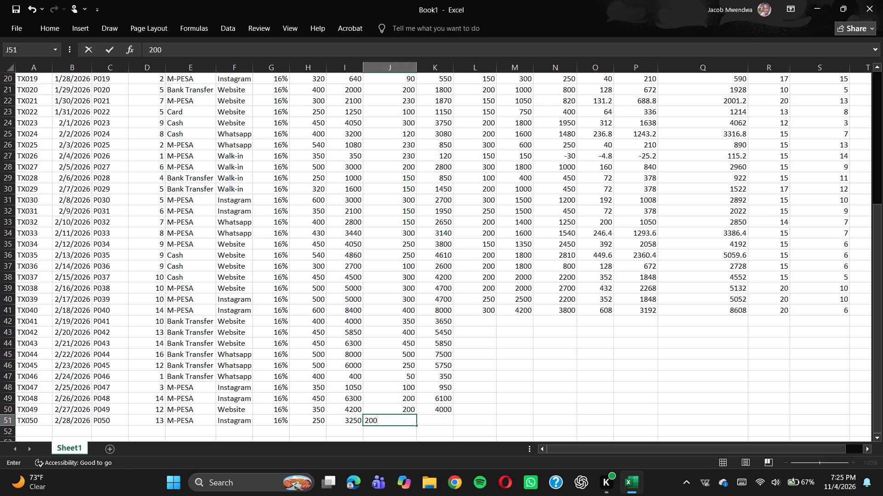
click(486, 325)
Enter a buying cost of 250 in each of cells L42 to L45 for transactions TX041 to TX044.
scroll(486, 325, up, 5)
scroll(486, 325, down, 4)
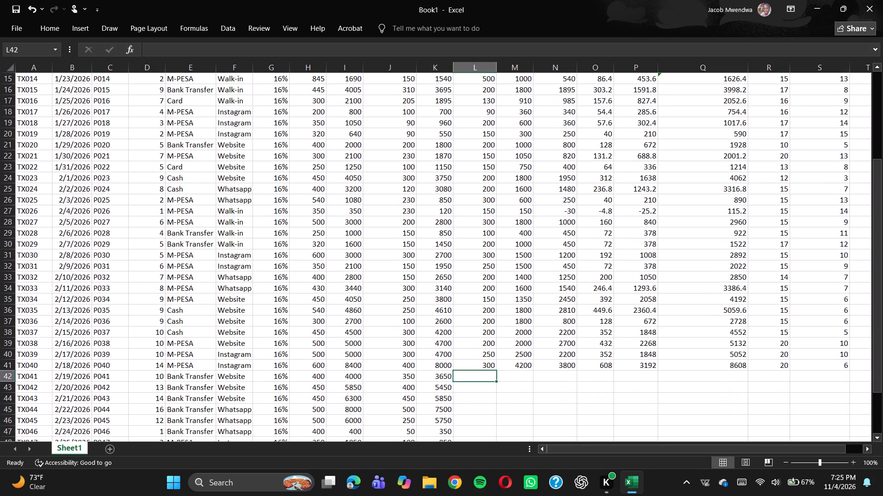
scroll(486, 325, down, 2)
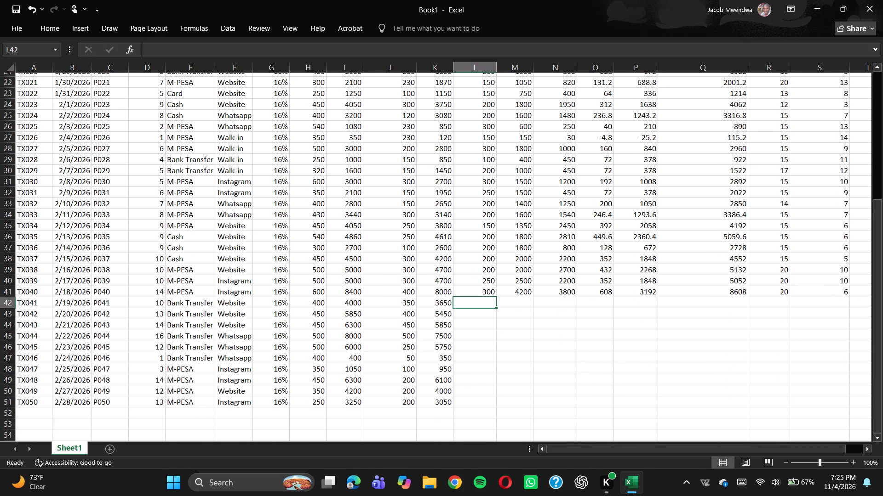
scroll(480, 321, down, 1)
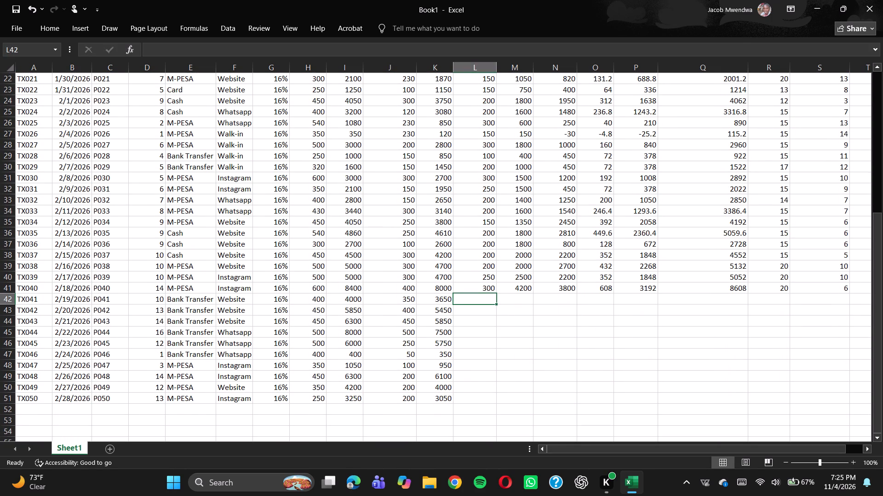
click(478, 299)
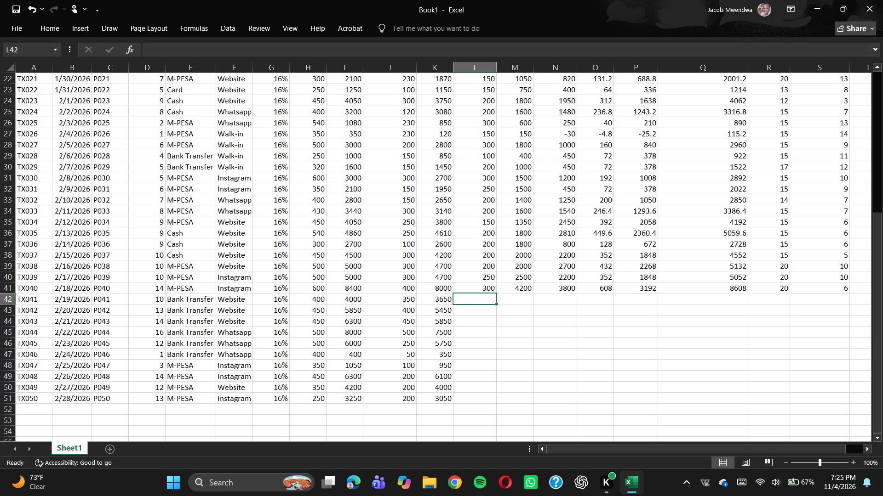
text(250)
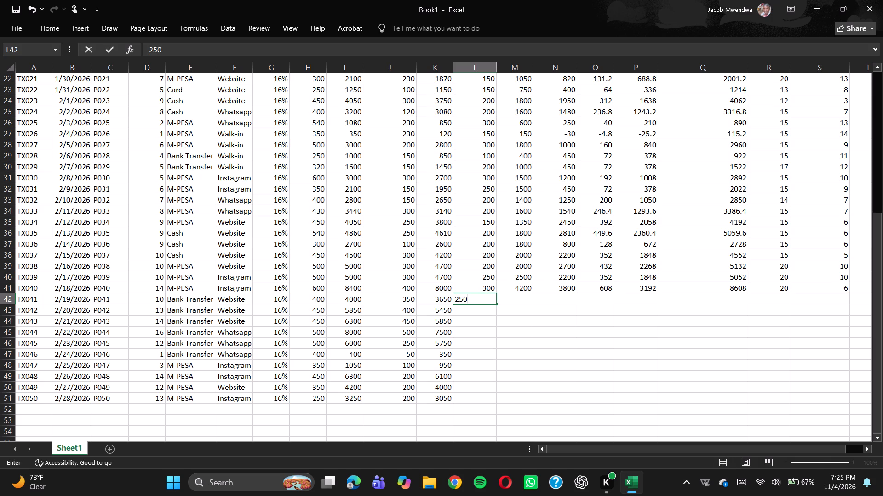
key(Down)
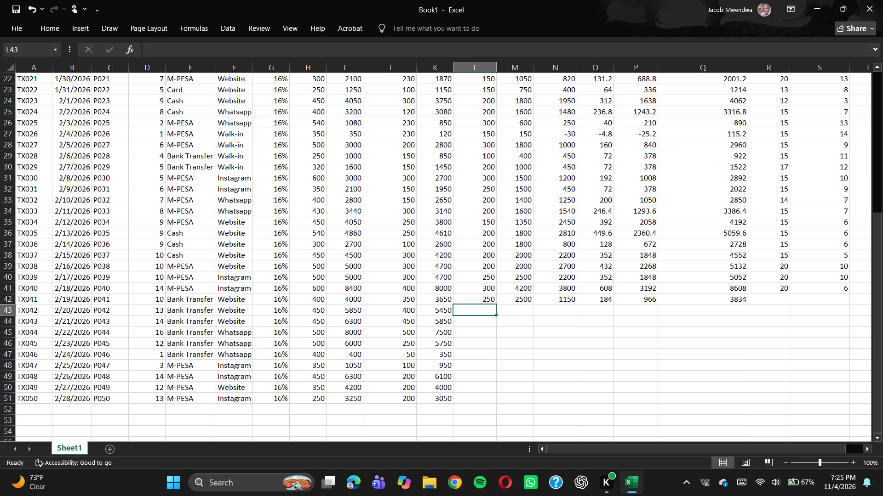
text(250)
key(Down)
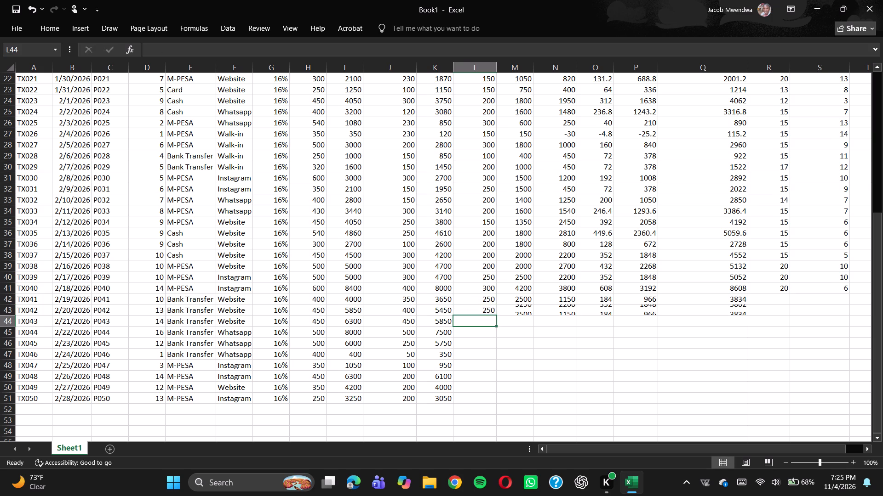
text(250)
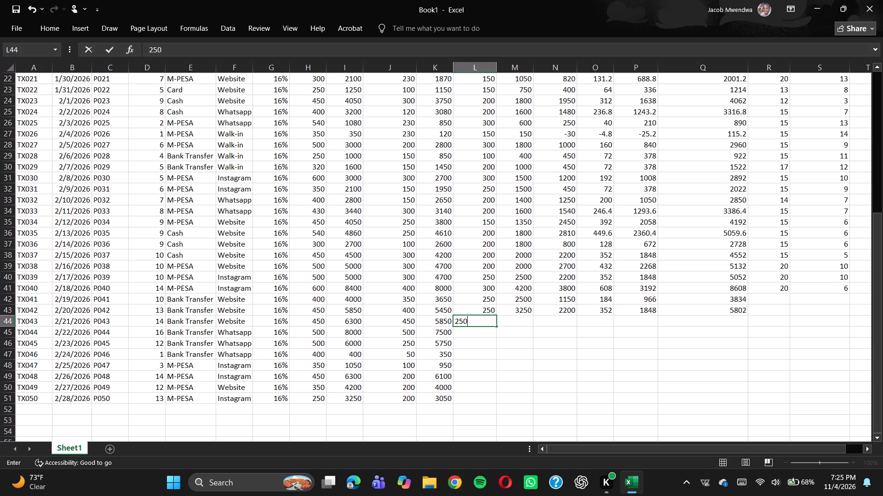
key(Down)
text(250)
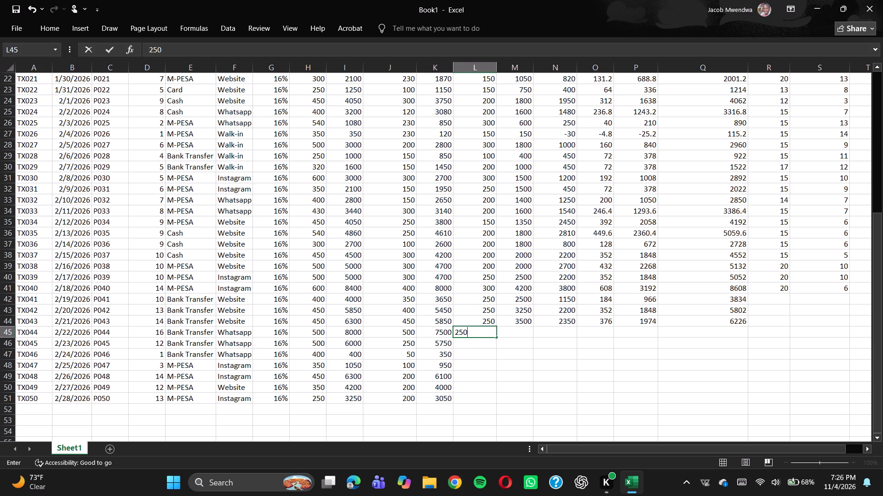
key(Down)
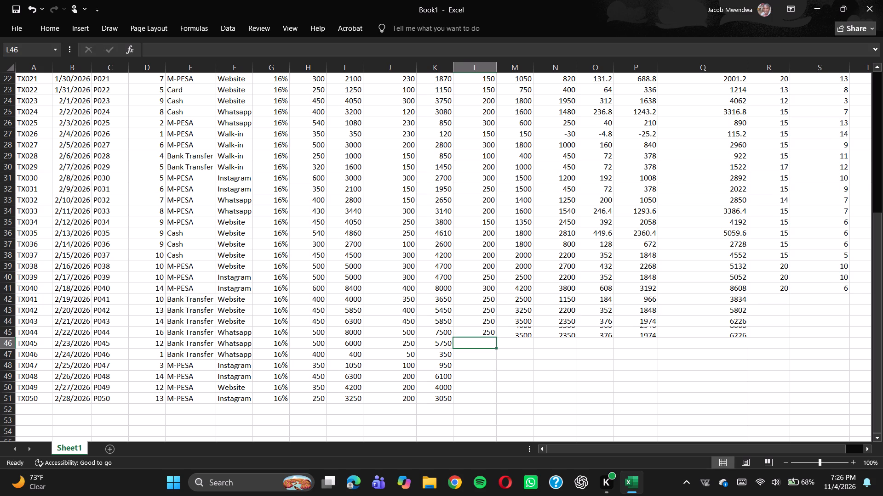
Enter buying costs 300, 300, 200, 200, 150 and 100 in cells L46 to L51 for transactions TX045 to TX050.
text(300)
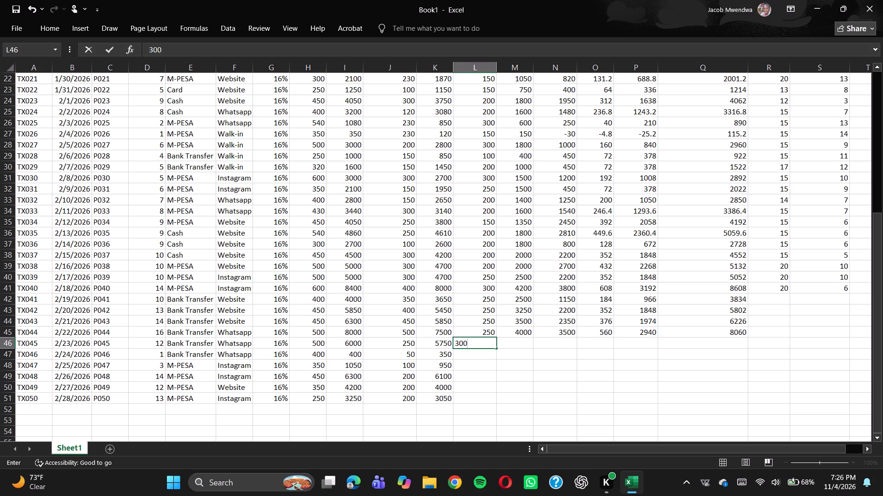
key(Down)
text(300)
key(Down)
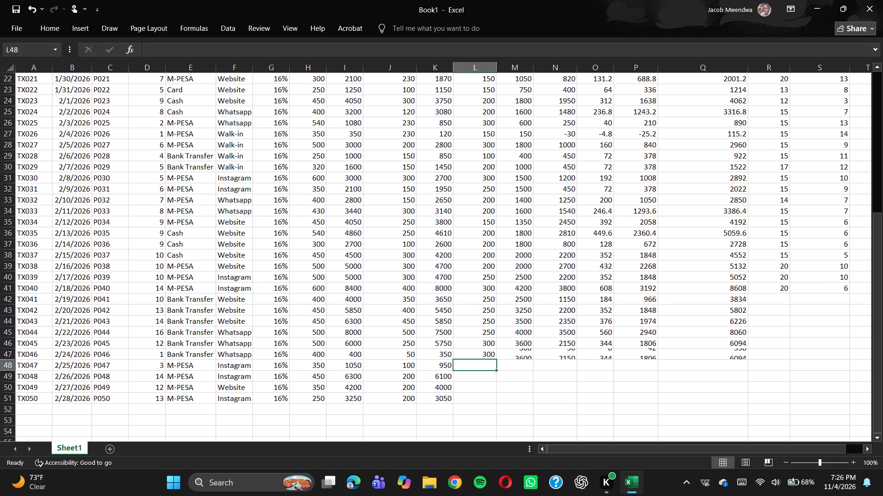
text(200)
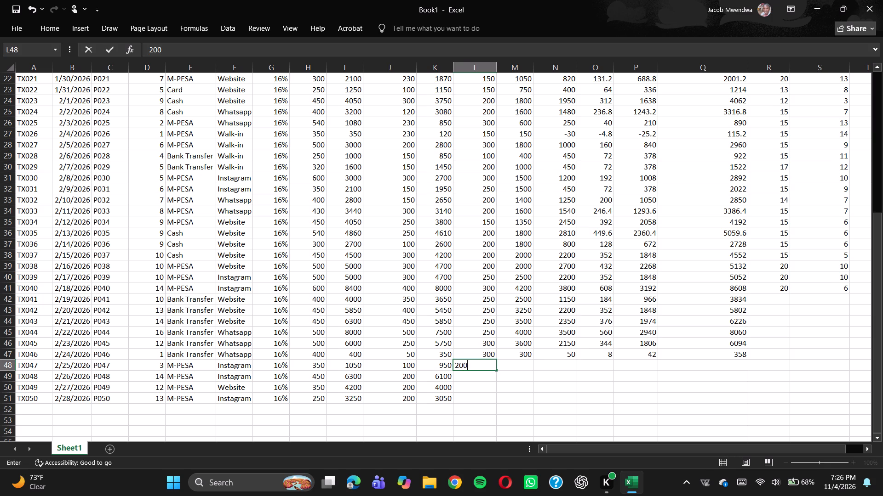
key(Down)
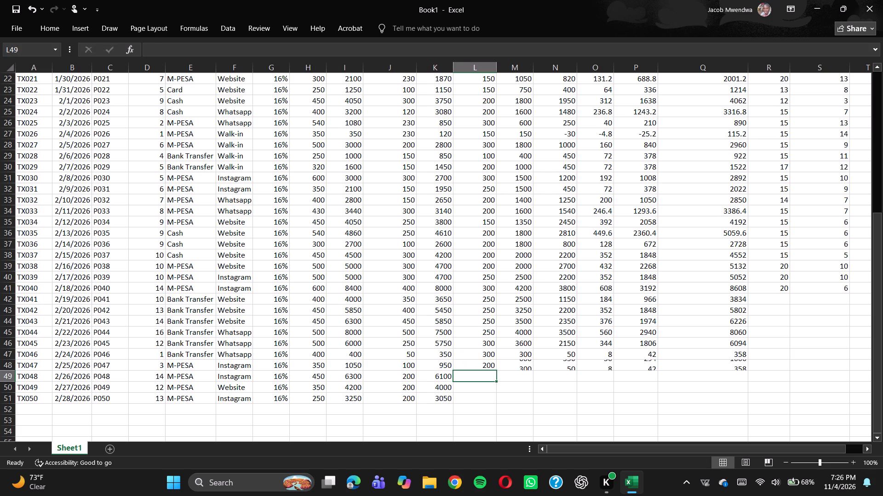
text(200)
key(Down)
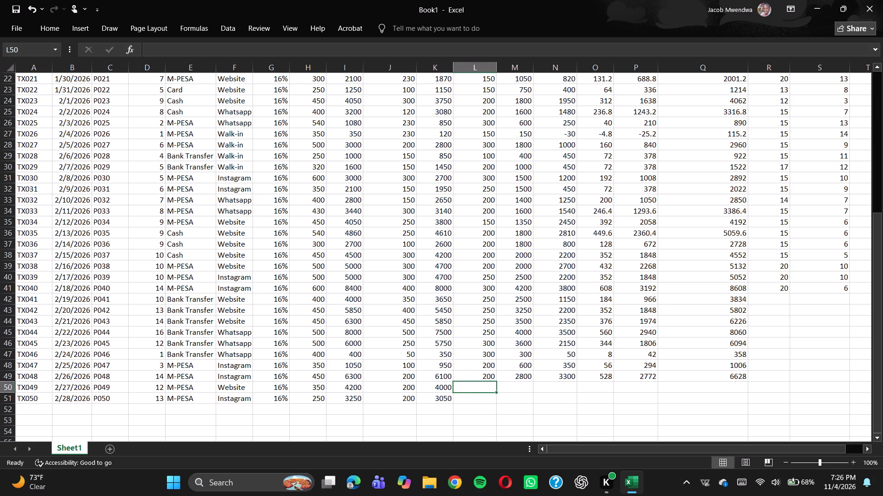
key(1)
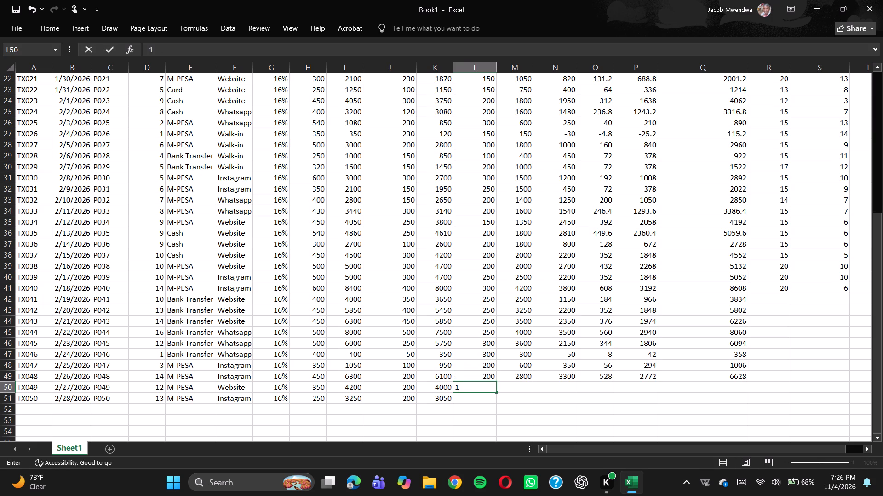
text(50)
key(Down)
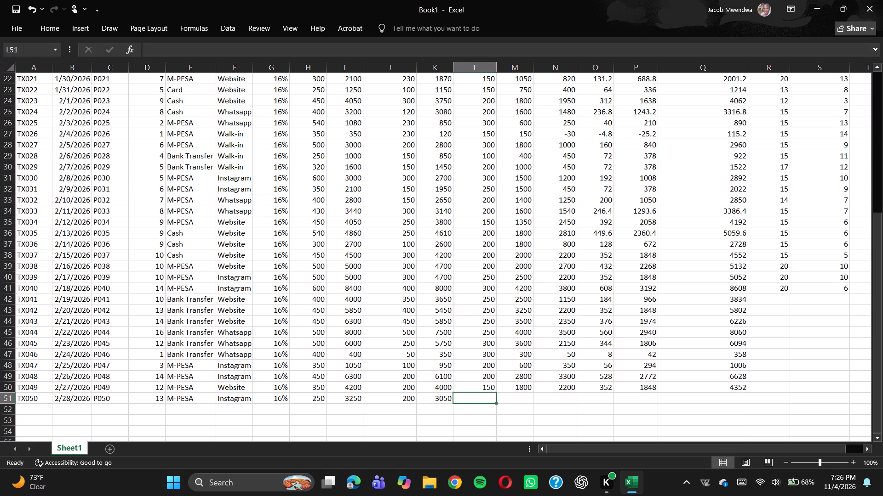
text(100)
key(Down)
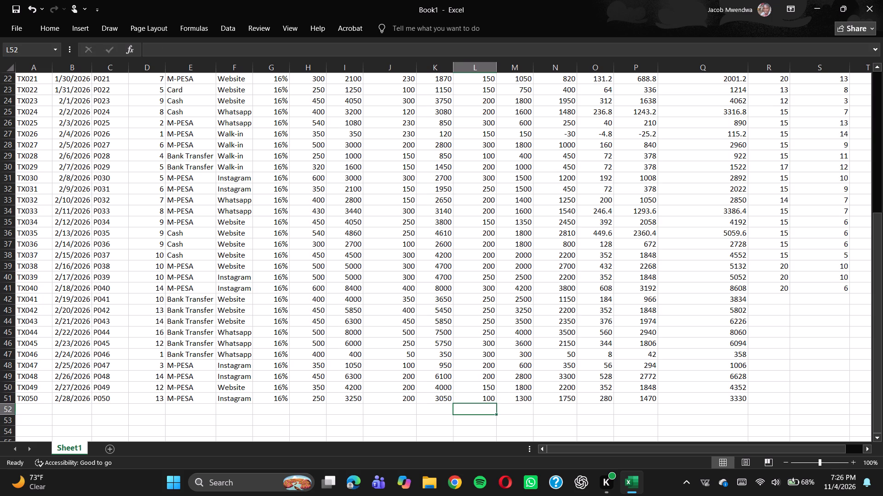
Enter total stock values 20, 16, 16, 16 and 19 in cells R42 to R46 for transactions TX041 to TX045.
scroll(534, 248, up, 5)
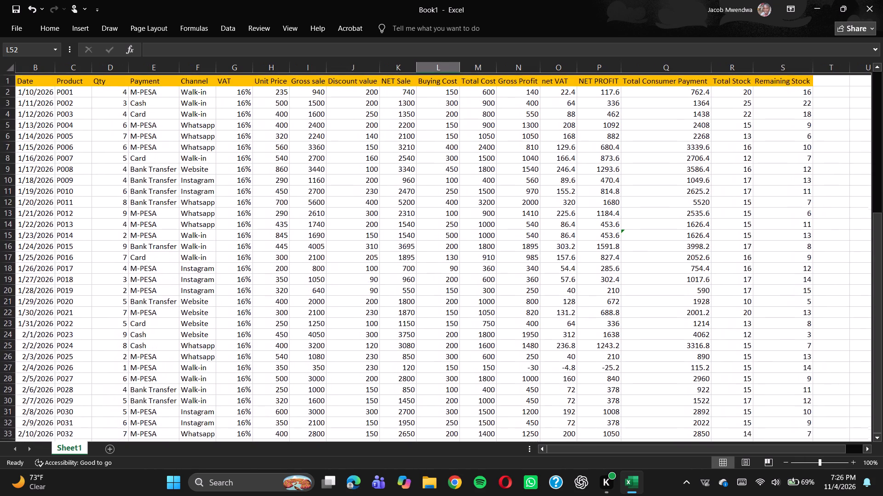
scroll(534, 248, up, 1)
scroll(534, 248, left, 1)
scroll(534, 248, down, 4)
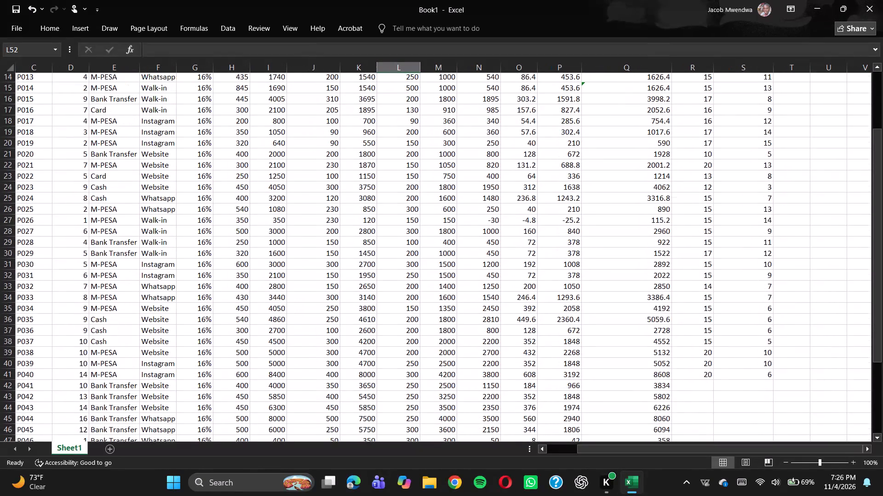
scroll(534, 248, down, 3)
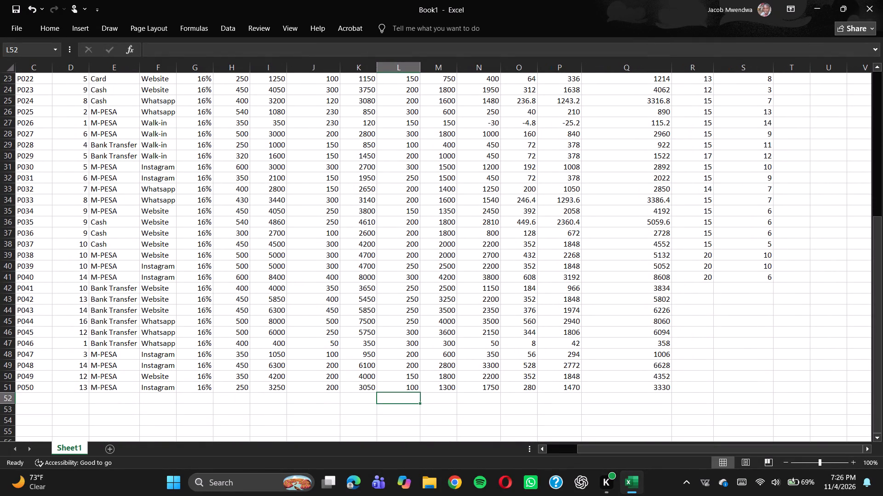
click(692, 284)
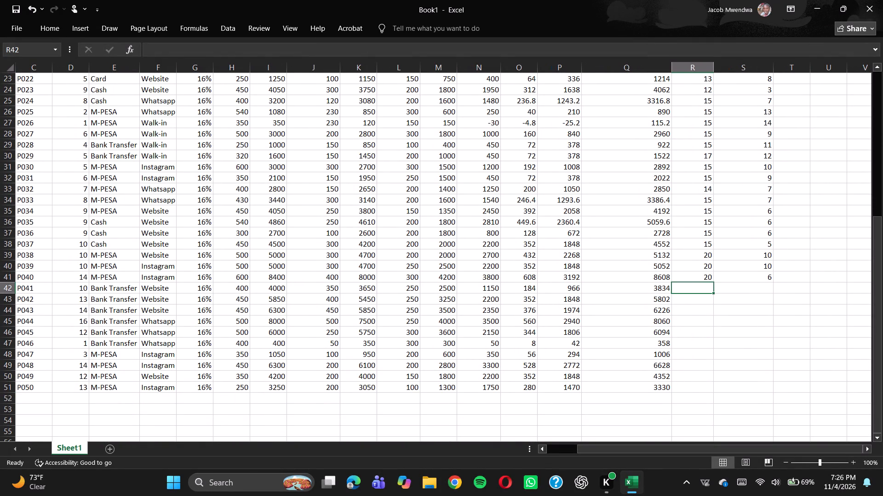
text(20)
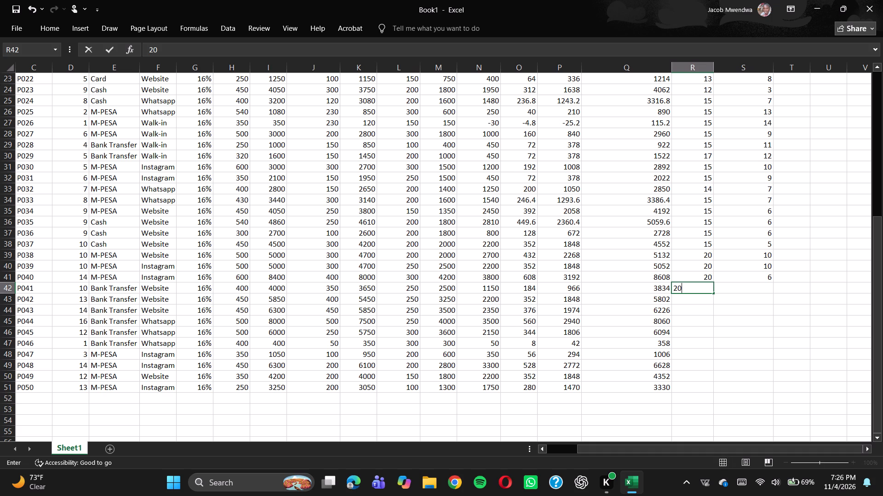
key(Down)
key(1)
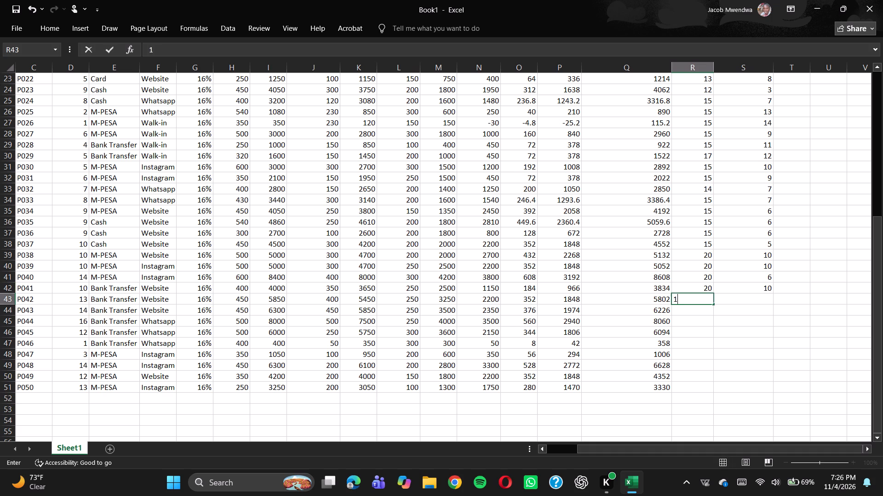
key(6)
key(Down)
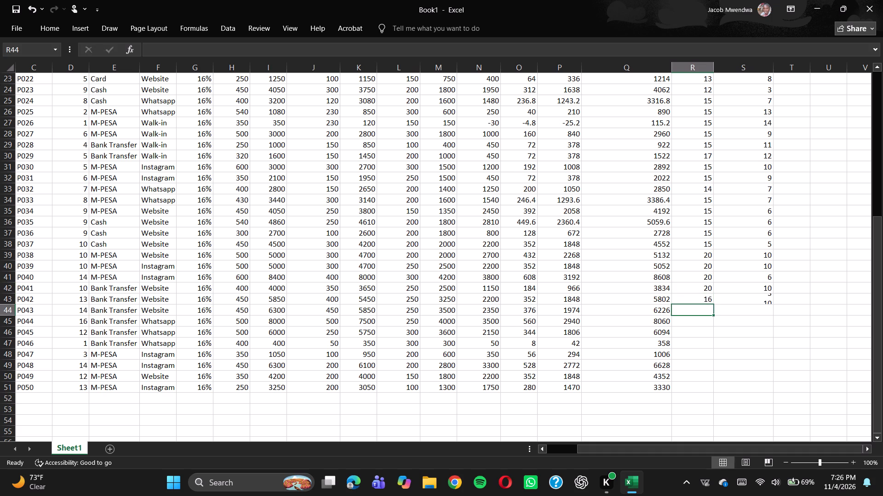
text(16)
key(Down)
text(16)
key(Down)
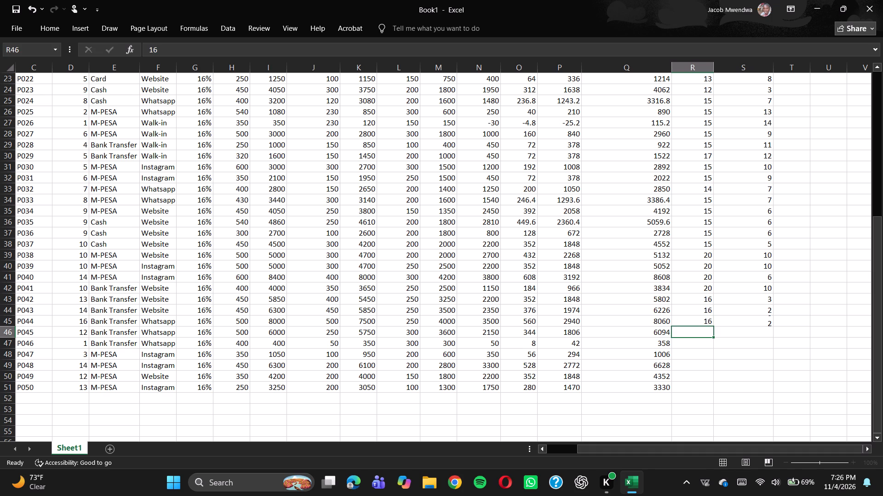
key(1)
key(9)
key(Down)
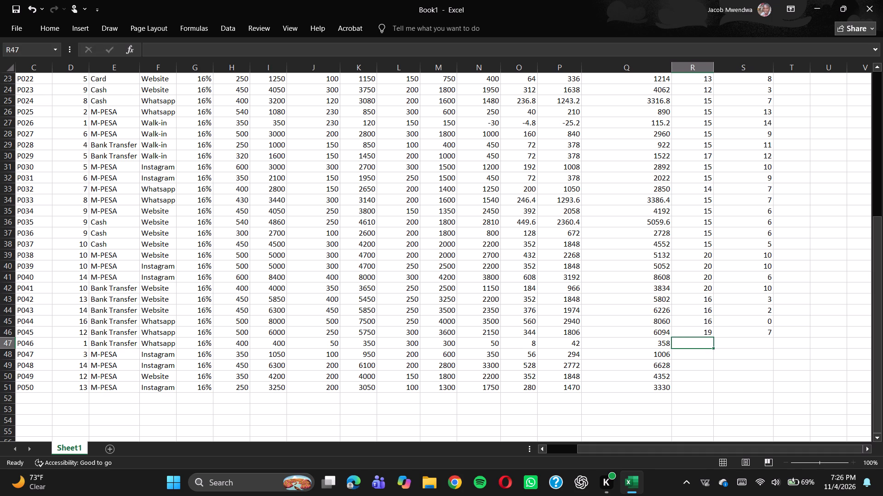
Enter a total stock of 20 in each of cells R47 to R51 for transactions TX046 to TX050.
text(20)
key(Down)
text(20)
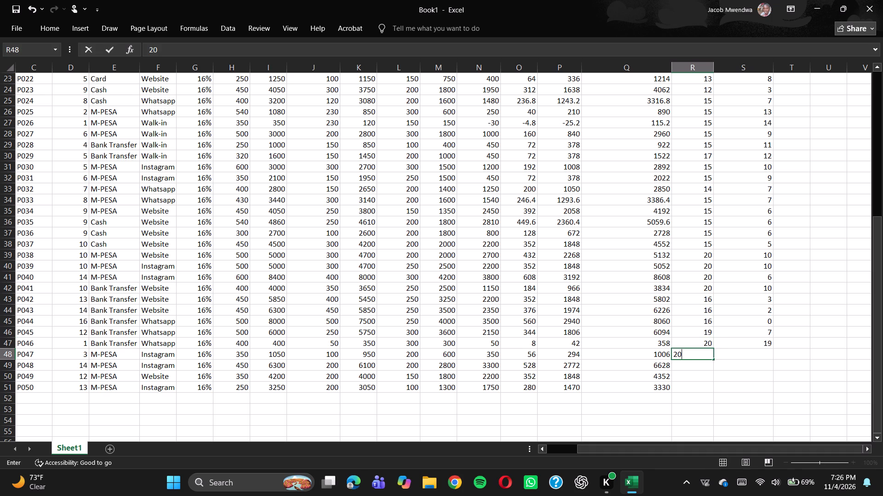
key(Down)
text(20)
key(Down)
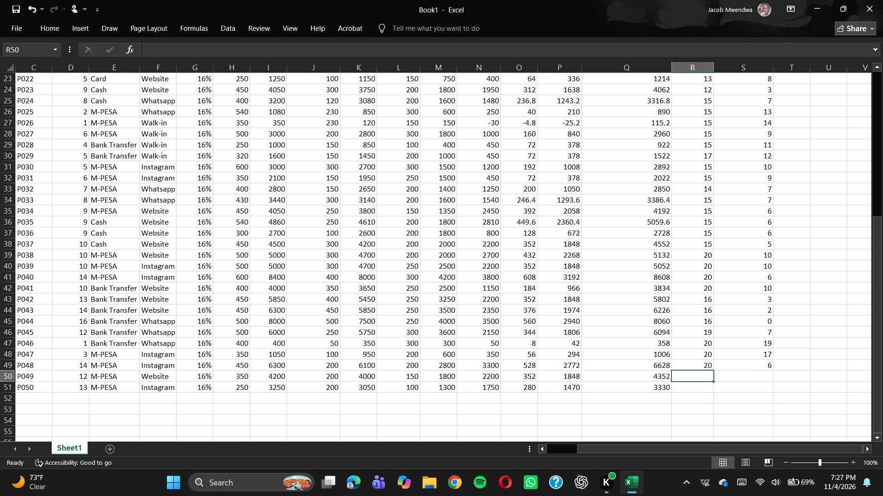
text(20)
key(Down)
text(20)
key(Down)
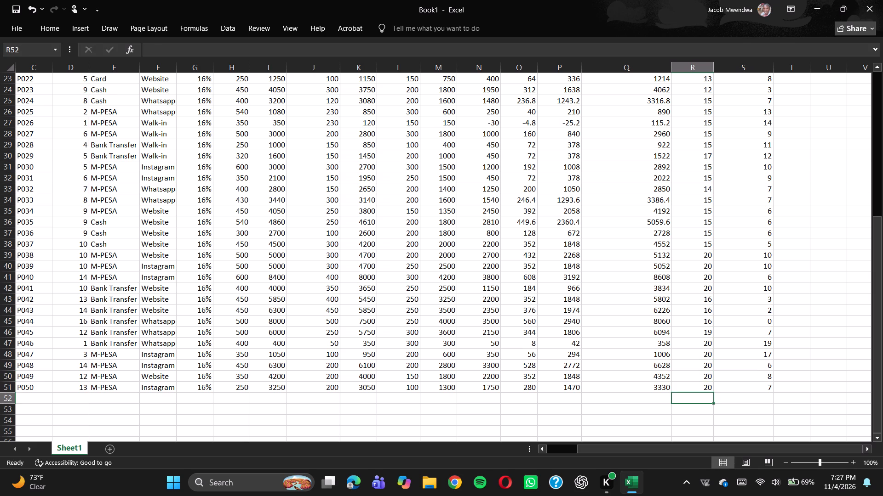
Review the filled rows up to transaction TX050 across all columns and the empty rows below them.
scroll(680, 242, up, 1)
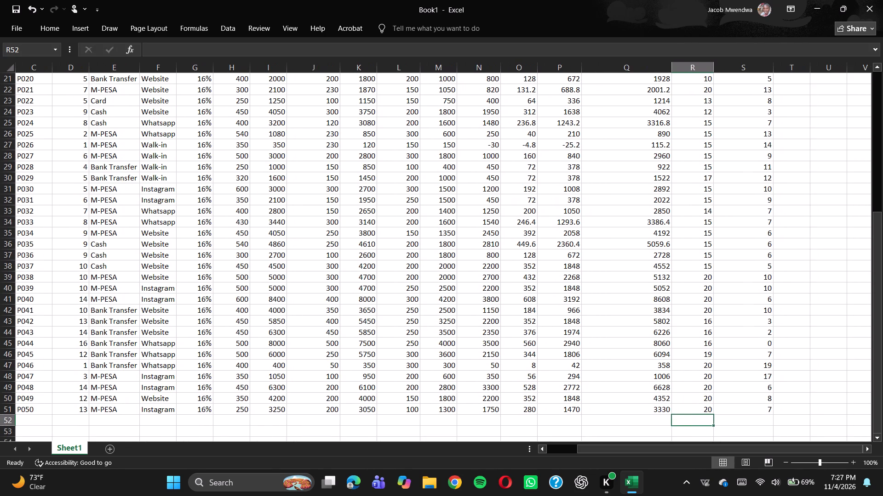
scroll(680, 242, right, 1)
scroll(680, 242, down, 1)
scroll(680, 242, right, 4)
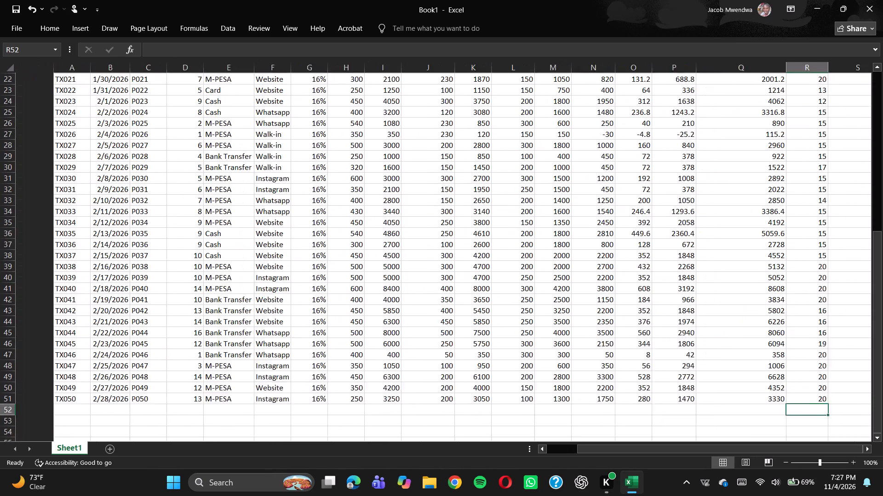
scroll(512, 215, down, 2)
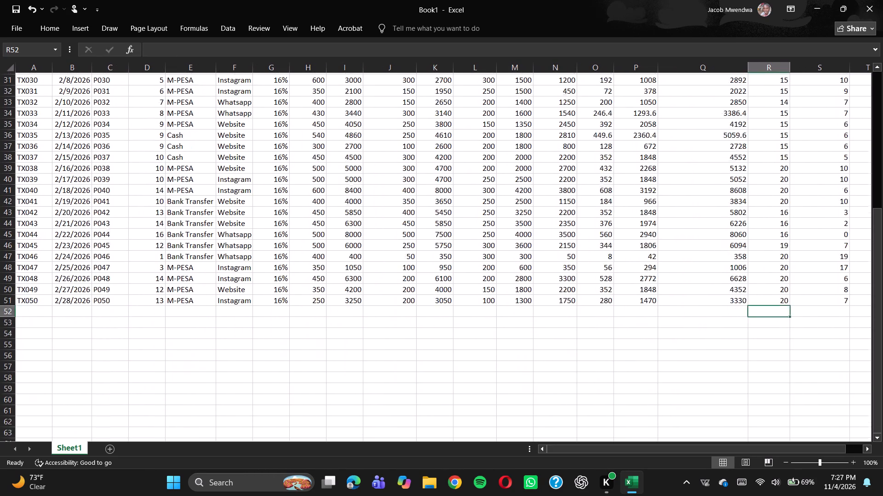
scroll(512, 215, down, 1)
scroll(512, 215, up, 2)
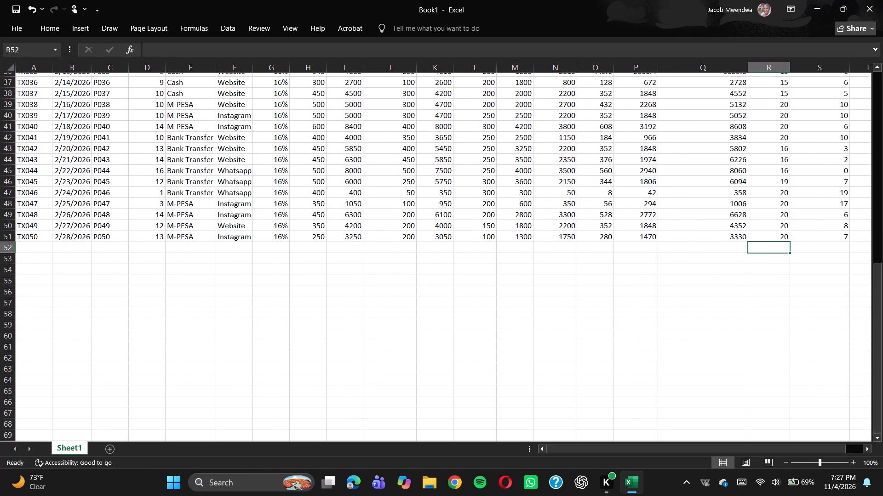
scroll(512, 215, up, 1)
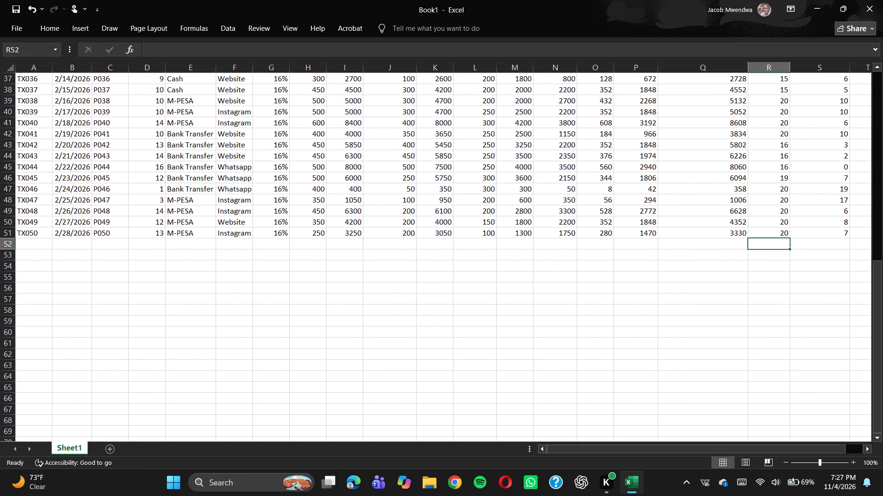
scroll(43, 241, up, 4)
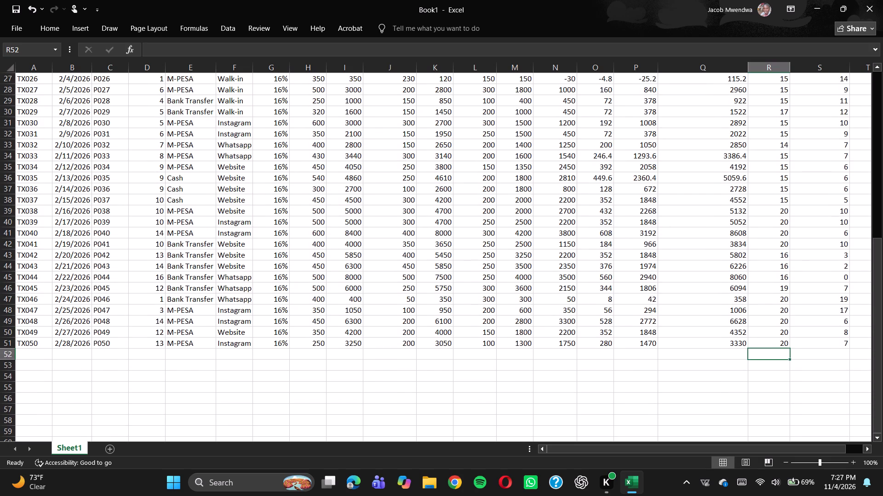
scroll(43, 241, up, 1)
scroll(43, 241, down, 1)
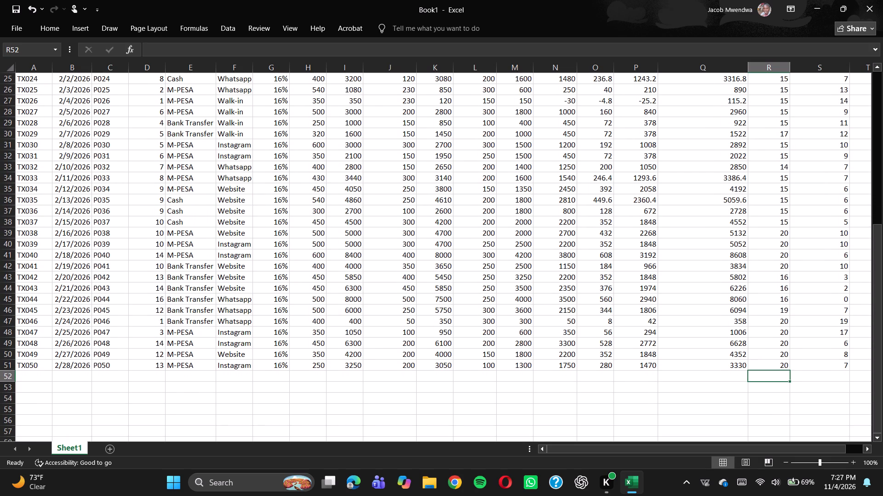
Enter transaction IDs TX051, TX052, TX053 and TX054 in cells A52 to A55.
click(33, 380)
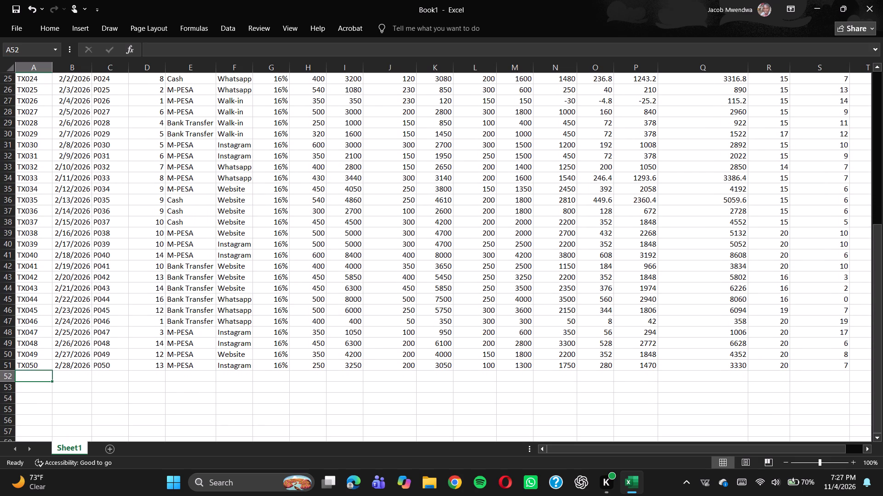
key(t)
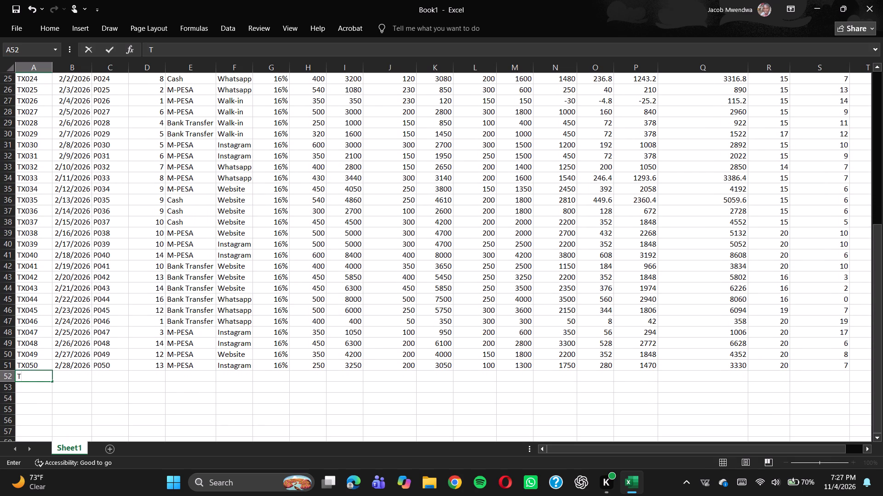
key(x)
key(0)
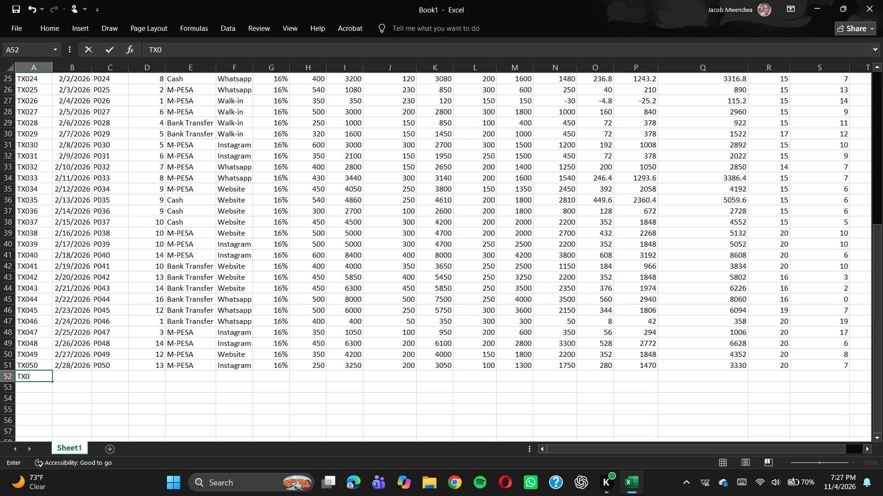
key(5)
key(1)
key(Down)
text(TX052)
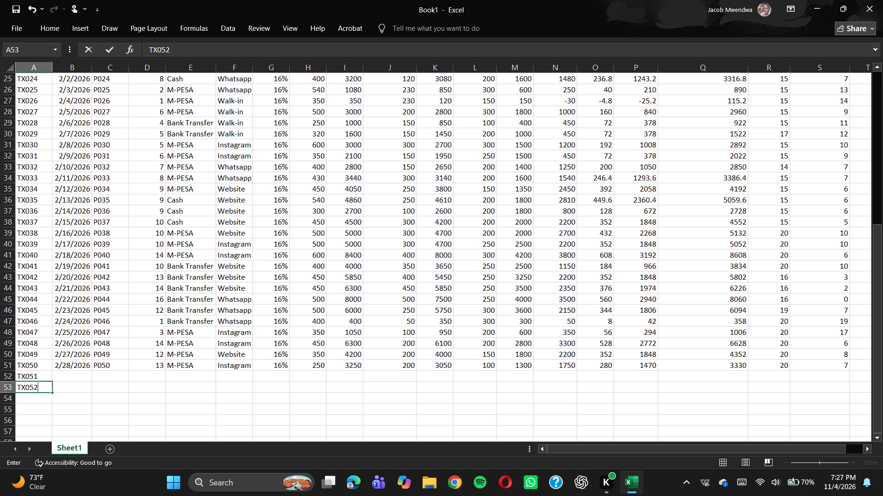
key(Down)
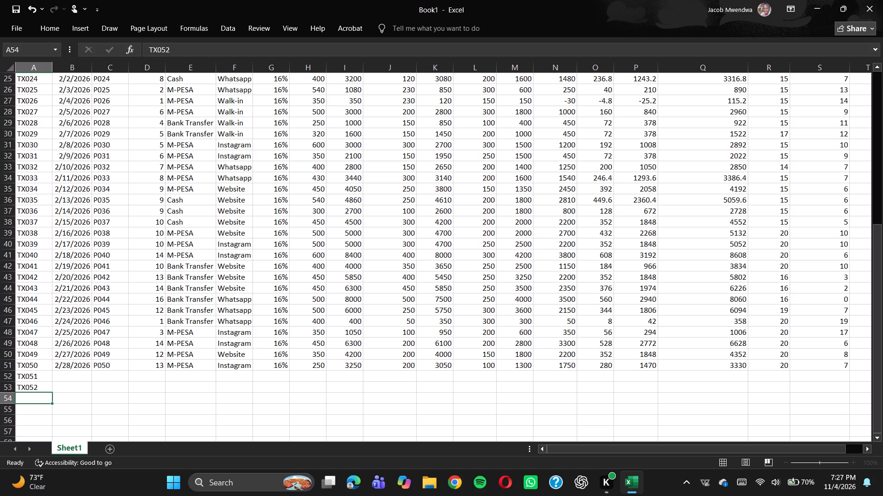
text(TX0)
text(53)
key(Down)
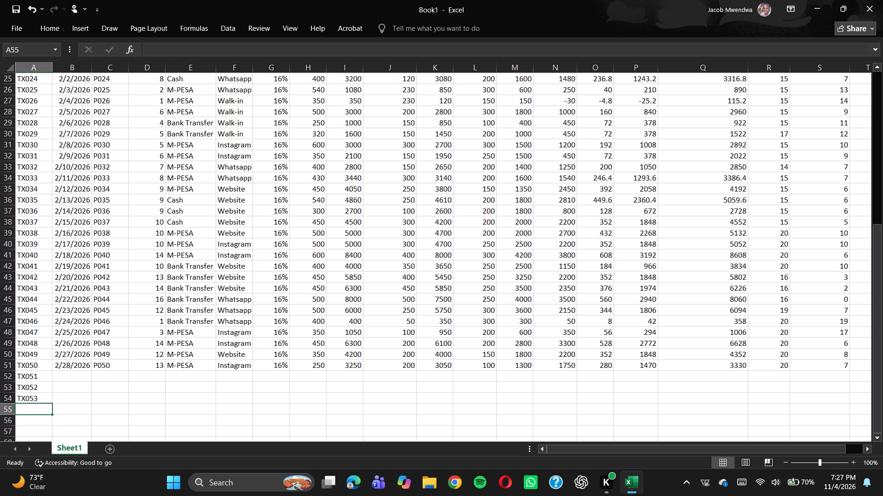
text(TX)
key(0)
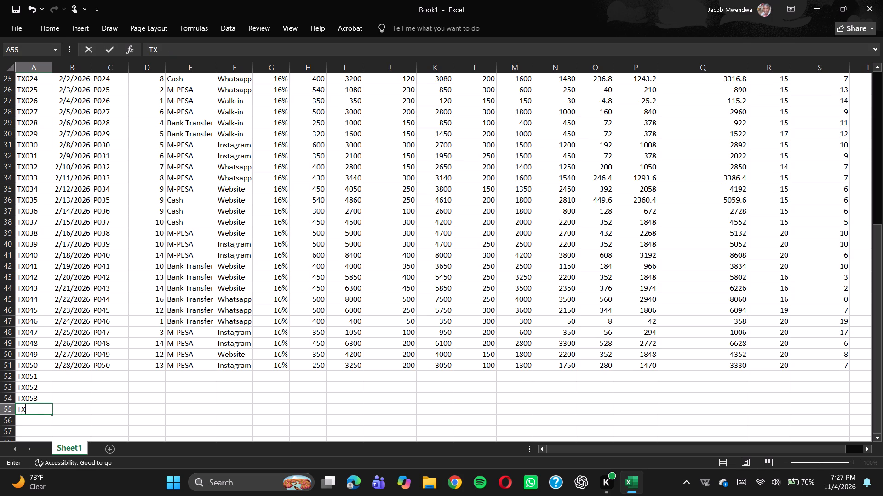
text(54)
Extend the date series from cell B51 down to B55, giving 3/1/2026 to 3/4/2026 for transactions TX051 to TX054.
click(76, 376)
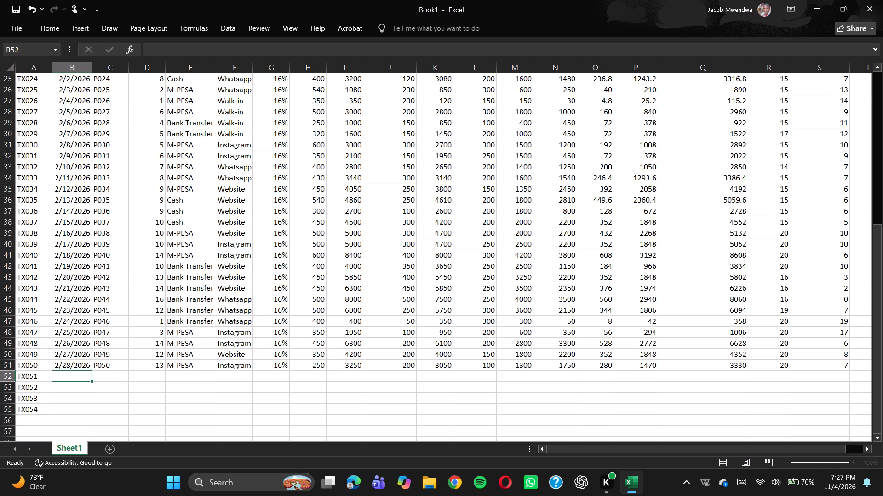
click(81, 364)
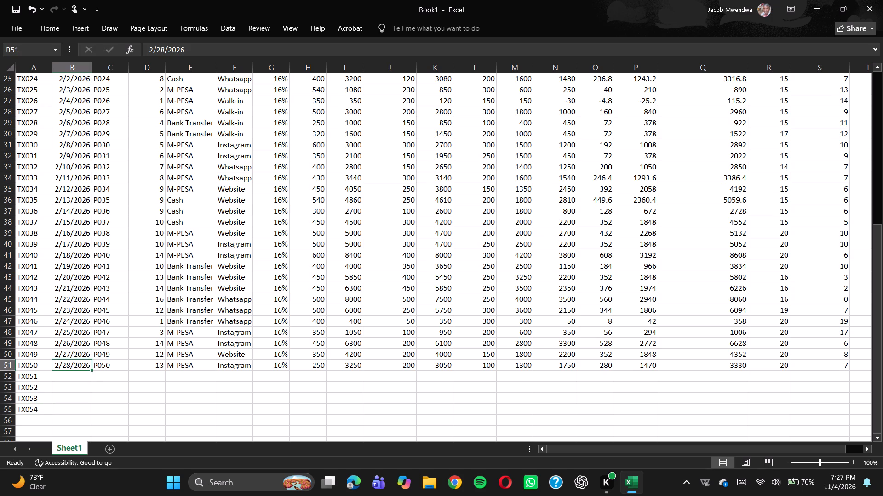
drag(92, 371, 87, 401)
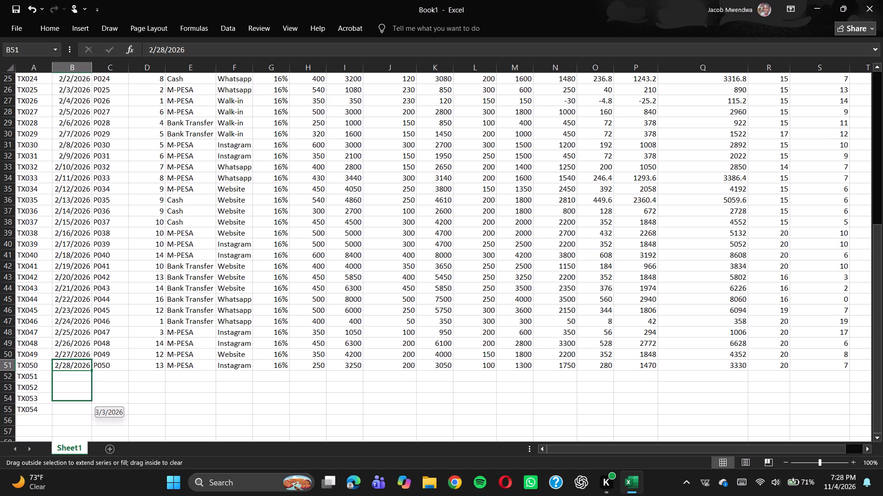
drag(87, 401, 88, 413)
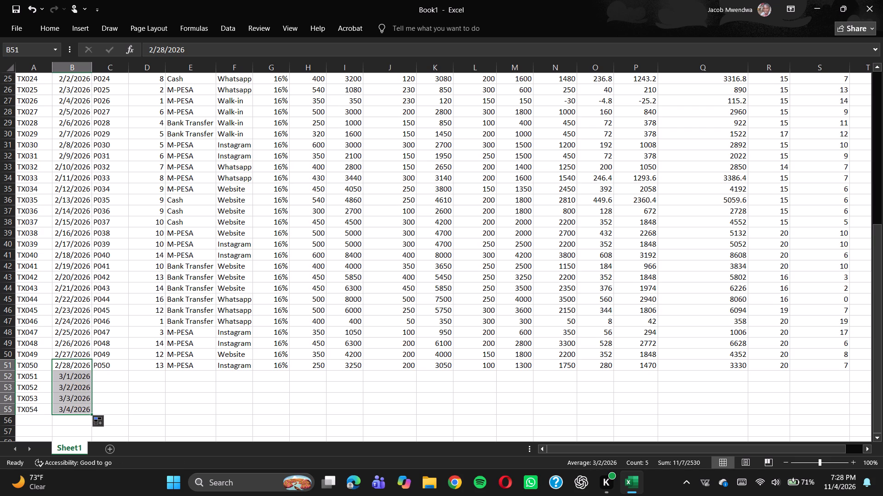
Enter product IDs P051, P052, P053 and P054 in cells C52 to C55.
click(114, 378)
key(p)
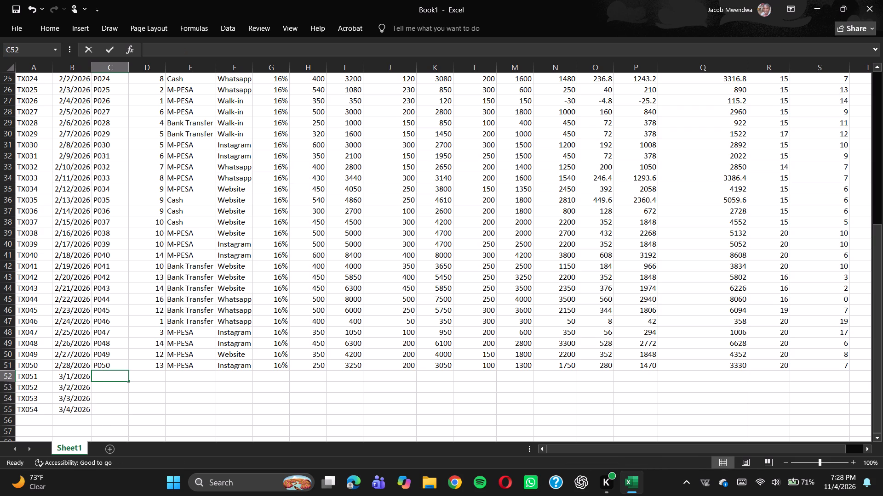
text(051)
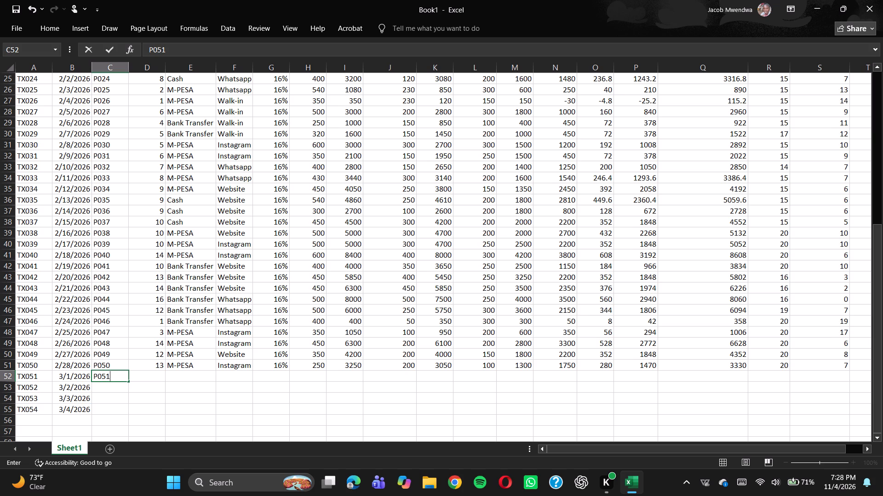
key(Down)
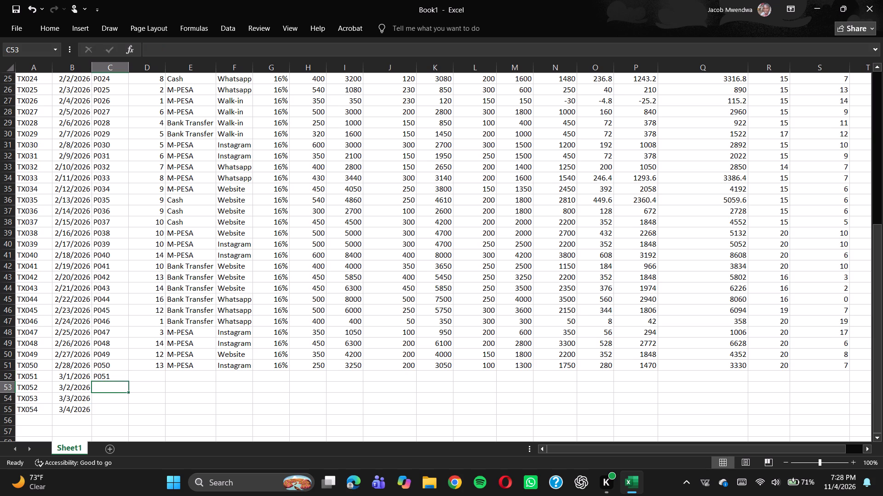
text(P0)
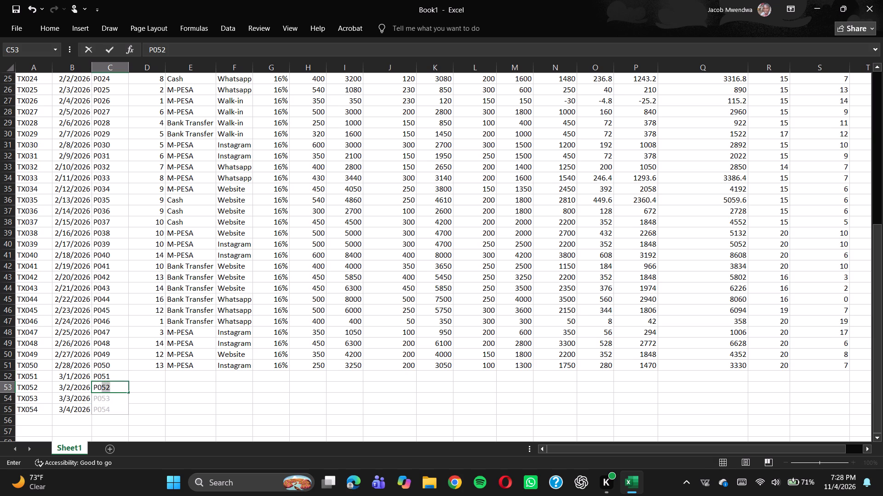
text(52)
key(Down)
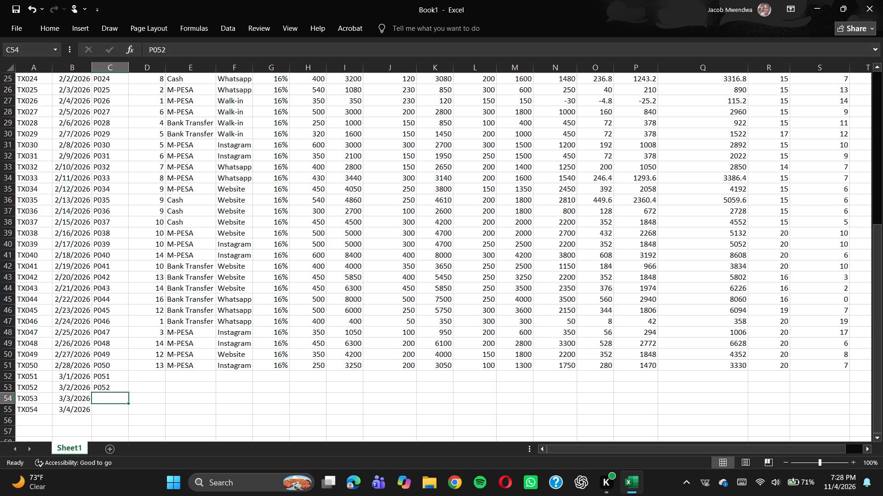
text(P0)
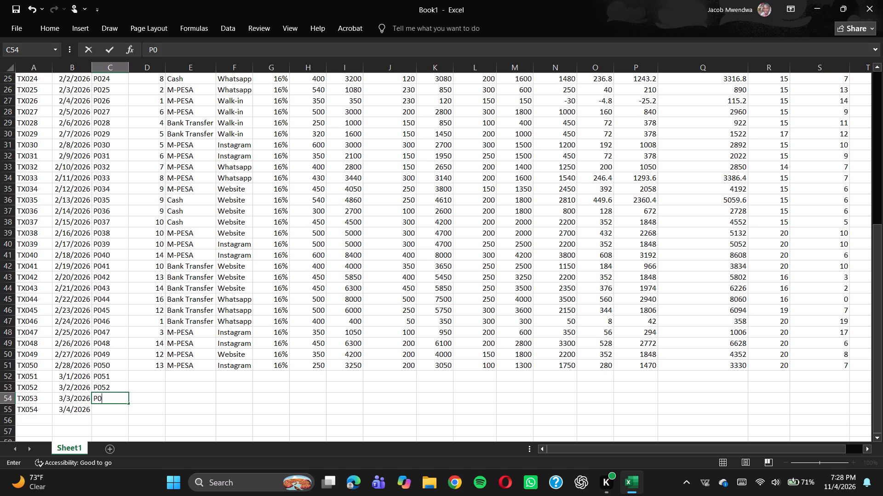
key(5)
key(3)
key(Down)
key(p)
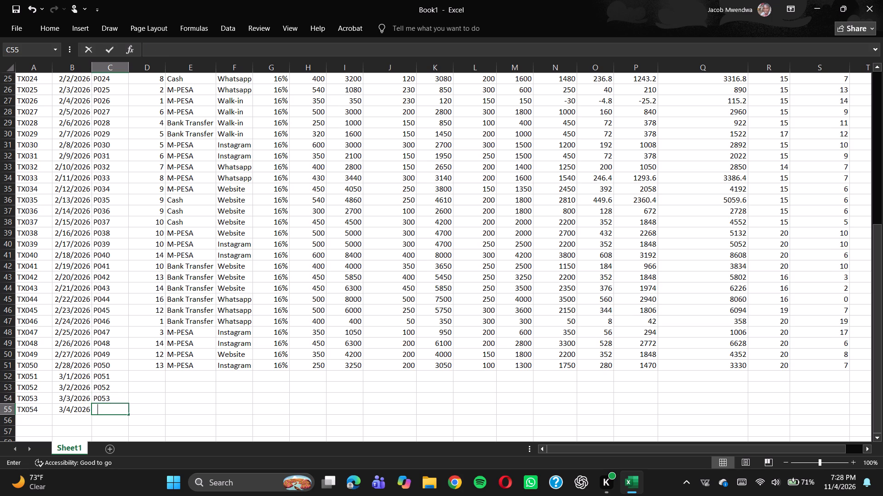
key(0)
key(5)
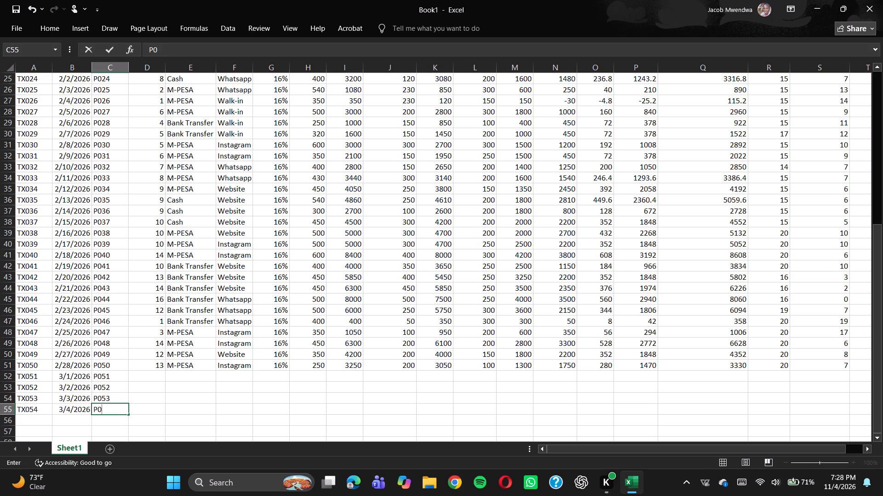
key(4)
Enter quantities 10, 13, 12 and 12 in cells D52 to D55 for transactions TX051 to TX054.
click(154, 373)
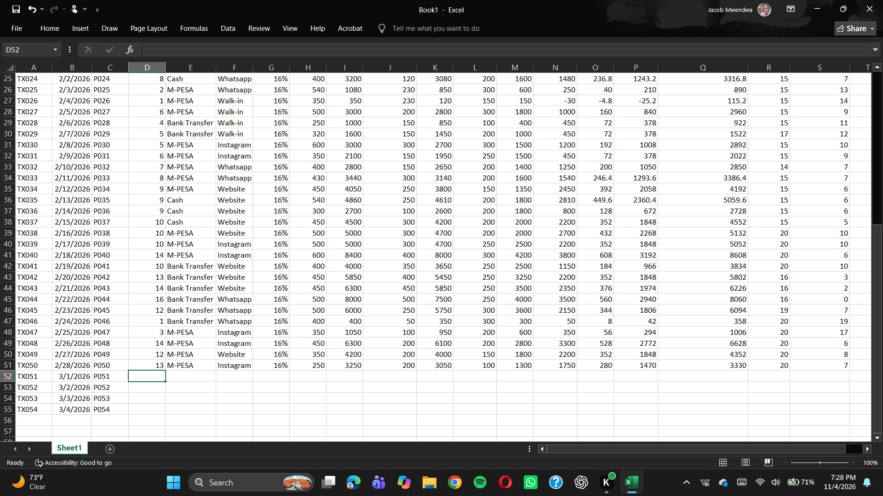
text(10)
key(Down)
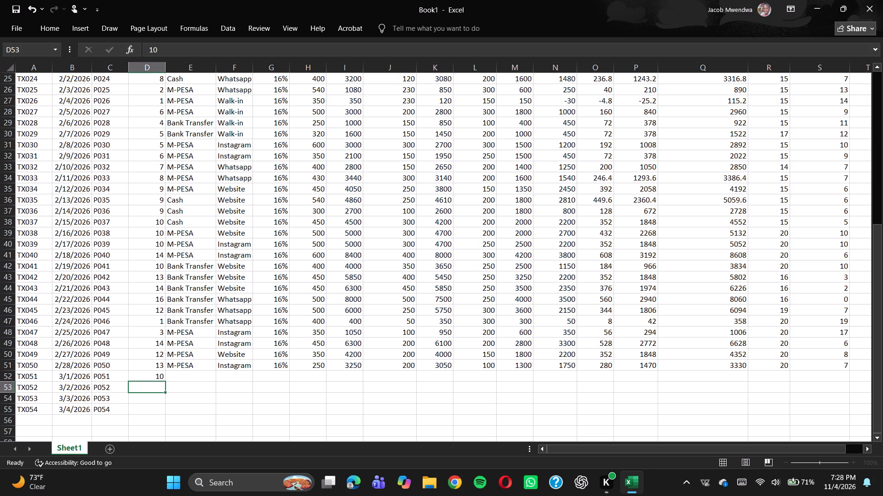
text(13)
key(Down)
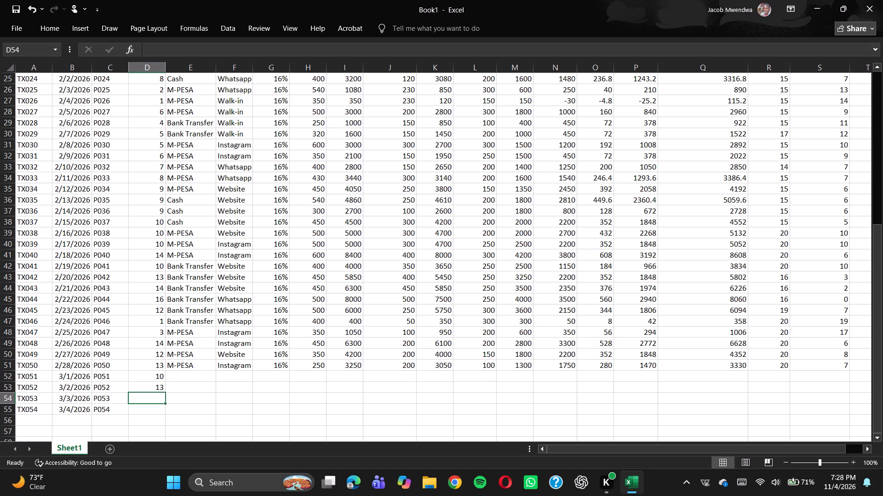
text(12)
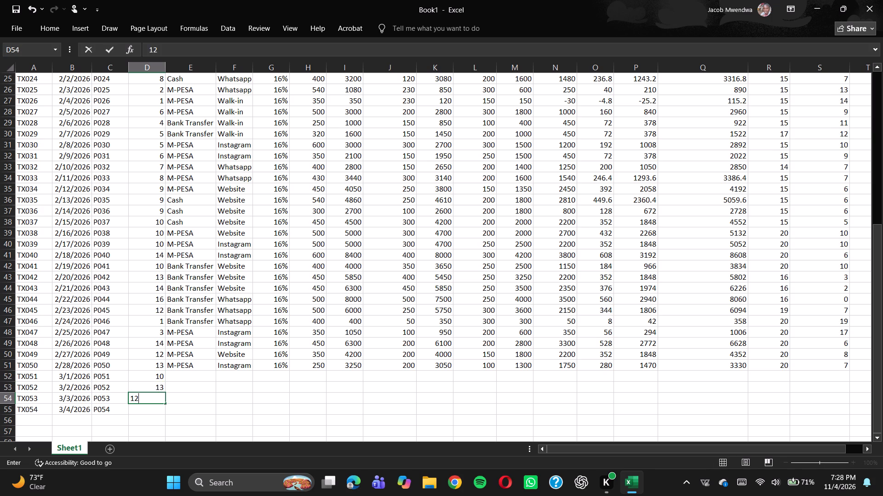
key(Down)
text(12)
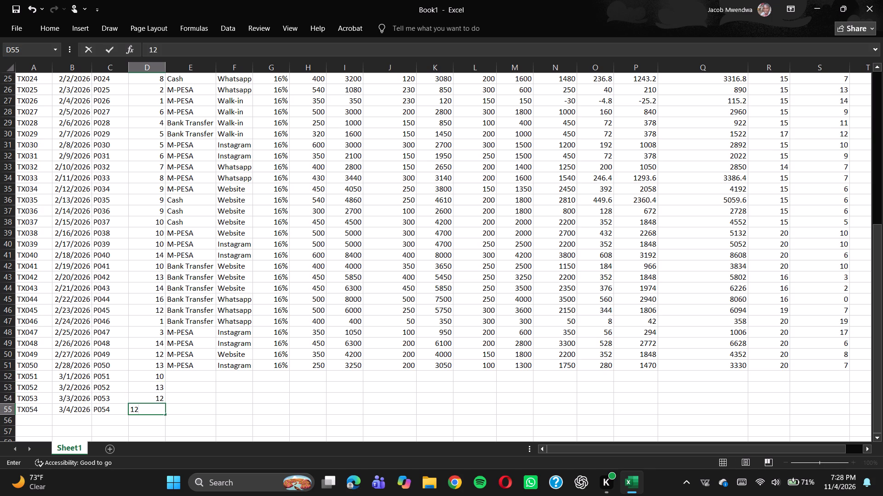
Enter M-PESA as the payment method in cells E52 to E55 for transactions TX051 to TX054.
click(195, 373)
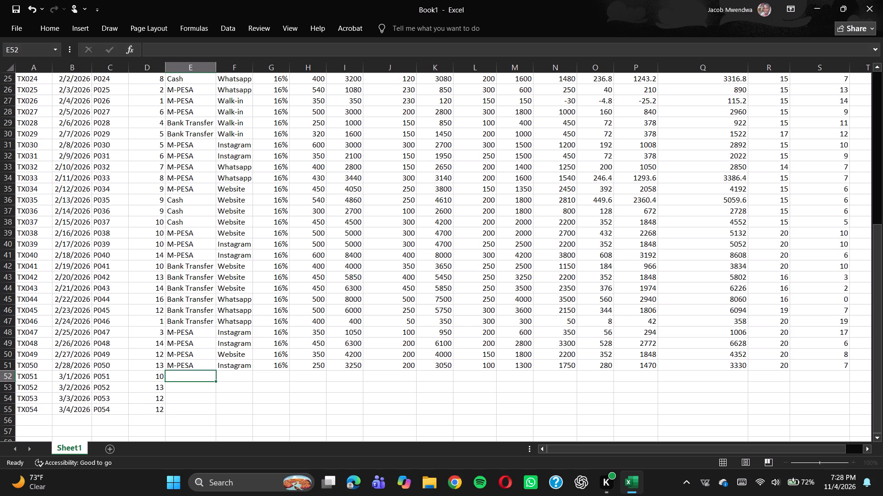
key(m)
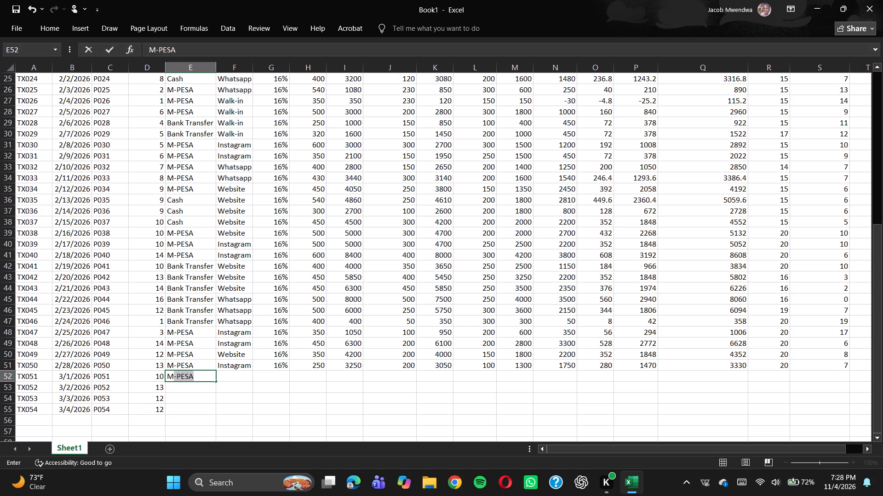
key(Return)
key(m)
key(Return)
key(m)
key(Return)
key(m)
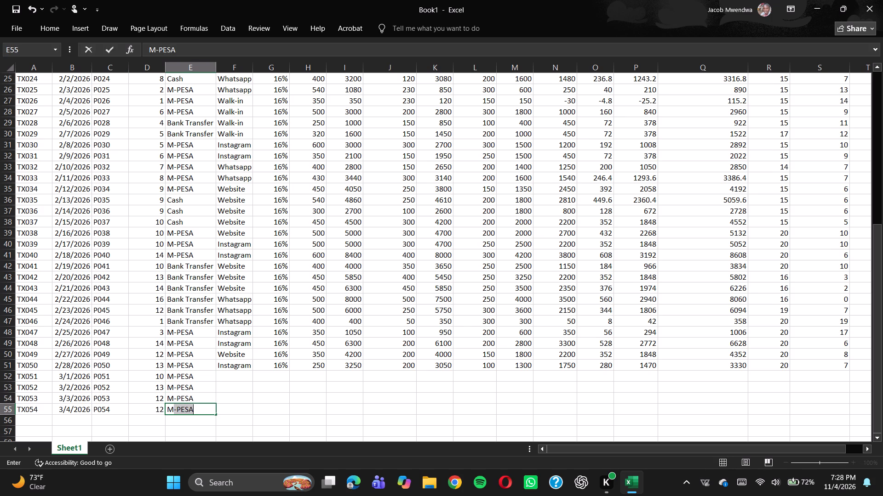
key(Return)
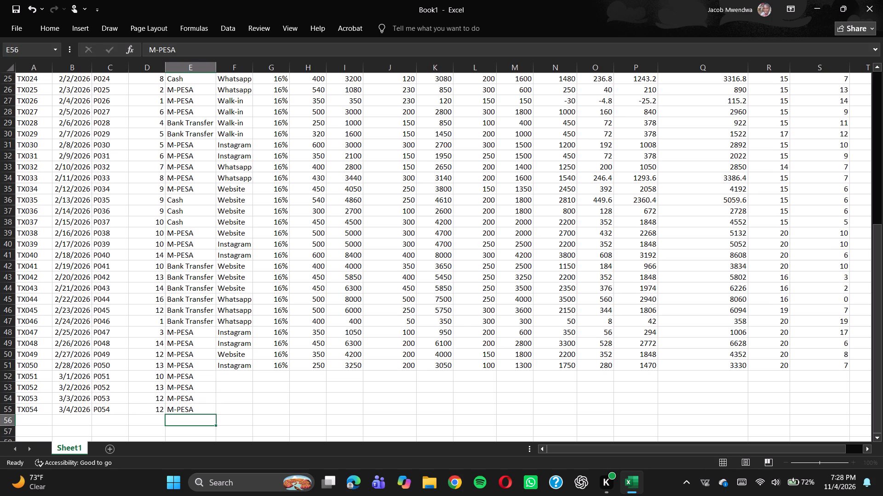
Enter Whatsapp as the sales channel in cells F52 to F54 and TIKTOK in cell F55 for transactions TX051 to TX054.
click(235, 378)
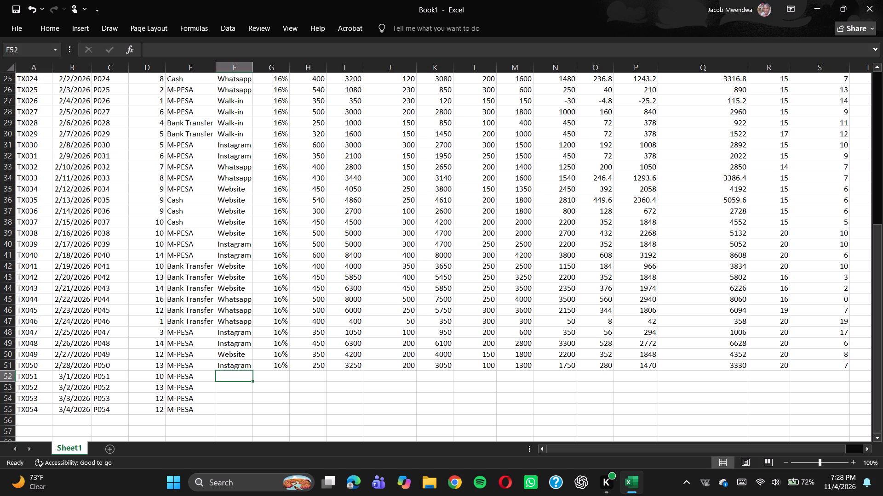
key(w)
key(Return)
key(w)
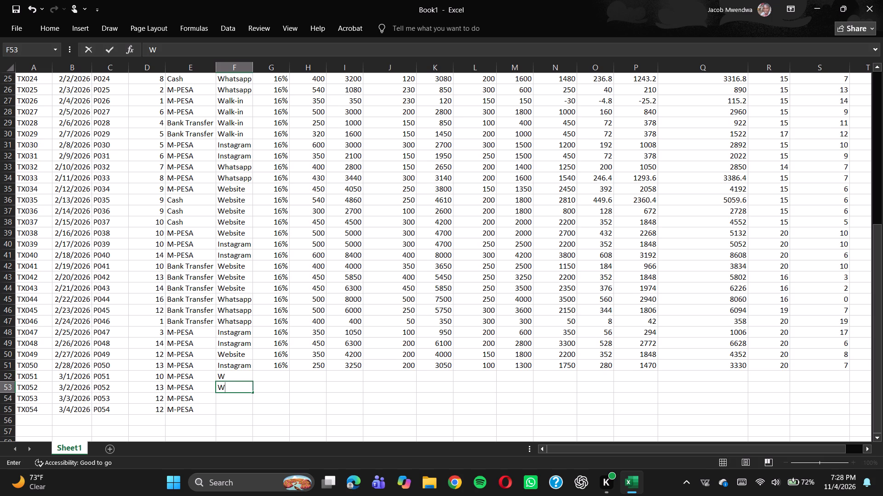
key(BackSpace)
key(Up)
key(BackSpace)
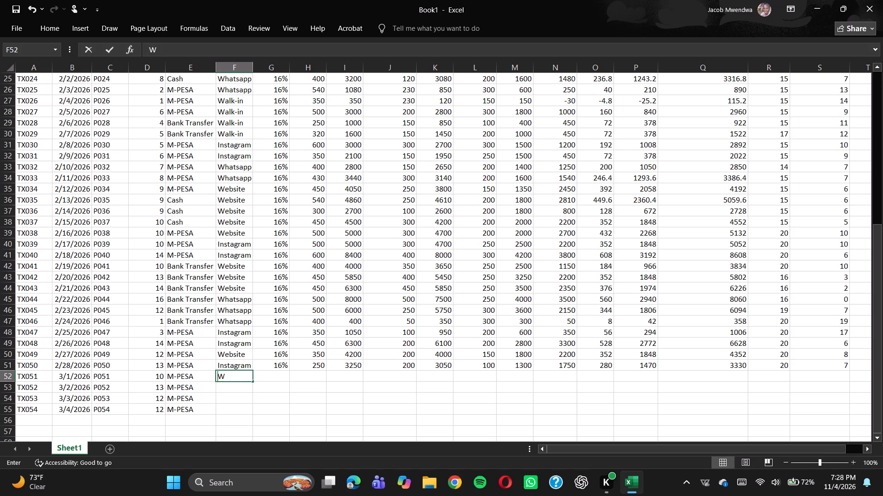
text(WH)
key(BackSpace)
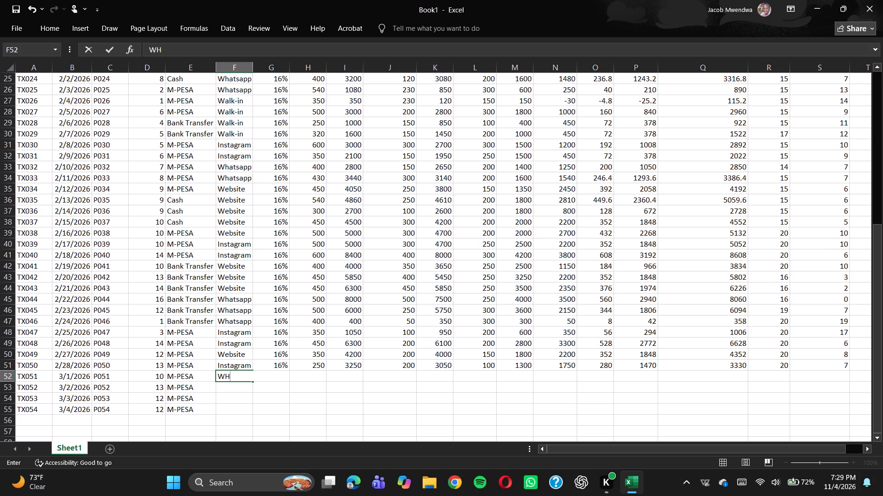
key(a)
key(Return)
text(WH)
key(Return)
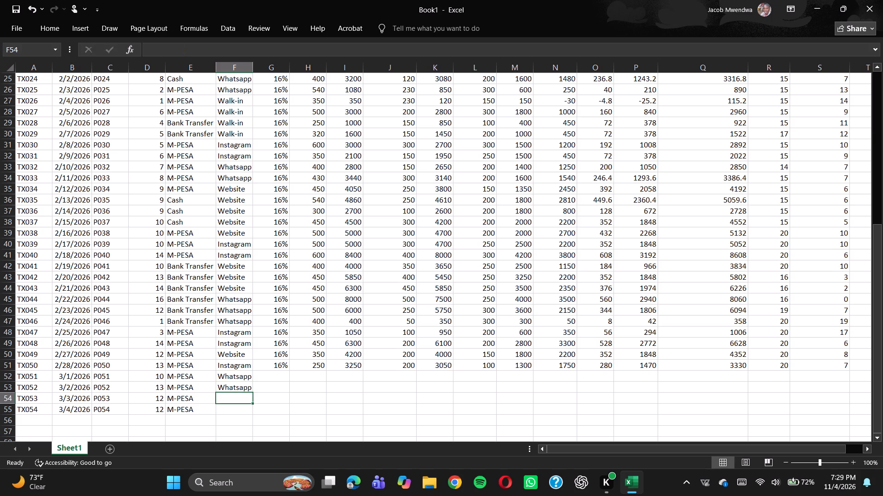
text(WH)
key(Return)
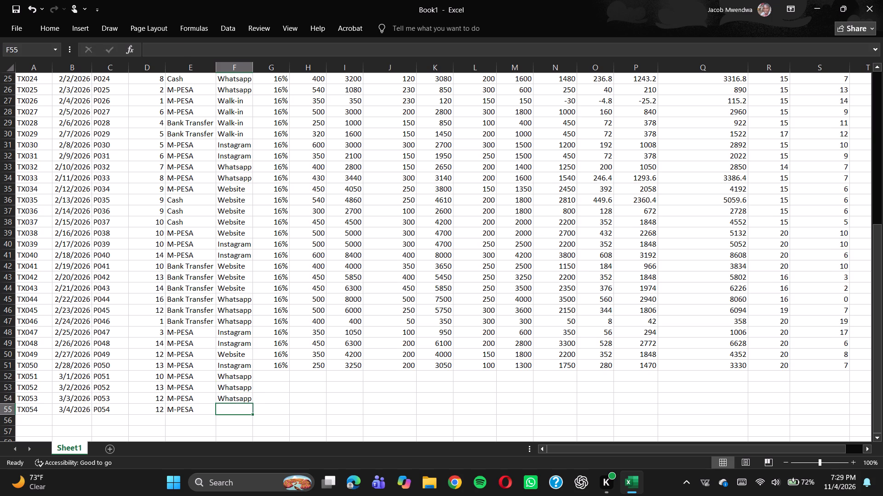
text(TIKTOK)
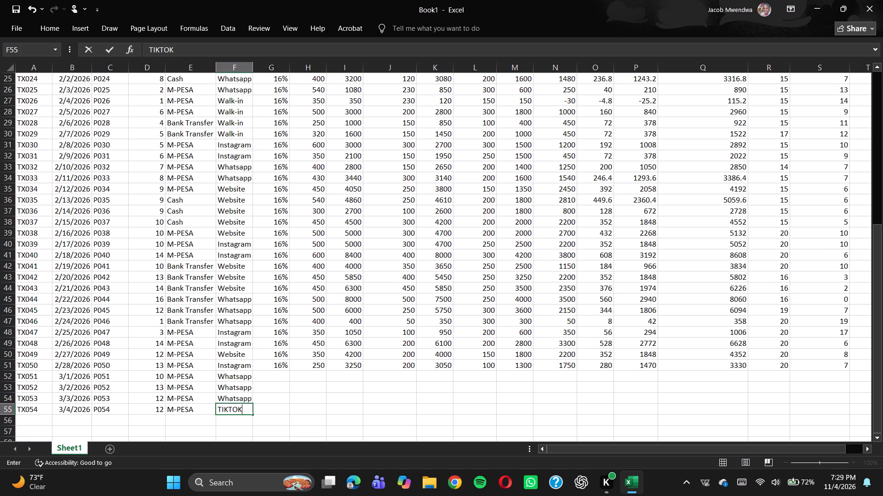
Enter the 16% VAT rate in cells G55 and G54 for transactions TX054 and TX053, working upward.
click(270, 411)
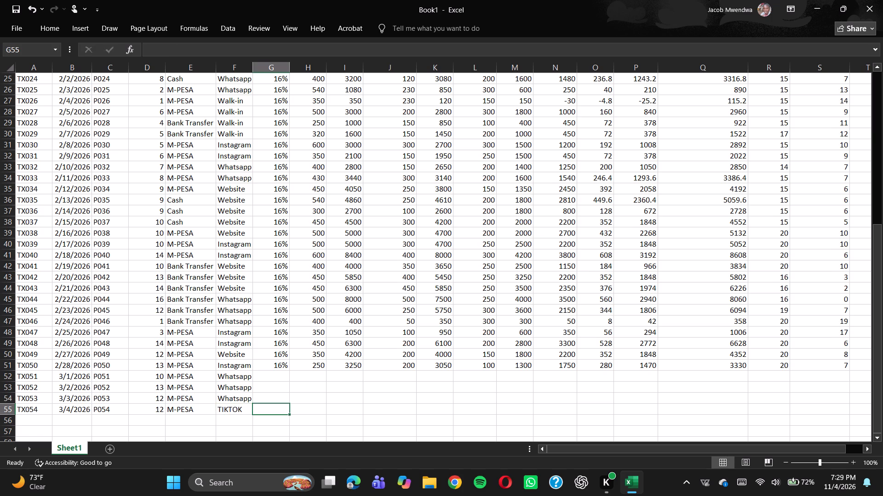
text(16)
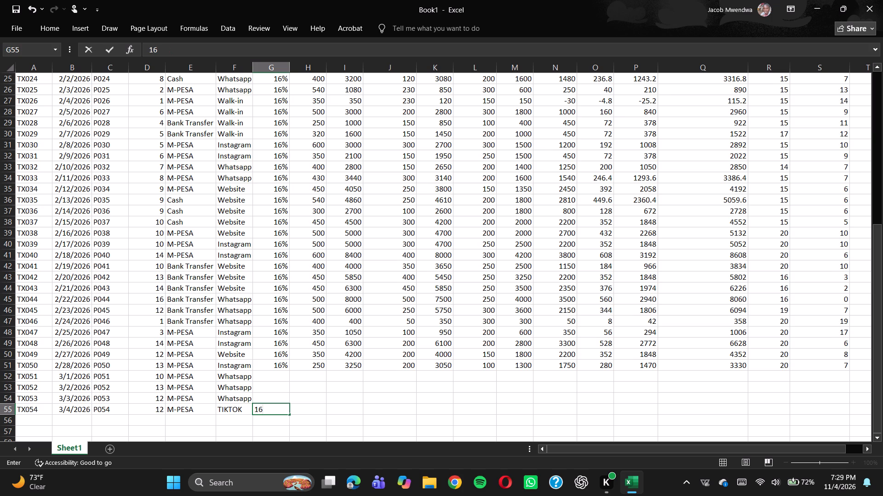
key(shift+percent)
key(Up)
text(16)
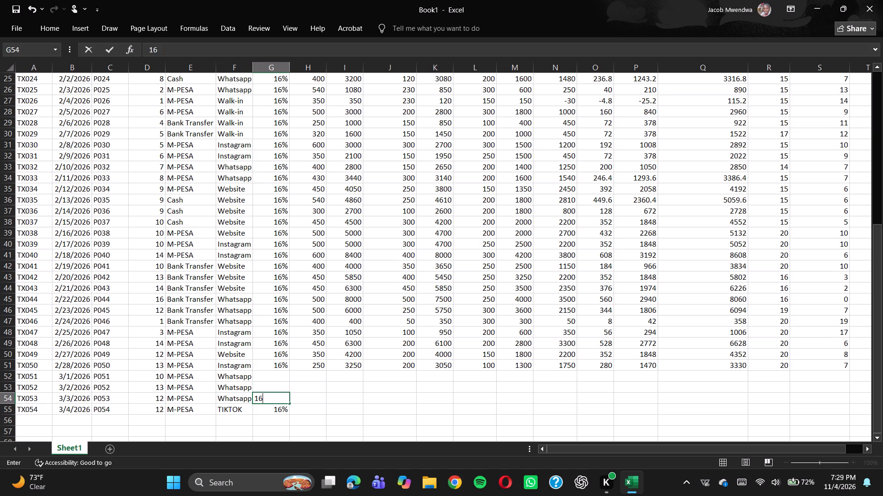
Enter 16% as the VAT rate in cells G54, G53 and G52 for transactions TX053, TX052 and TX051.
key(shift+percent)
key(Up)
text(16)
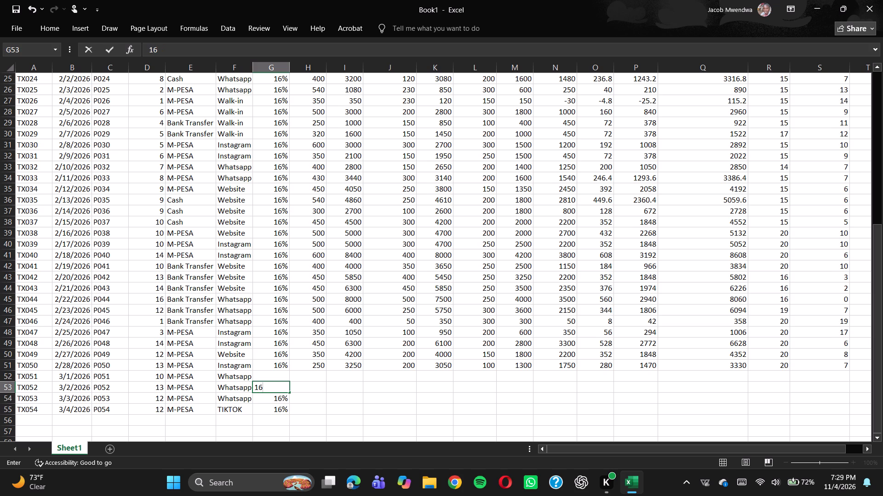
key(shift+percent)
key(Up)
text(16)
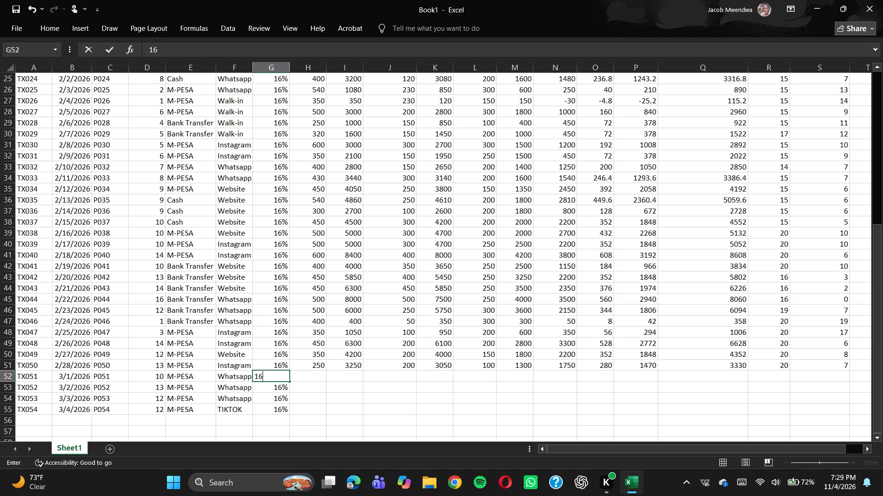
key(shift+percent)
Select the empty Unit Price cell H52 for TX051 and review the column headings and existing rows.
click(317, 377)
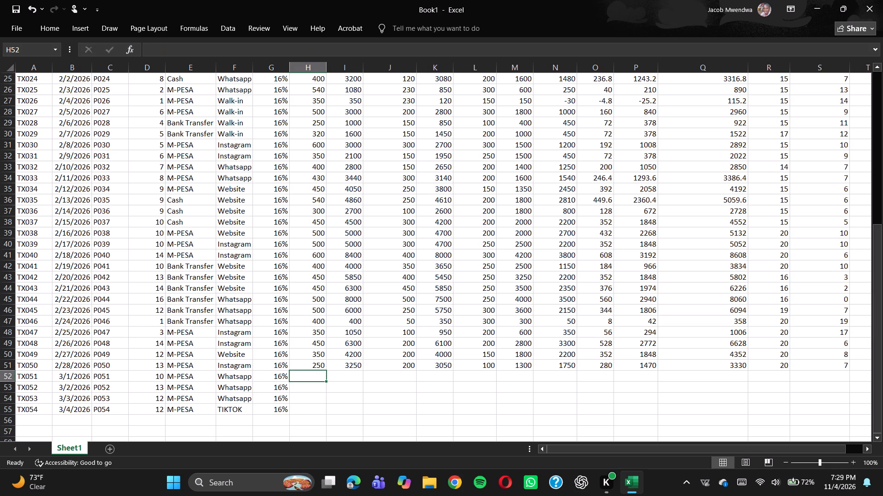
scroll(317, 377, up, 2)
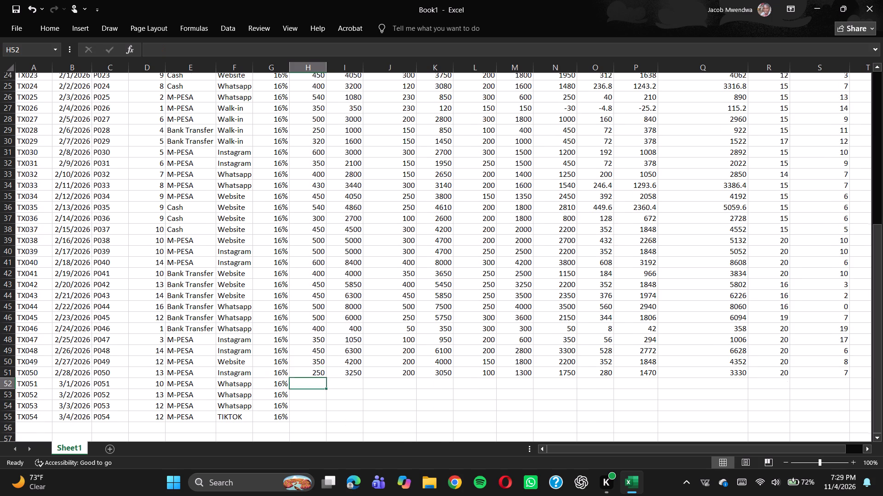
scroll(317, 377, up, 2)
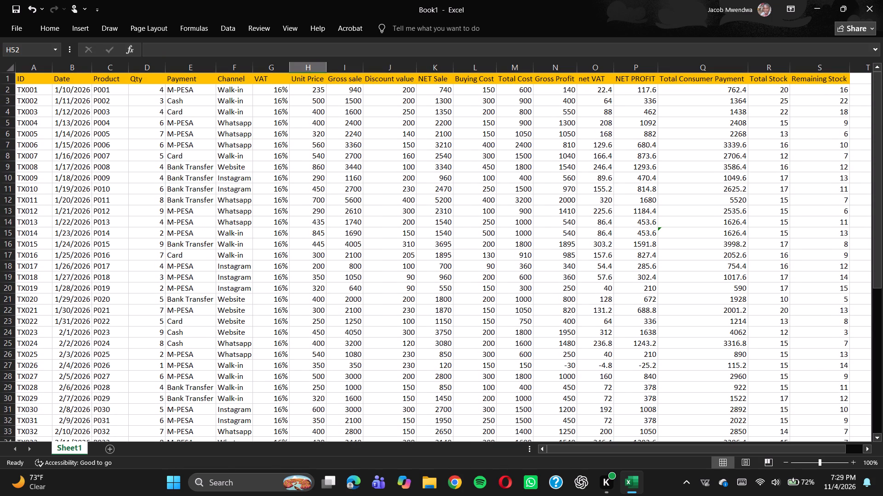
scroll(317, 377, down, 5)
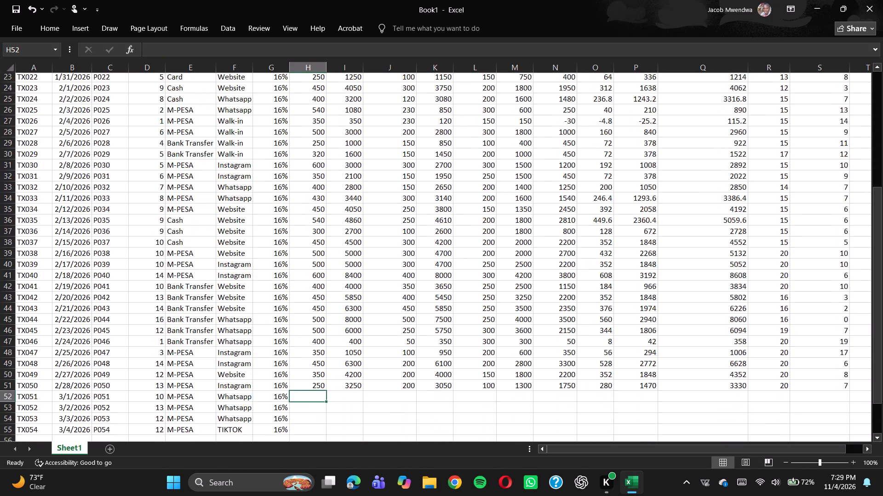
scroll(317, 377, down, 2)
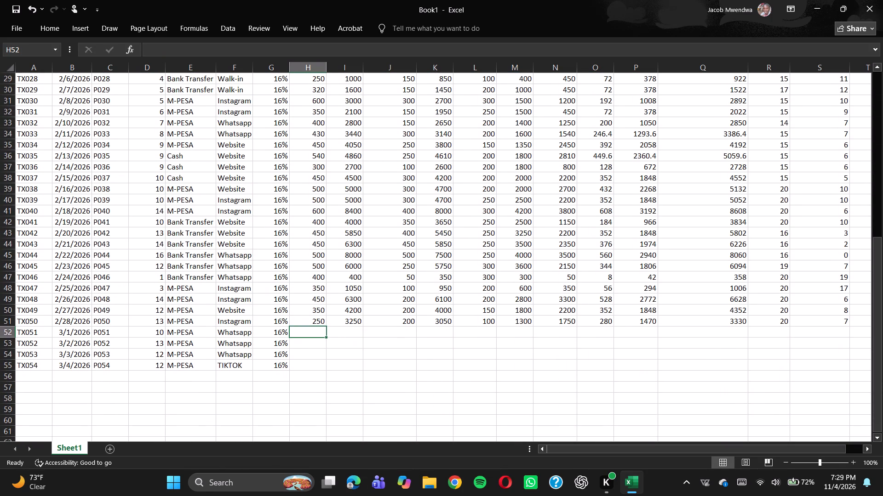
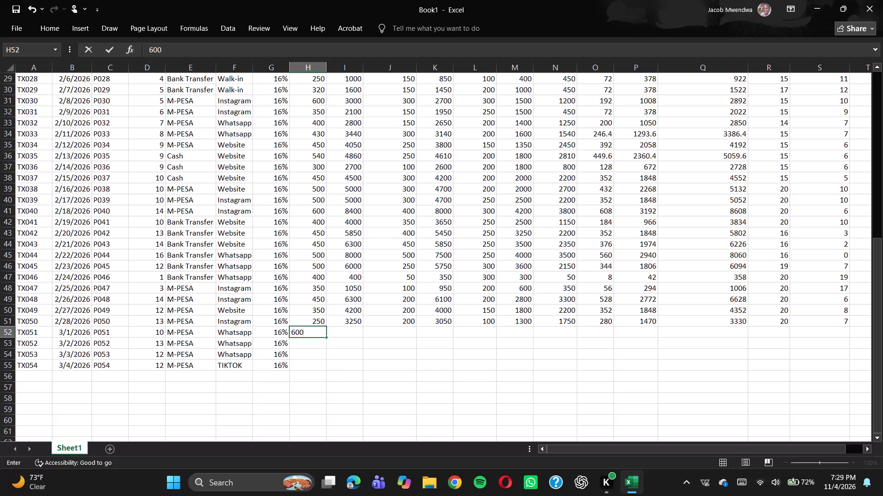
Fill in the unit prices for TX051 to TX054 as 600, 500, 450 and 440.
key(Down)
text(500)
key(Down)
text(450)
key(Down)
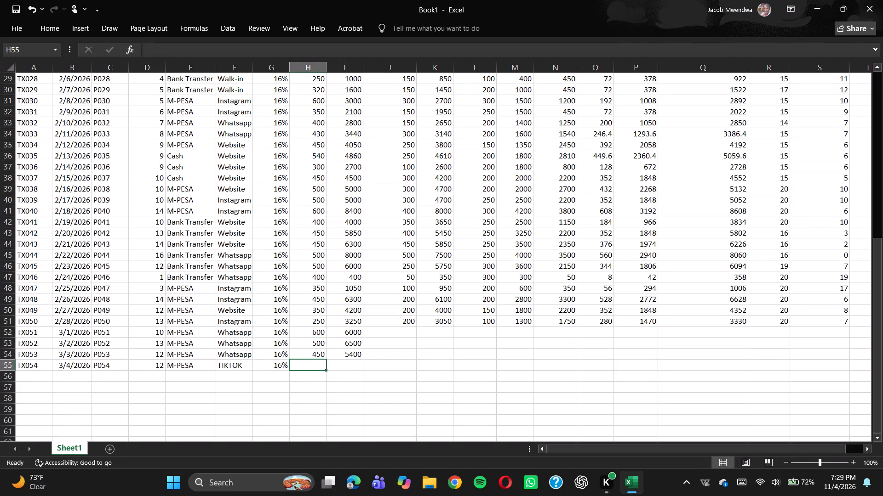
text(440)
key(Down)
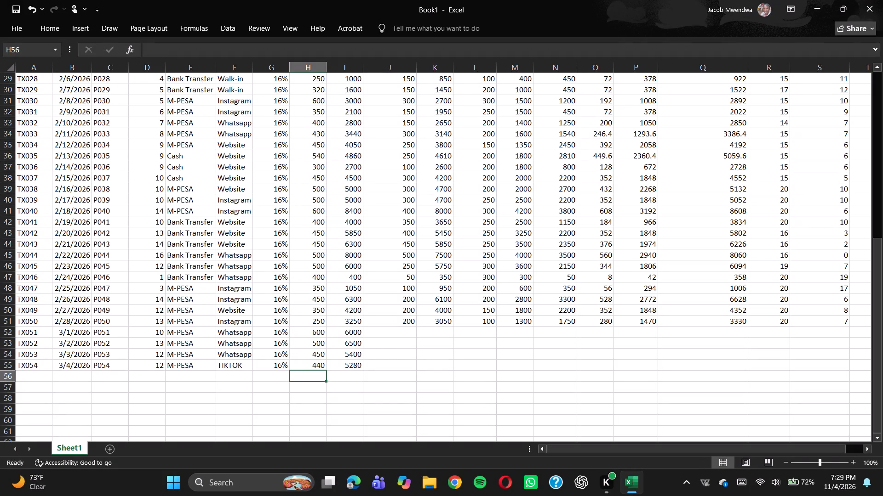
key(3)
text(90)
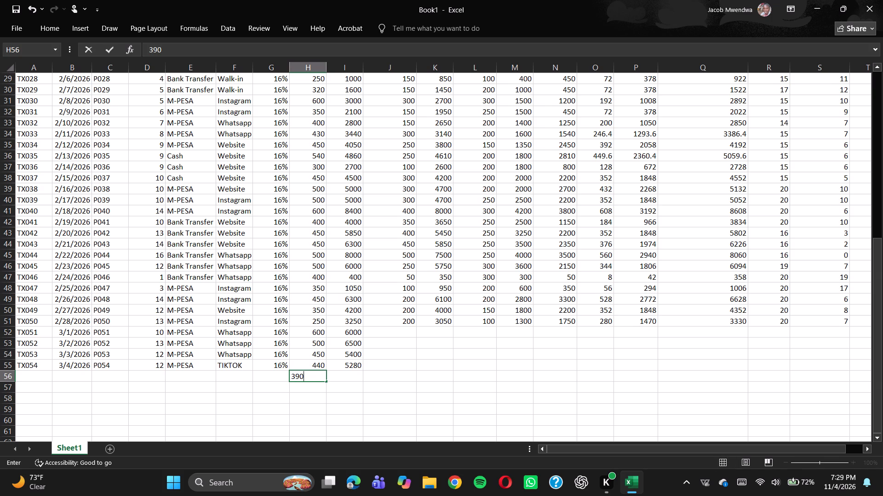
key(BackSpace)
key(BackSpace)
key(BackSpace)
Enter the discount values 300, 250, 200 and 200 for transactions TX051 to TX054.
scroll(326, 348, up, 1)
click(406, 341)
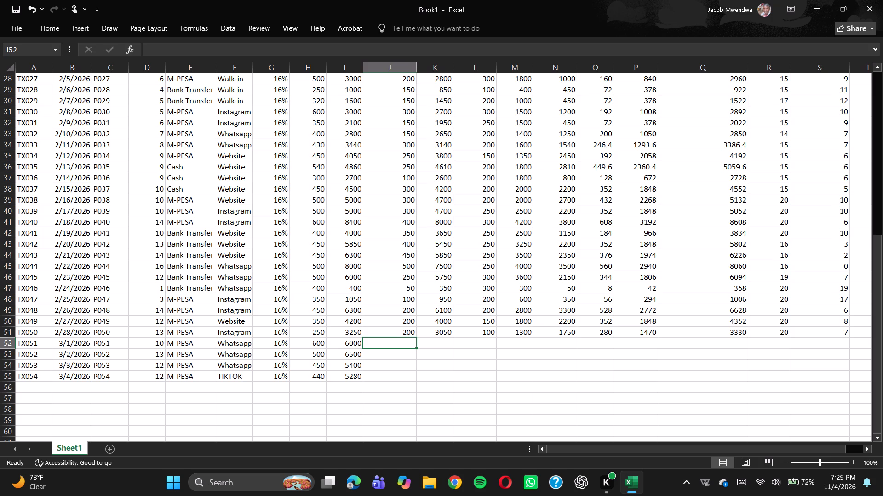
key(3)
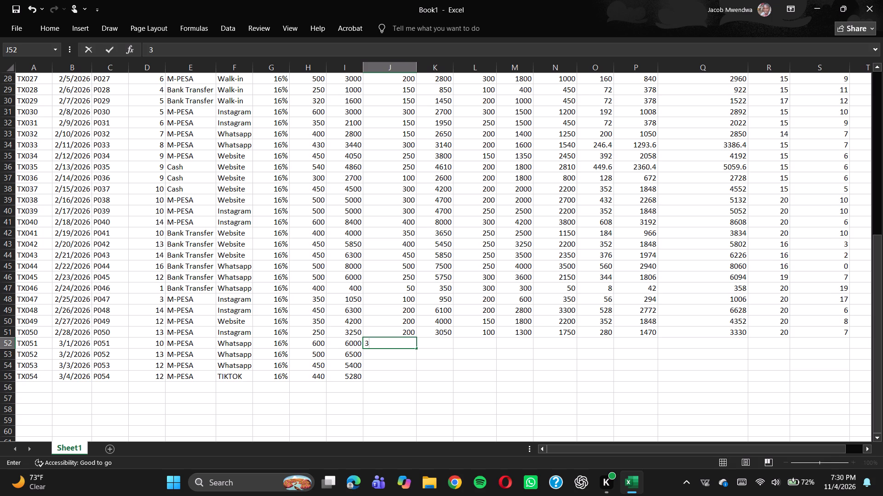
text(00)
key(Down)
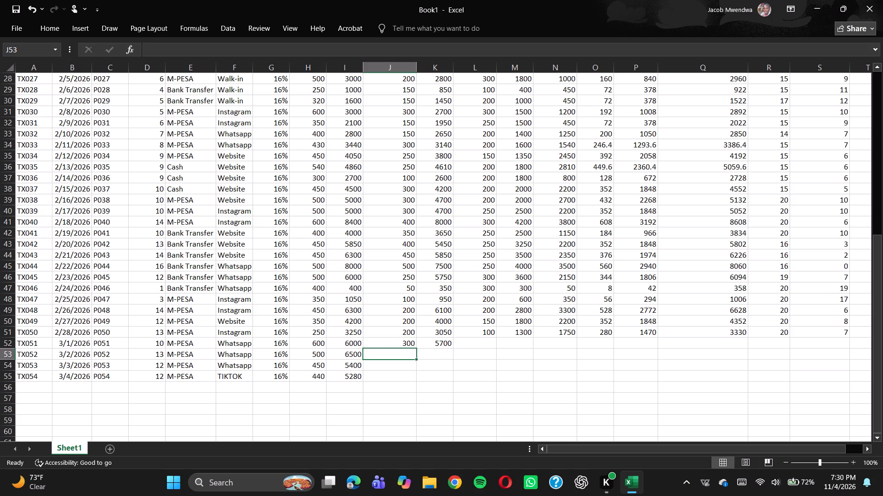
scroll(406, 341, up, 4)
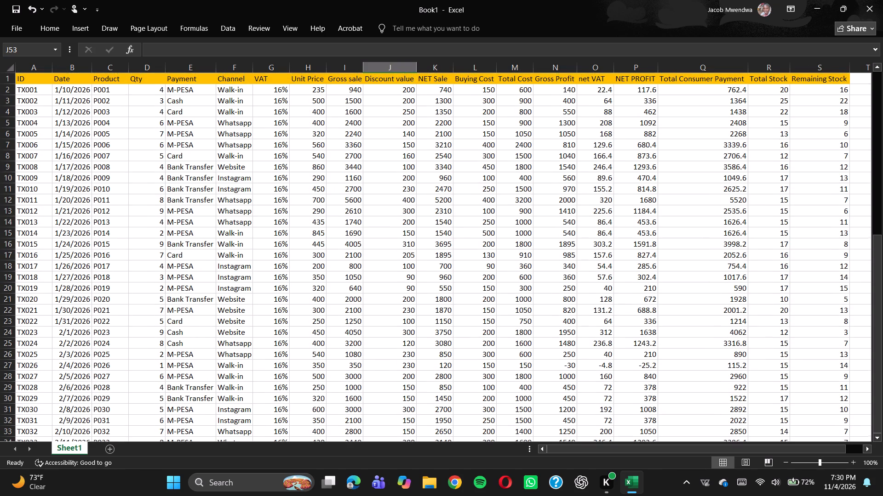
scroll(406, 341, down, 4)
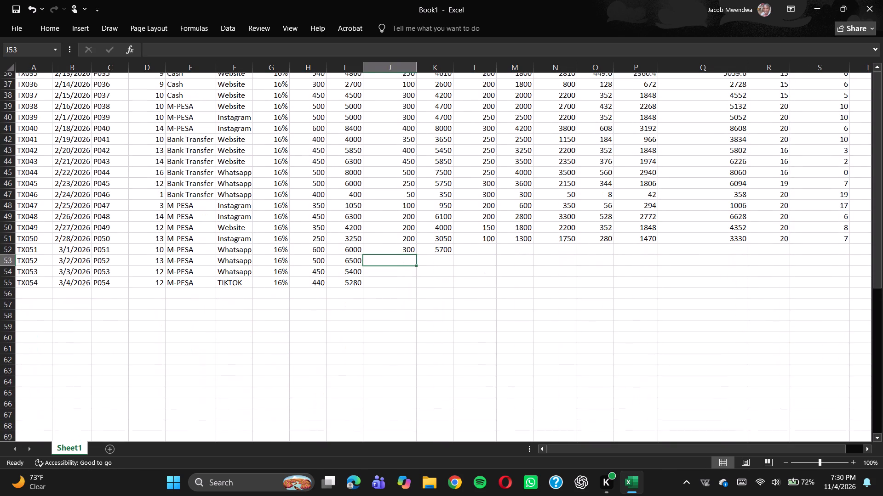
scroll(406, 341, up, 1)
click(407, 254)
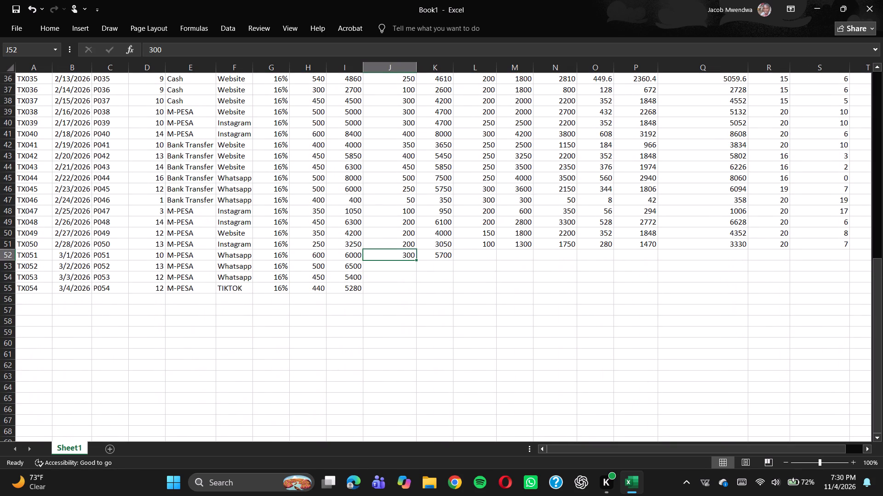
click(410, 270)
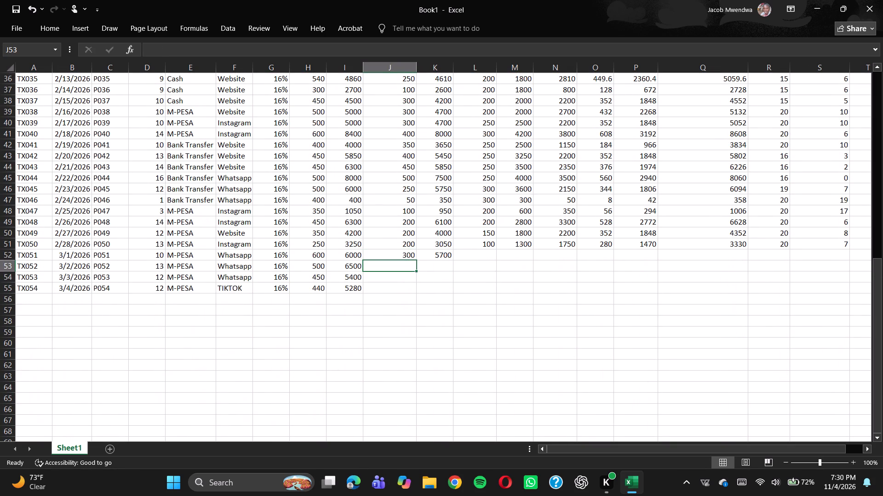
text(250)
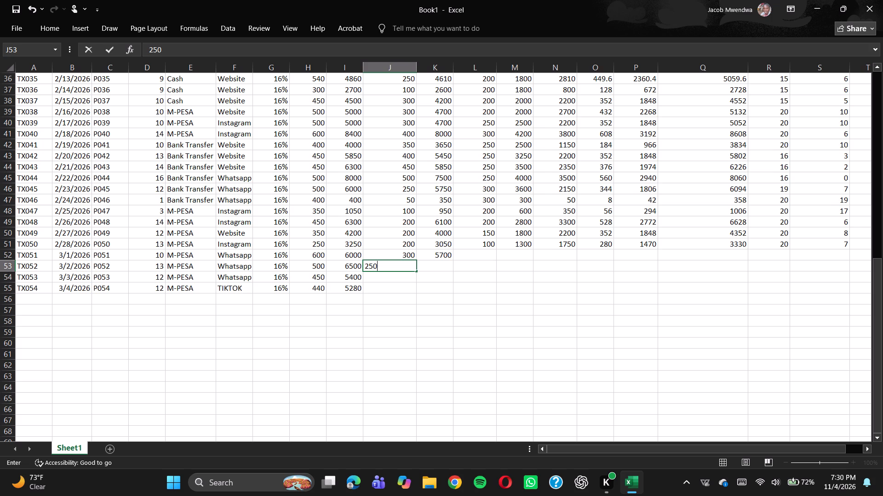
key(Down)
text(200)
key(Down)
text(200)
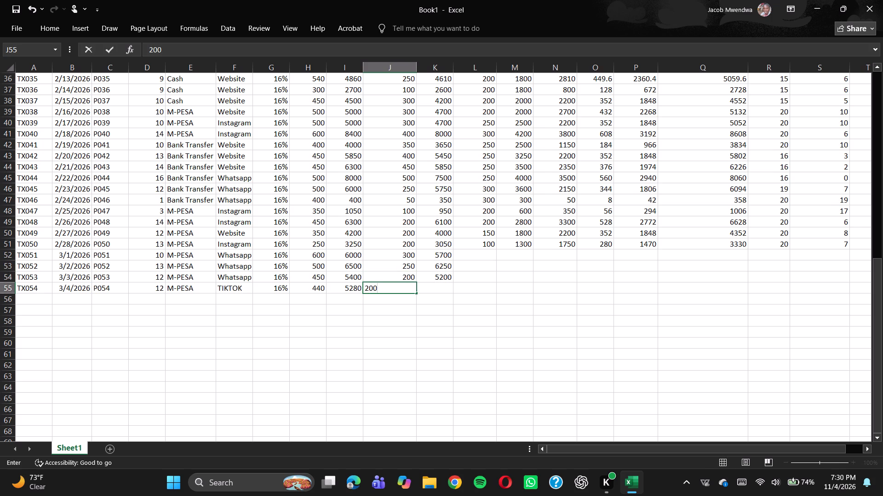
Enter the buying costs 350, 300, 250 and 230 for transactions TX051 to TX054.
click(482, 258)
scroll(482, 259, up, 1)
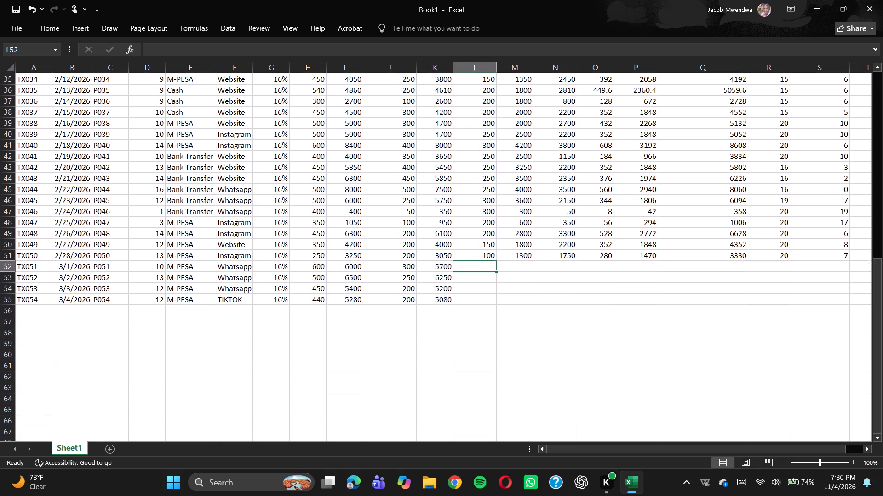
scroll(482, 259, up, 4)
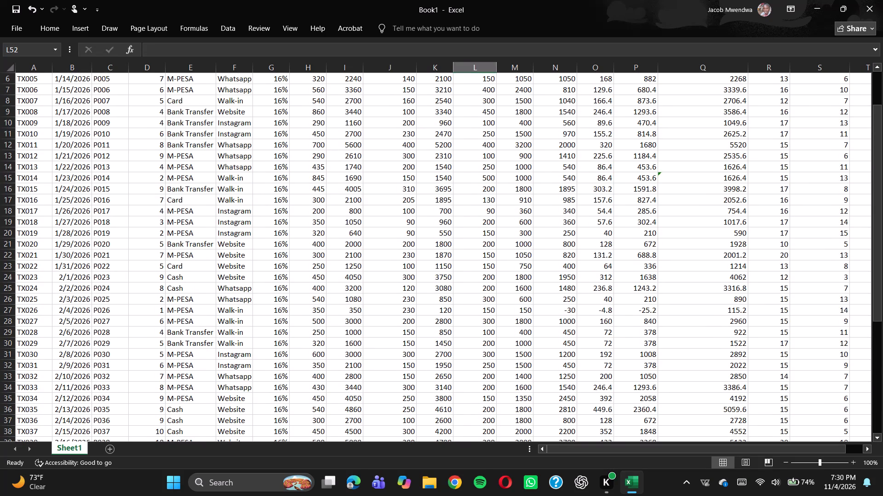
scroll(486, 334, up, 3)
scroll(486, 334, down, 4)
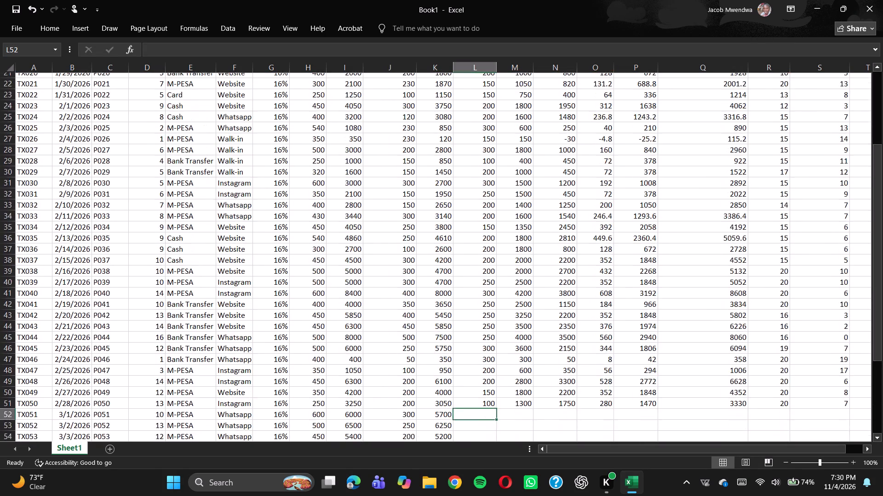
scroll(486, 334, down, 3)
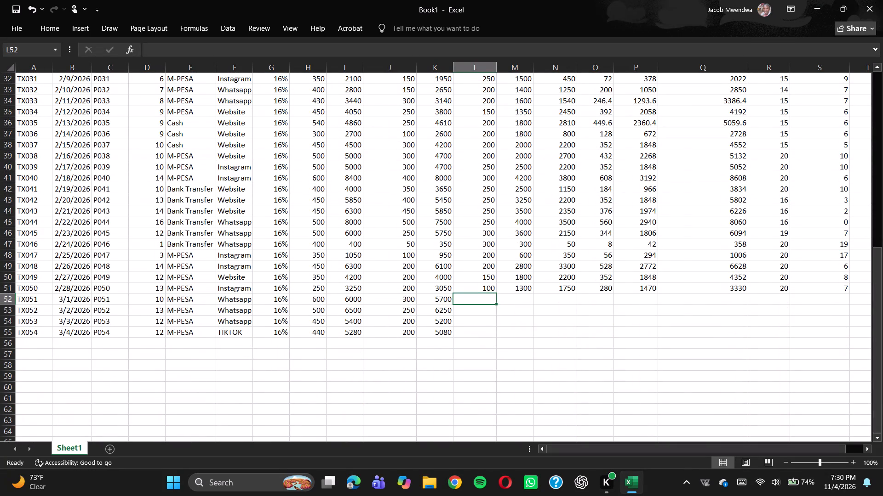
click(480, 298)
text(350)
key(Down)
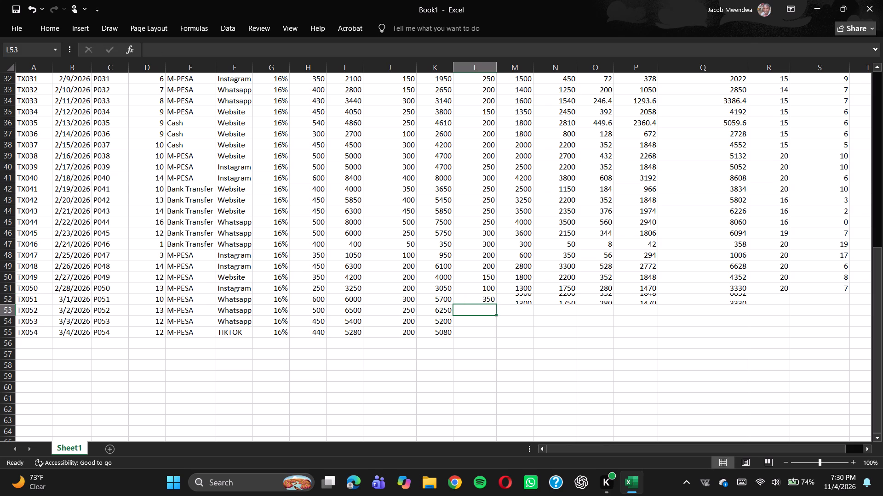
text(300)
key(Down)
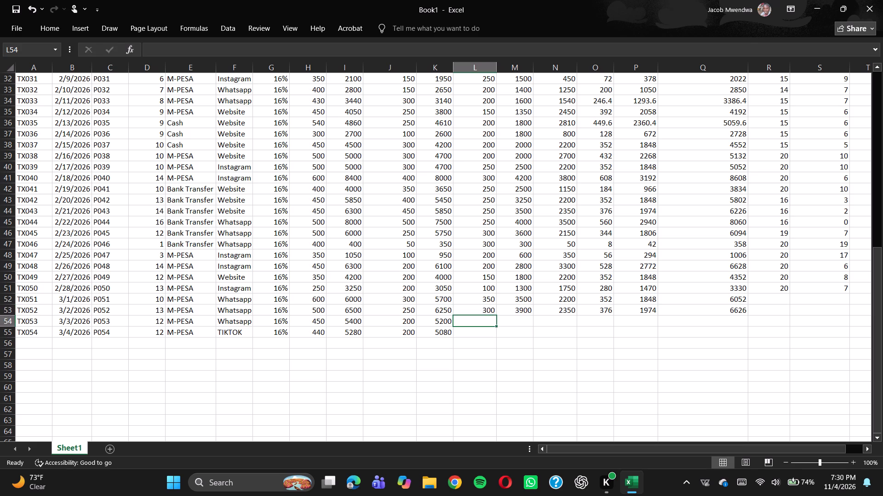
text(250)
key(Down)
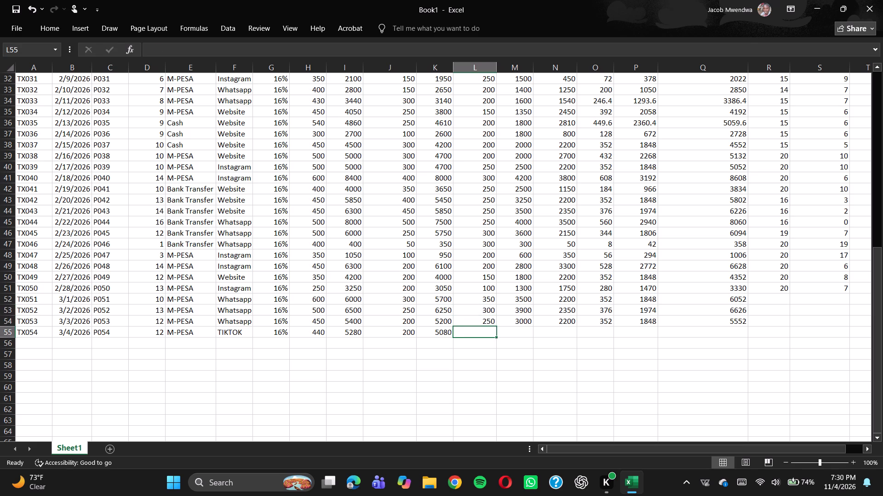
key(2)
text(30)
key(Down)
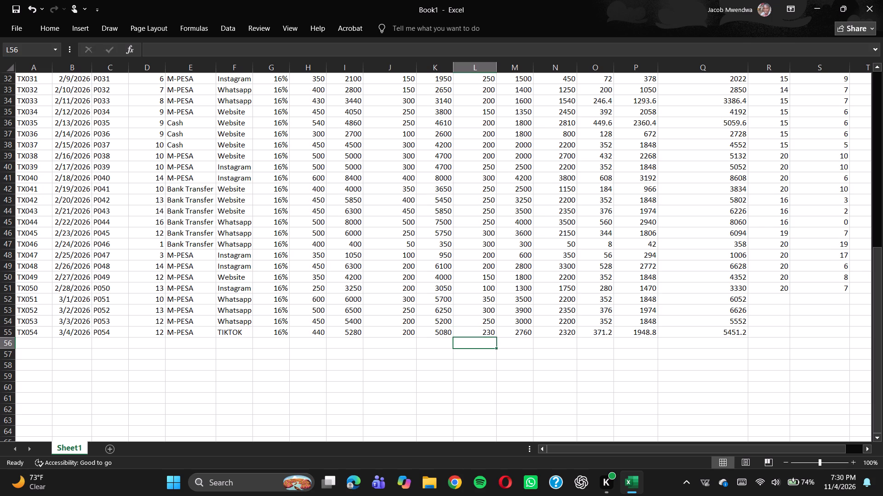
Review the transaction records from the header row down to TX054.
scroll(580, 246, up, 9)
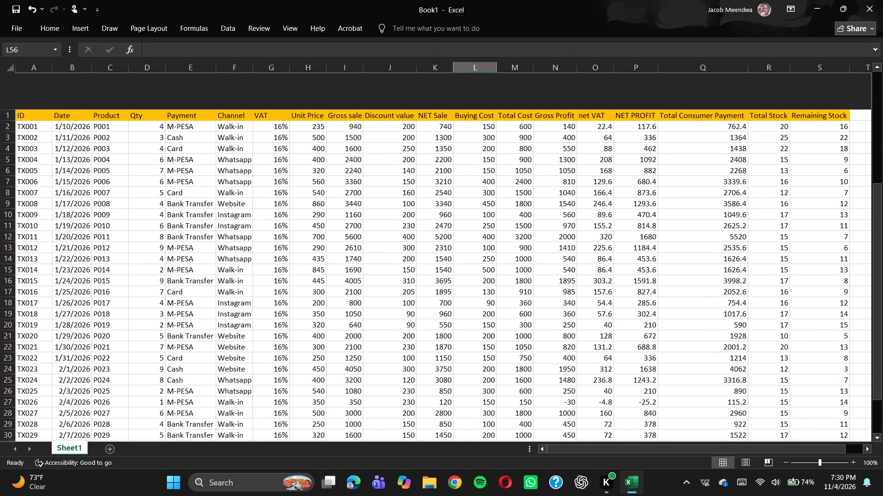
scroll(580, 246, down, 2)
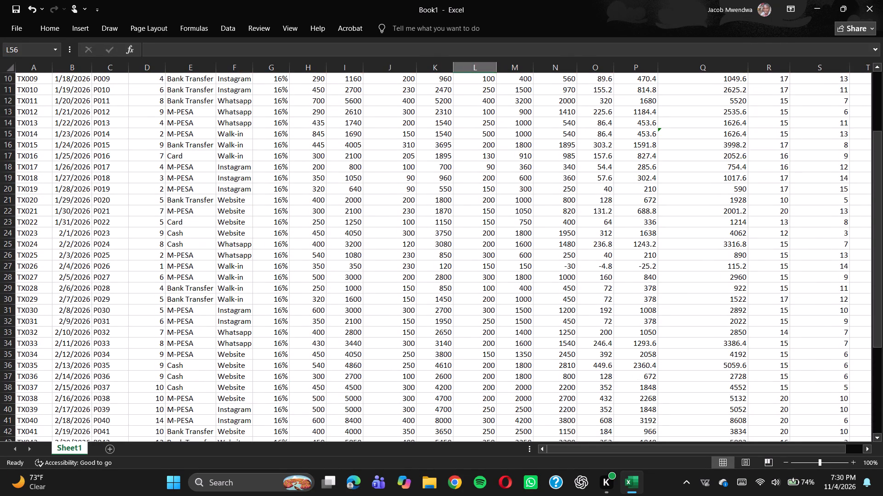
scroll(580, 246, down, 1)
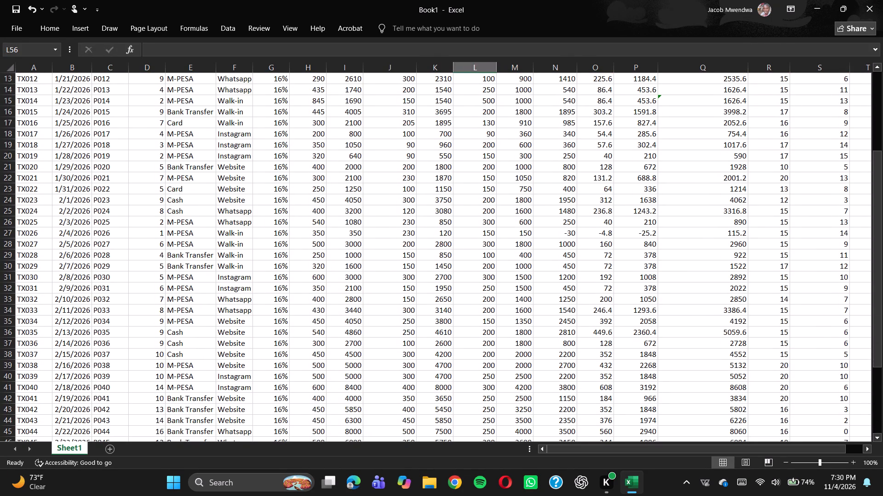
scroll(580, 246, down, 3)
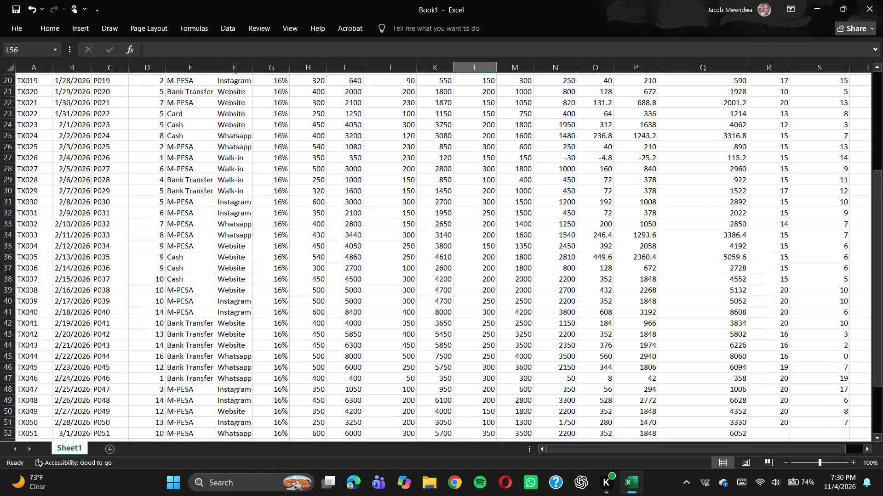
scroll(580, 246, down, 5)
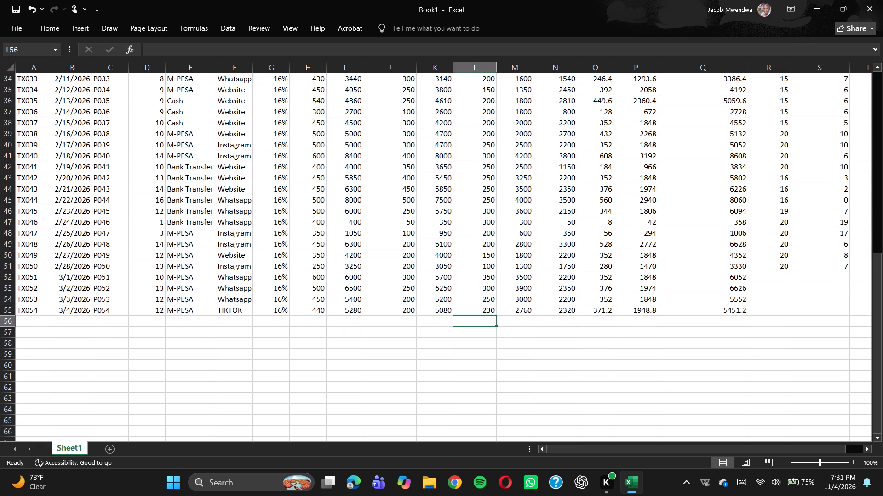
Add a Labour Cost header in cell T1, after Remaining Stock, and fit the column width to it.
scroll(580, 246, up, 4)
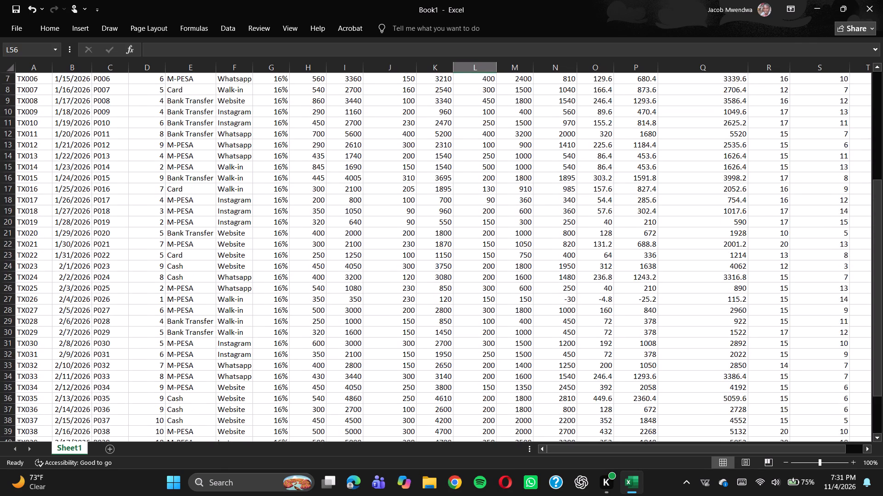
scroll(580, 246, up, 5)
scroll(580, 246, left, 4)
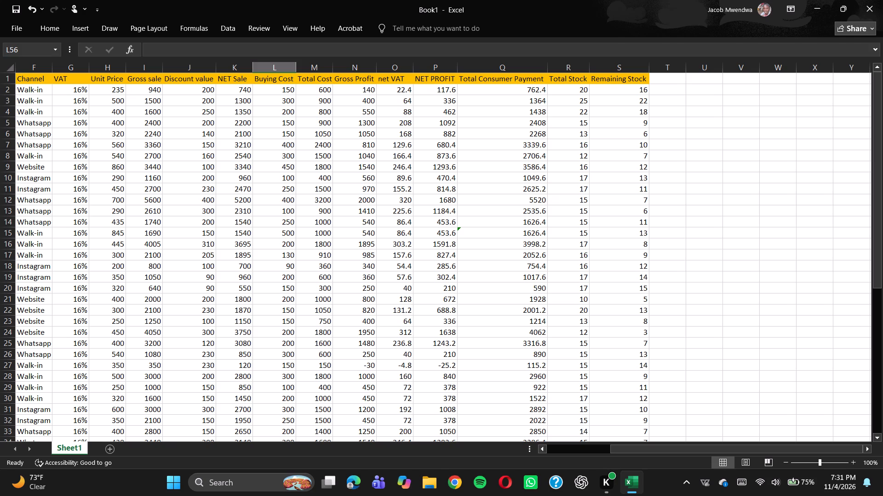
click(659, 80)
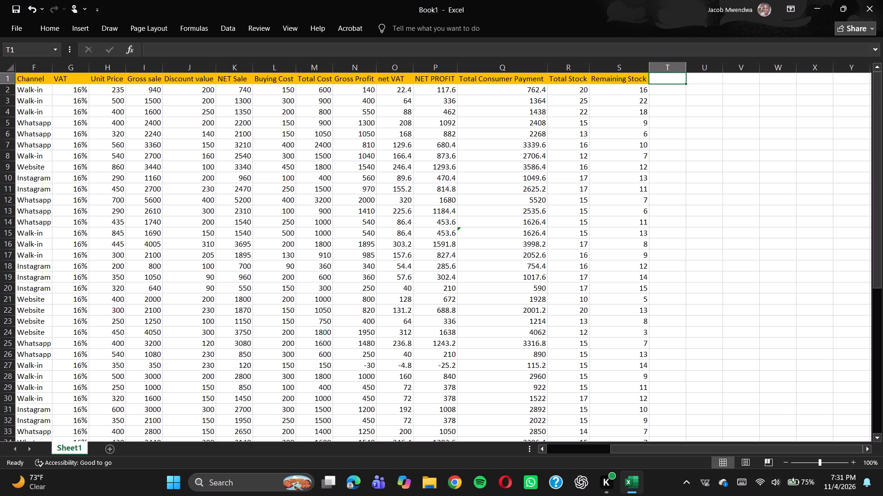
text(abour)
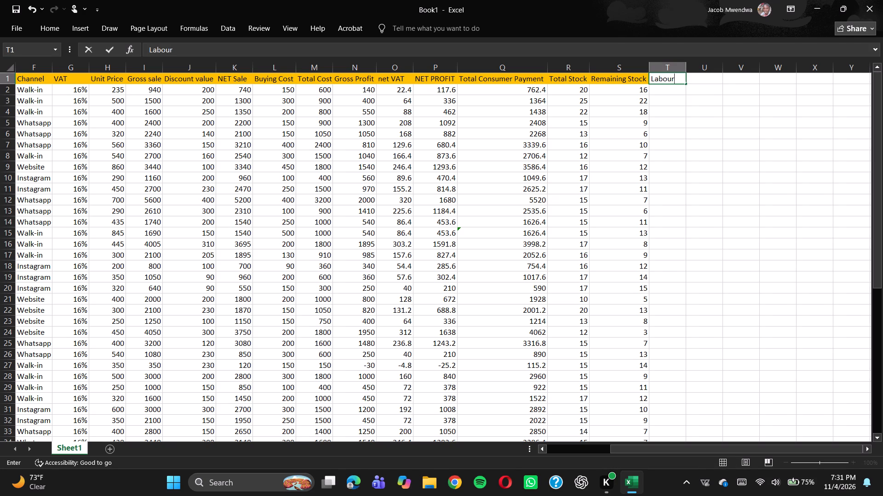
key(space)
text(oa)
key(BackSpace)
key(s)
key(t)
key(Down)
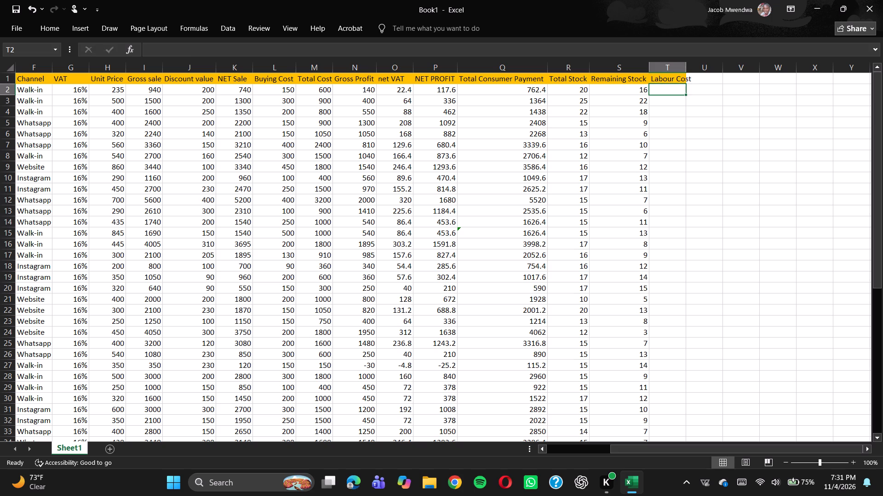
double_click(684, 66)
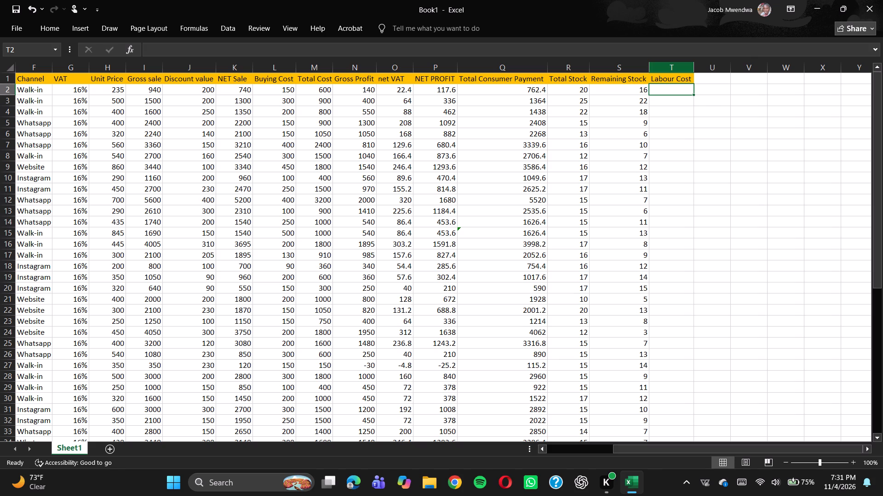
Enter the labour costs in the Labour Cost column: 400 in T2 and 350 in each cell from T3 to T6.
text(400)
key(Down)
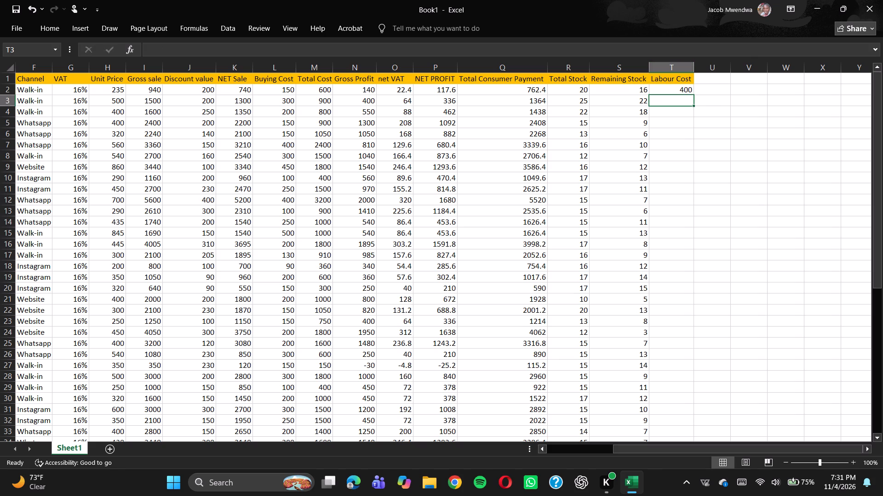
text(35)
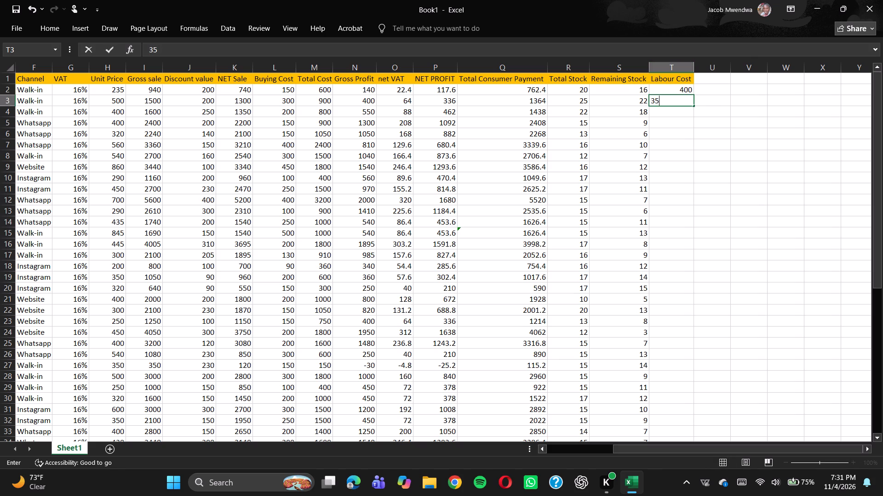
key(0)
key(Down)
text(350)
key(Down)
text(35)
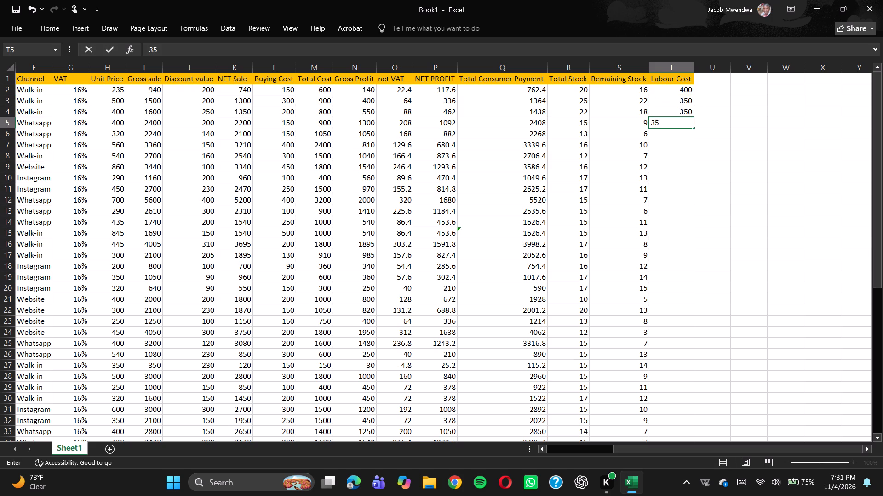
key(0)
key(Down)
text(350)
key(Down)
Enter a labour cost of 350 in each cell from T7 to T11.
key(2)
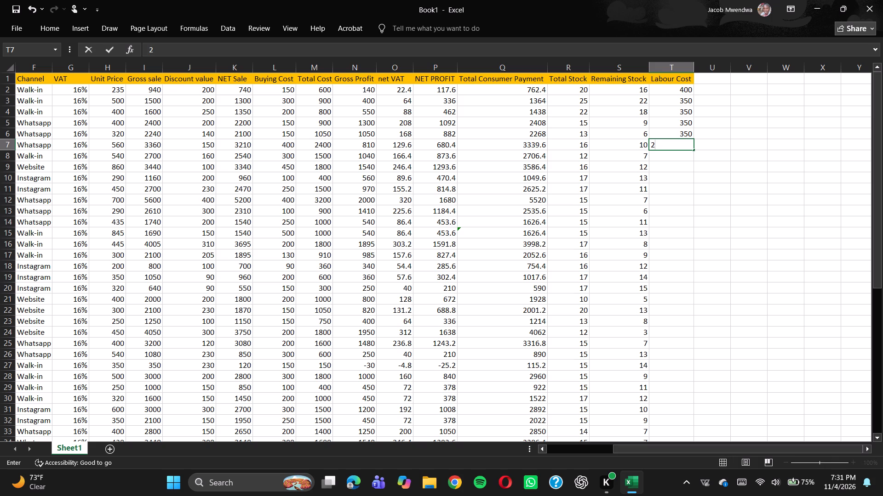
key(BackSpace)
text(35)
key(0)
key(Down)
key(3)
text(50)
key(Down)
text(350)
key(Down)
text(350)
key(Down)
text(350)
key(Down)
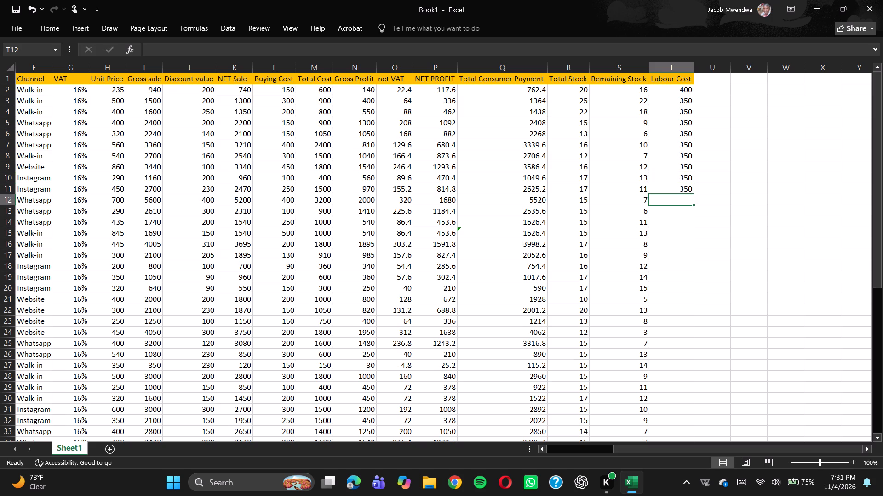
Enter a labour cost of 350 in each cell from T12 to T16.
text(350)
key(Down)
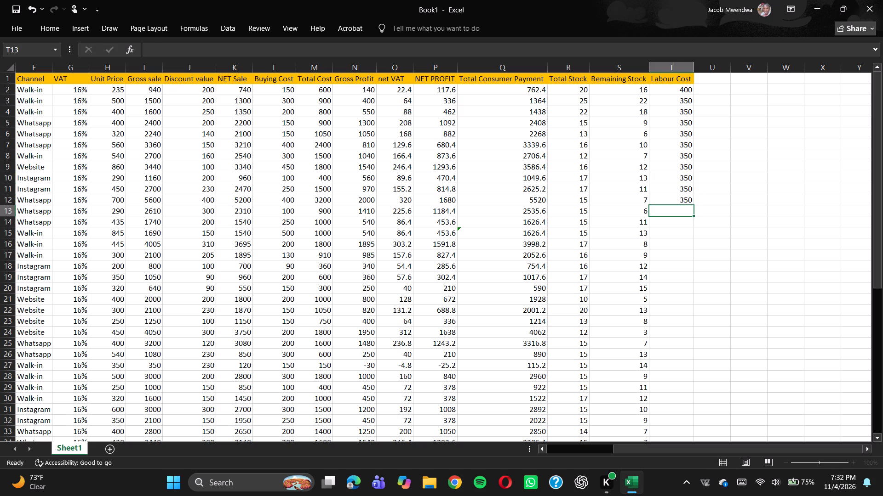
text(350)
key(Down)
text(350)
key(Down)
text(350)
key(Down)
text(350)
key(Down)
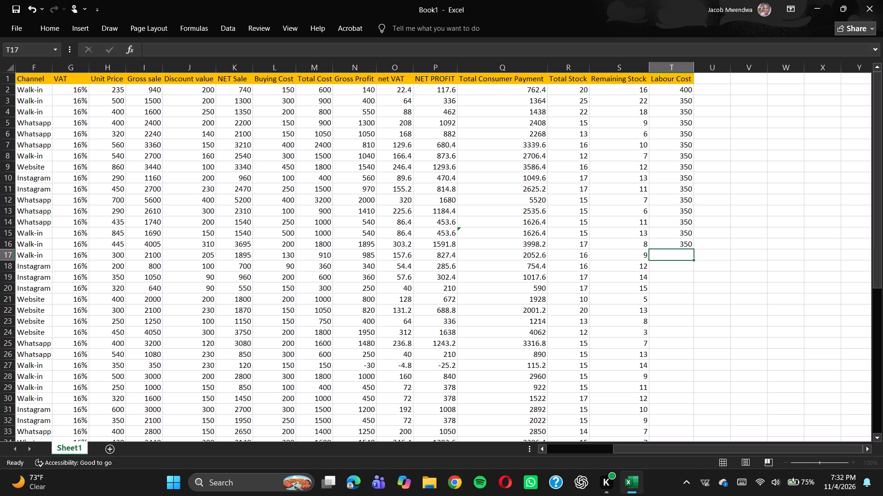
Enter a labour cost of 350 in each cell from T17 to T20, correcting any mistyped amount.
text(35)
key(Down)
key(0)
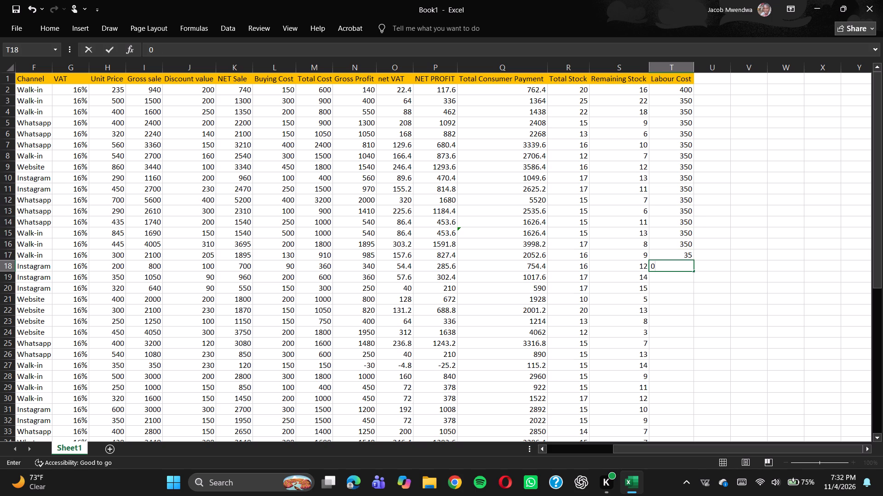
key(BackSpace)
key(Up)
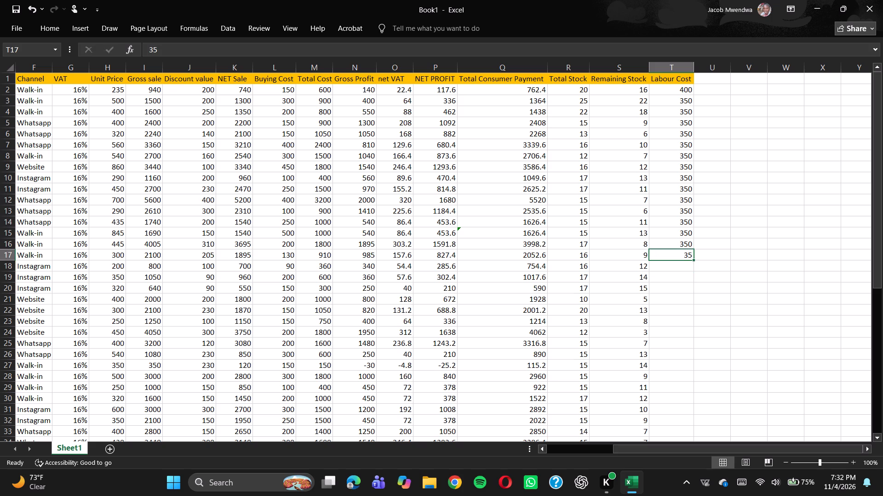
key(3)
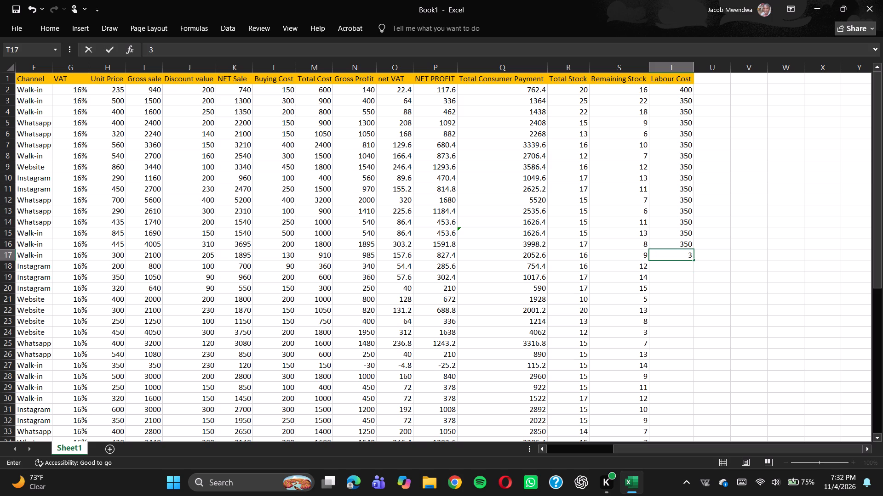
text(50)
key(Down)
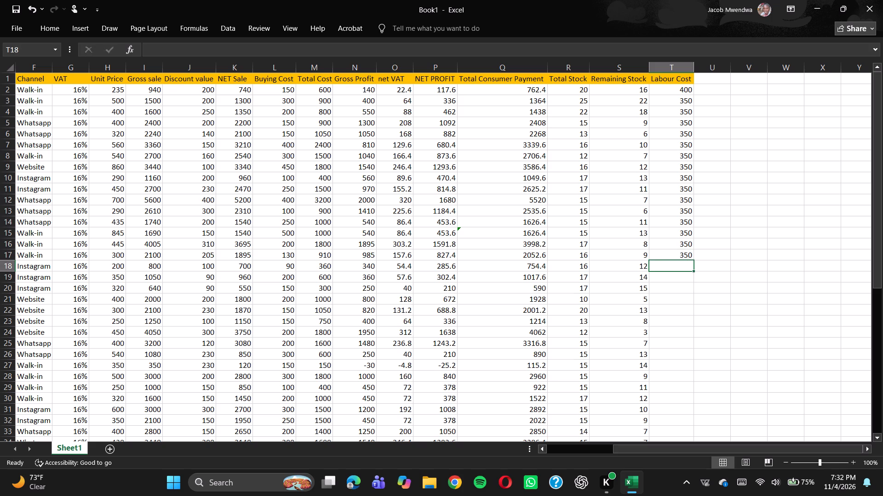
text(350)
key(Down)
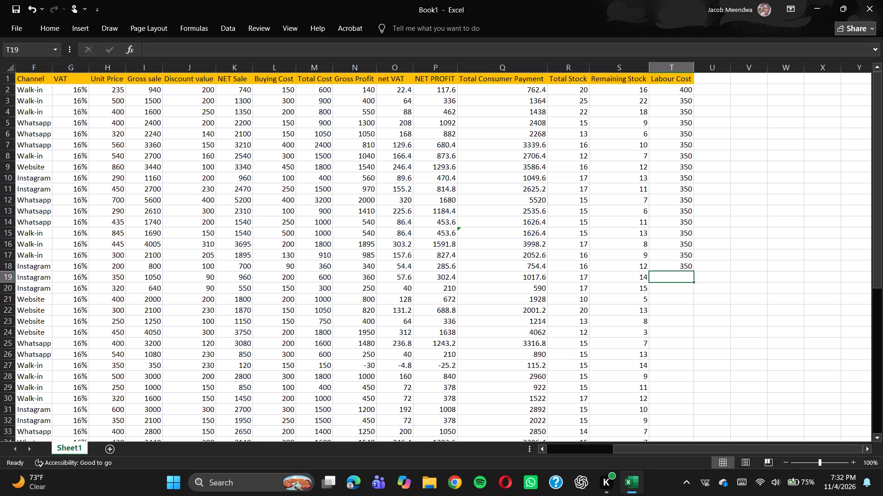
text(350)
key(Down)
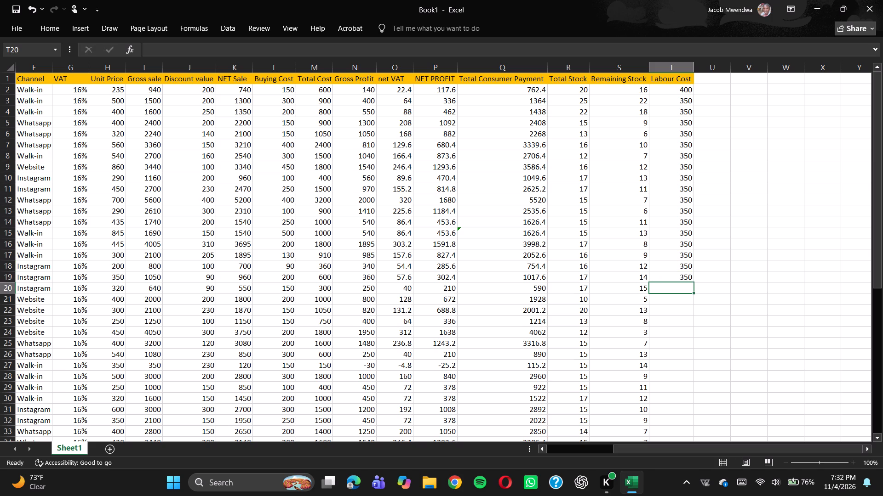
text(350)
key(Down)
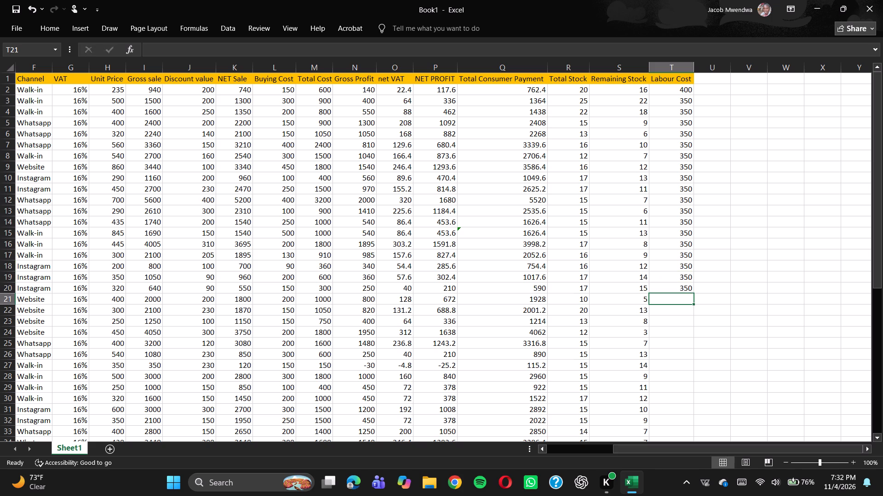
Enter a labour cost of 350 in each cell from T21 to T26.
text(350)
key(Down)
text(350)
key(Down)
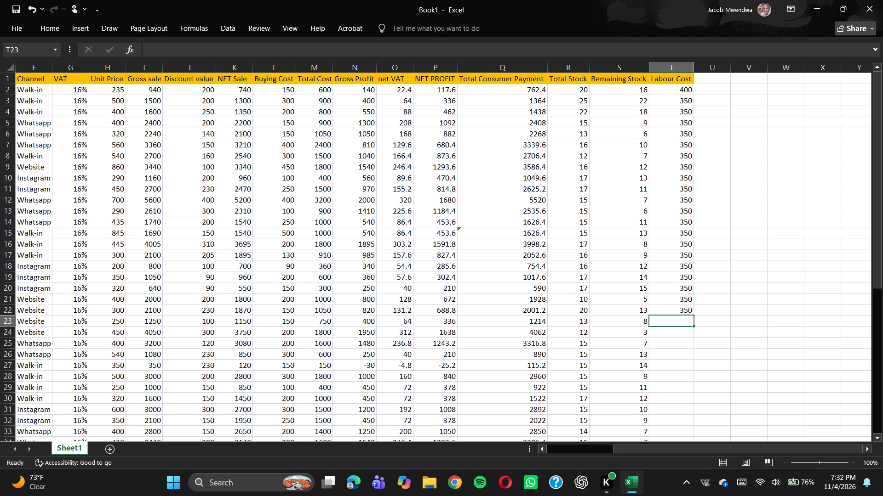
text(350)
key(Down)
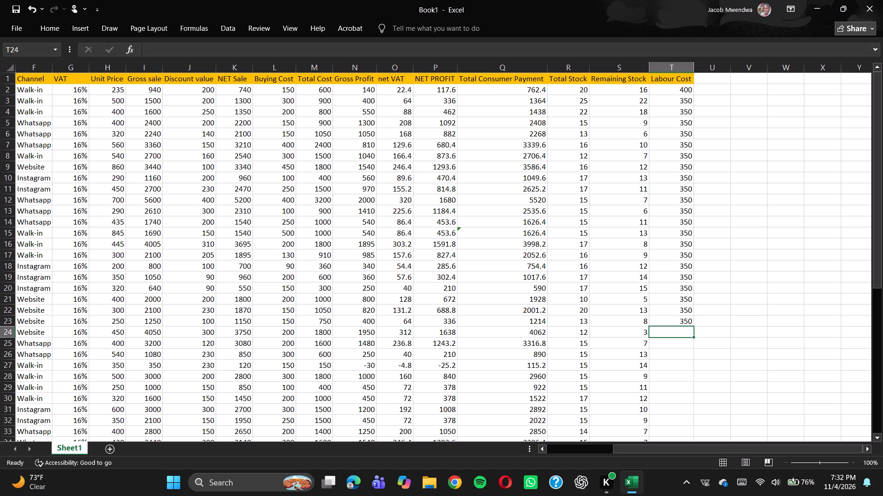
text(350)
key(Down)
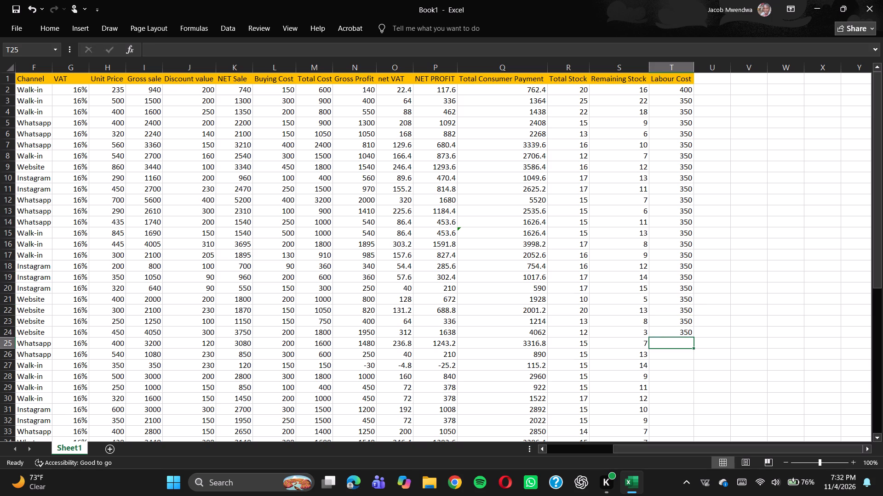
text(350)
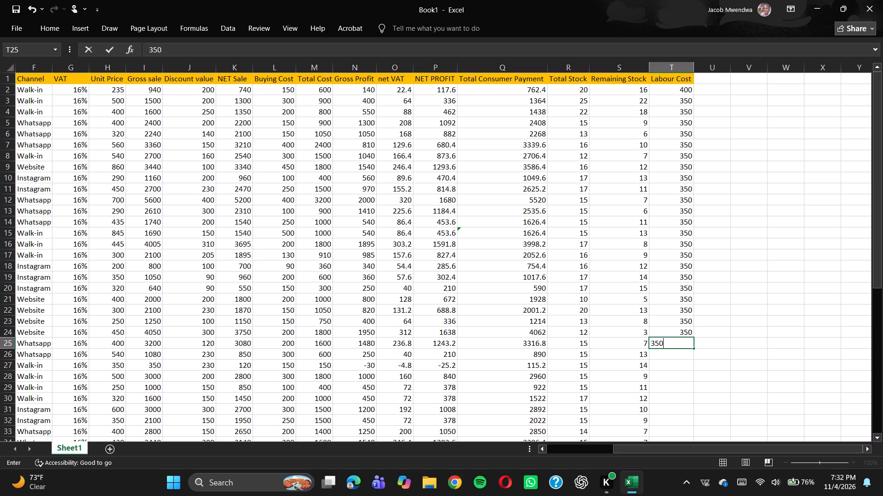
key(Down)
text(350)
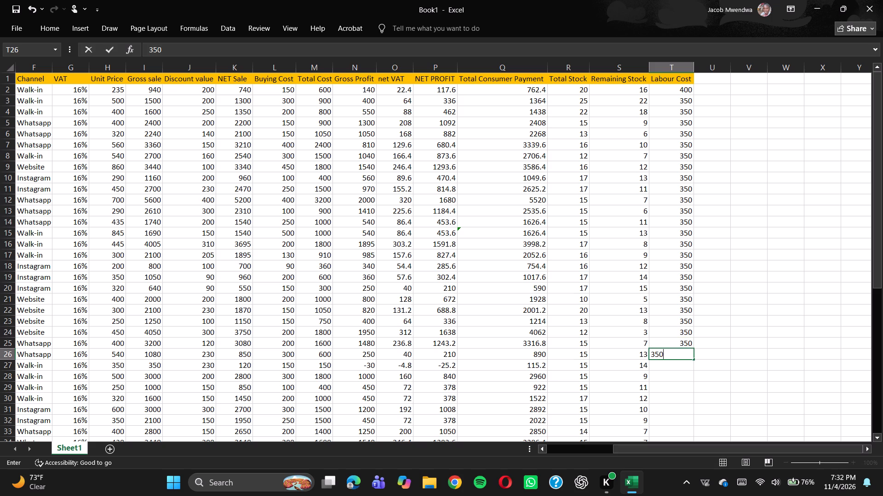
key(Down)
Enter a labour cost of 350 in each cell from T27 to T32.
text(350)
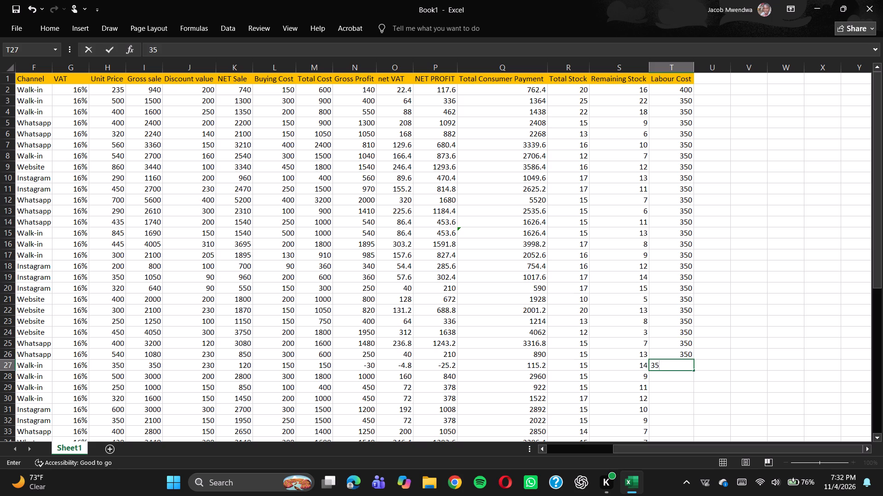
key(Down)
text(350)
key(Down)
text(350)
key(Down)
text(350)
key(Down)
text(35)
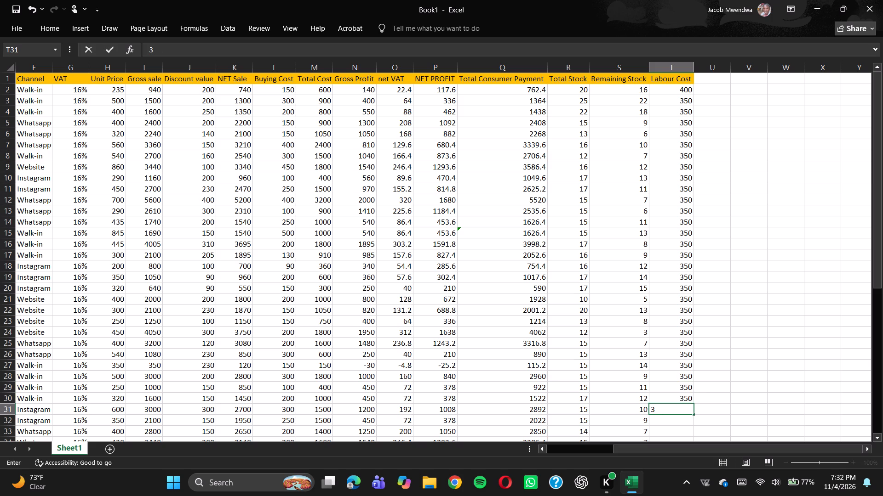
key(0)
key(Down)
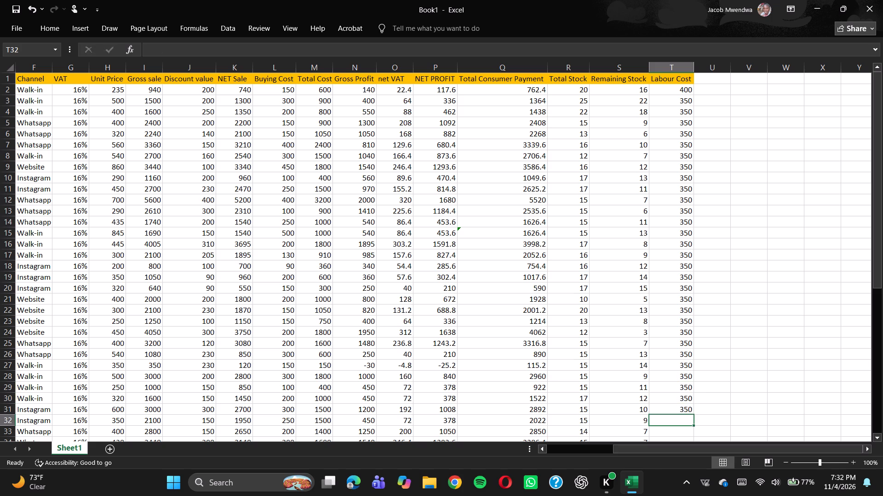
text(350)
key(Down)
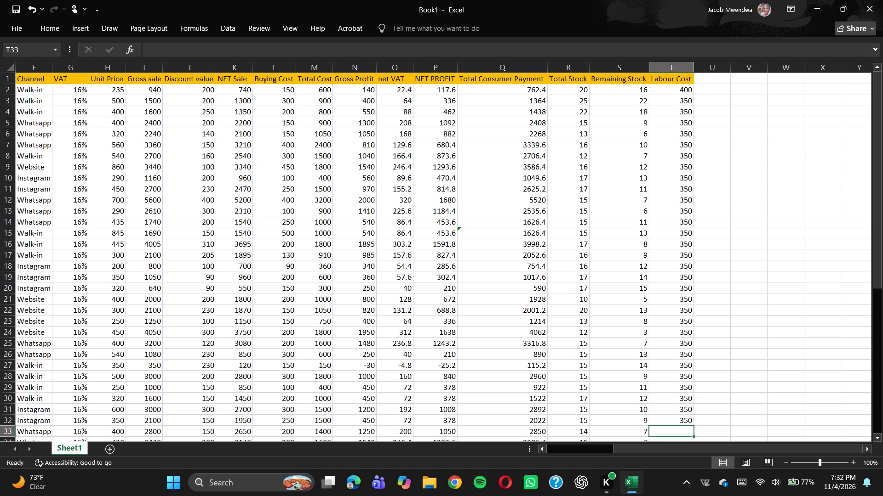
Enter a labour cost of 350 in each cell from T33 to T35.
scroll(669, 90, down, 1)
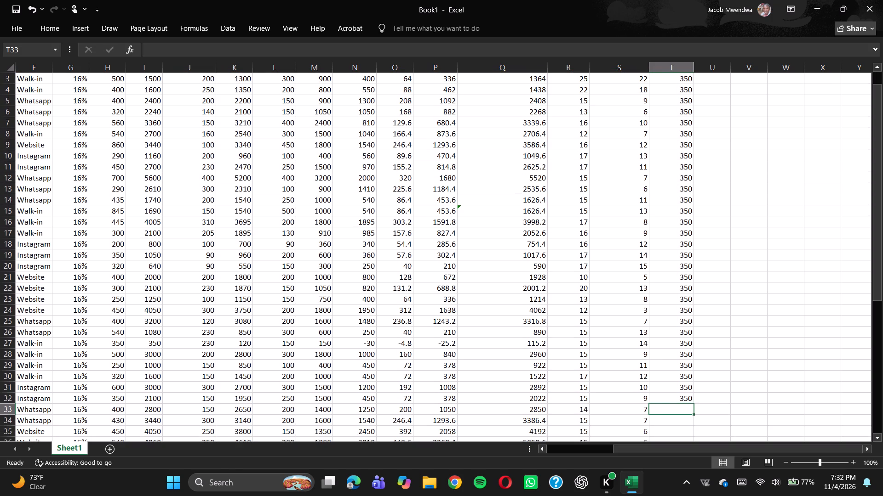
scroll(669, 90, down, 5)
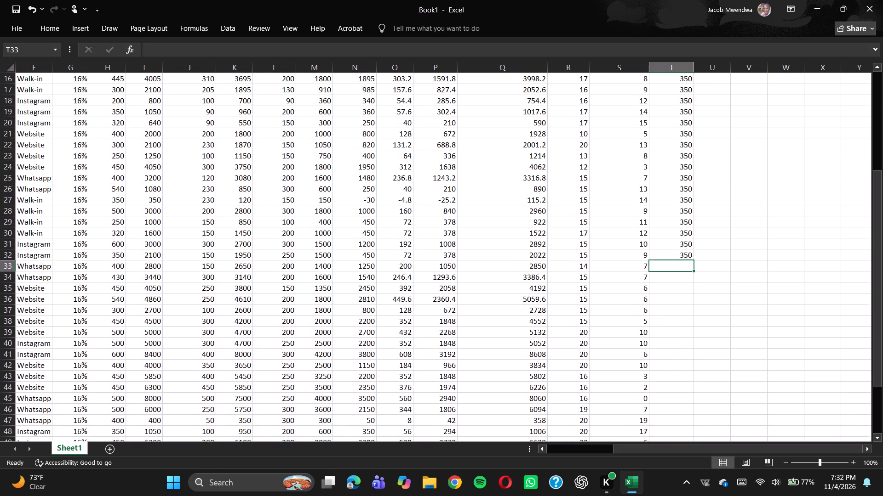
scroll(669, 90, down, 2)
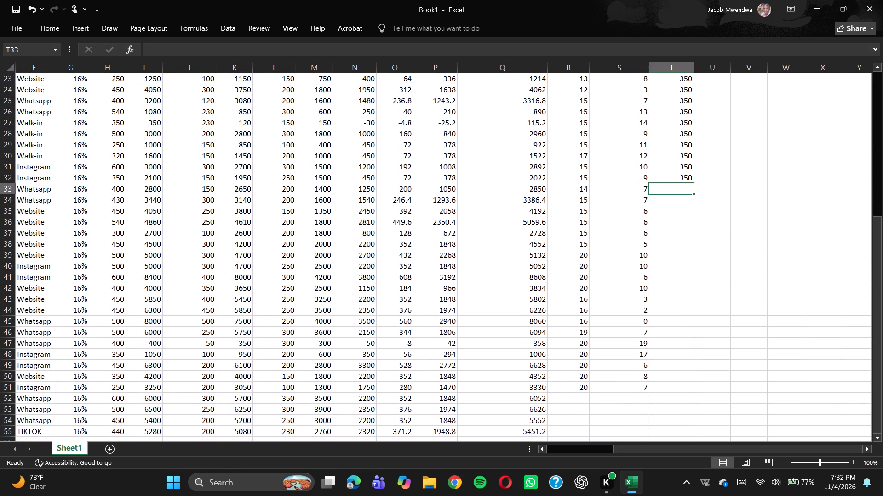
key(3)
text(50)
key(Down)
text(350)
key(Down)
text(350)
key(Down)
Enter a labour cost of 350 in each cell from T36 to T41.
text(350)
key(Down)
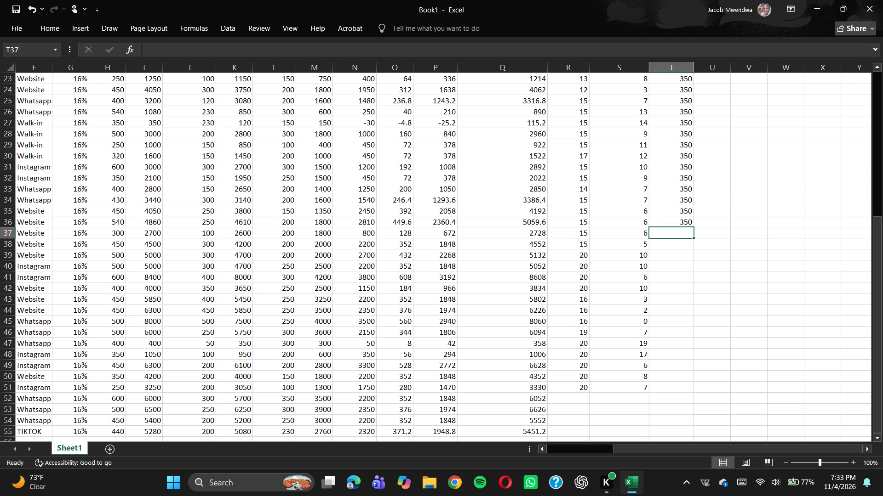
text(350)
key(Down)
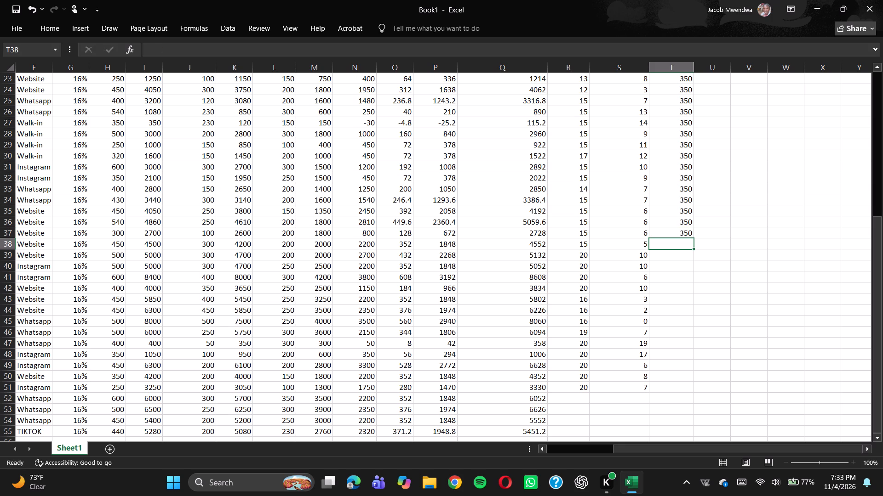
text(350)
key(Down)
text(350)
key(Down)
text(350)
key(Down)
text(350)
key(Down)
Enter a labour cost of 350 in each cell from T42 to T46.
text(350)
key(Down)
text(350)
key(Down)
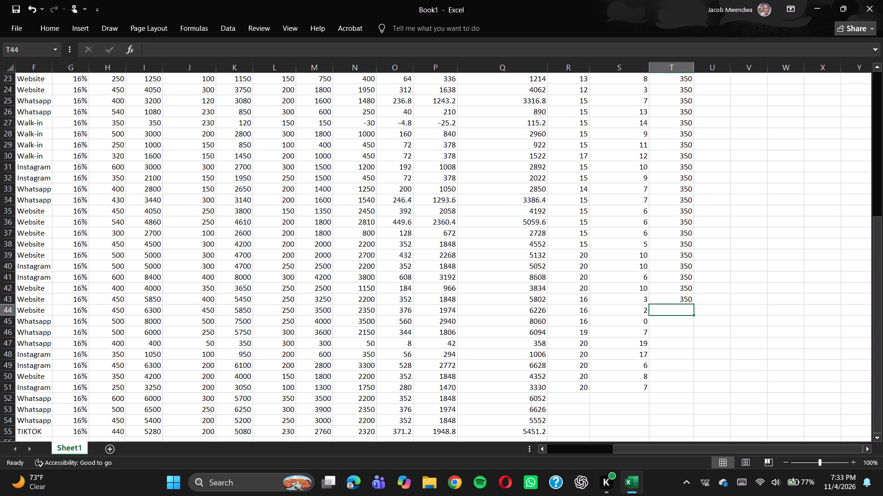
text(350)
key(Down)
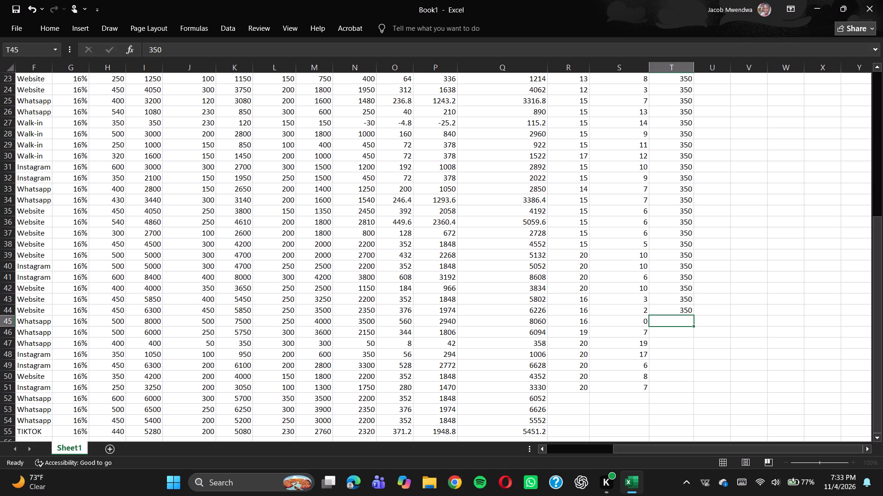
text(350)
key(Down)
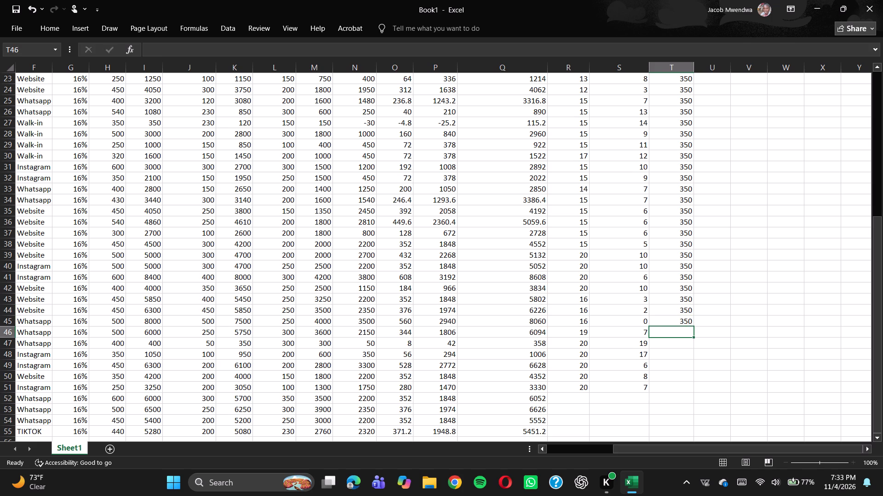
text(350)
key(Down)
Enter a labour cost of 350 in each cell from T47 to T51.
key(2)
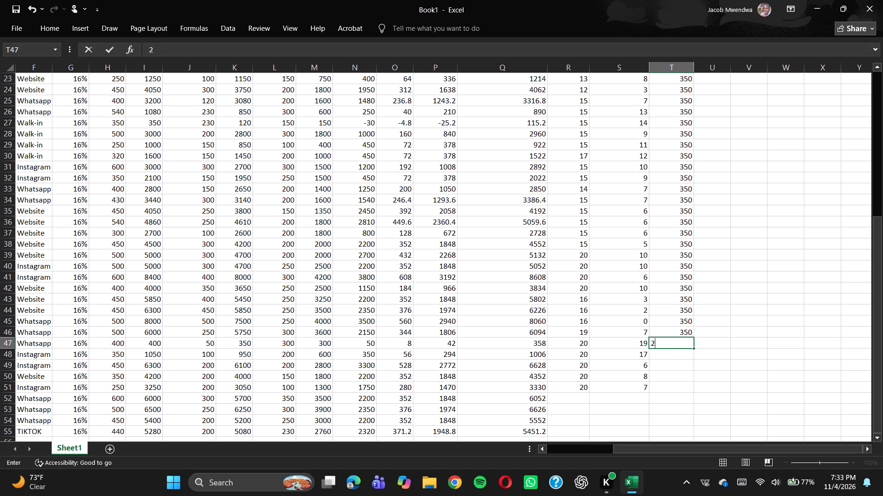
key(BackSpace)
text(350)
key(Down)
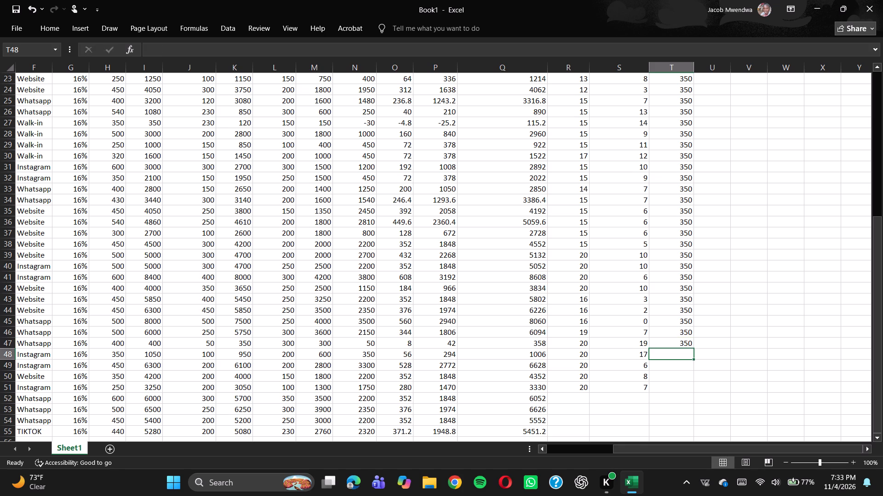
text(350)
key(Down)
text(350)
key(Down)
text(350)
key(Down)
text(350)
key(Down)
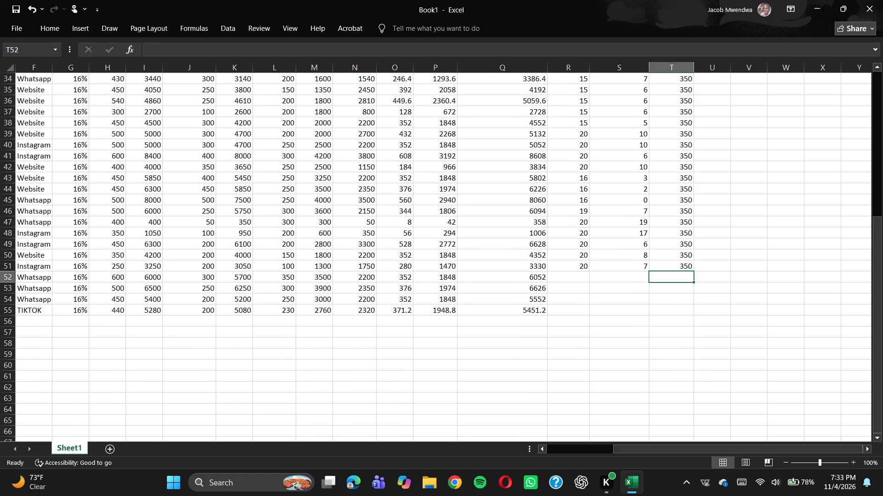
Enter a labour cost of 350 in each cell from T52 to T55.
text(350)
key(Down)
text(350)
key(Down)
text(350)
key(Down)
text(350)
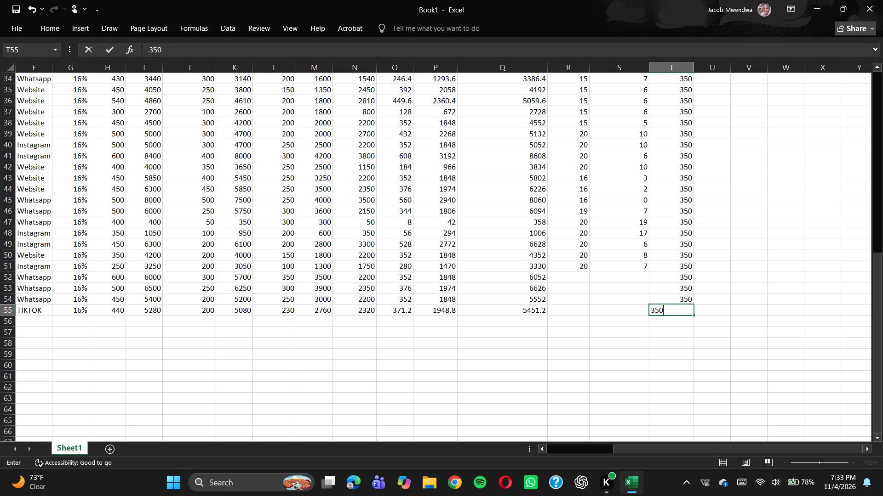
click(683, 337)
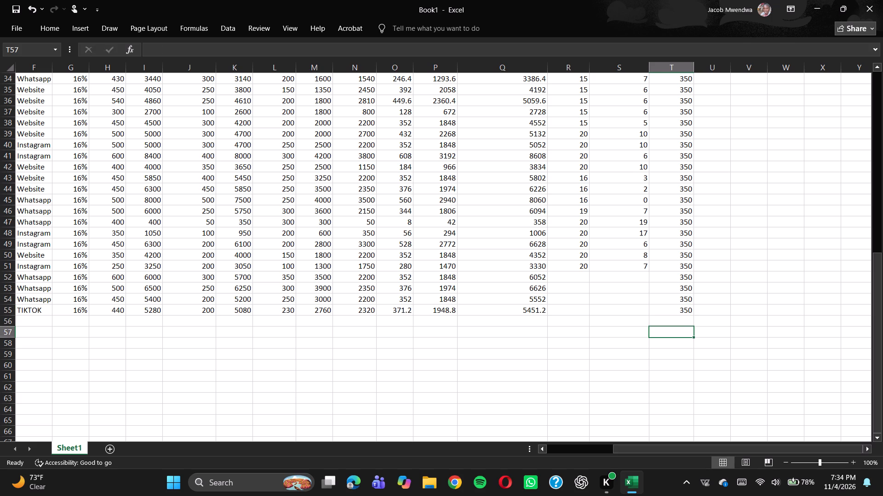
Enter a total stock of 20 in each cell from R52 to R55.
click(582, 276)
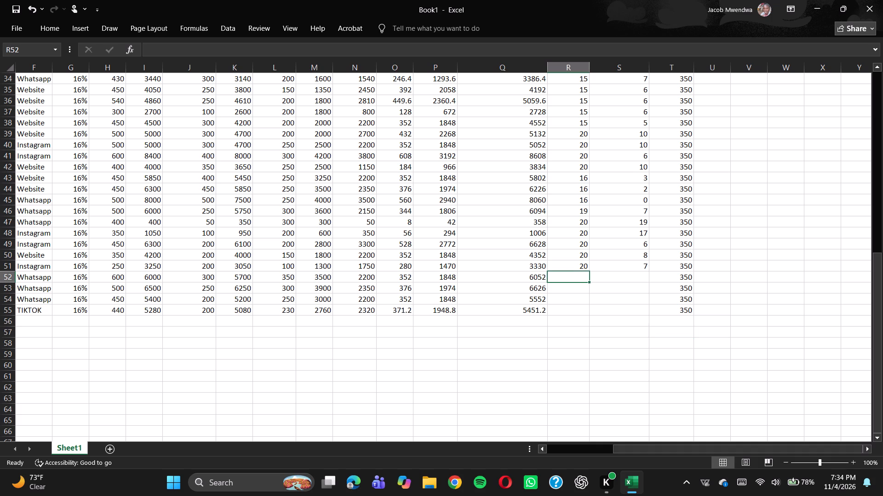
text(20)
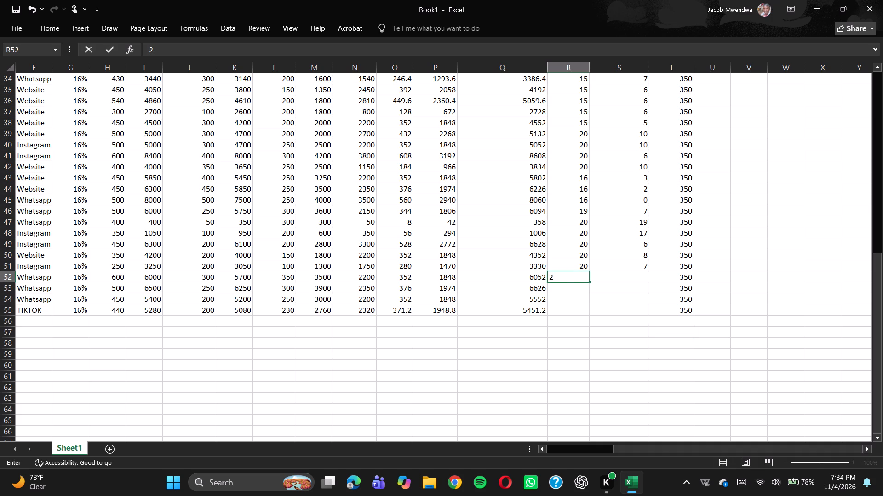
key(Down)
text(20)
key(Down)
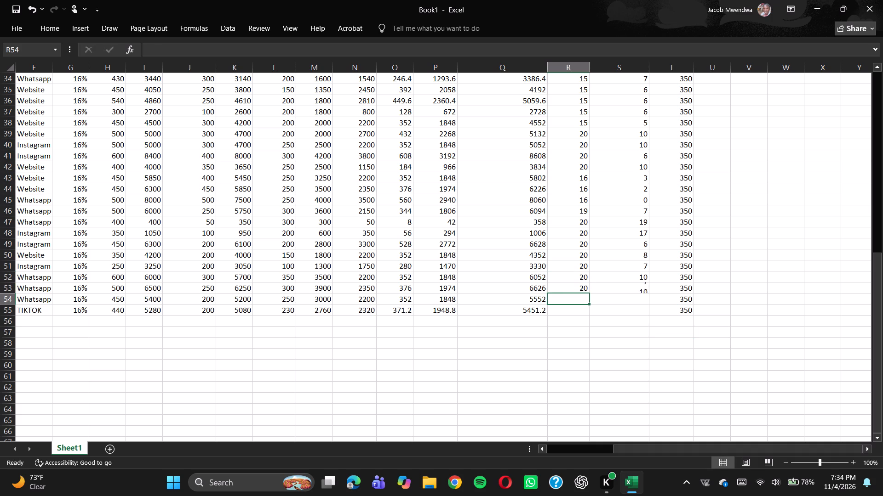
text(20)
key(Down)
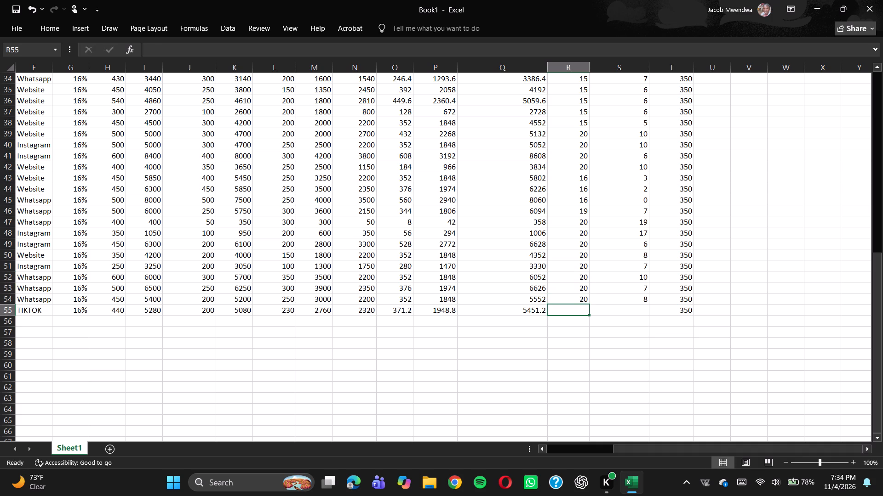
text(20)
key(Down)
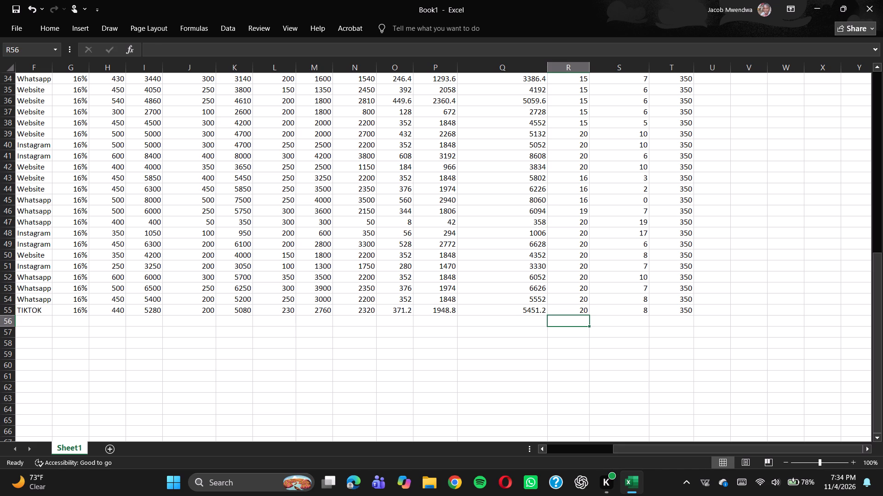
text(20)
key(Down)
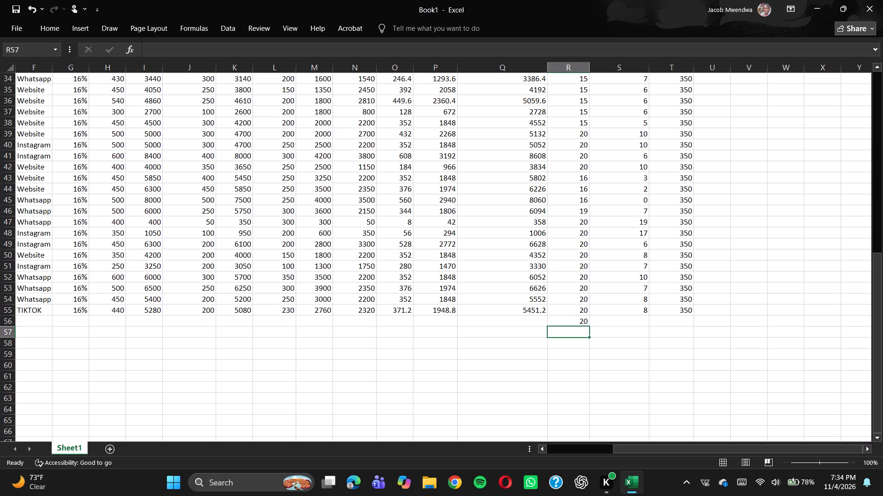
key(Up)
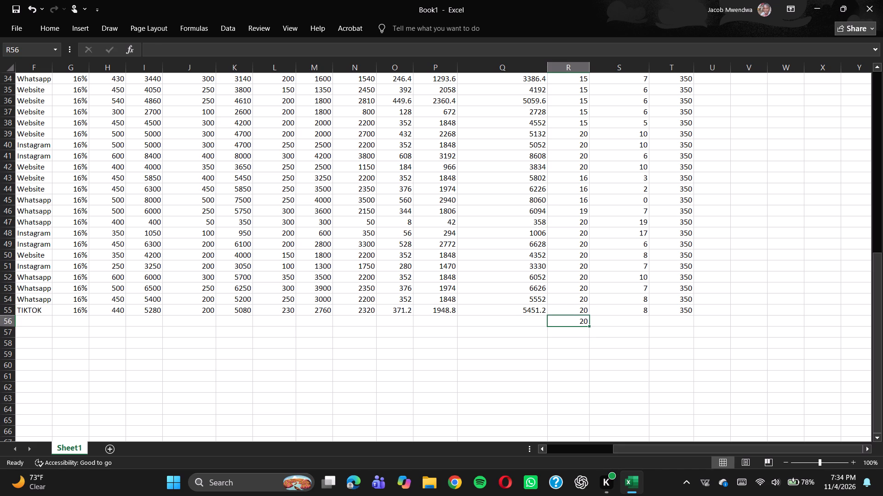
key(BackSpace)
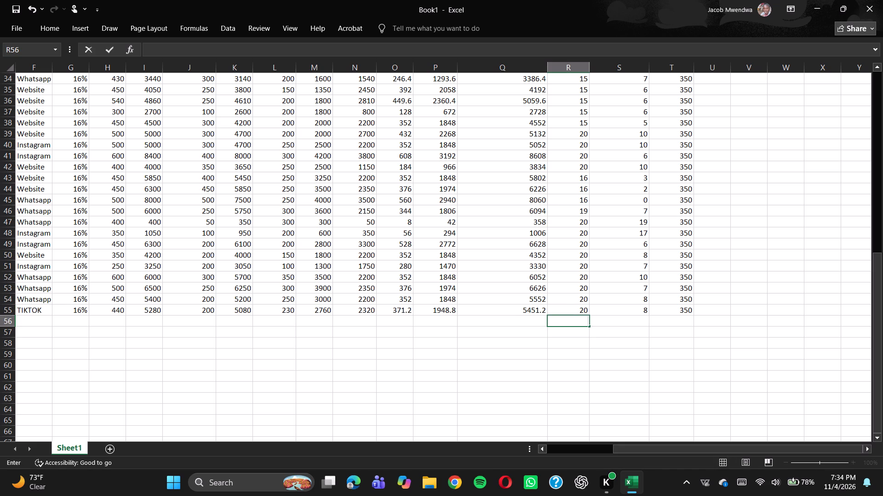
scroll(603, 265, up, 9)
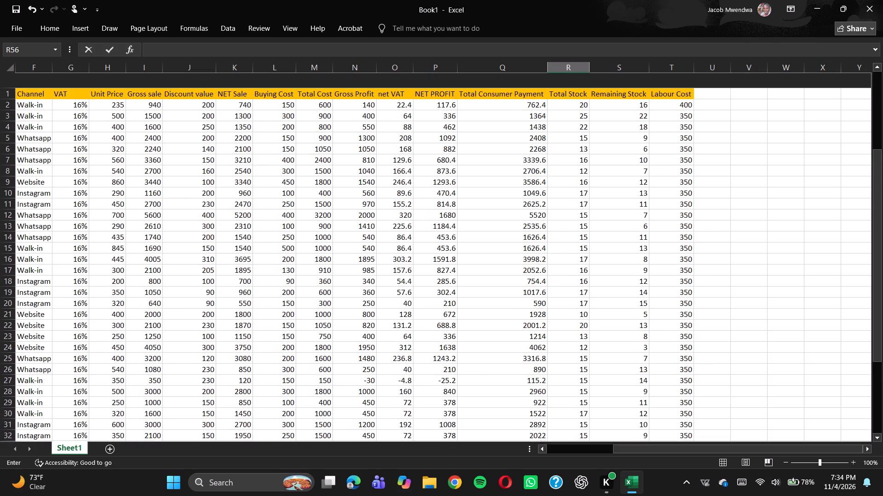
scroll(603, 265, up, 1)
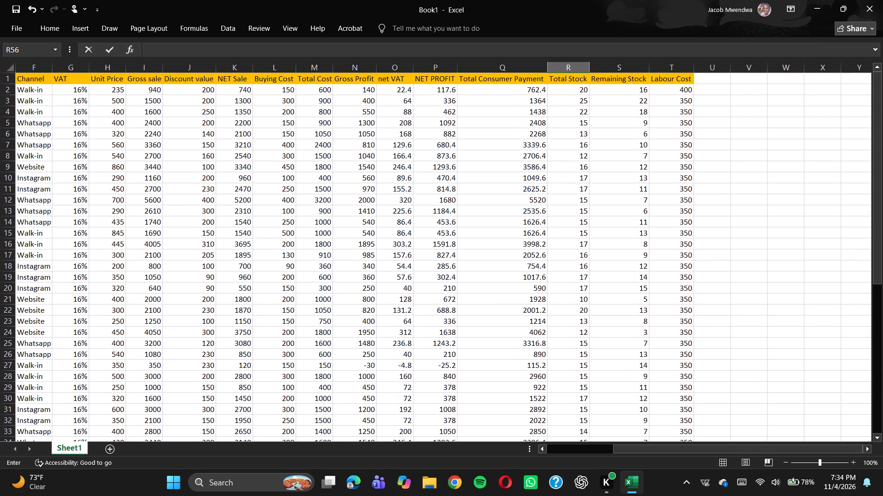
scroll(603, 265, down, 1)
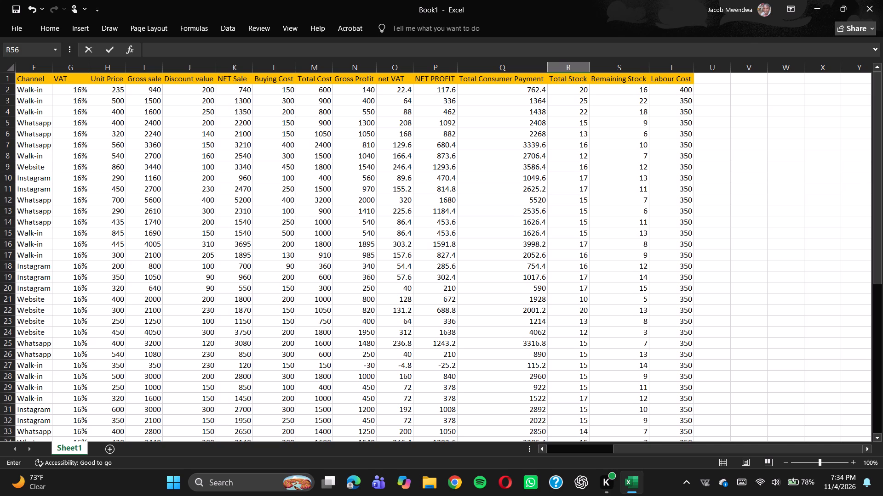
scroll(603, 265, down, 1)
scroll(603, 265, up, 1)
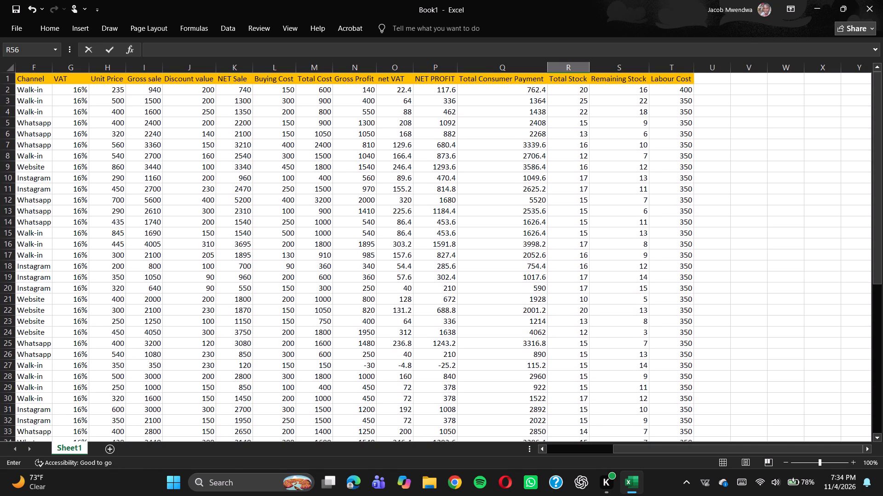
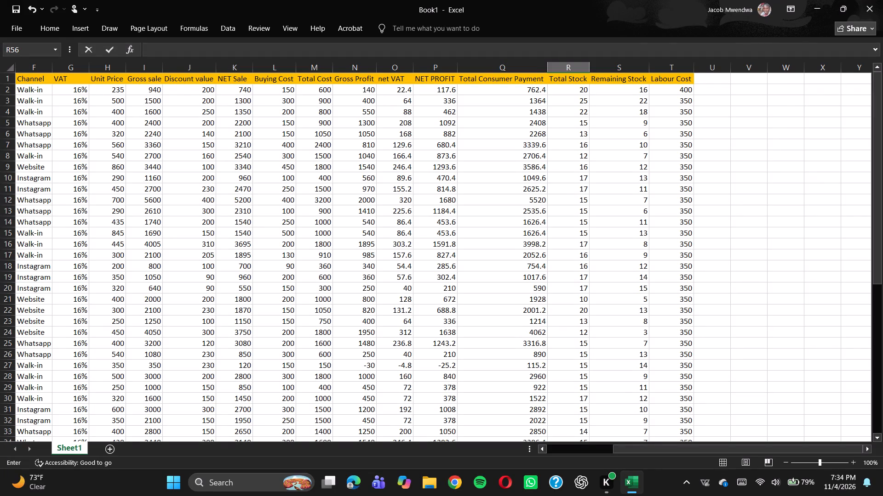
Review the transaction rows down to row 55, checking the net VAT formula in O10 and the Total Consumer Payment formula in Q10.
scroll(440, 175, down, 2)
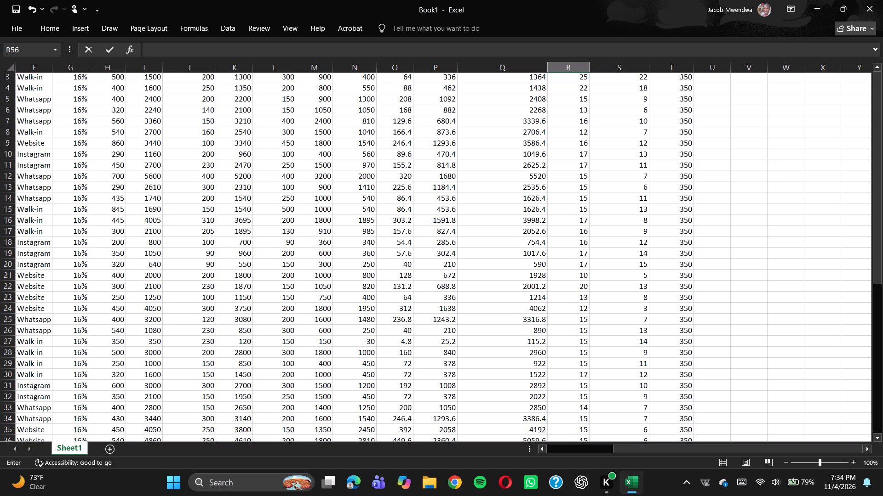
scroll(440, 175, down, 1)
scroll(440, 175, up, 2)
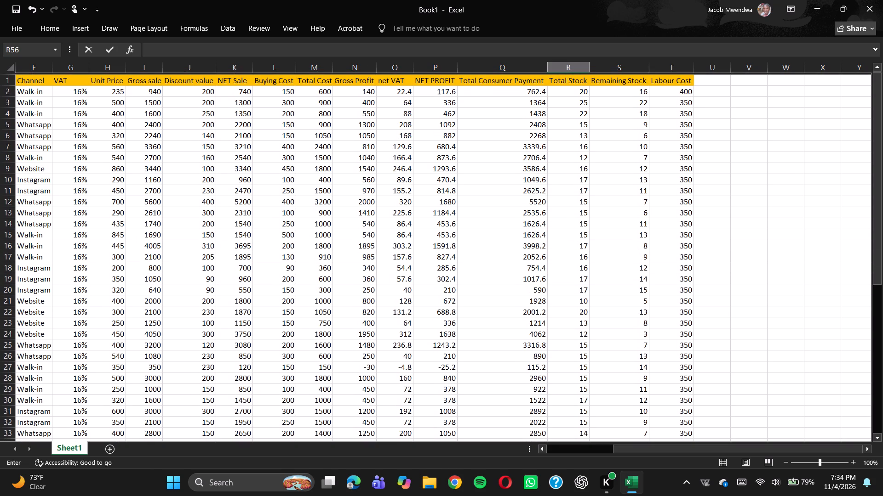
scroll(440, 175, up, 1)
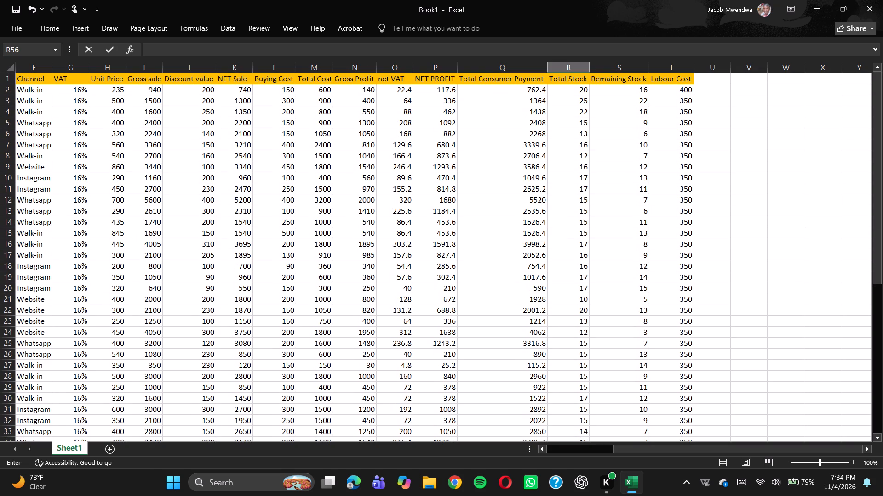
scroll(440, 175, right, 1)
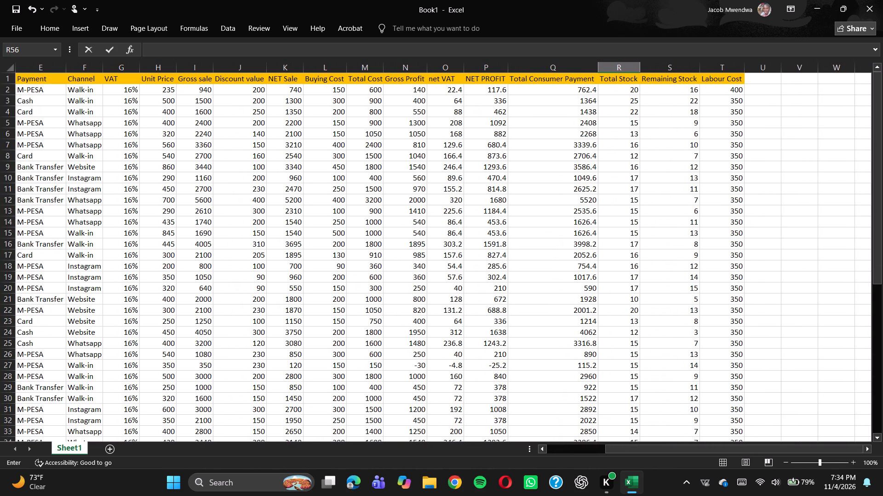
scroll(440, 175, right, 1)
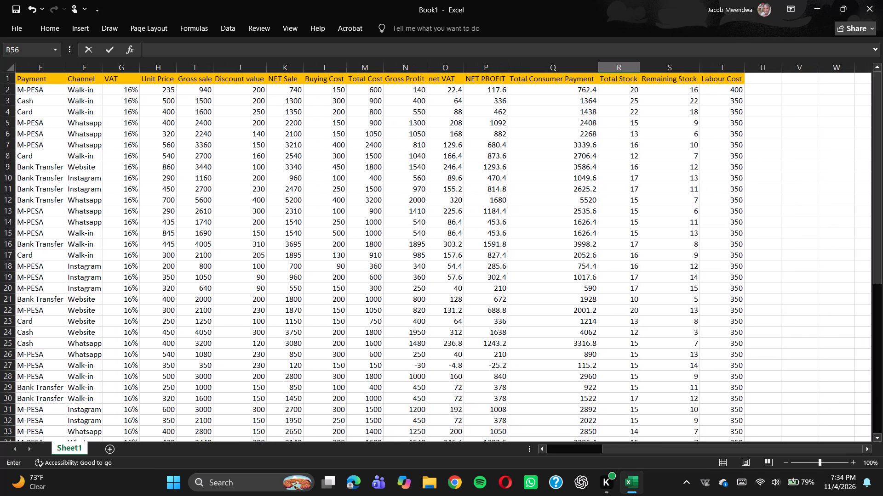
scroll(440, 175, down, 1)
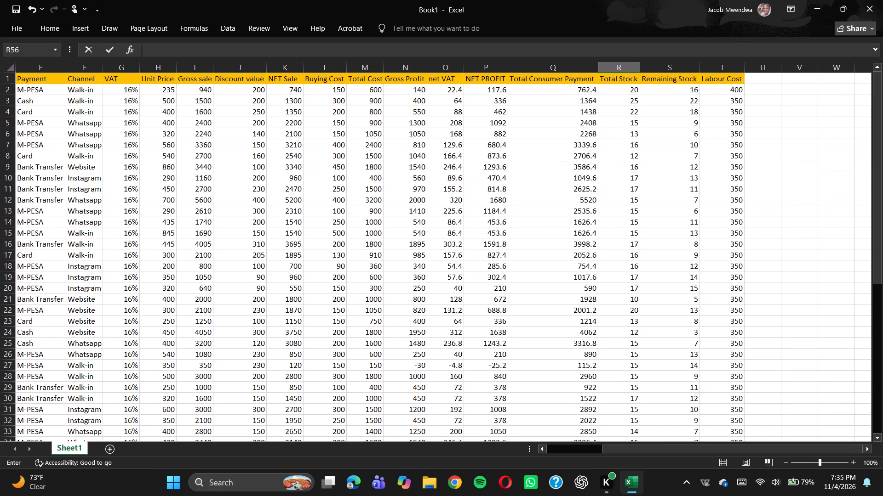
click(440, 175)
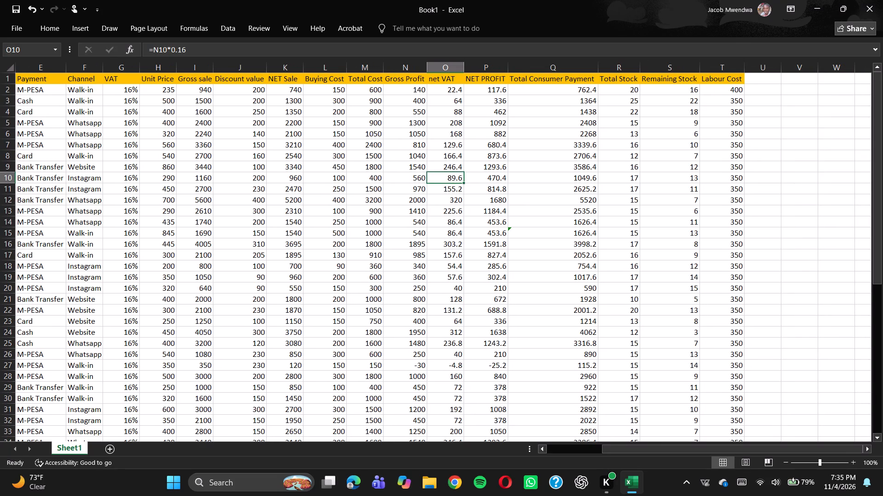
click(520, 175)
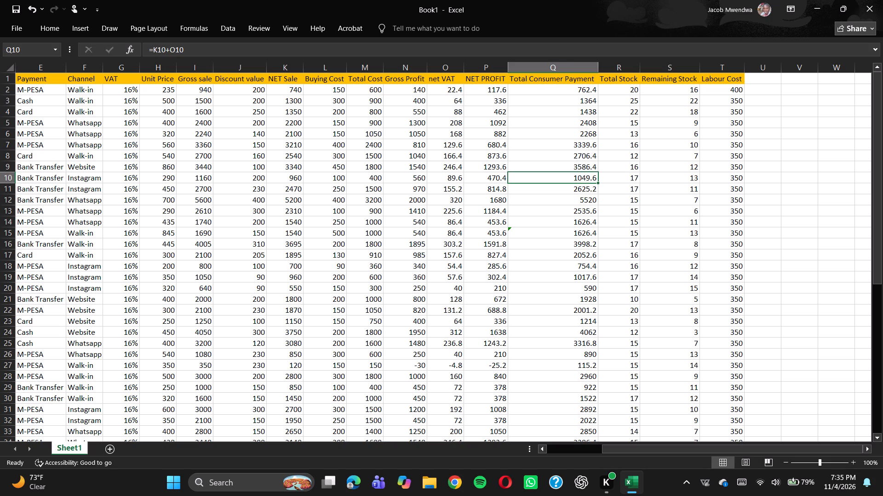
scroll(220, 226, down, 2)
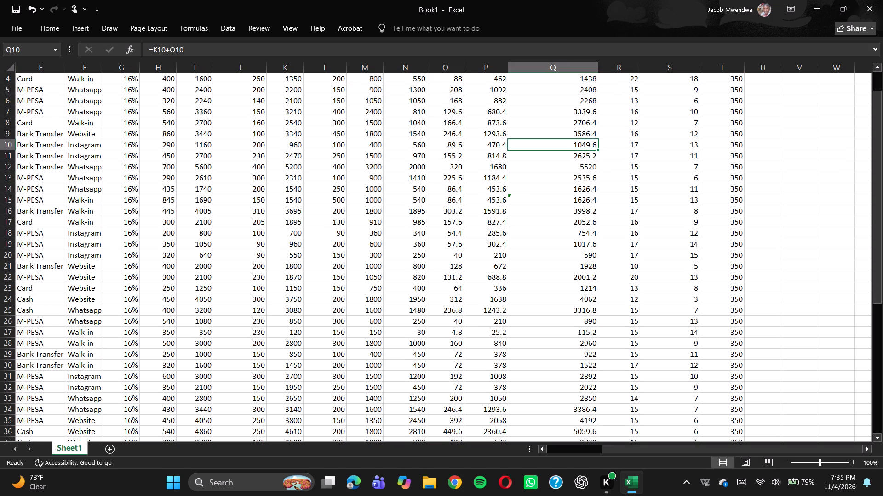
scroll(220, 226, down, 6)
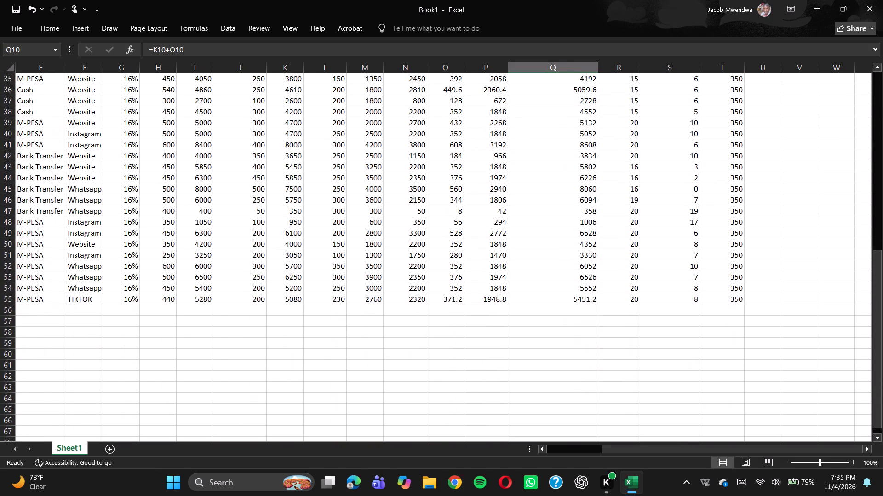
scroll(220, 226, up, 7)
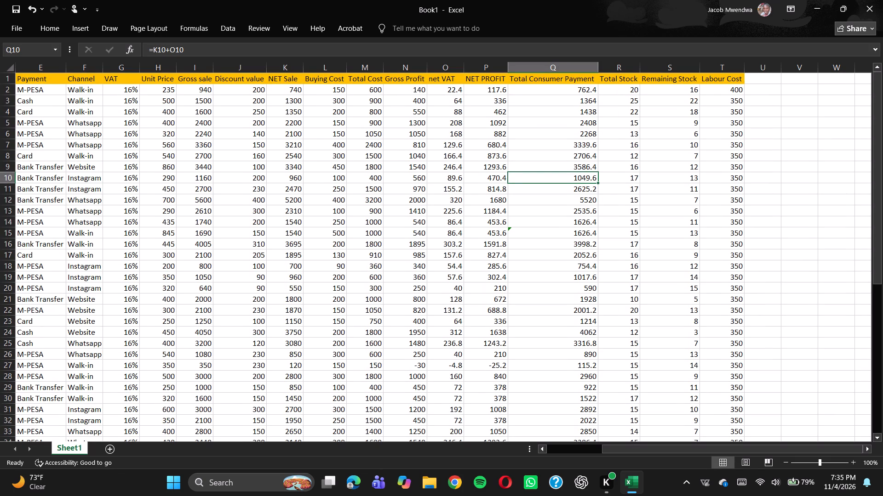
Change the discount values to 100 in J2 and J3, 110 in J4 and 120 in J5.
click(257, 92)
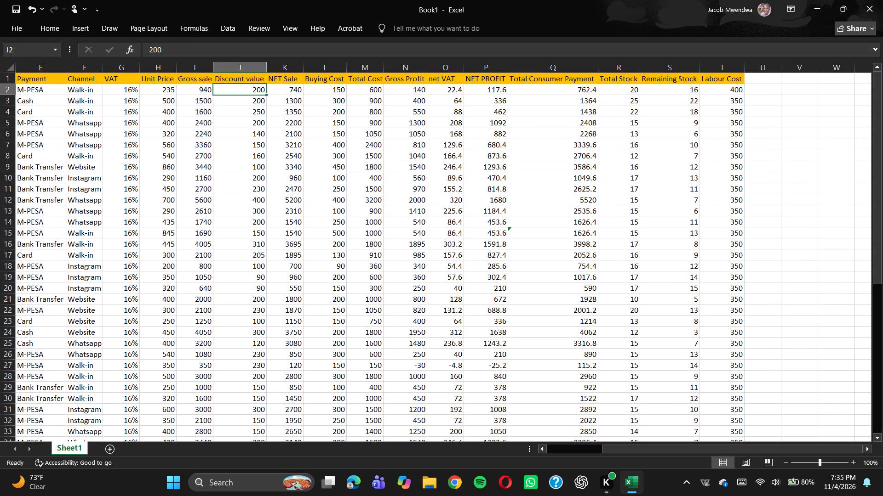
key(1)
text(00)
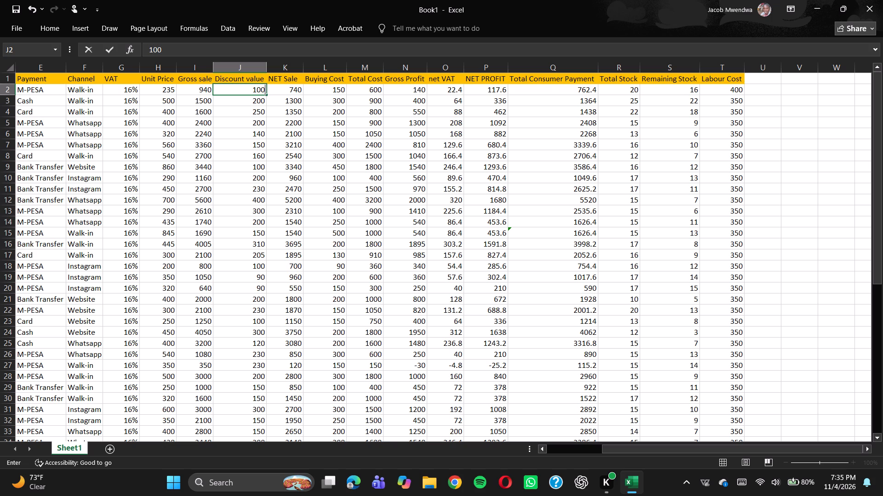
key(Down)
text(100)
key(Down)
key(1)
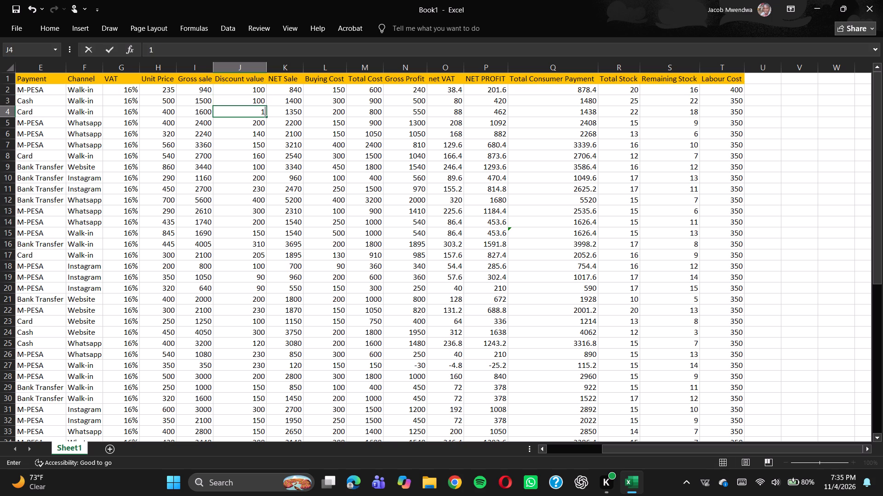
text(10)
key(Down)
text(120)
key(Down)
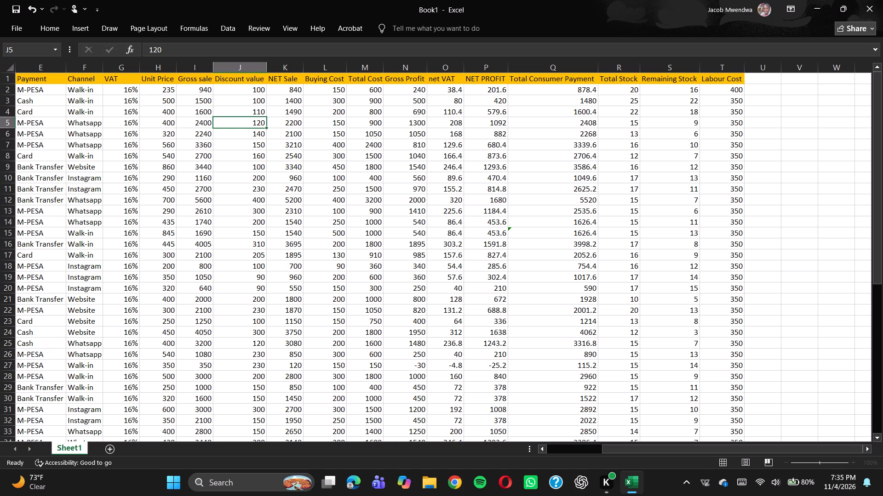
Set the discount value to 120 in each cell from J6 to J9.
text(120)
key(Down)
text(120)
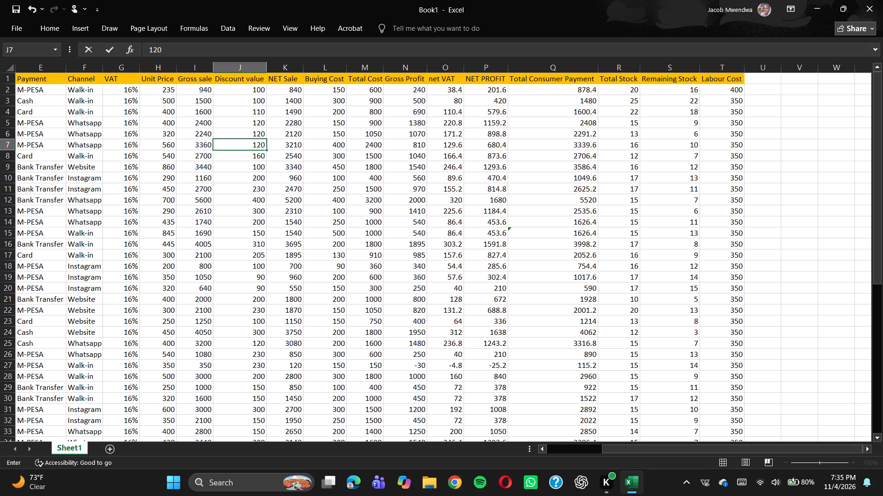
key(Down)
text(120)
key(Down)
text(120)
key(Down)
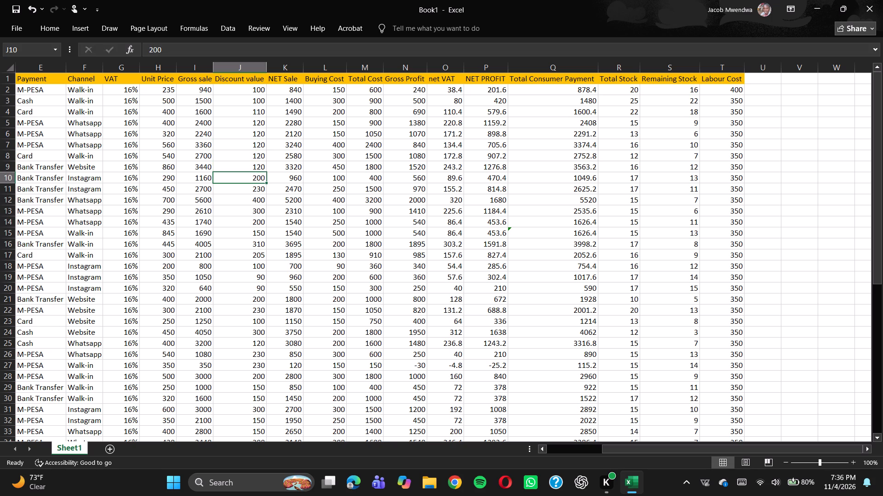
Set the discount value to 120 in each cell from J10 to J13.
text(120)
key(Down)
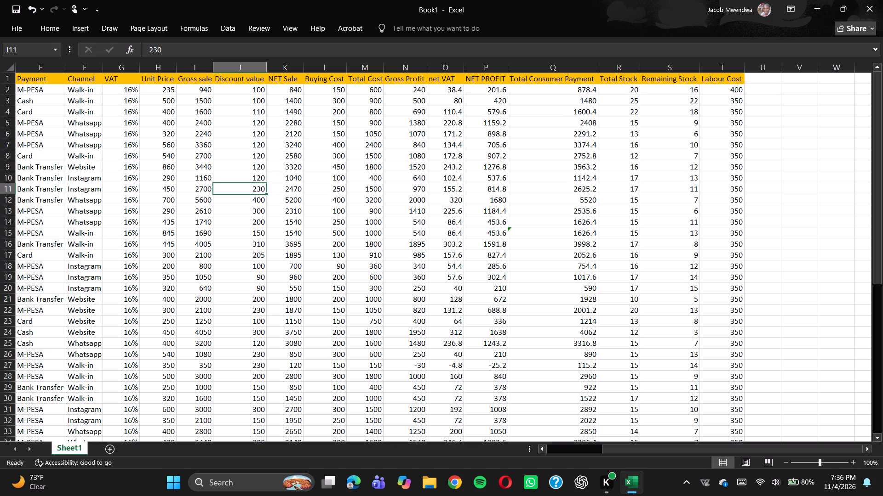
text(12)
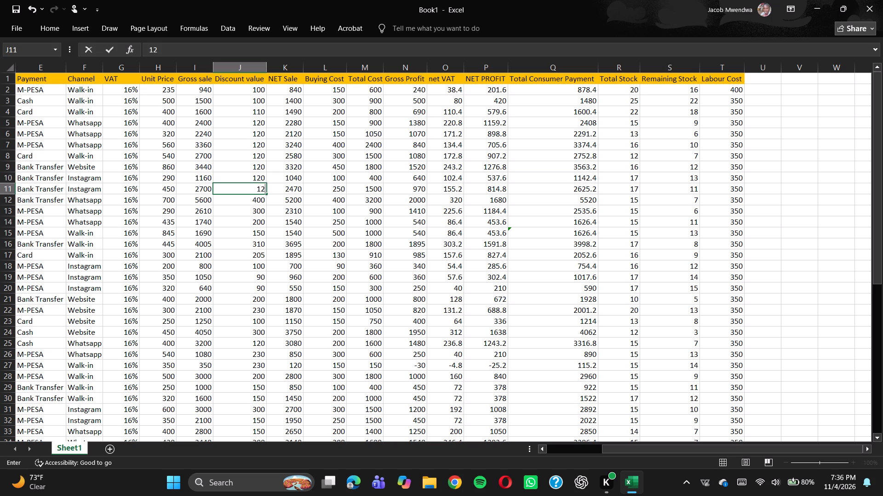
key(0)
key(Down)
text(120)
key(Down)
text(120)
key(Down)
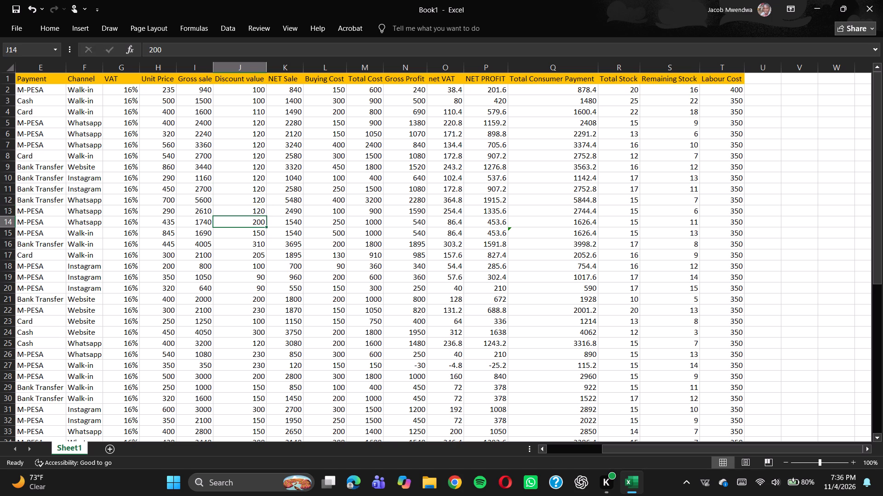
Change the discount values to 100 in J14, 50 in J15, and 100 in J16 and J17.
key(1)
text(00)
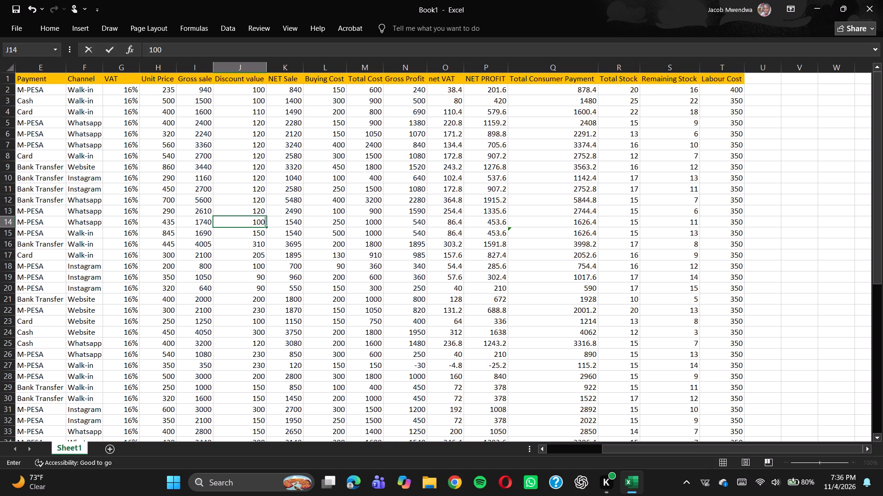
key(Down)
key(1)
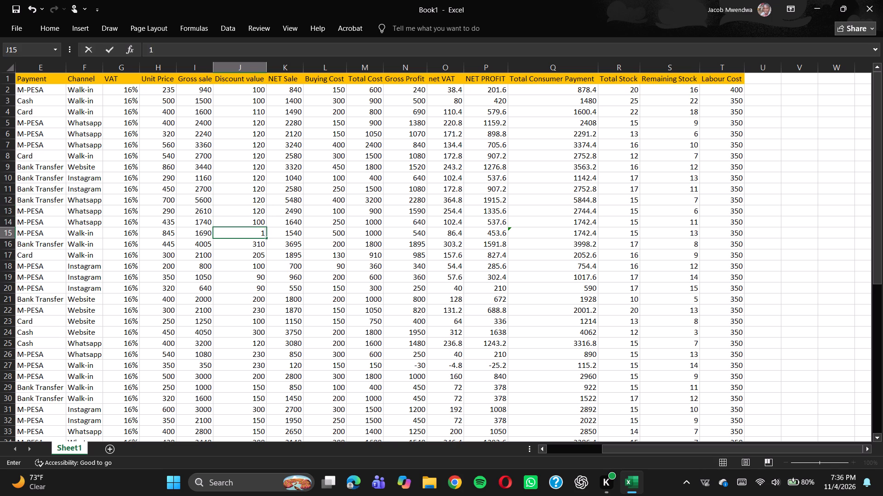
key(BackSpace)
text(50)
key(Down)
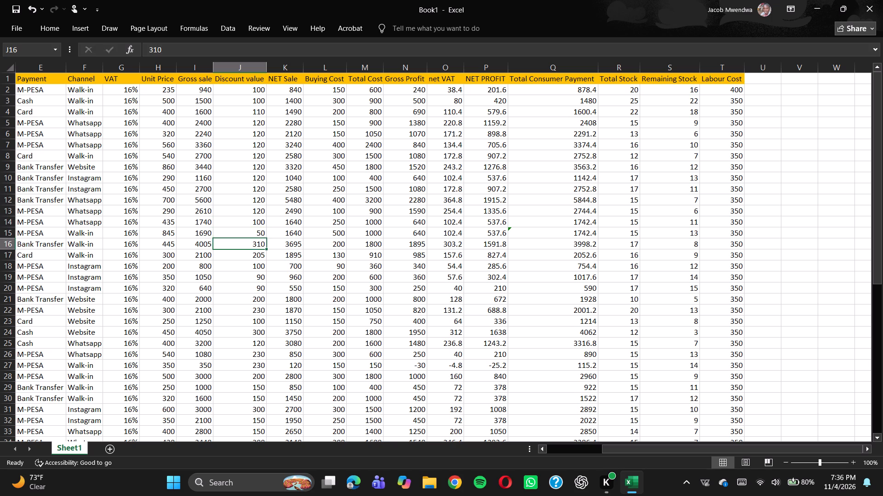
text(100)
key(Down)
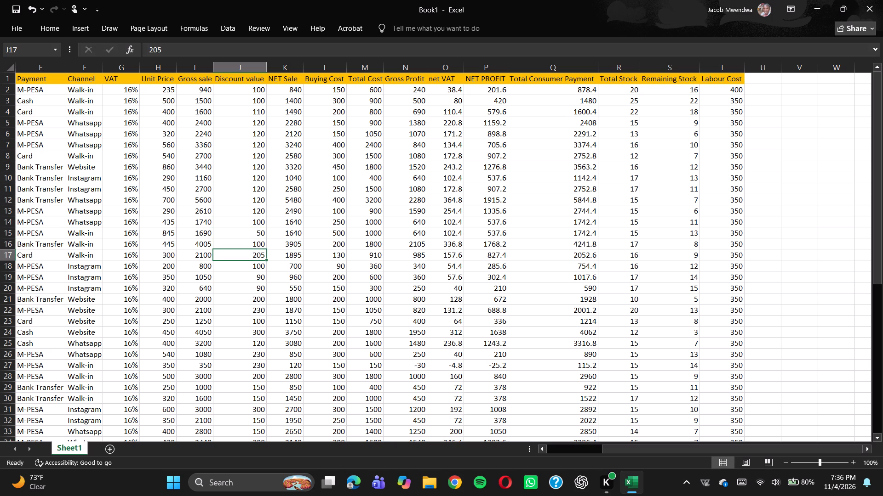
text(100)
key(Down)
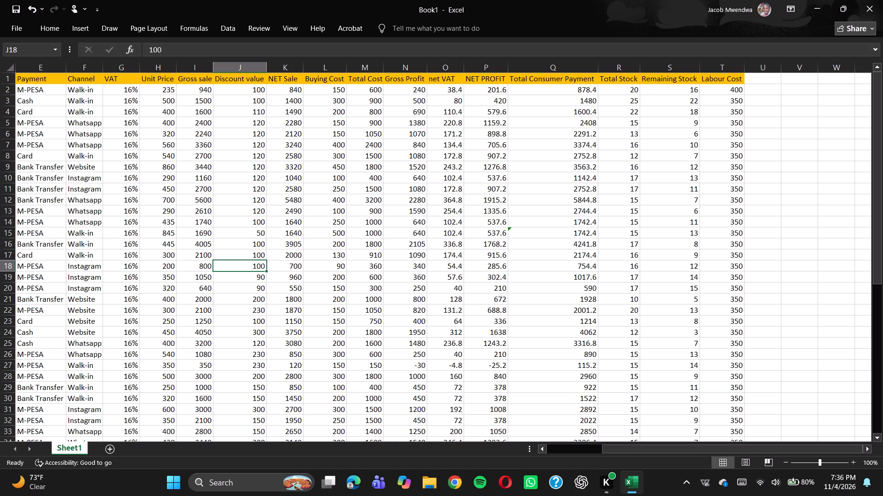
Set the discount value to 50 in each cell from J18 to J20.
text(50)
key(Down)
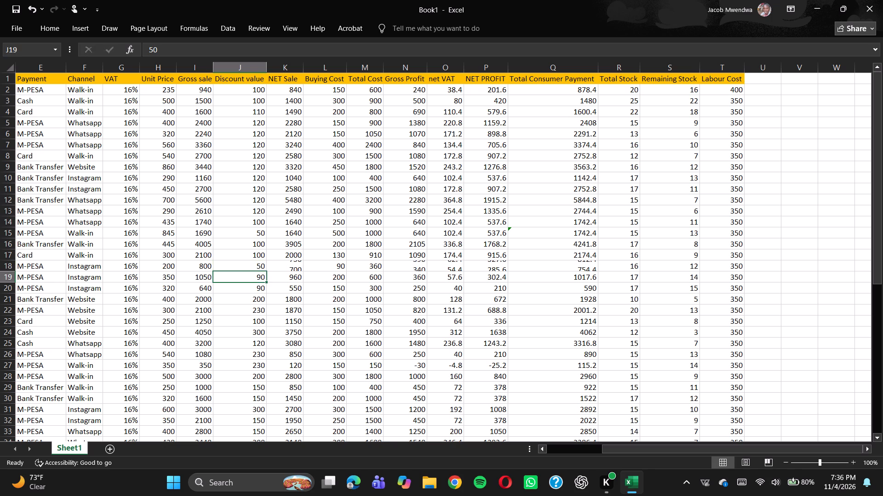
text(50)
key(Down)
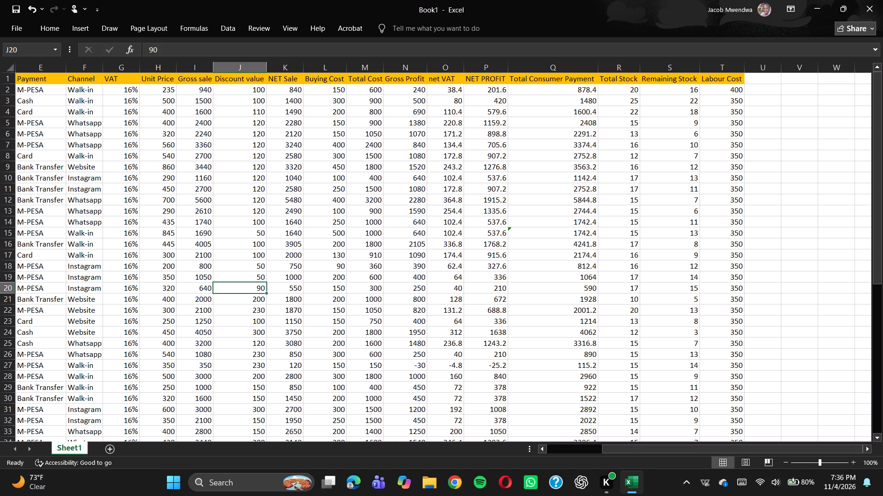
key(3)
key(BackSpace)
key(5)
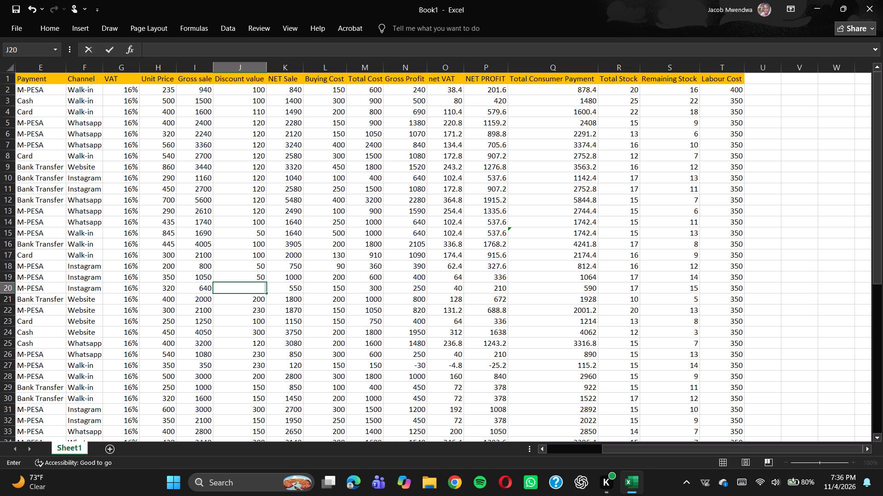
key(0)
key(Down)
Change the discount values to 100 in J21 and J22 and 50 in J23.
text(100)
key(Down)
text(100)
key(Down)
text(50)
key(Down)
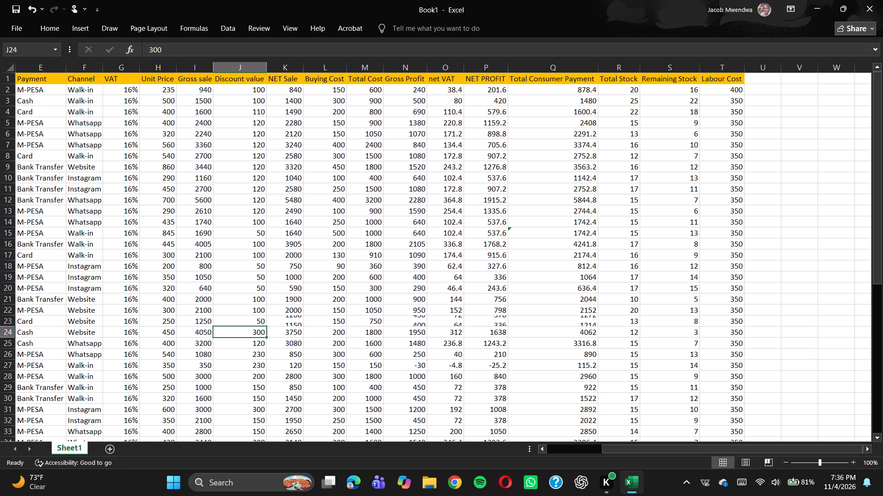
Change the discount values to 100 in J24, 50 in J25, and 100 in J26 and J27.
text(100)
key(Down)
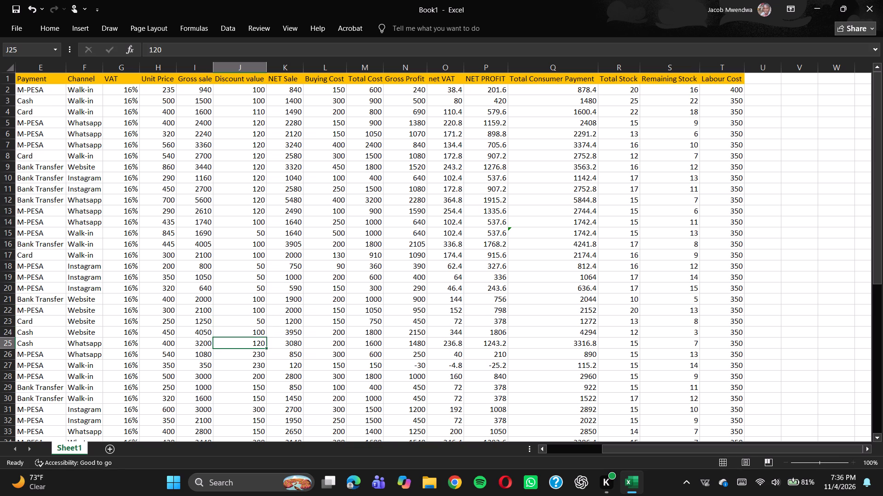
text(50)
key(Down)
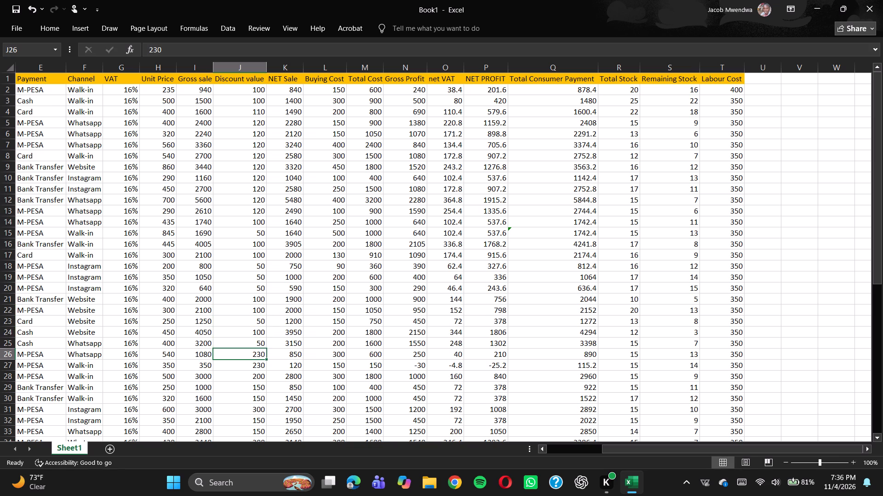
text(100)
key(Down)
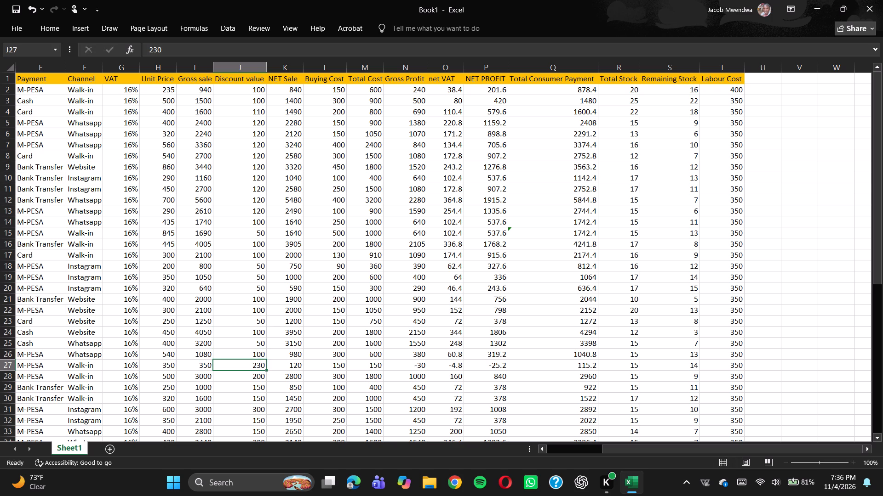
text(100)
key(Down)
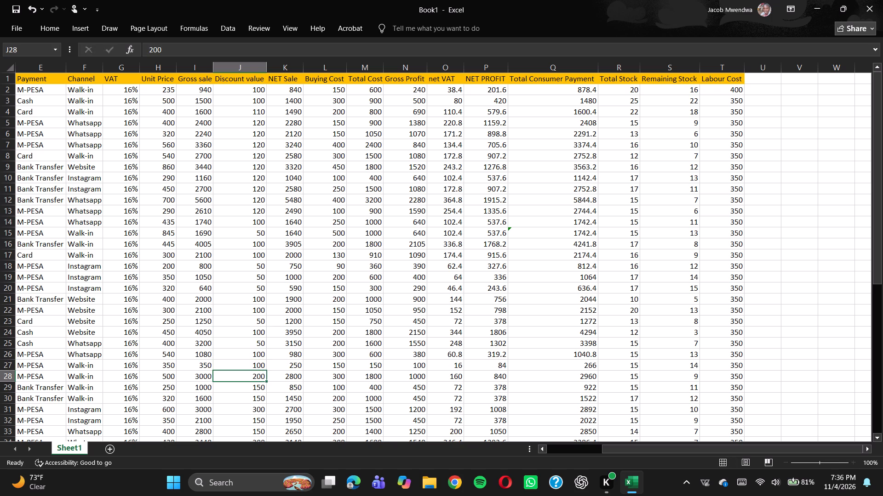
Change the discount values to 100 in J28, 70 in J29 and J30, and 100 in J31.
text(100)
key(Down)
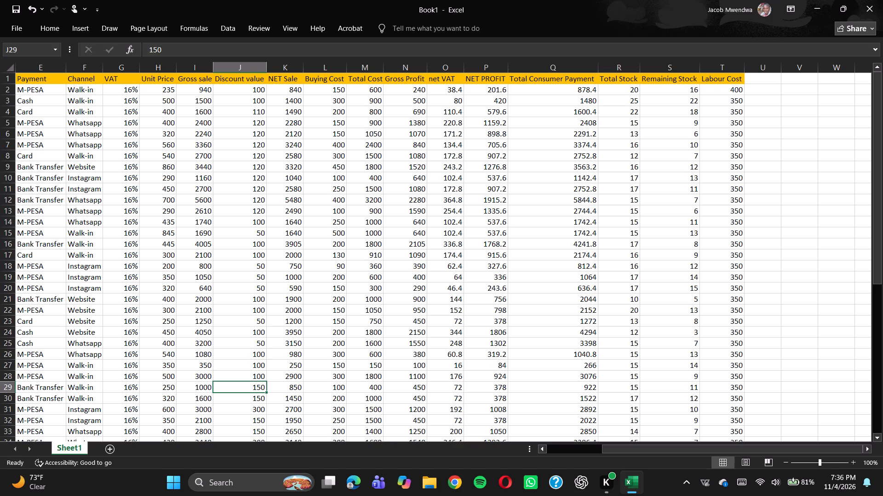
scroll(257, 92, down, 1)
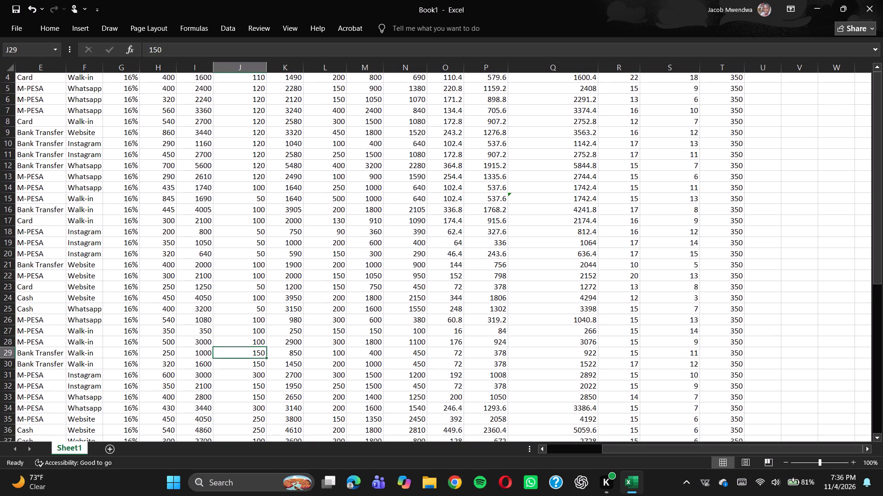
scroll(257, 92, down, 1)
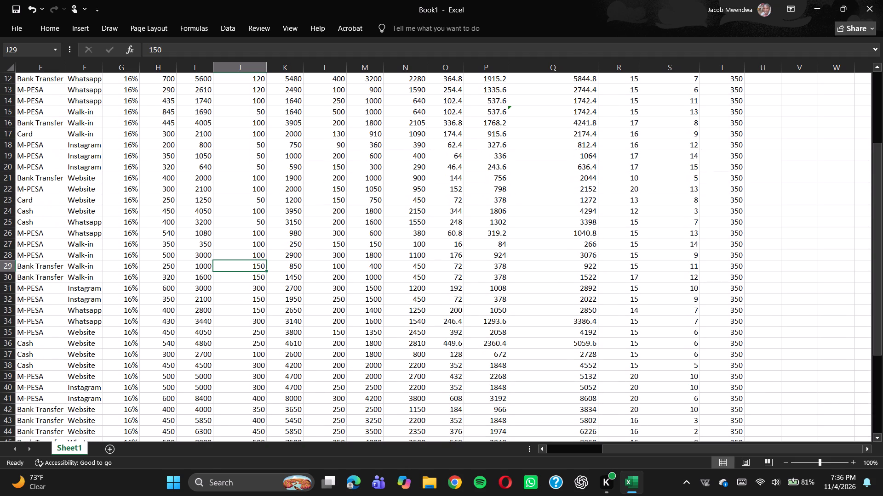
text(70)
key(Down)
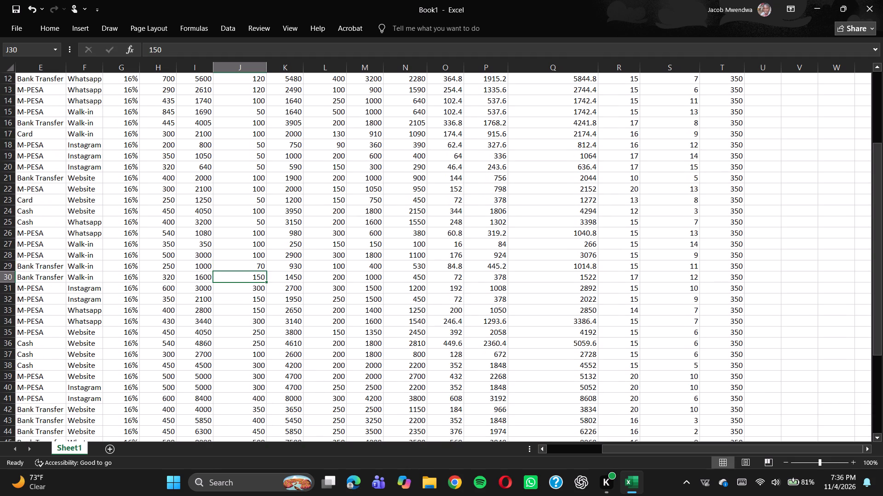
text(70)
key(Down)
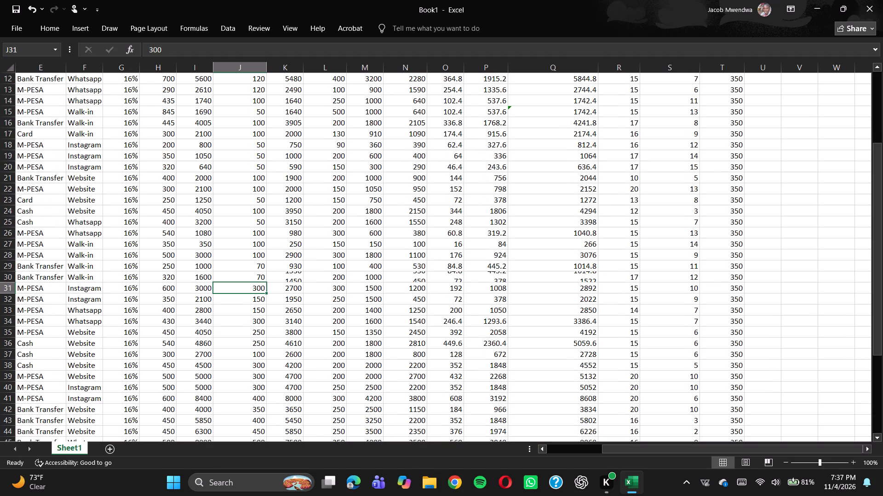
text(100)
key(Down)
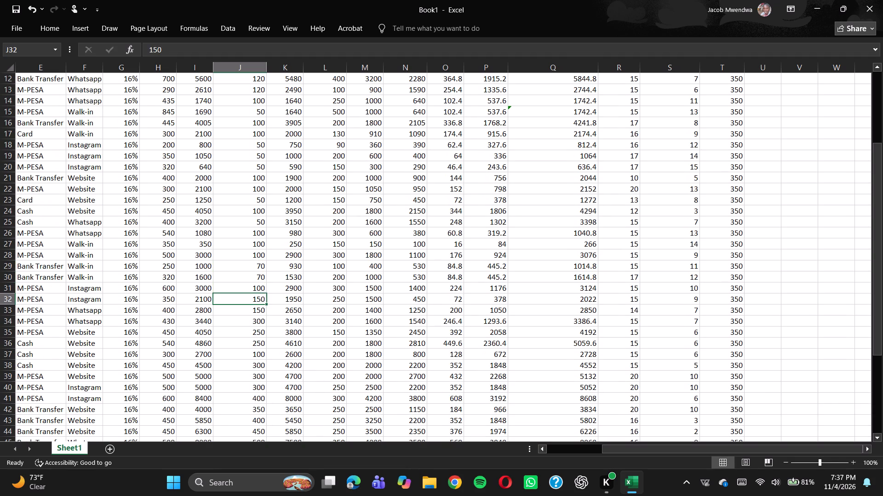
Change the discount values to 80 in J32 and J33, and 120 in each cell from J34 to J36.
text(80)
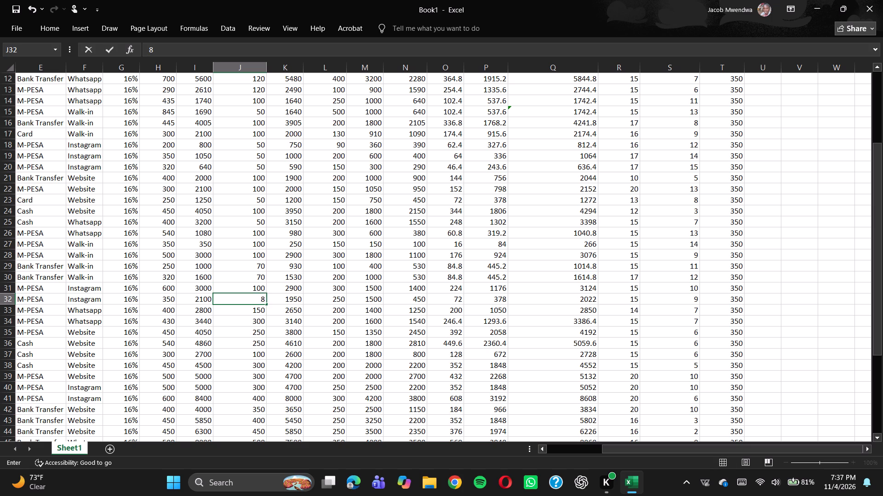
key(Down)
text(80)
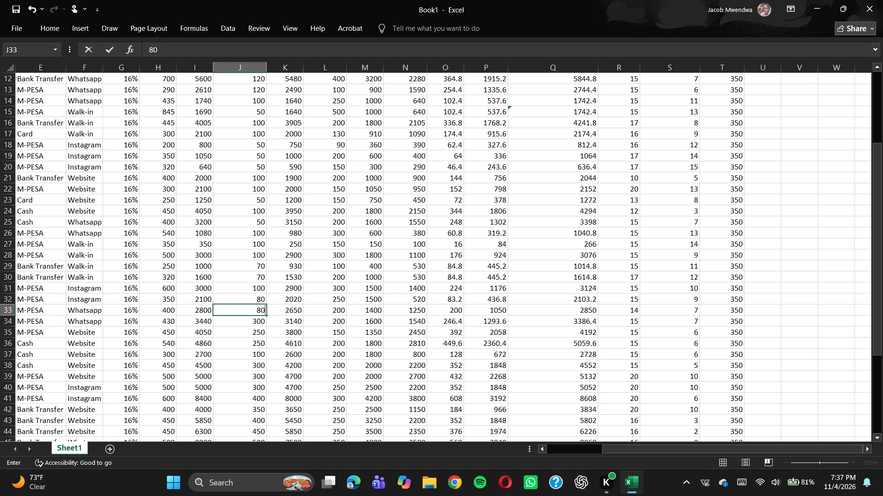
key(Down)
text(120)
key(Down)
text(120)
key(Down)
text(120)
key(Down)
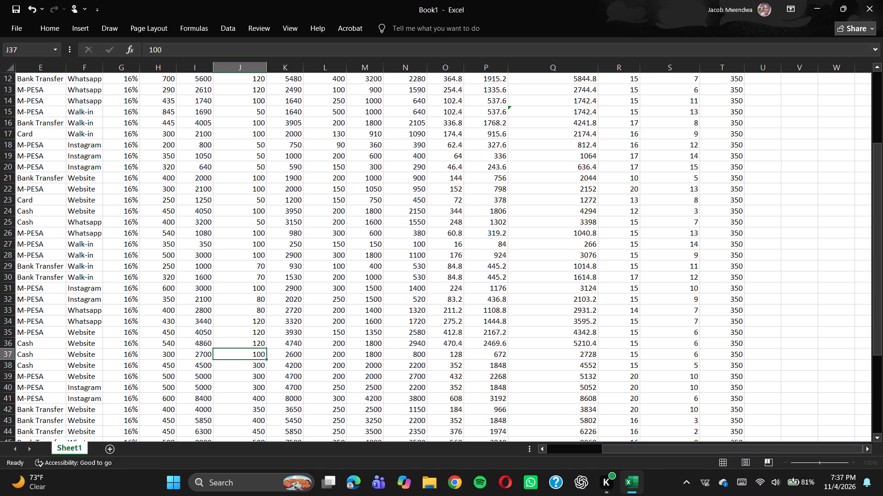
Set the discount value to 150 in each cell from J38 to J42.
key(Down)
key(1)
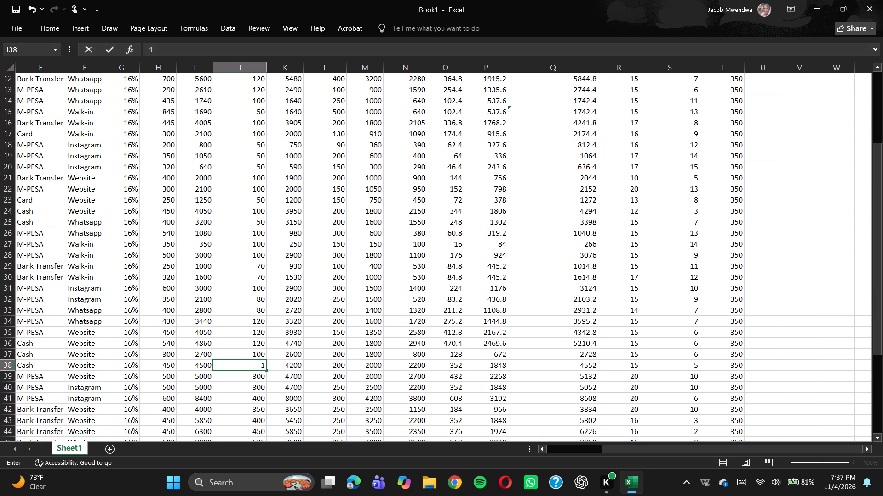
text(50)
key(Down)
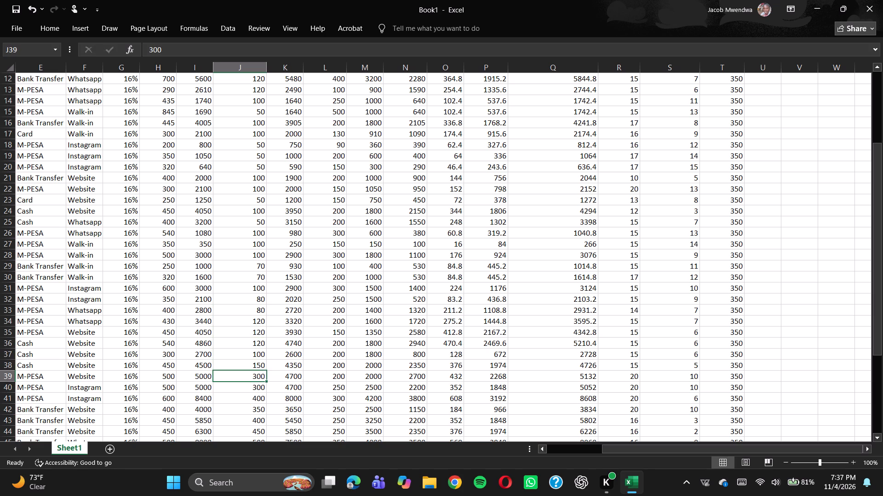
text(150)
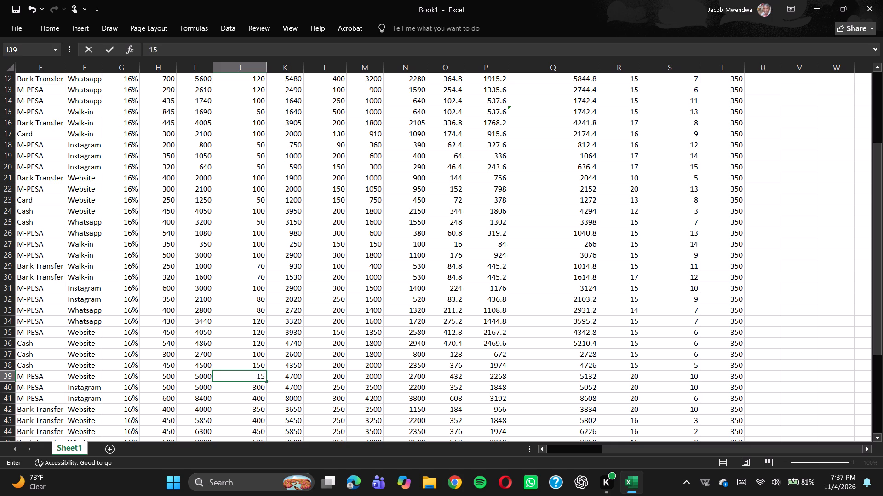
key(Down)
text(150)
key(Down)
text(150)
key(Down)
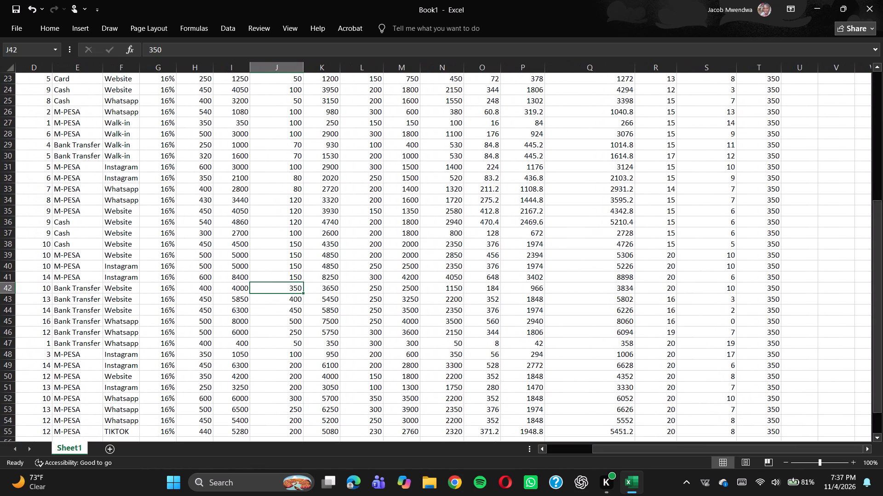
key(1)
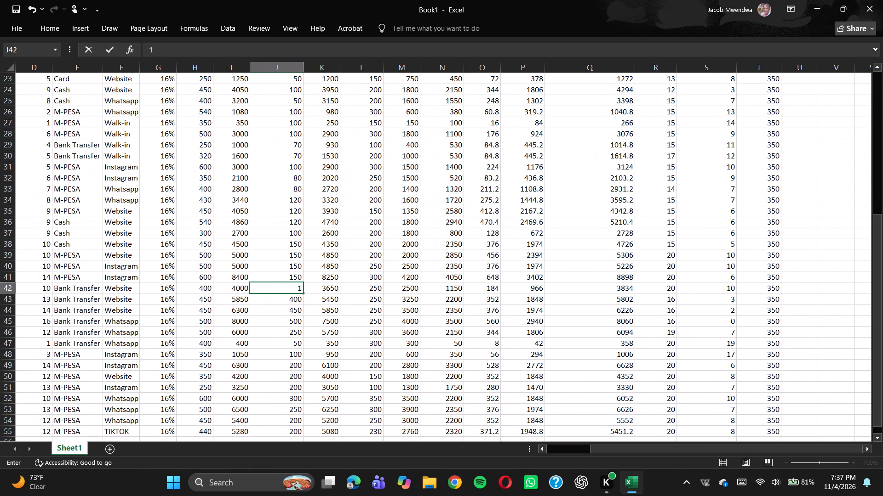
text(50)
key(Down)
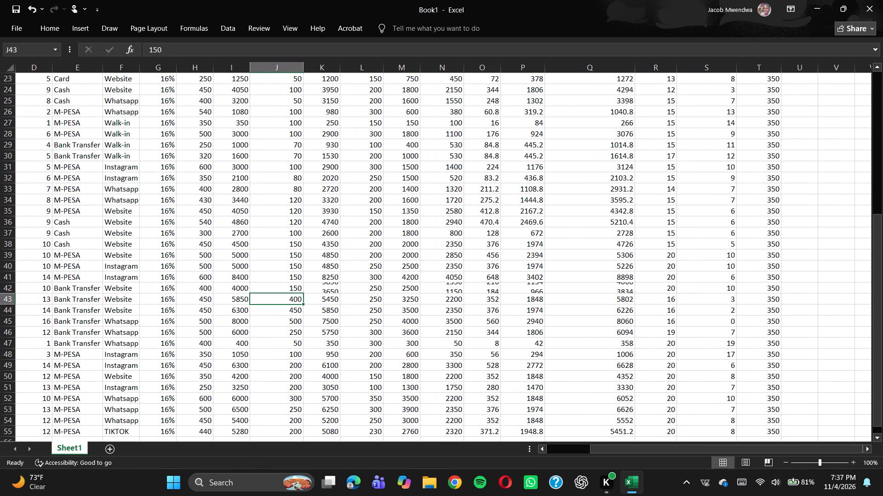
Change the discount values to 170 in J43, 180 in J44, 190 in J45, and 100 in J46.
text(170)
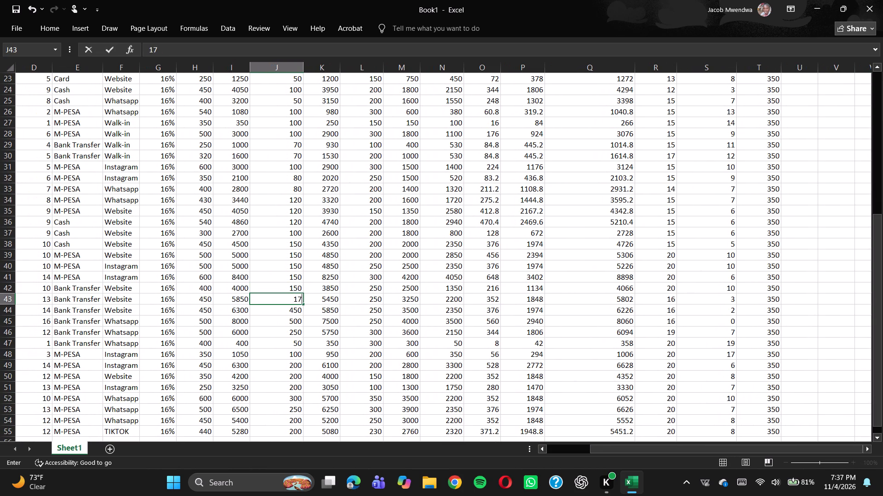
key(Down)
key(1)
text(80)
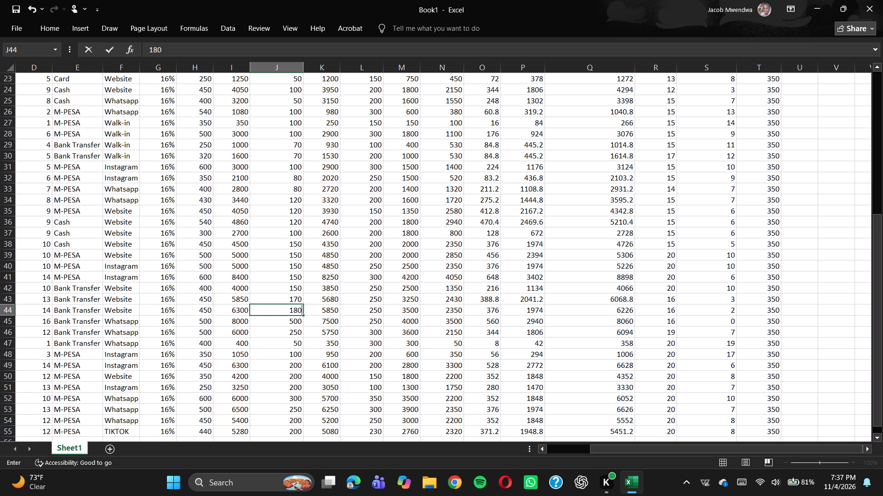
key(Down)
key(1)
text(90)
key(Down)
text(100)
key(Down)
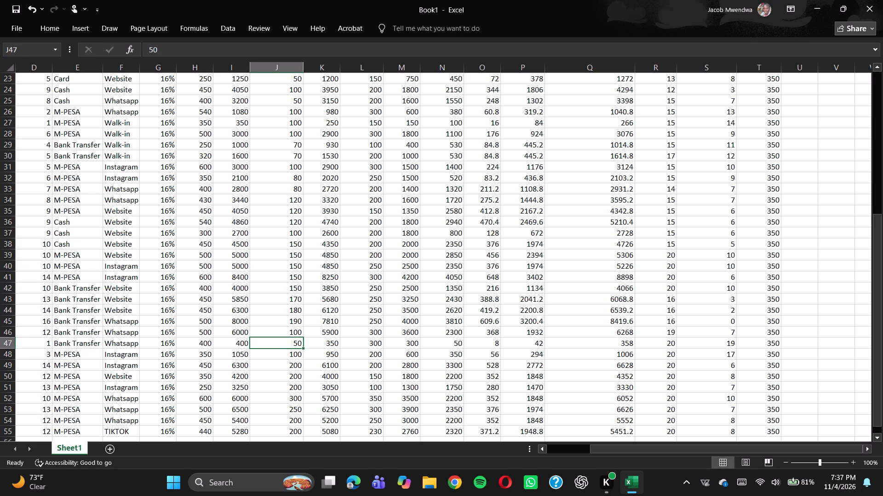
Set the discount value to 120 in each cell from J49 to J51.
key(Down)
key(Down)
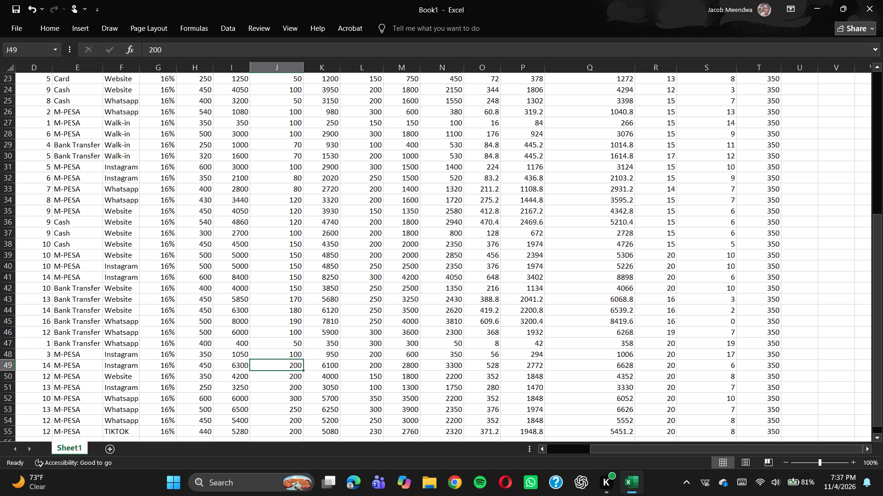
key(1)
text(20)
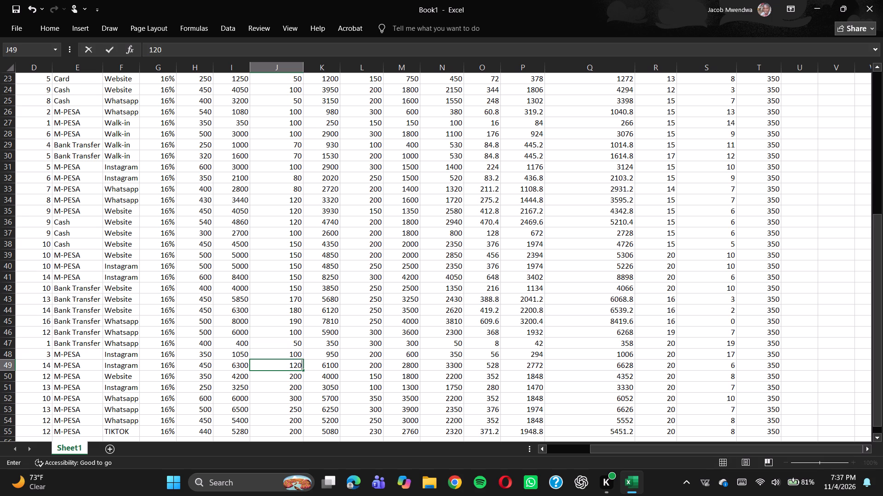
key(Down)
text(120)
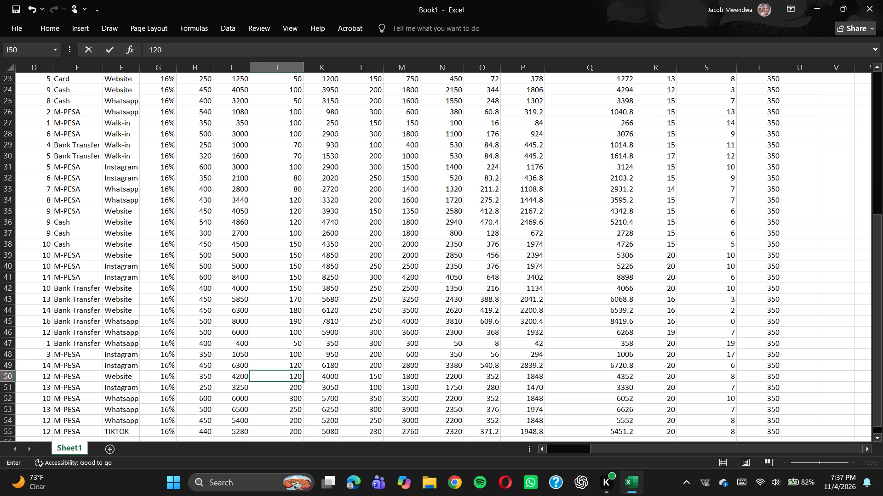
key(Down)
text(120)
key(Down)
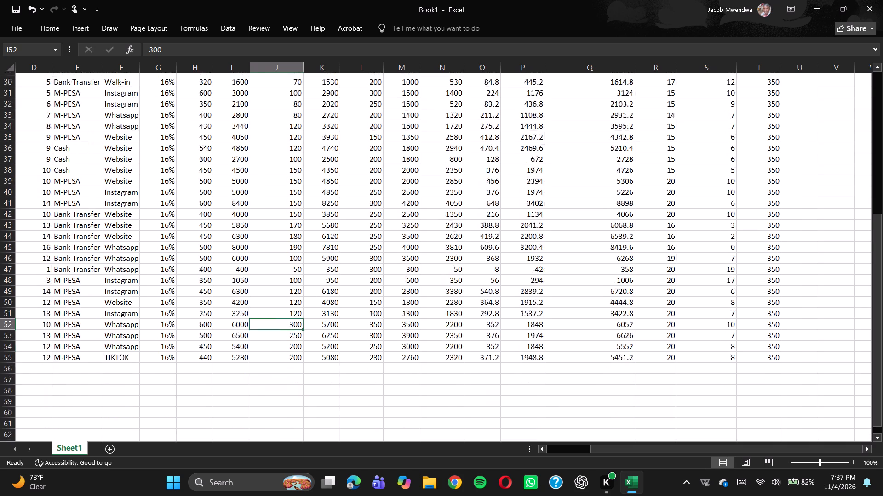
Change the discount values to 130 in J52, 140 in J53, 120 in J54, and 110 in J55.
text(130)
key(Down)
text(140)
key(Down)
text(120)
key(Down)
text(110)
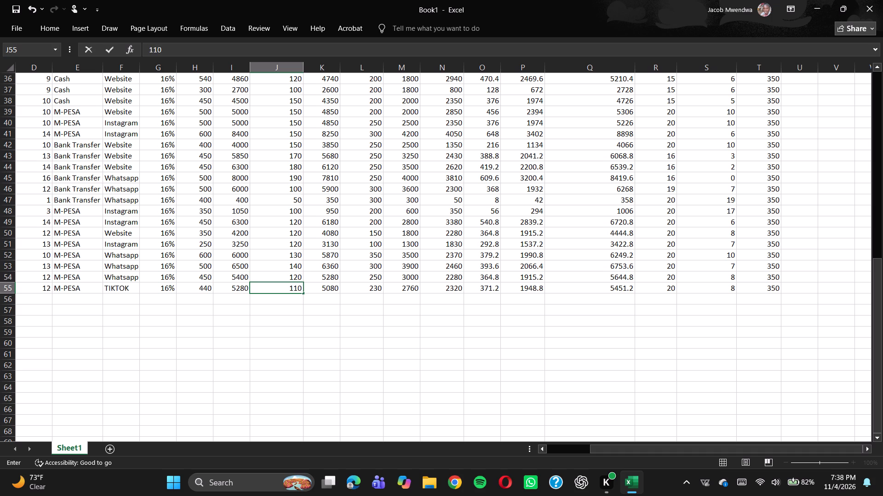
key(Down)
Review the revised discount values and the recalculated sales, VAT and profit figures across all transaction rows.
scroll(363, 52, up, 8)
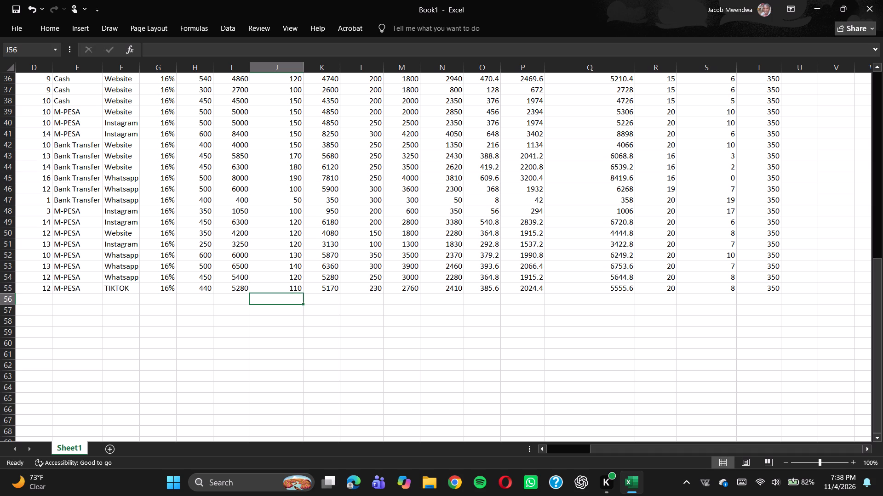
scroll(408, 138, up, 7)
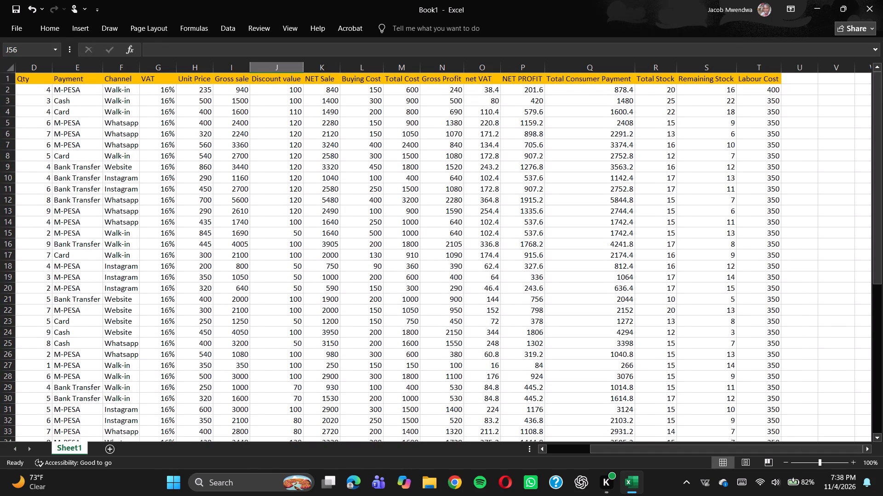
scroll(593, 140, down, 1)
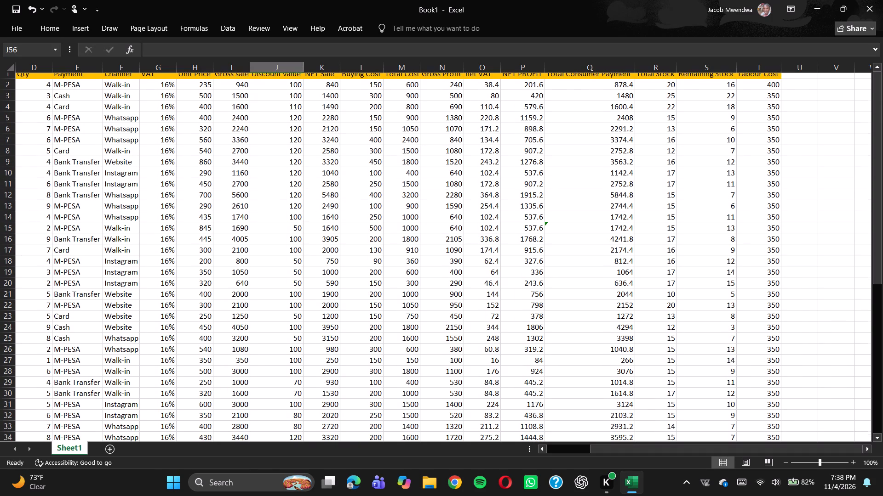
scroll(593, 140, down, 1)
scroll(593, 140, up, 1)
scroll(593, 140, down, 1)
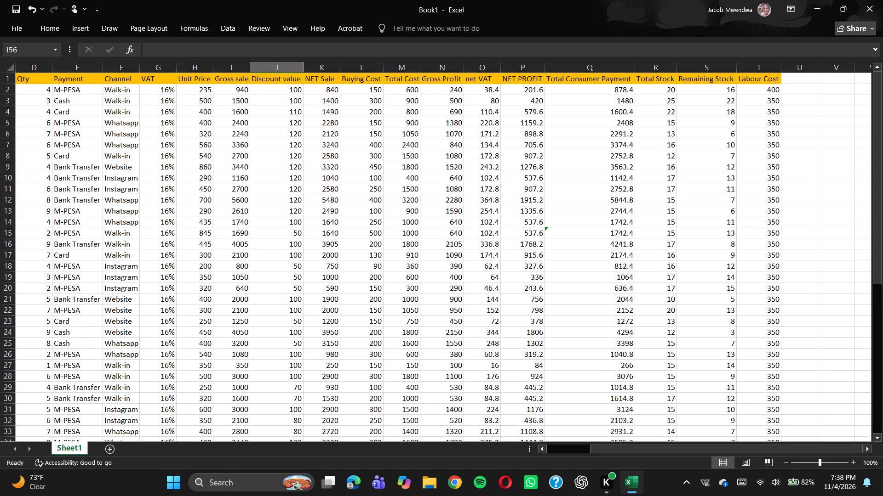
scroll(593, 140, down, 1)
scroll(593, 140, up, 1)
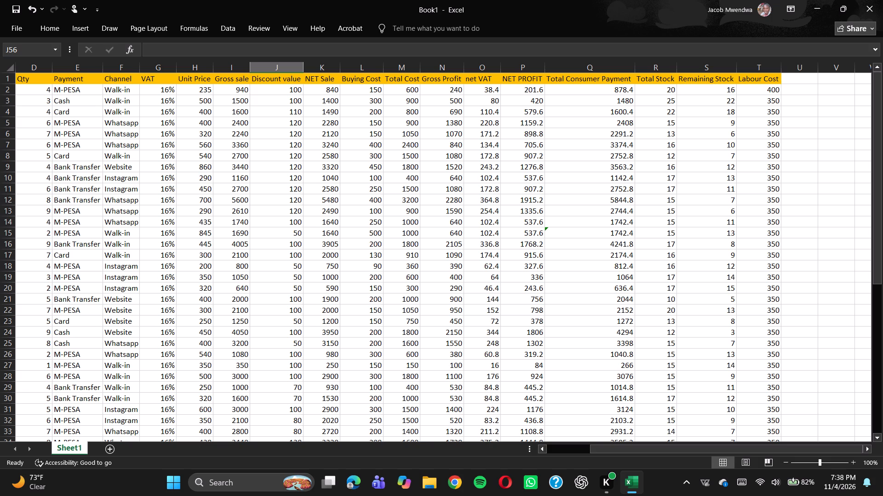
scroll(556, 130, down, 8)
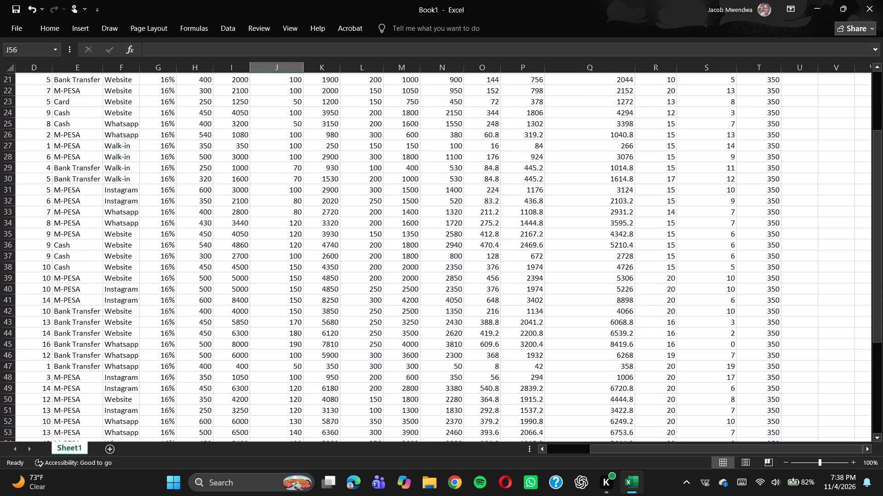
scroll(556, 130, down, 5)
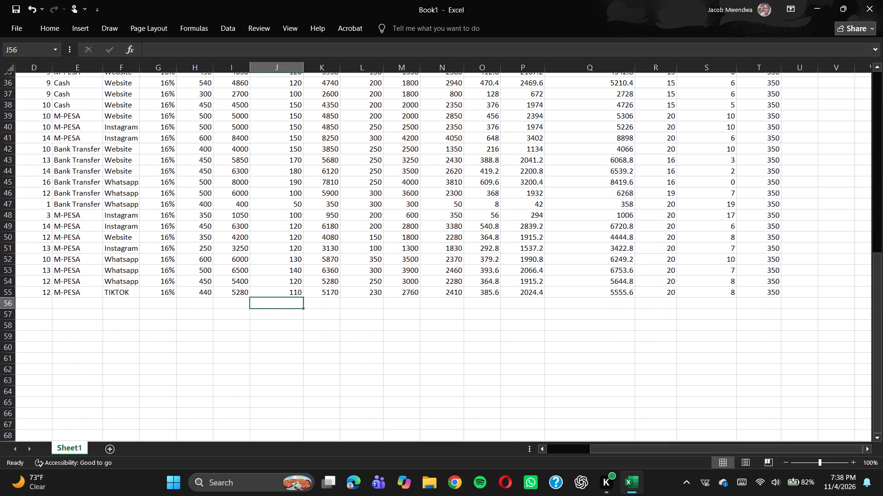
scroll(556, 130, down, 1)
scroll(556, 130, up, 2)
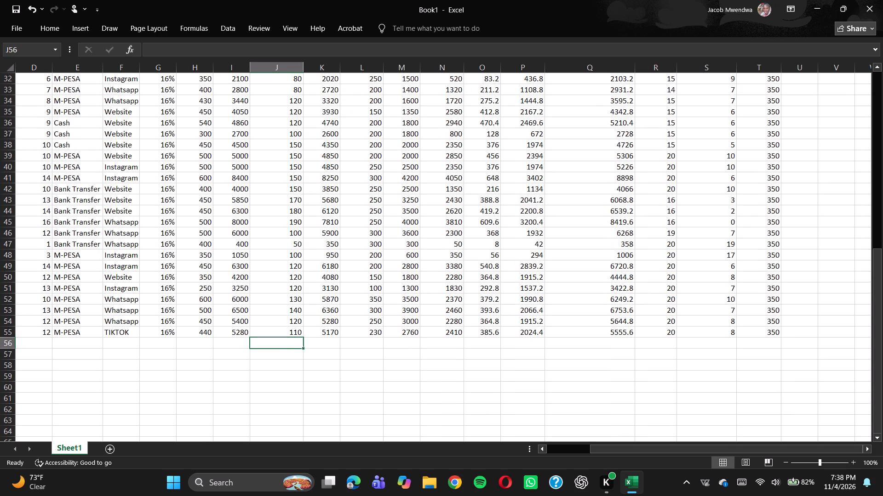
scroll(556, 130, up, 3)
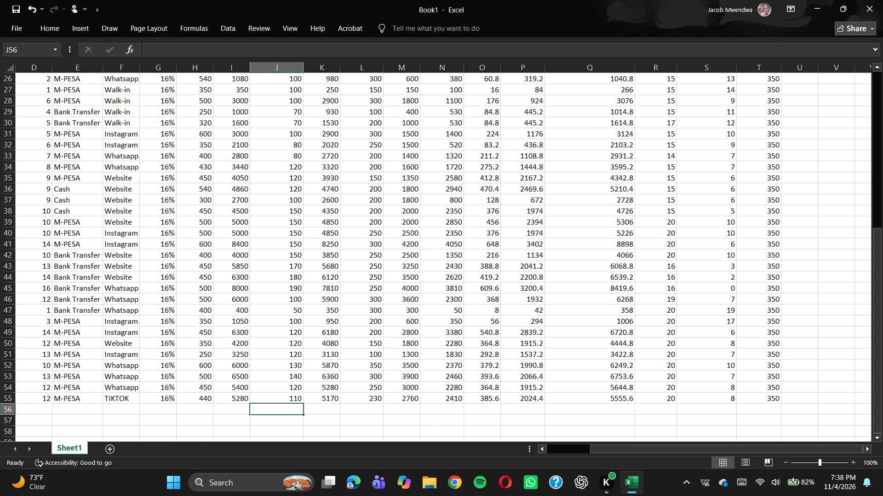
scroll(558, 265, up, 1)
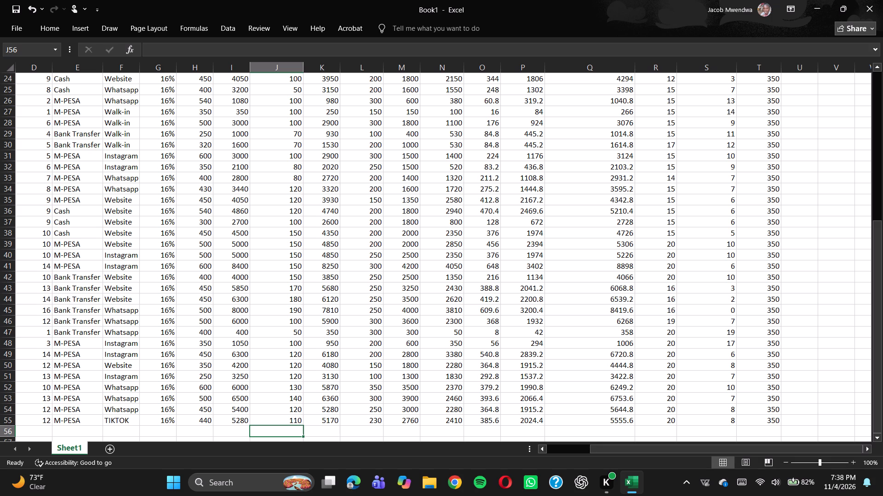
scroll(561, 174, up, 3)
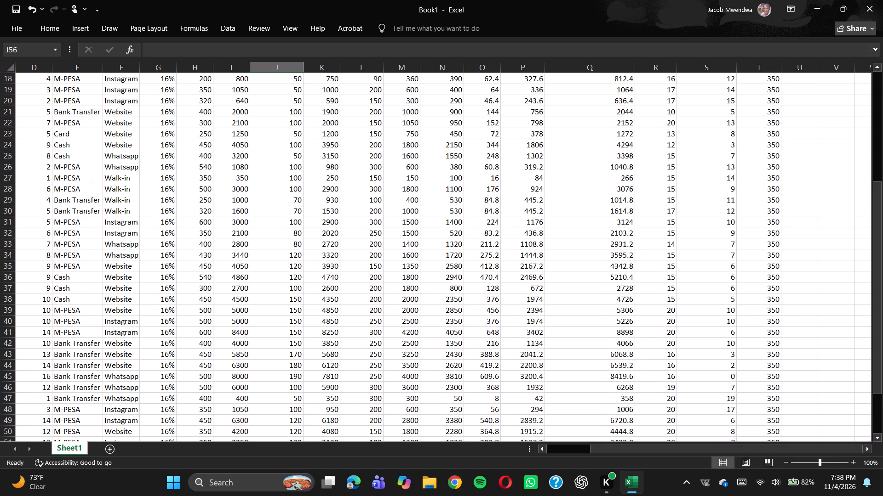
Set the quantity for product P026 in D27 to 10.
scroll(212, 183, right, 2)
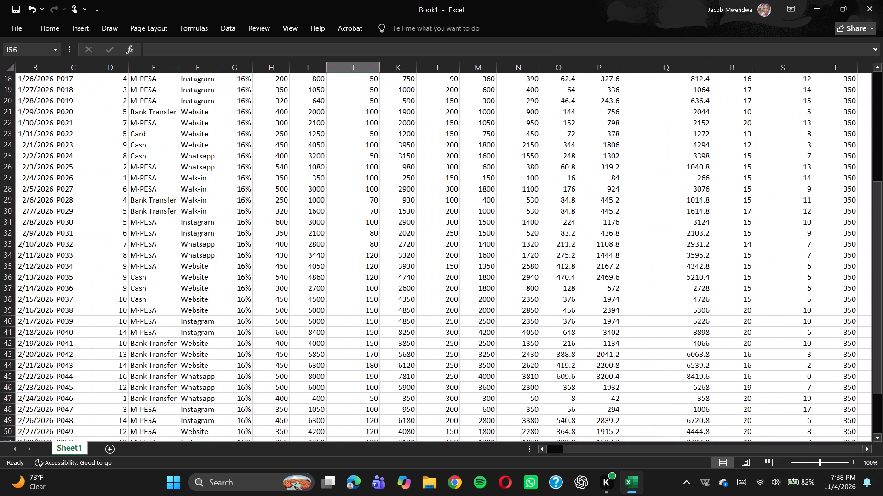
click(125, 180)
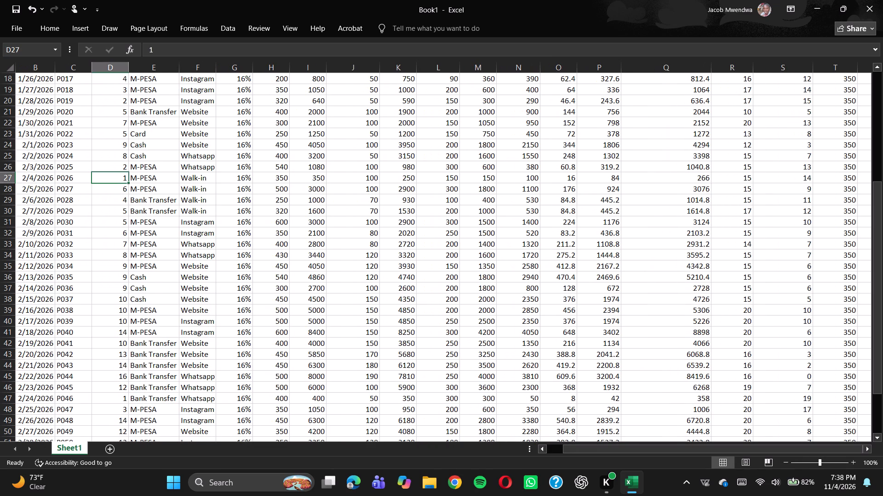
text(10)
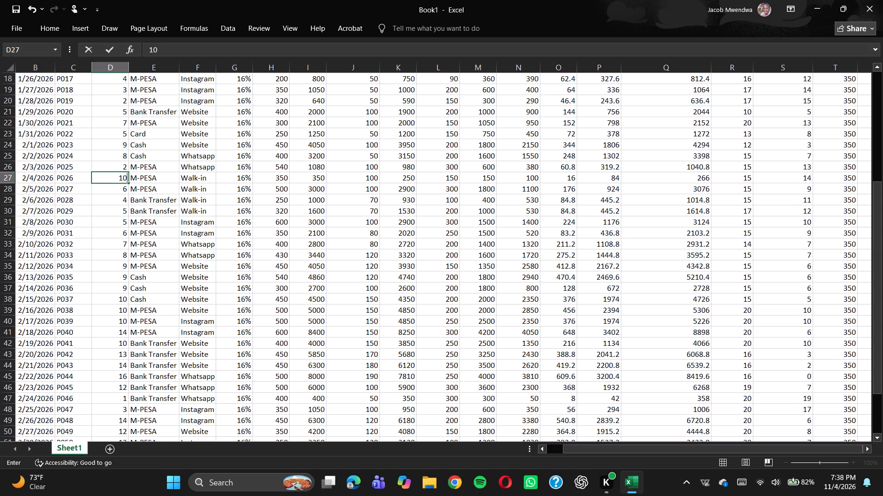
scroll(319, 179, up, 4)
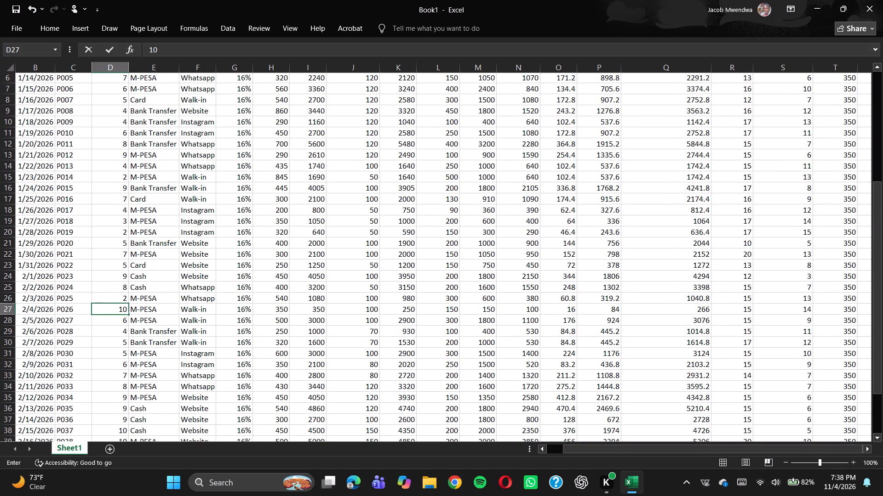
scroll(319, 179, up, 3)
scroll(319, 179, down, 1)
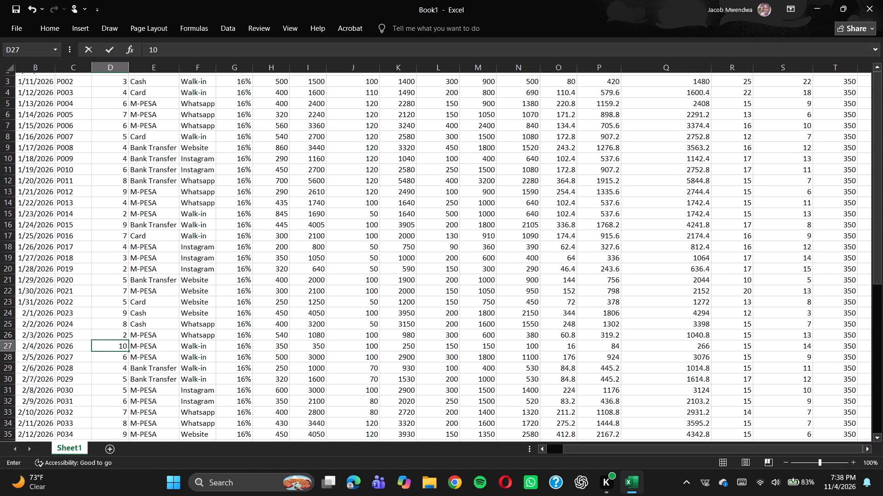
scroll(319, 179, down, 1)
click(240, 285)
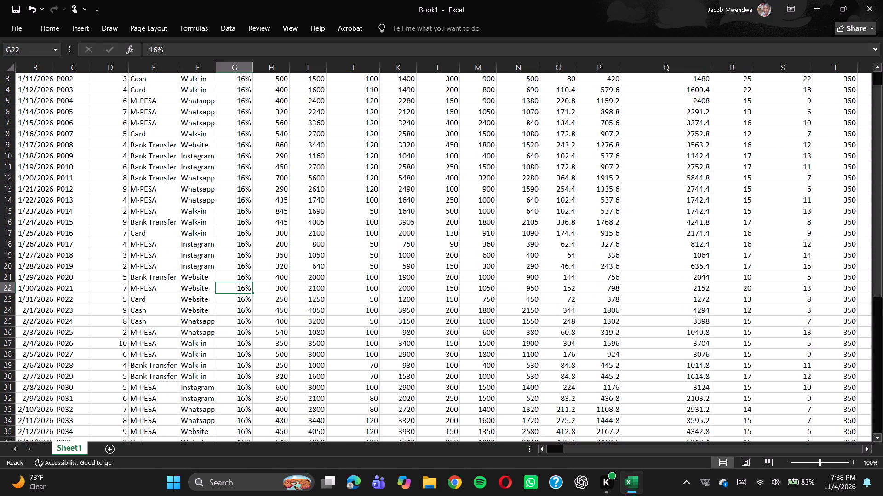
Change the quantities for products P046 and P047 in D47 and D48 to 6 each.
scroll(556, 269, up, 2)
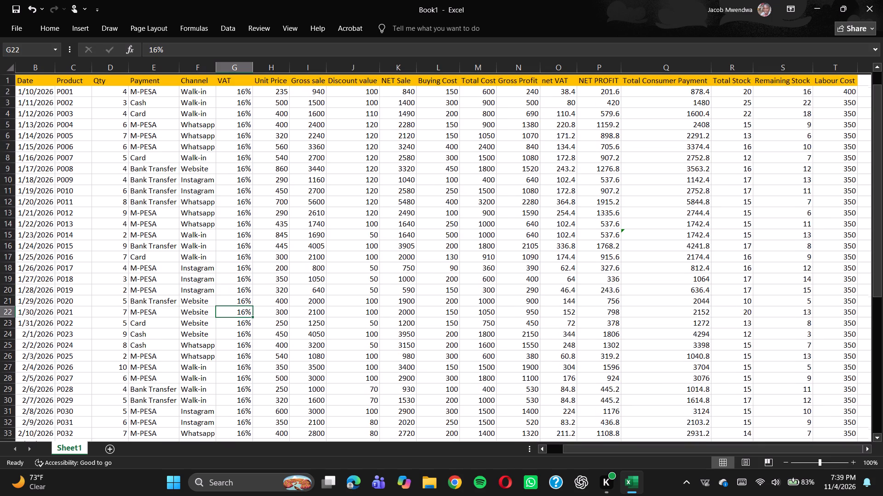
scroll(556, 269, down, 5)
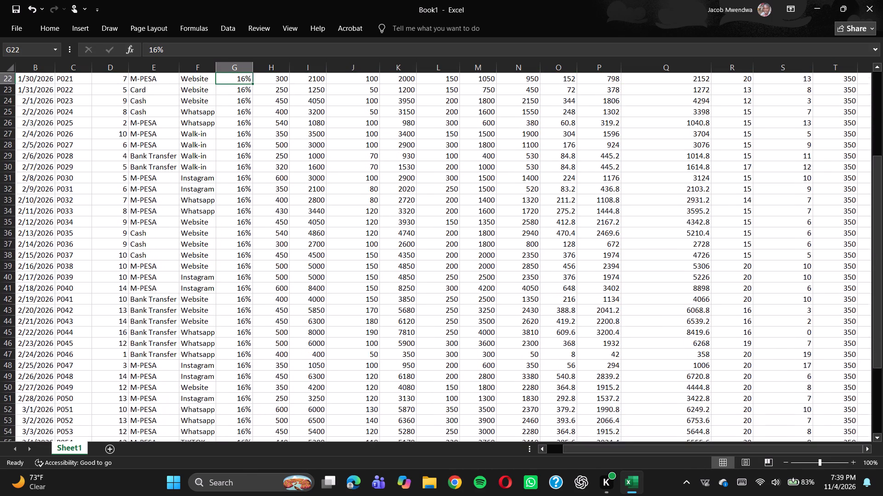
scroll(556, 269, down, 2)
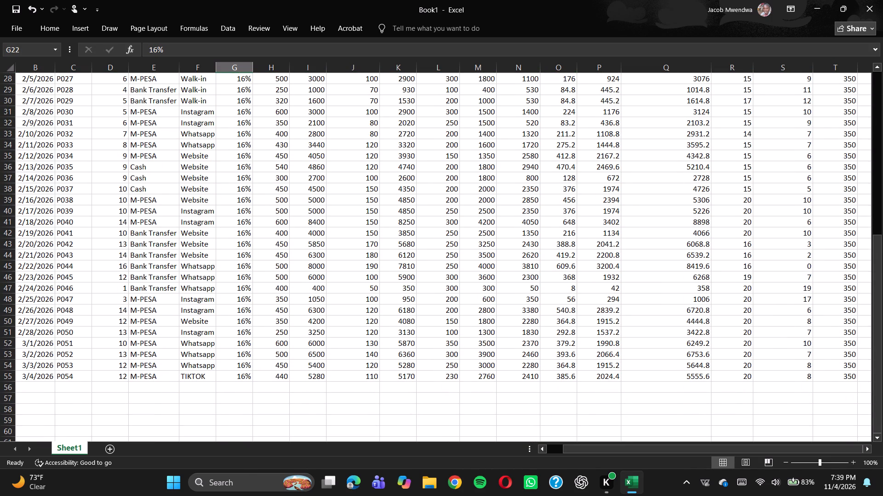
click(118, 288)
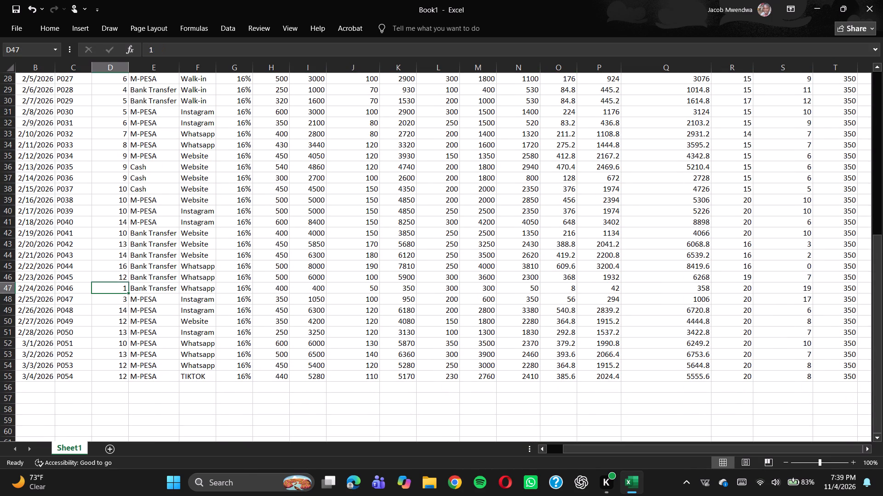
key(6)
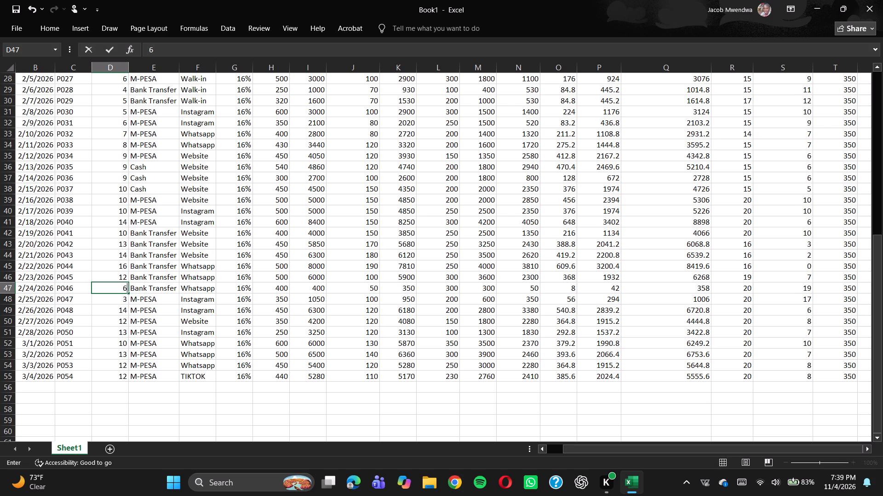
key(6)
key(BackSpace)
key(Down)
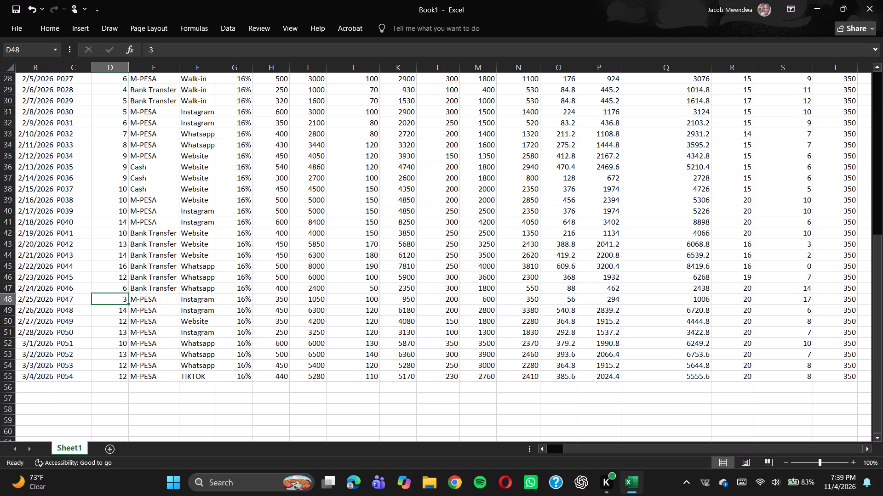
key(6)
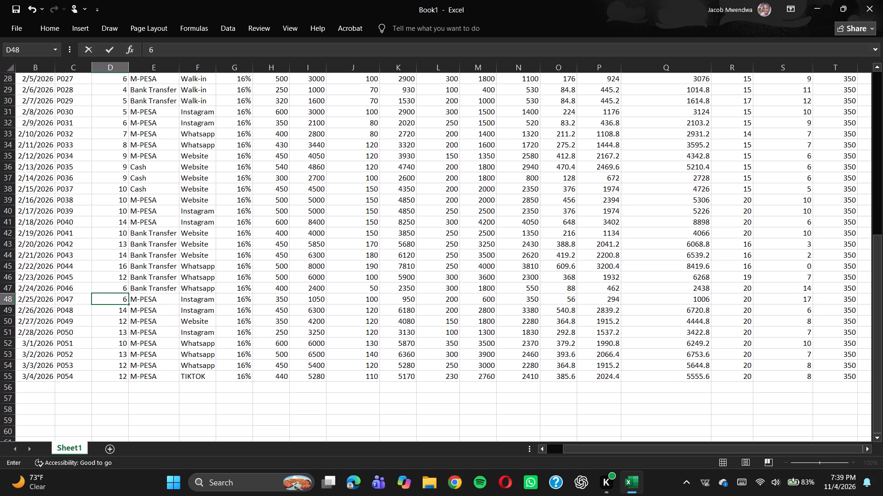
Set the quantity to 5 for products P014, P018, P019 and P025 in D15, D19, D20 and D26.
scroll(168, 256, up, 8)
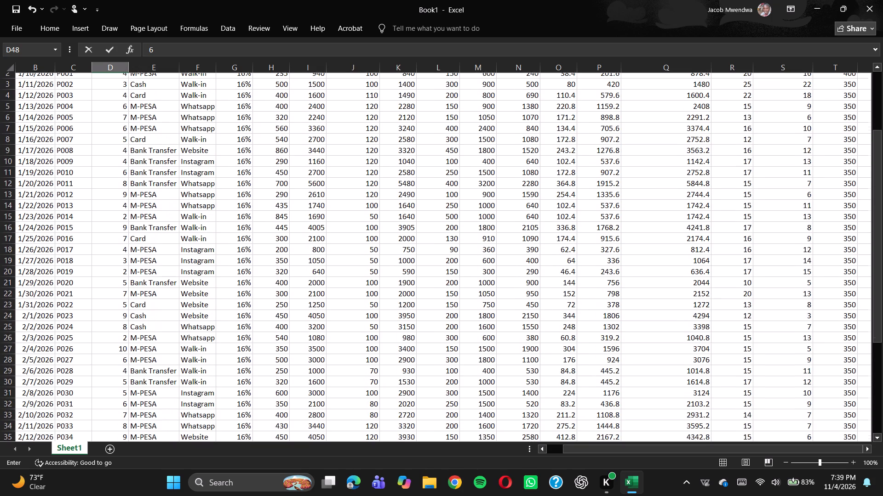
scroll(168, 256, up, 4)
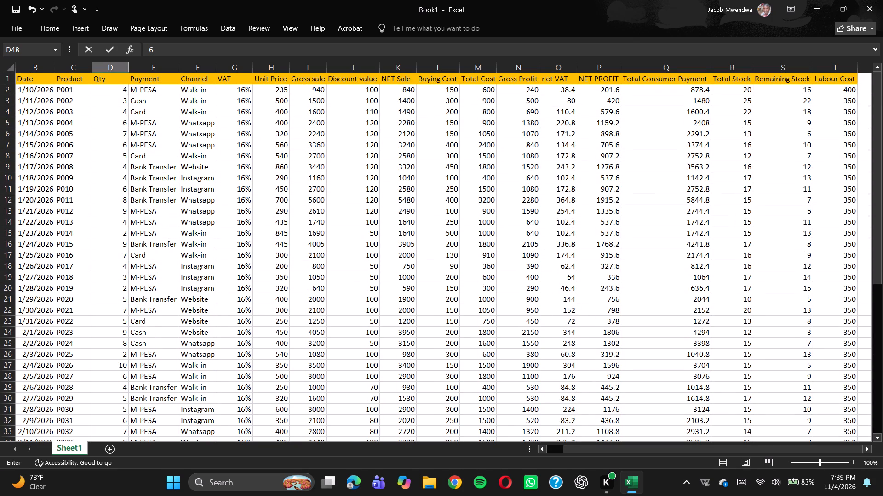
click(120, 235)
key(5)
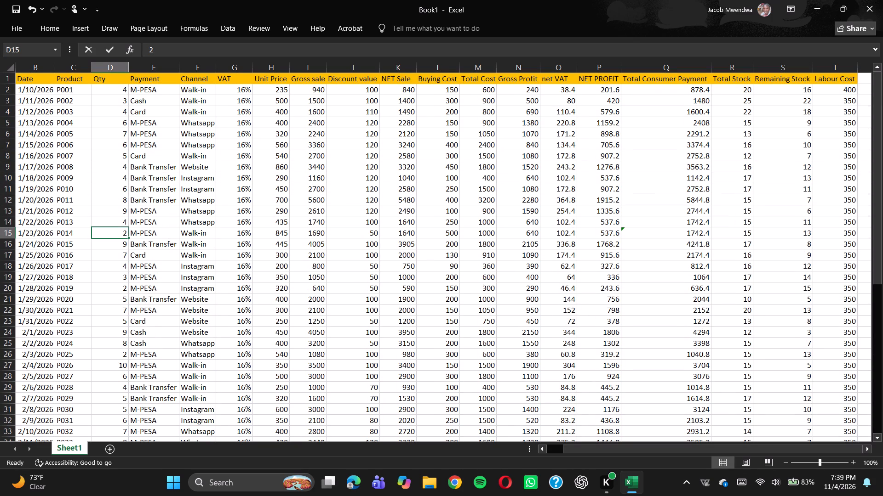
click(121, 290)
key(5)
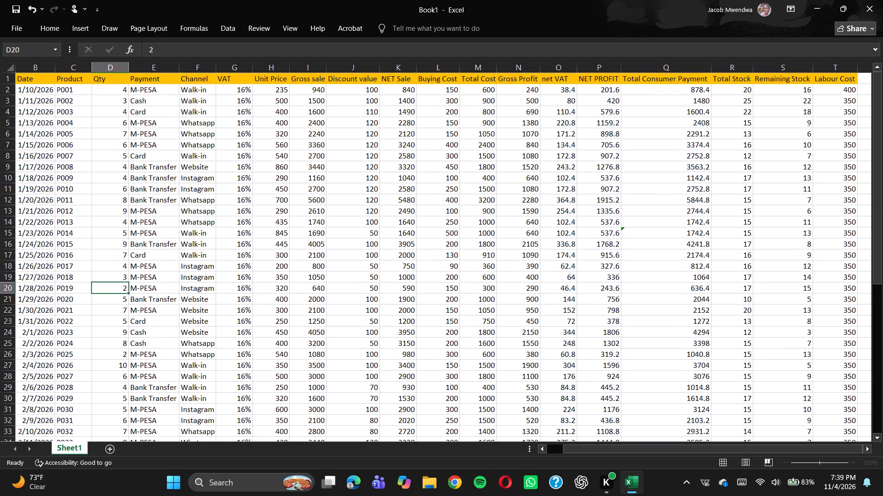
key(5)
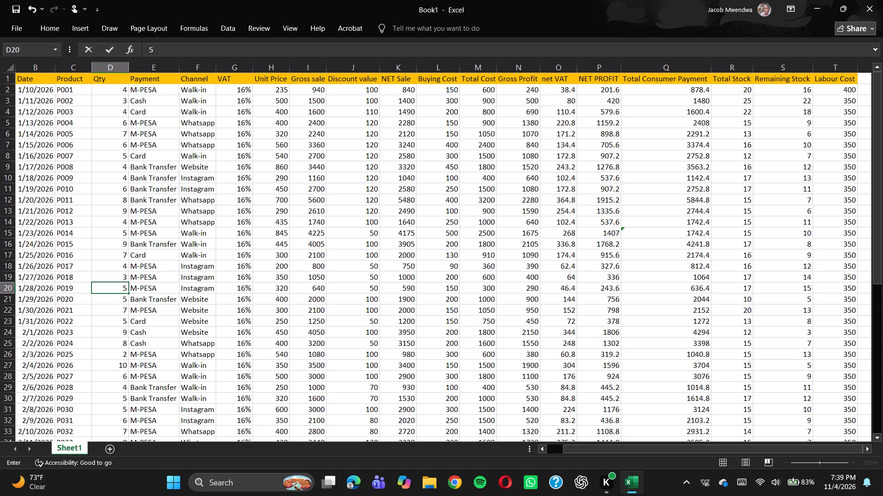
click(114, 275)
key(5)
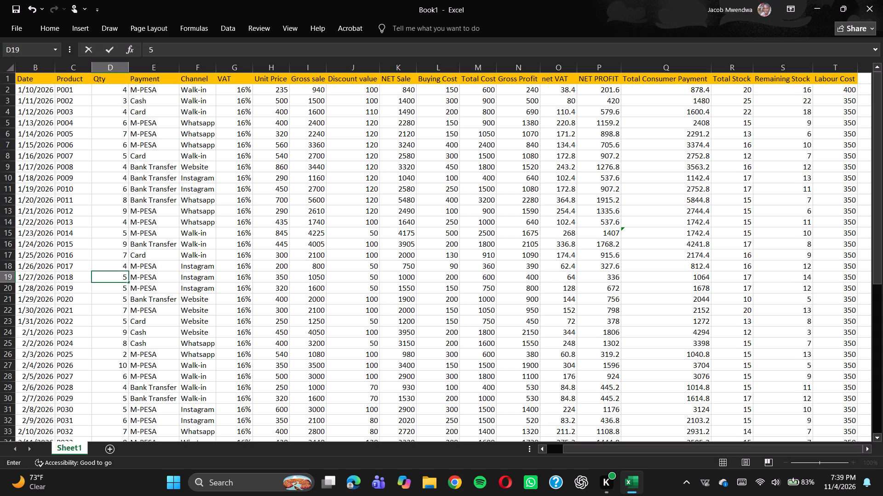
scroll(107, 264, down, 1)
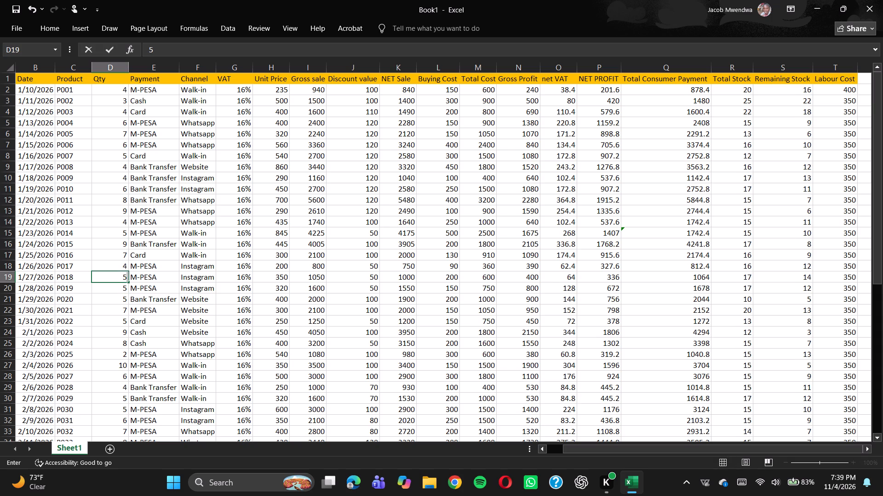
click(109, 358)
key(5)
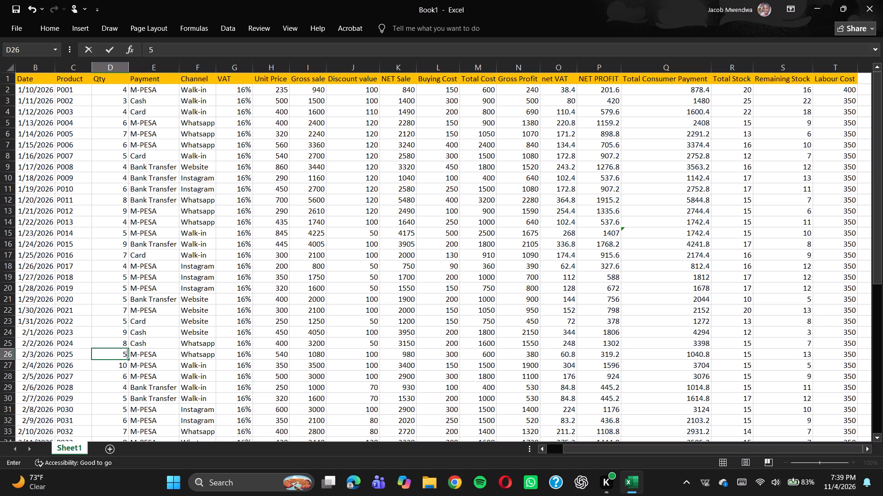
click(122, 303)
Review the revised quantities and the recalculated sales, profit and remaining stock figures across all transaction rows.
scroll(315, 260, right, 1)
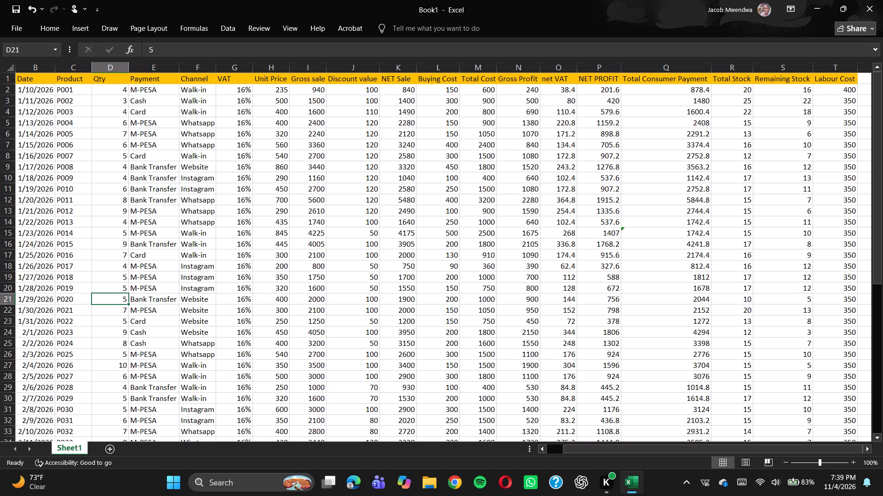
scroll(459, 222, up, 1)
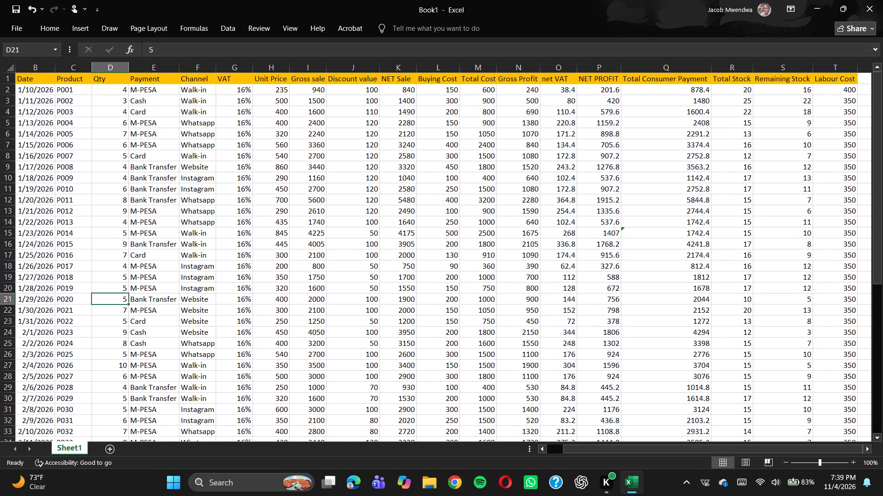
scroll(549, 155, down, 1)
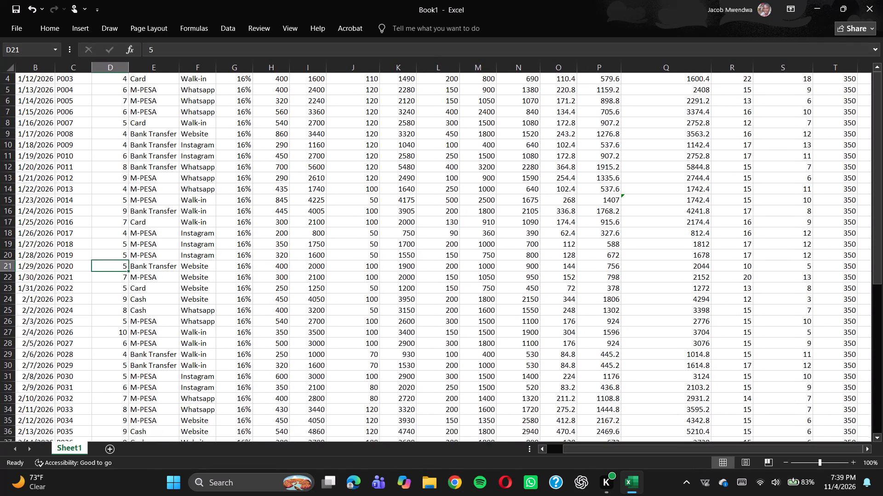
scroll(549, 155, down, 2)
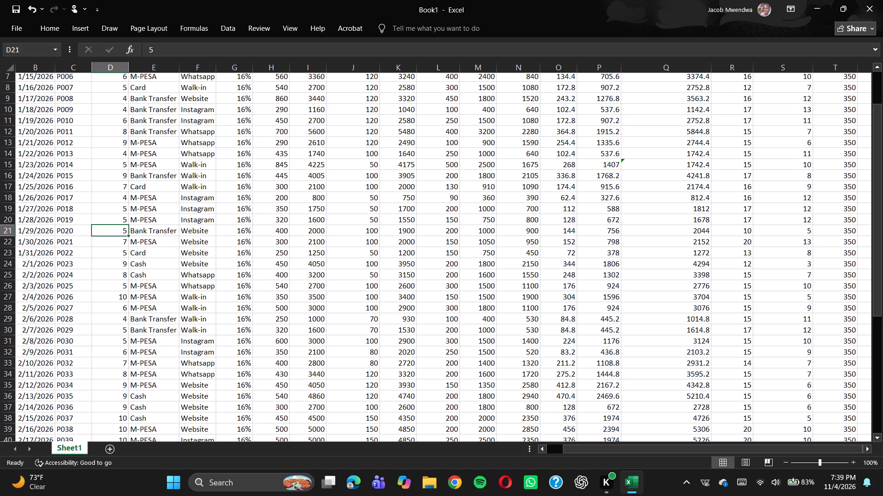
scroll(549, 155, down, 1)
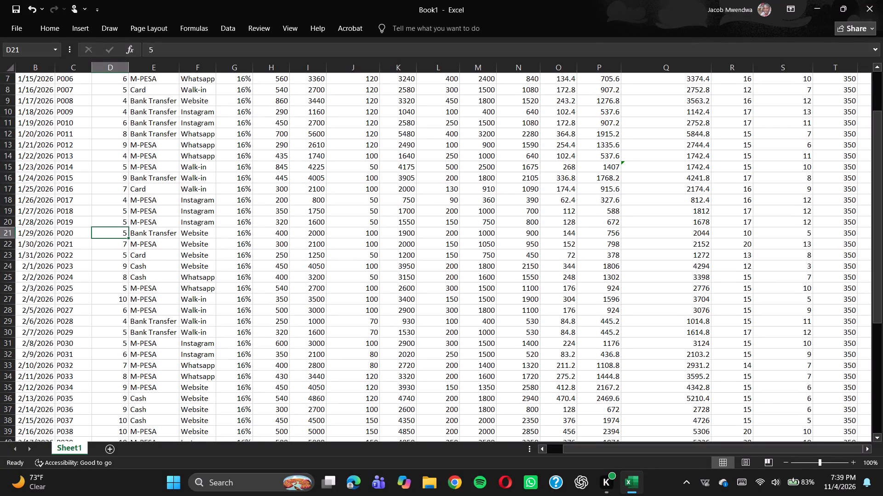
scroll(292, 255, up, 3)
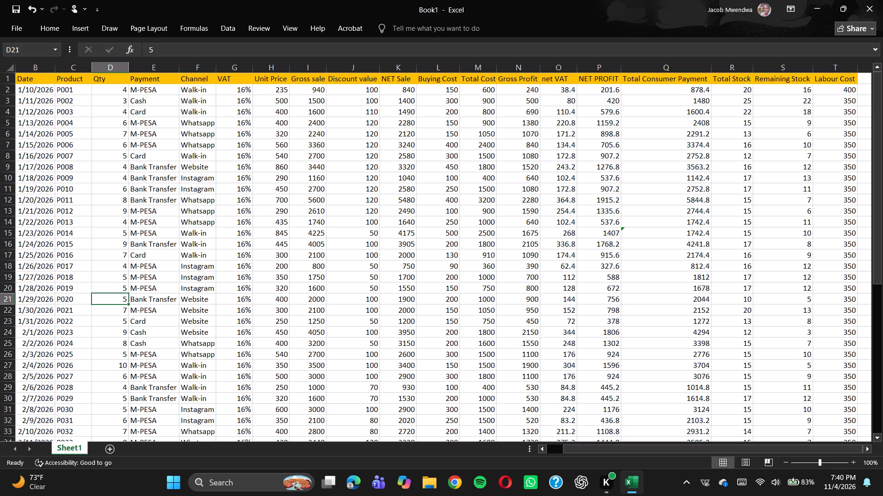
scroll(459, 310, down, 2)
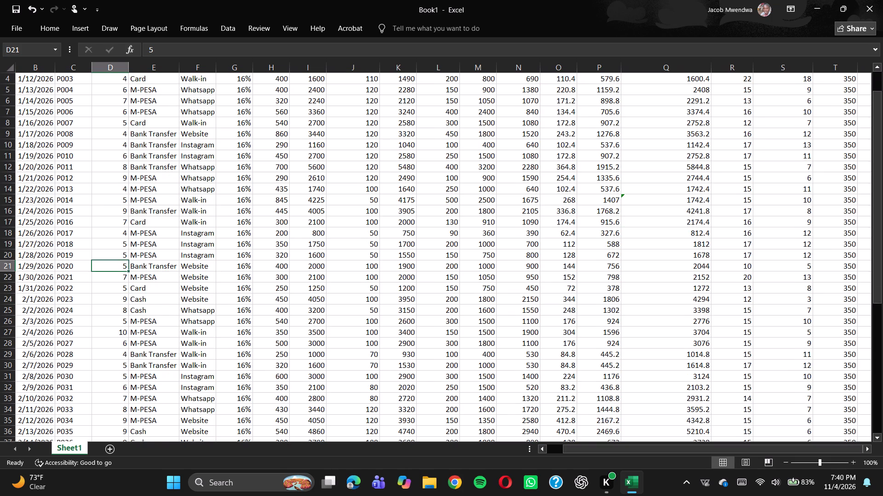
scroll(459, 310, down, 5)
scroll(459, 310, up, 1)
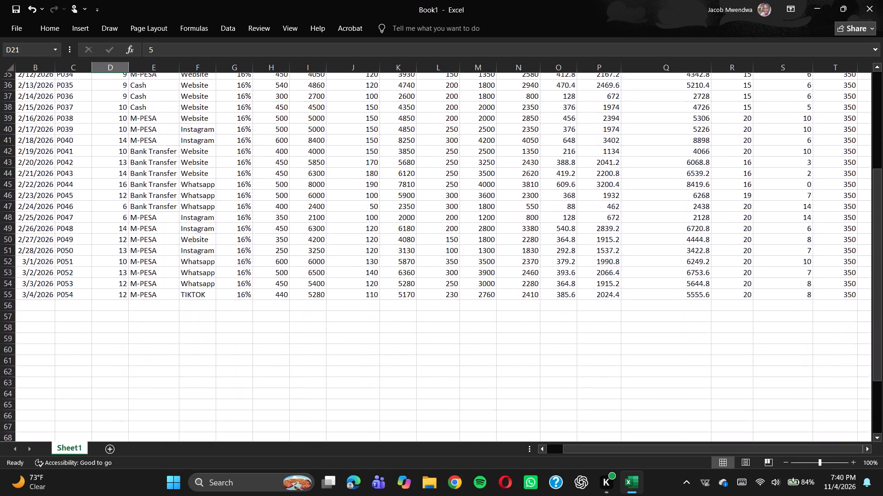
scroll(459, 310, up, 2)
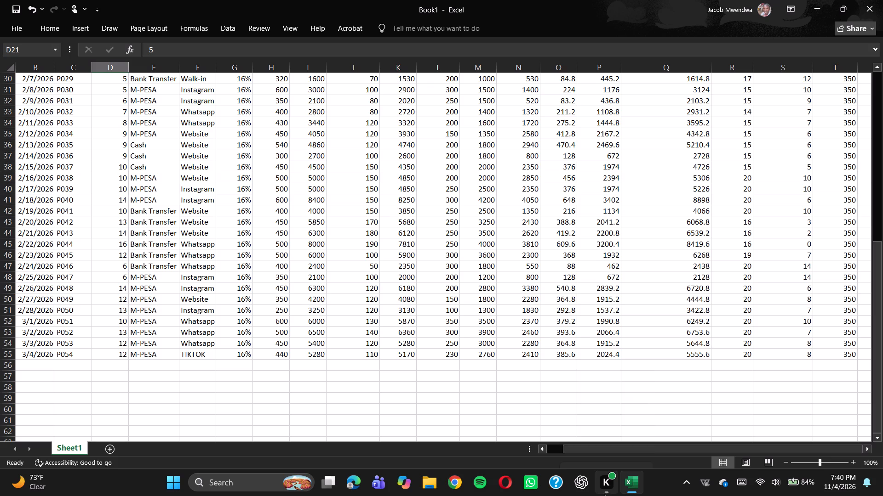